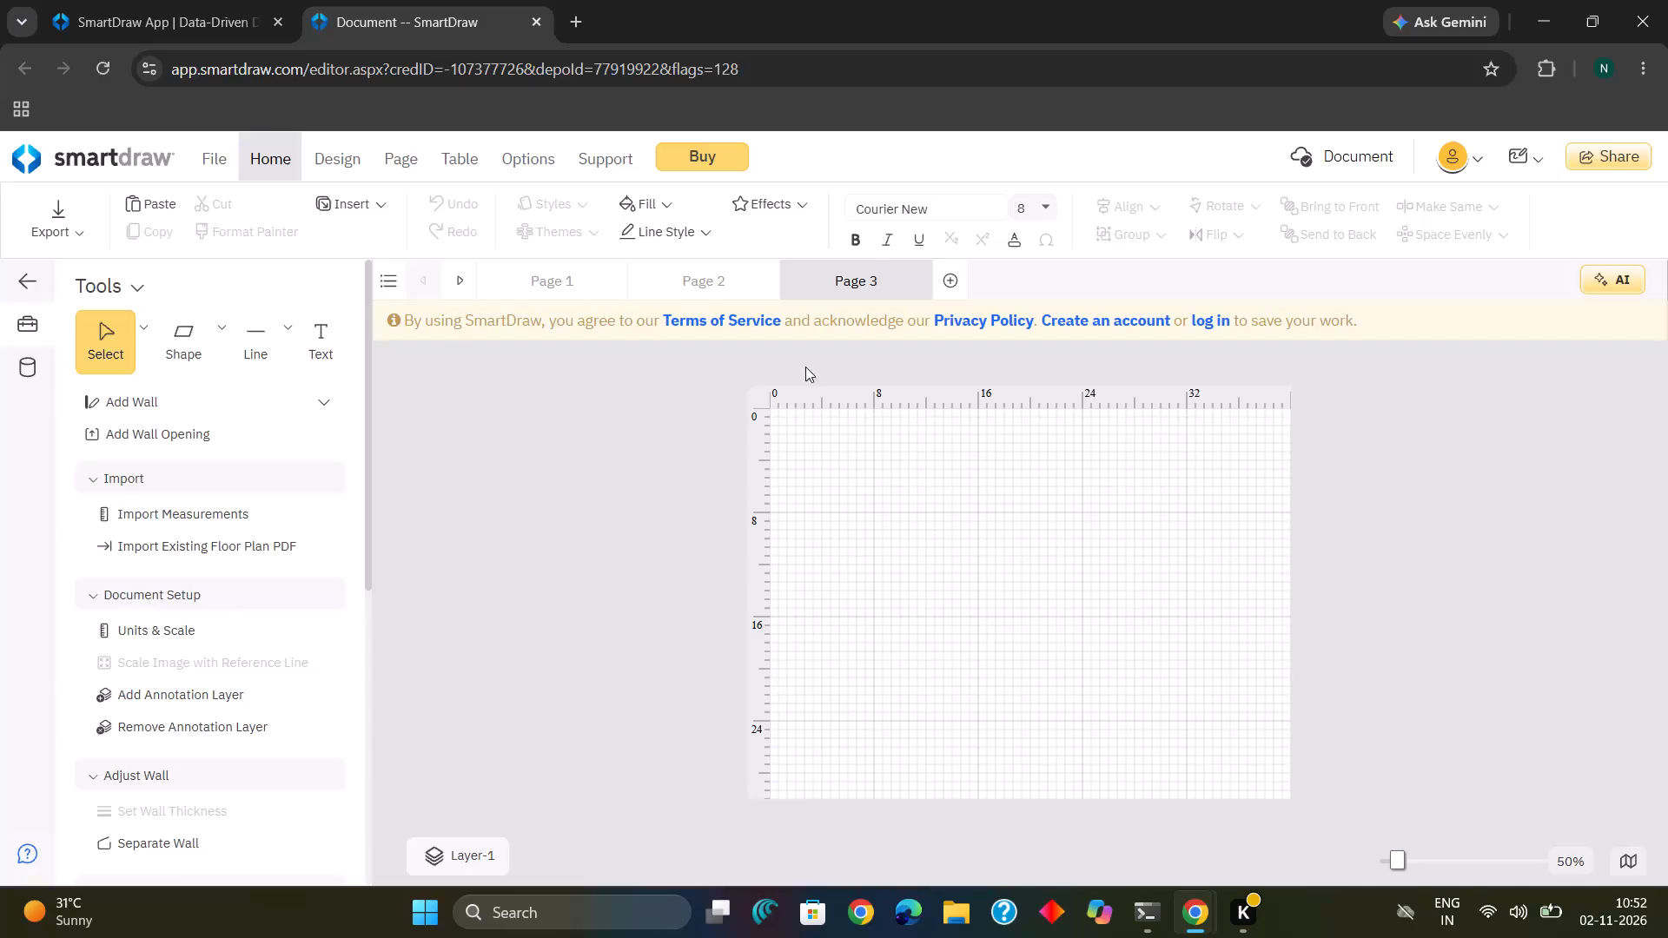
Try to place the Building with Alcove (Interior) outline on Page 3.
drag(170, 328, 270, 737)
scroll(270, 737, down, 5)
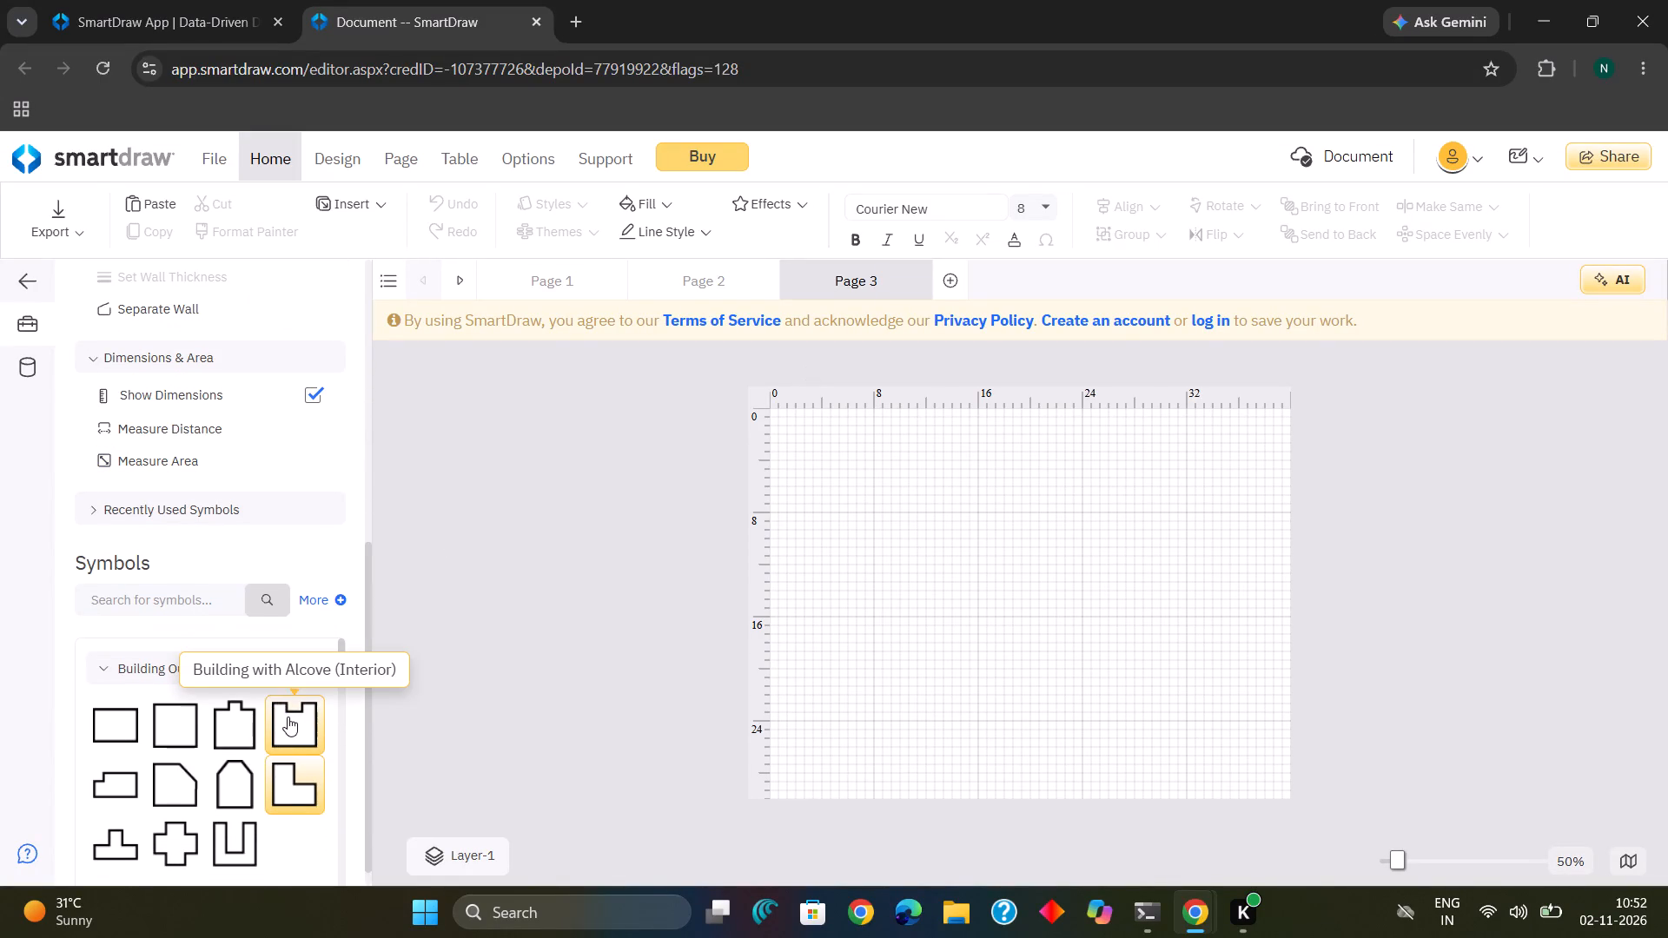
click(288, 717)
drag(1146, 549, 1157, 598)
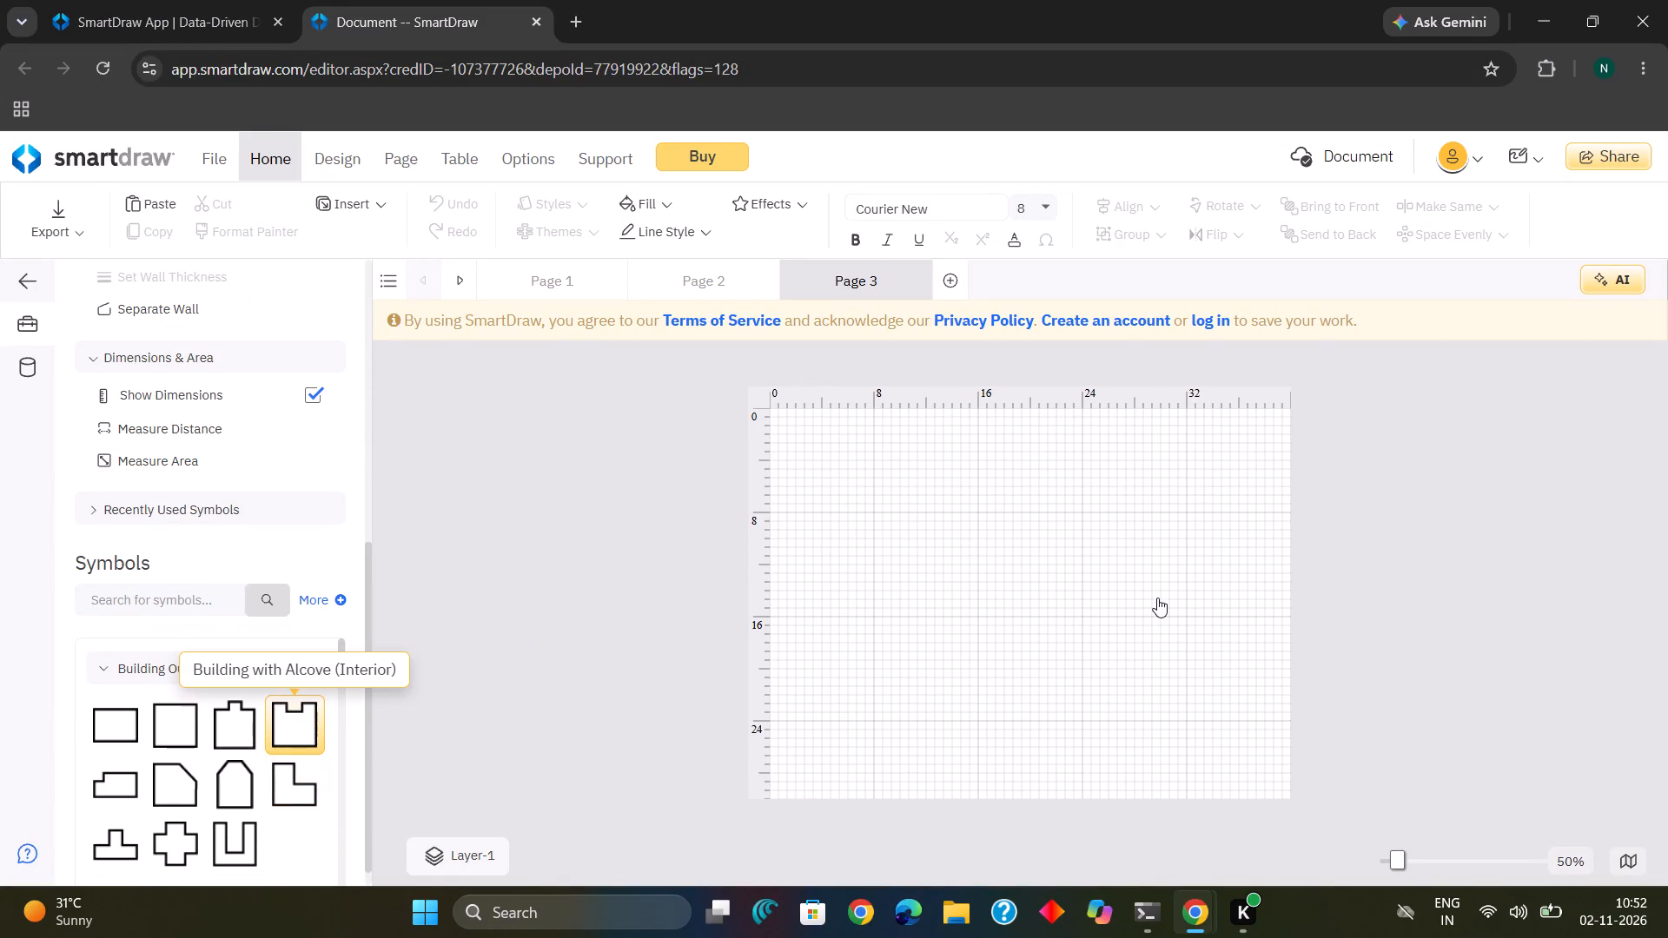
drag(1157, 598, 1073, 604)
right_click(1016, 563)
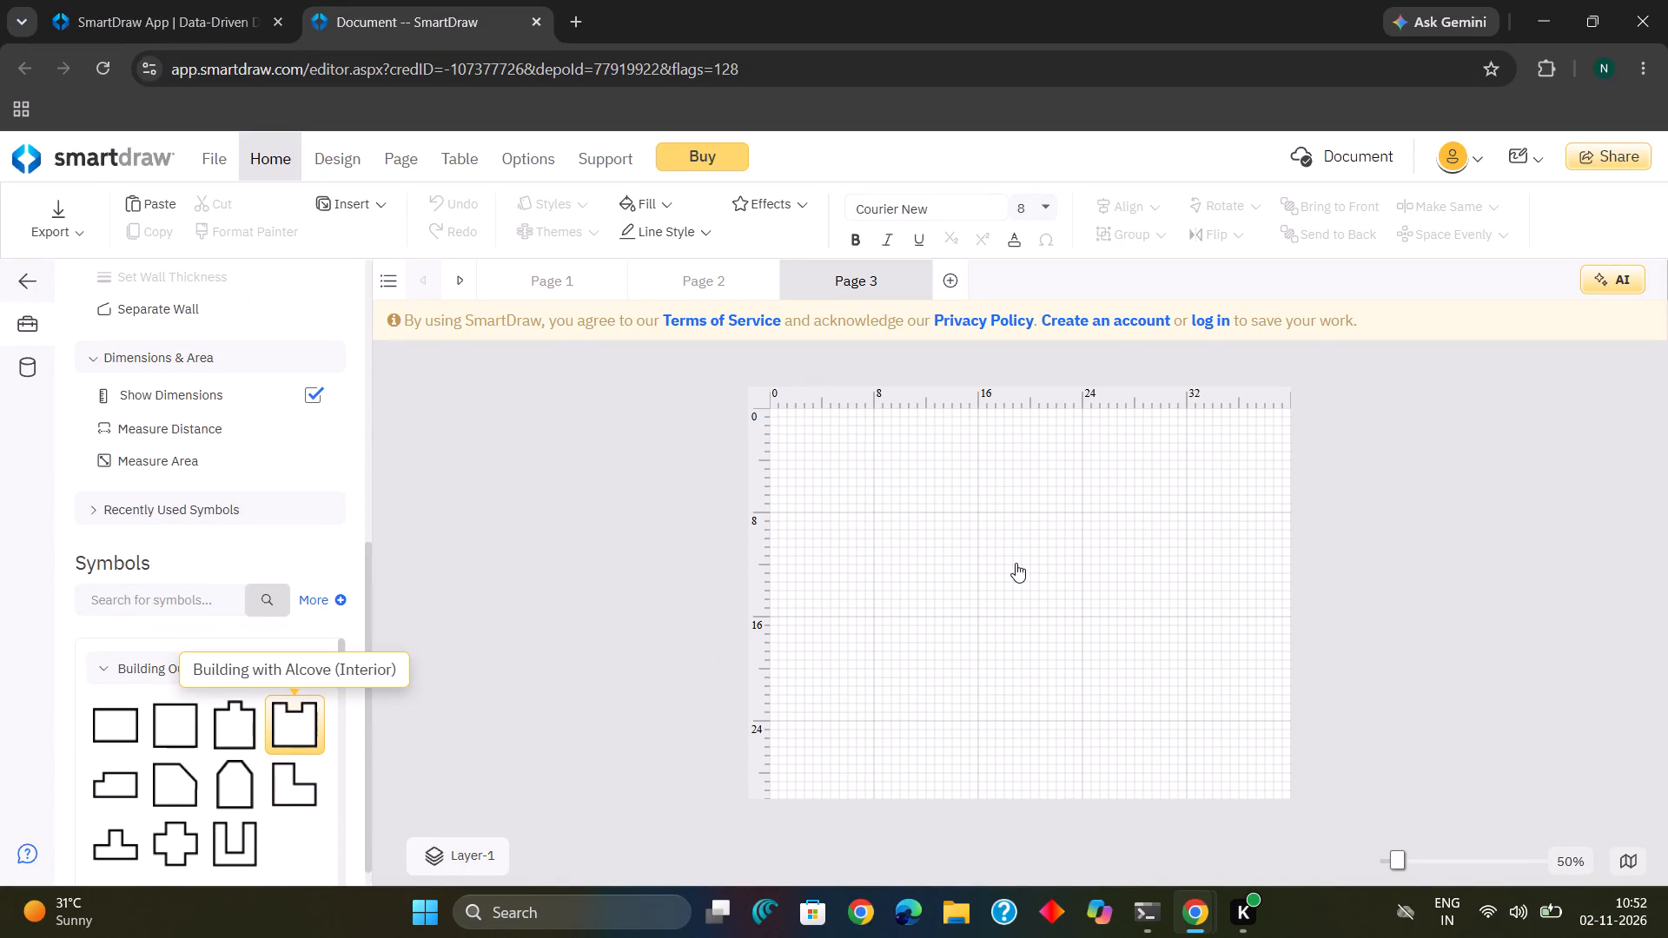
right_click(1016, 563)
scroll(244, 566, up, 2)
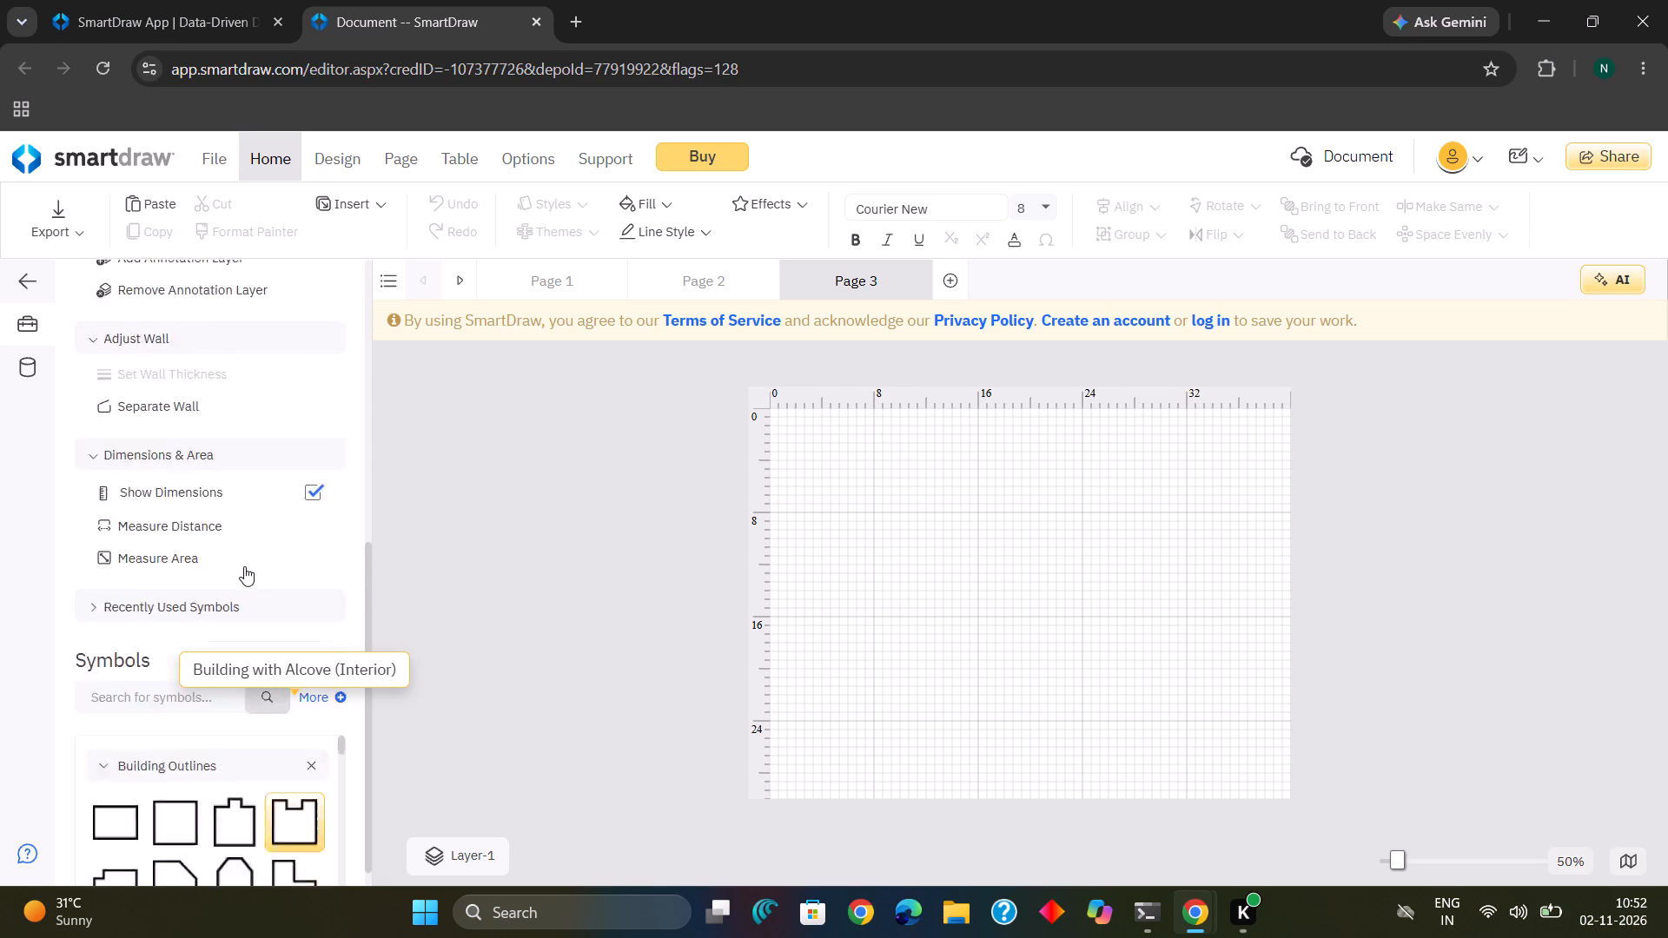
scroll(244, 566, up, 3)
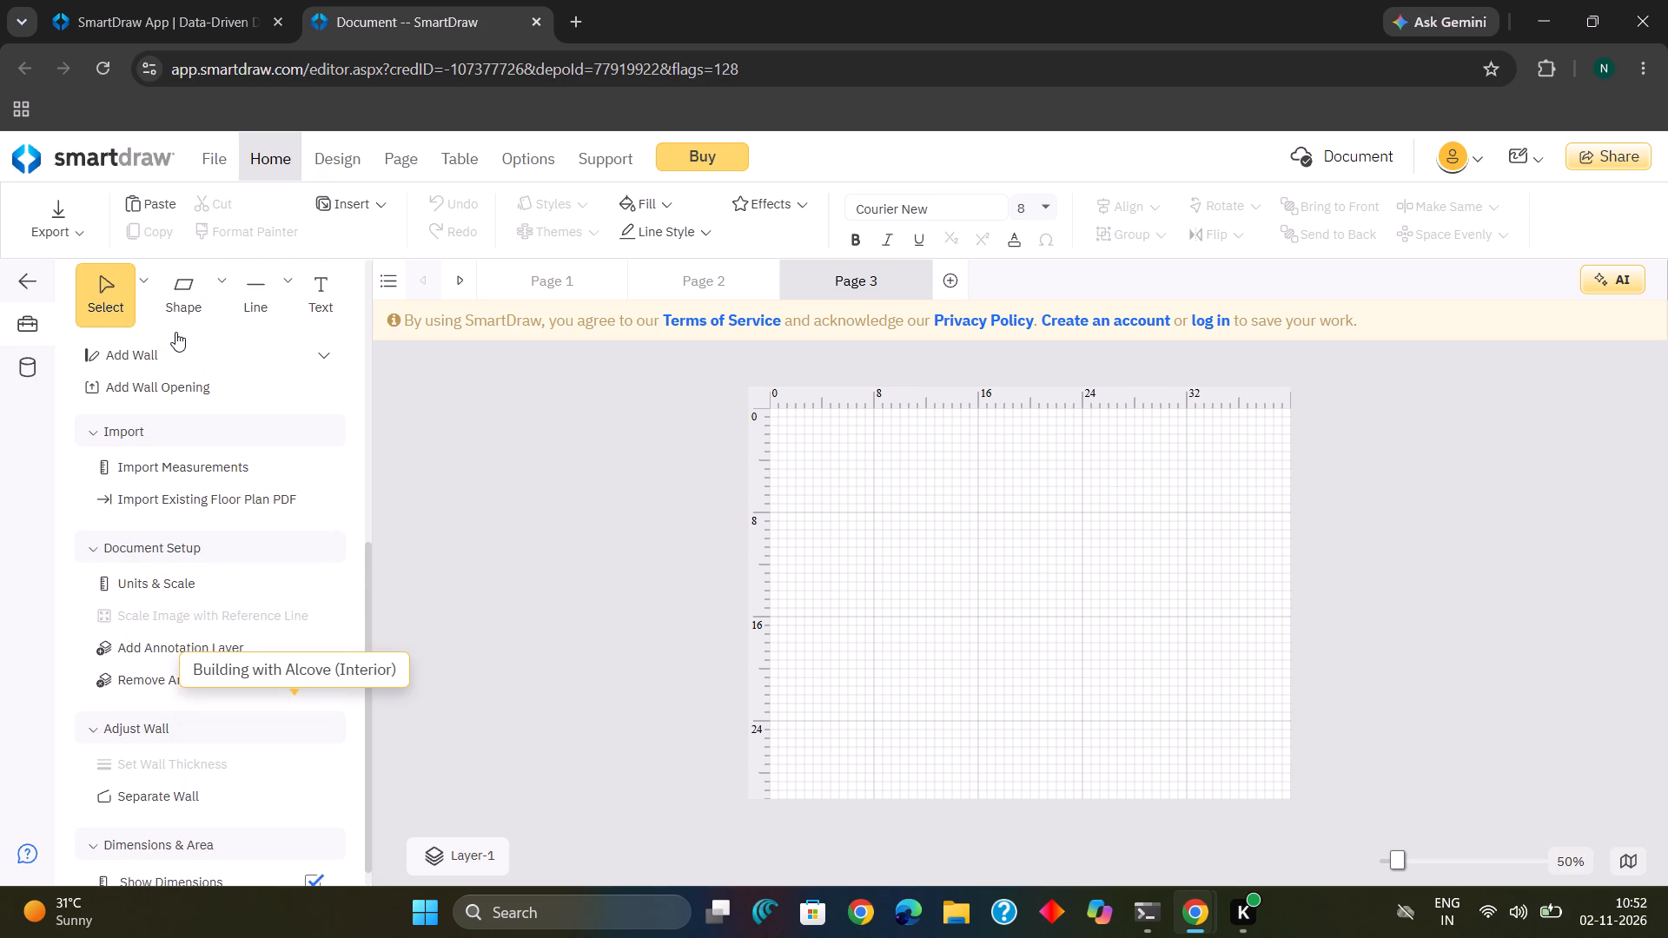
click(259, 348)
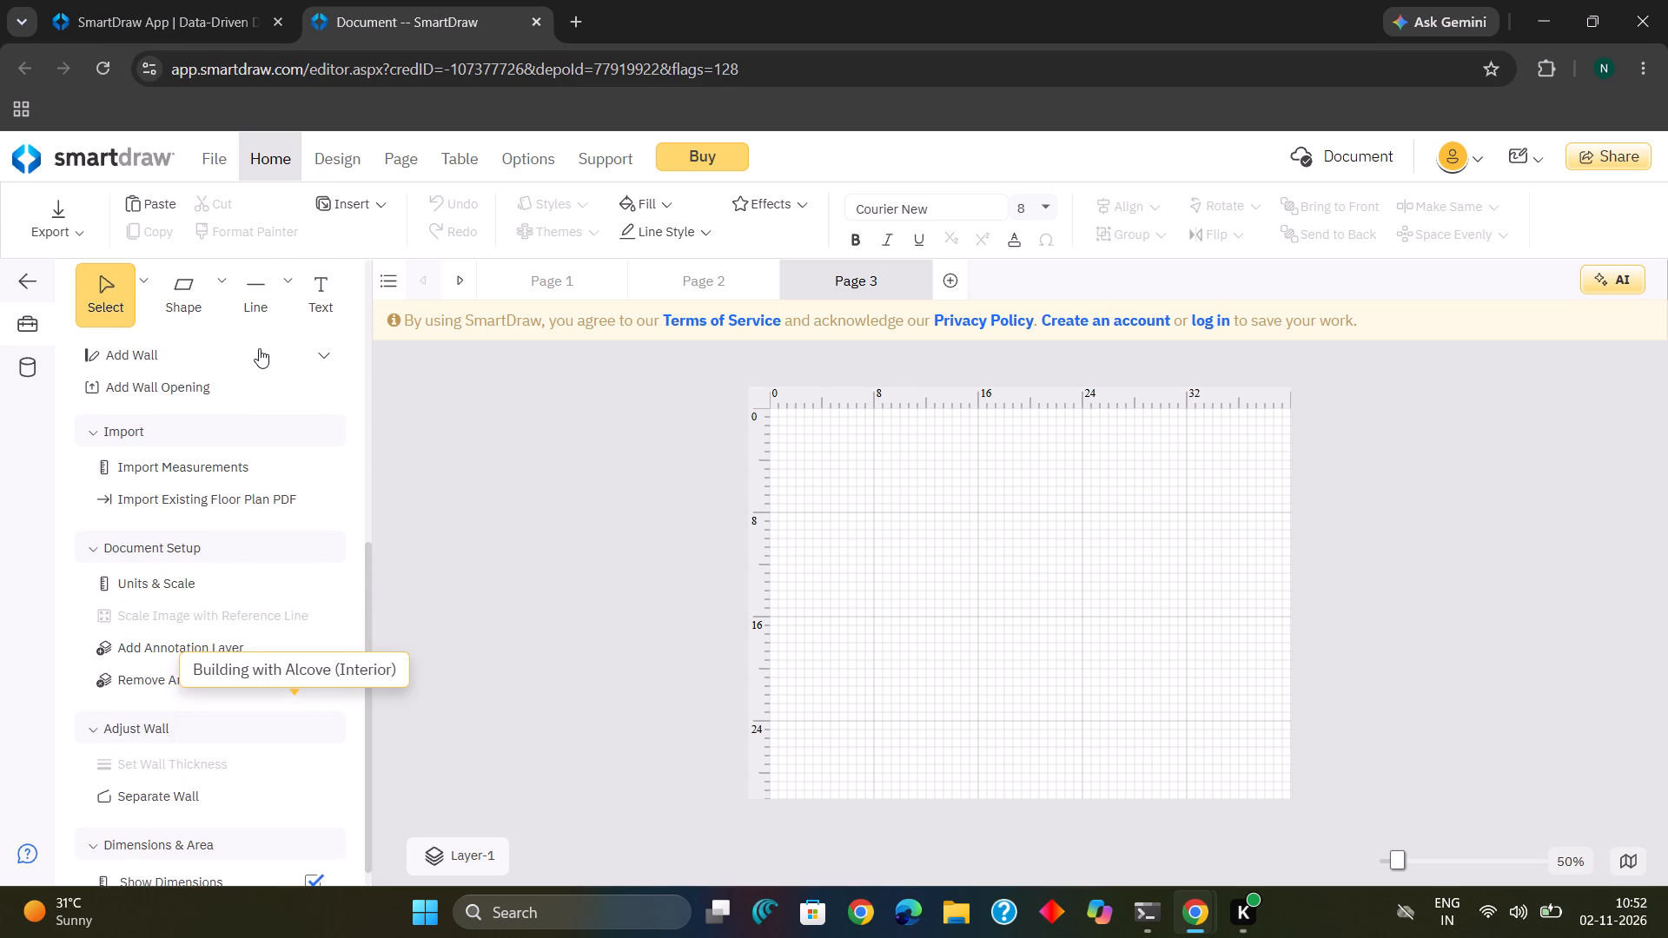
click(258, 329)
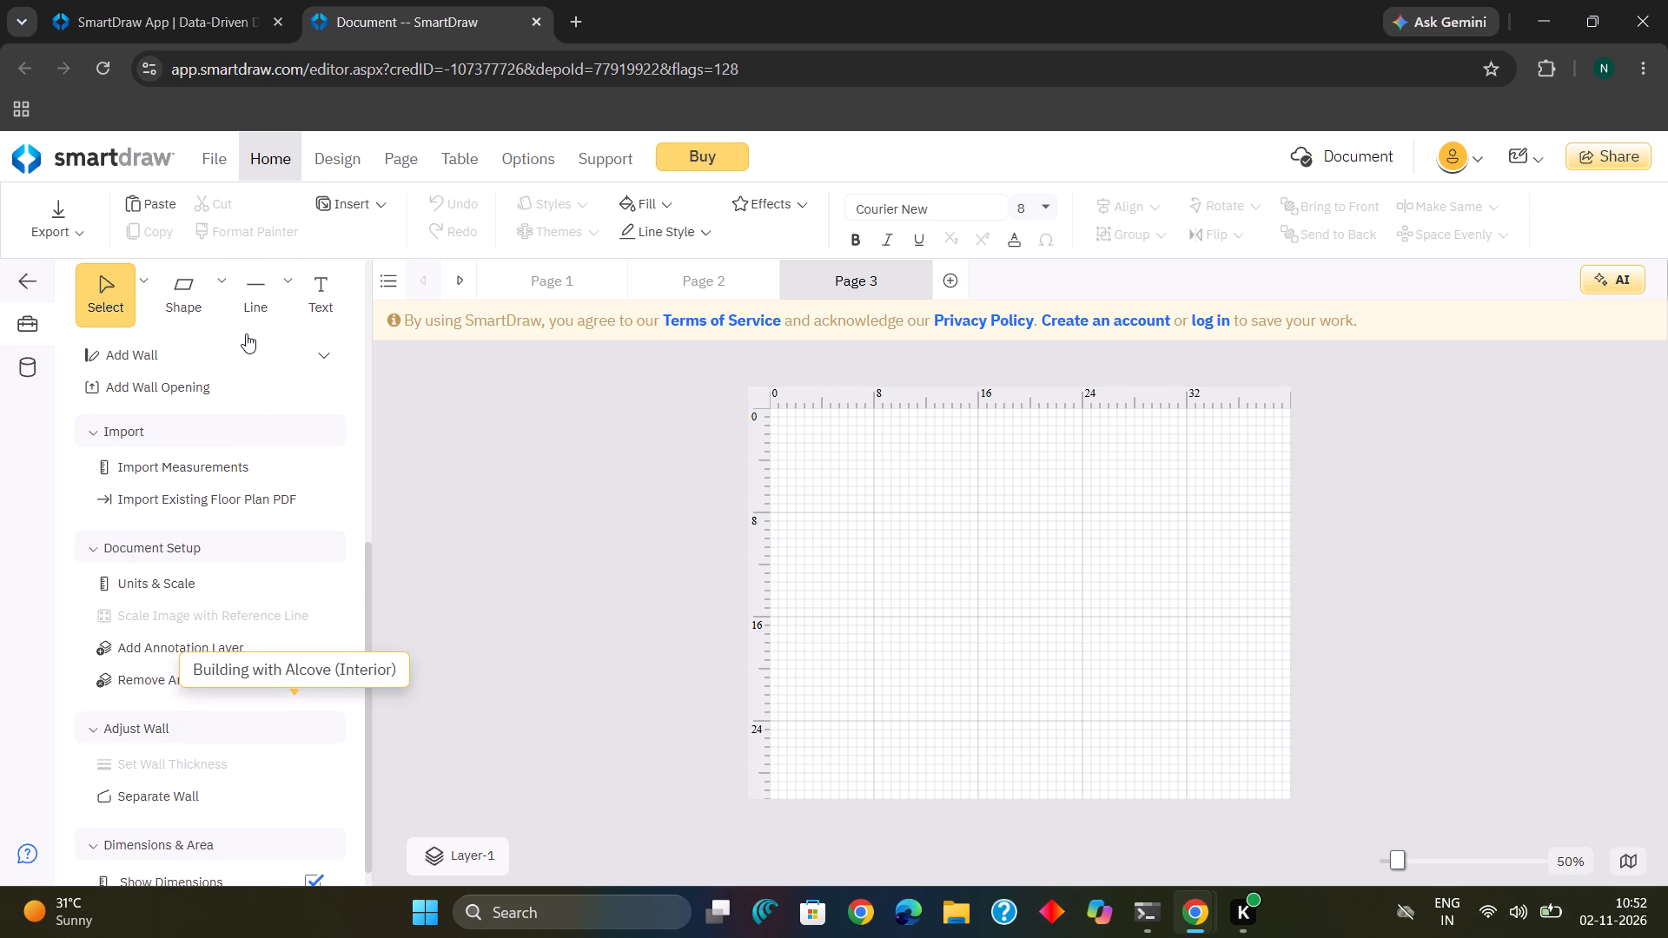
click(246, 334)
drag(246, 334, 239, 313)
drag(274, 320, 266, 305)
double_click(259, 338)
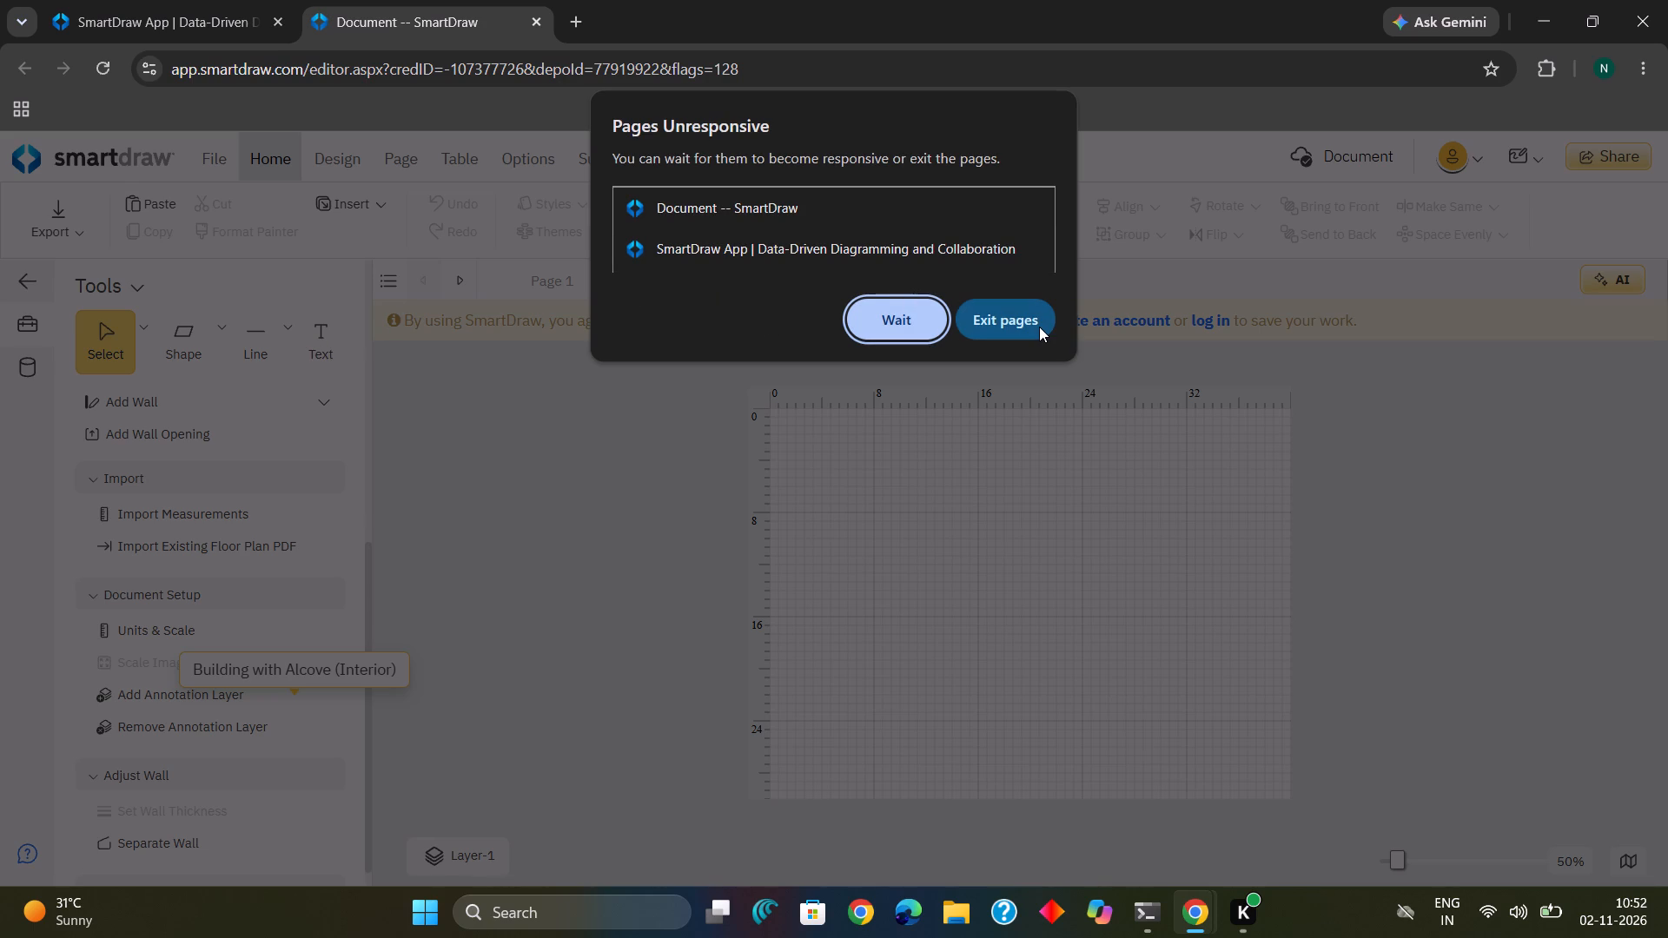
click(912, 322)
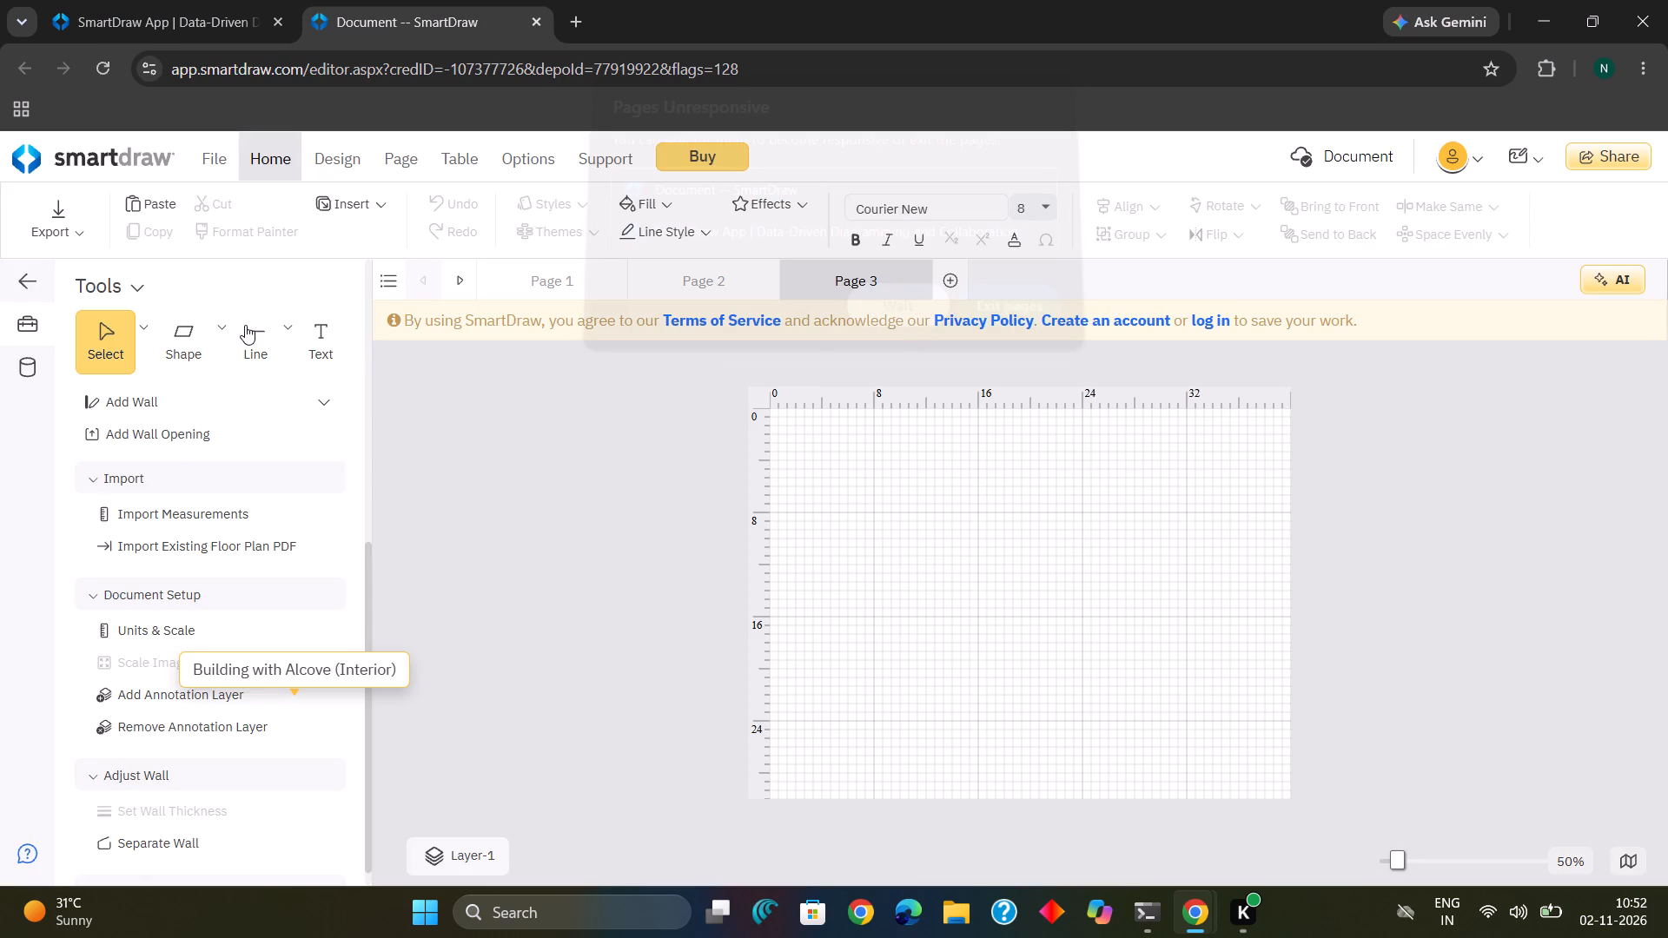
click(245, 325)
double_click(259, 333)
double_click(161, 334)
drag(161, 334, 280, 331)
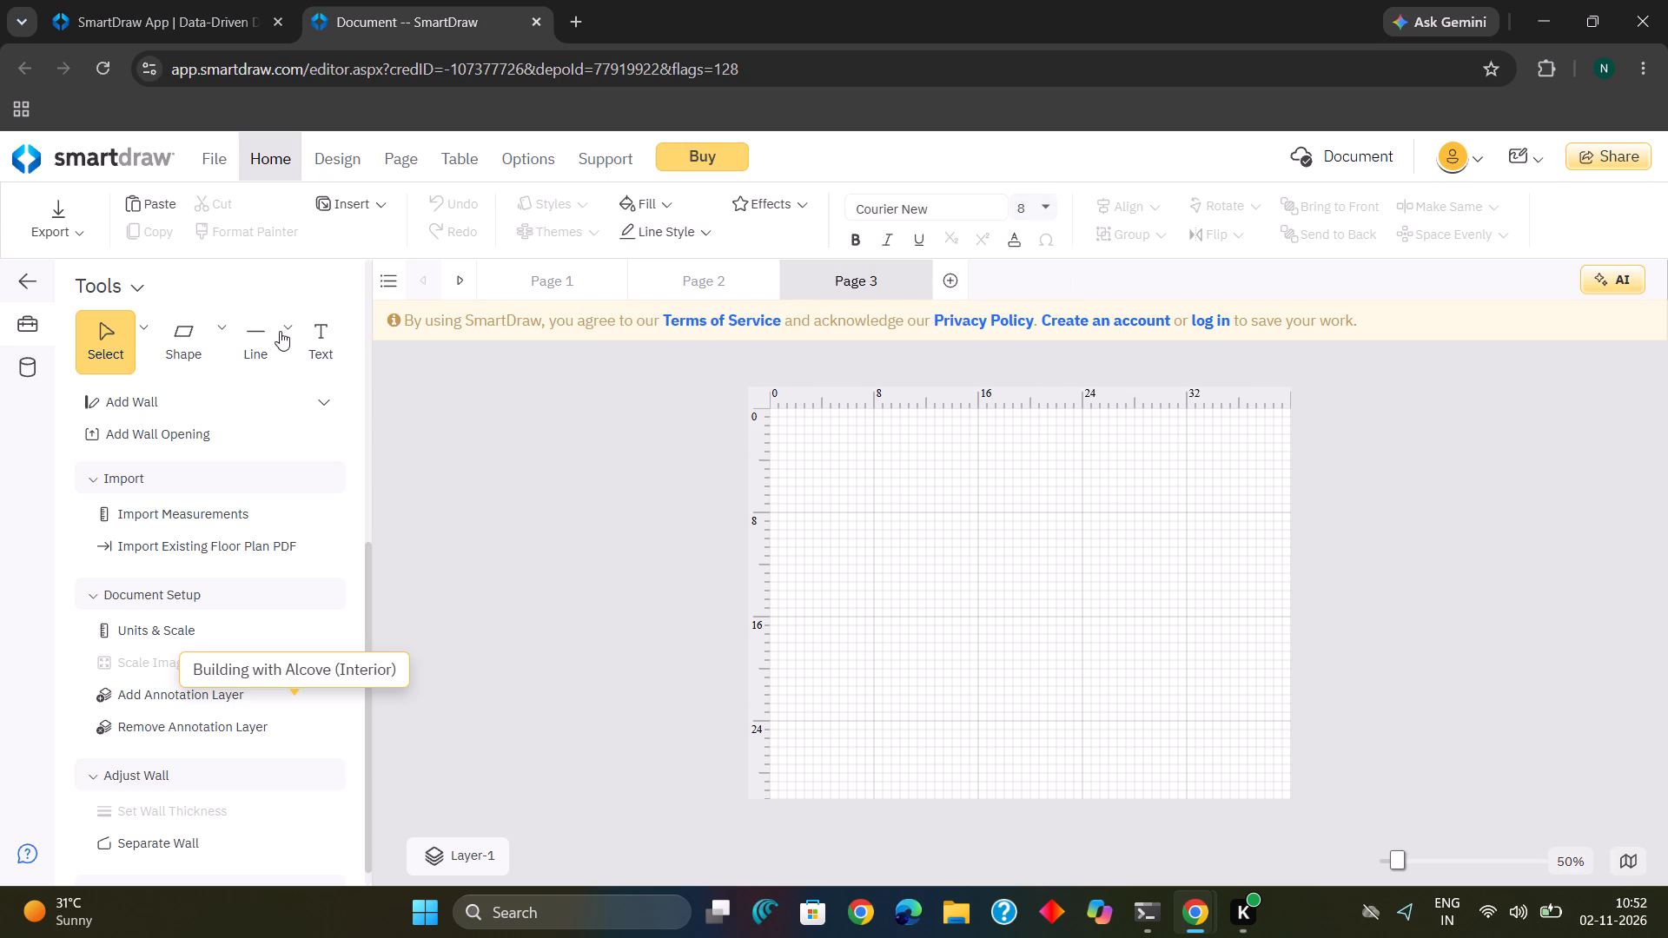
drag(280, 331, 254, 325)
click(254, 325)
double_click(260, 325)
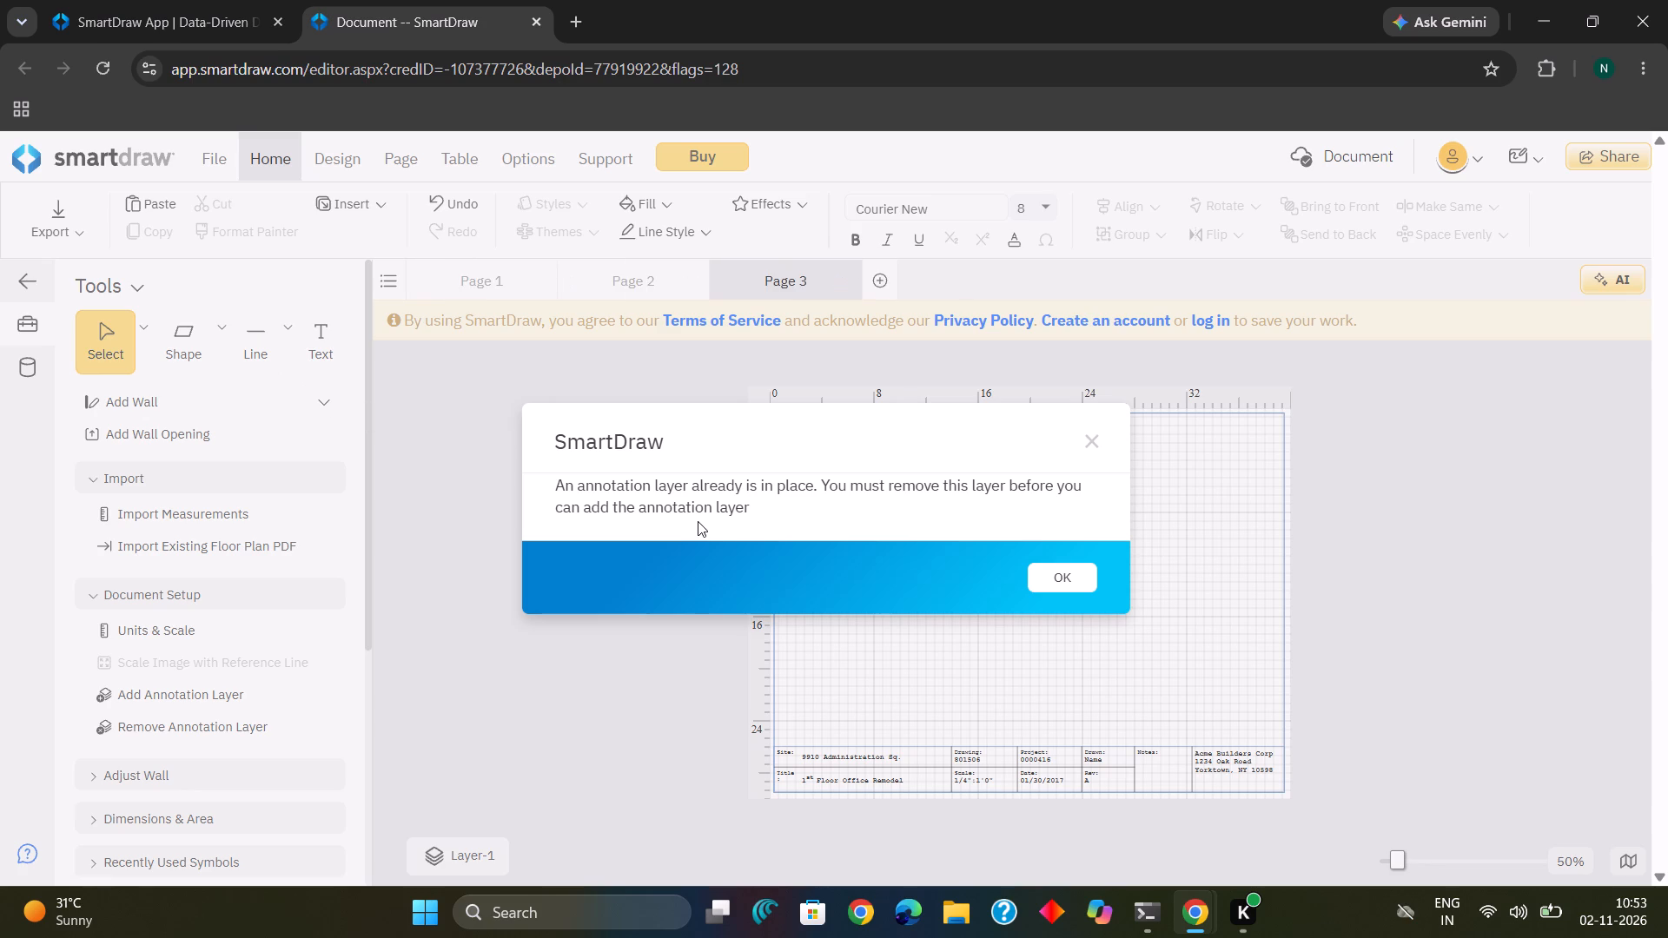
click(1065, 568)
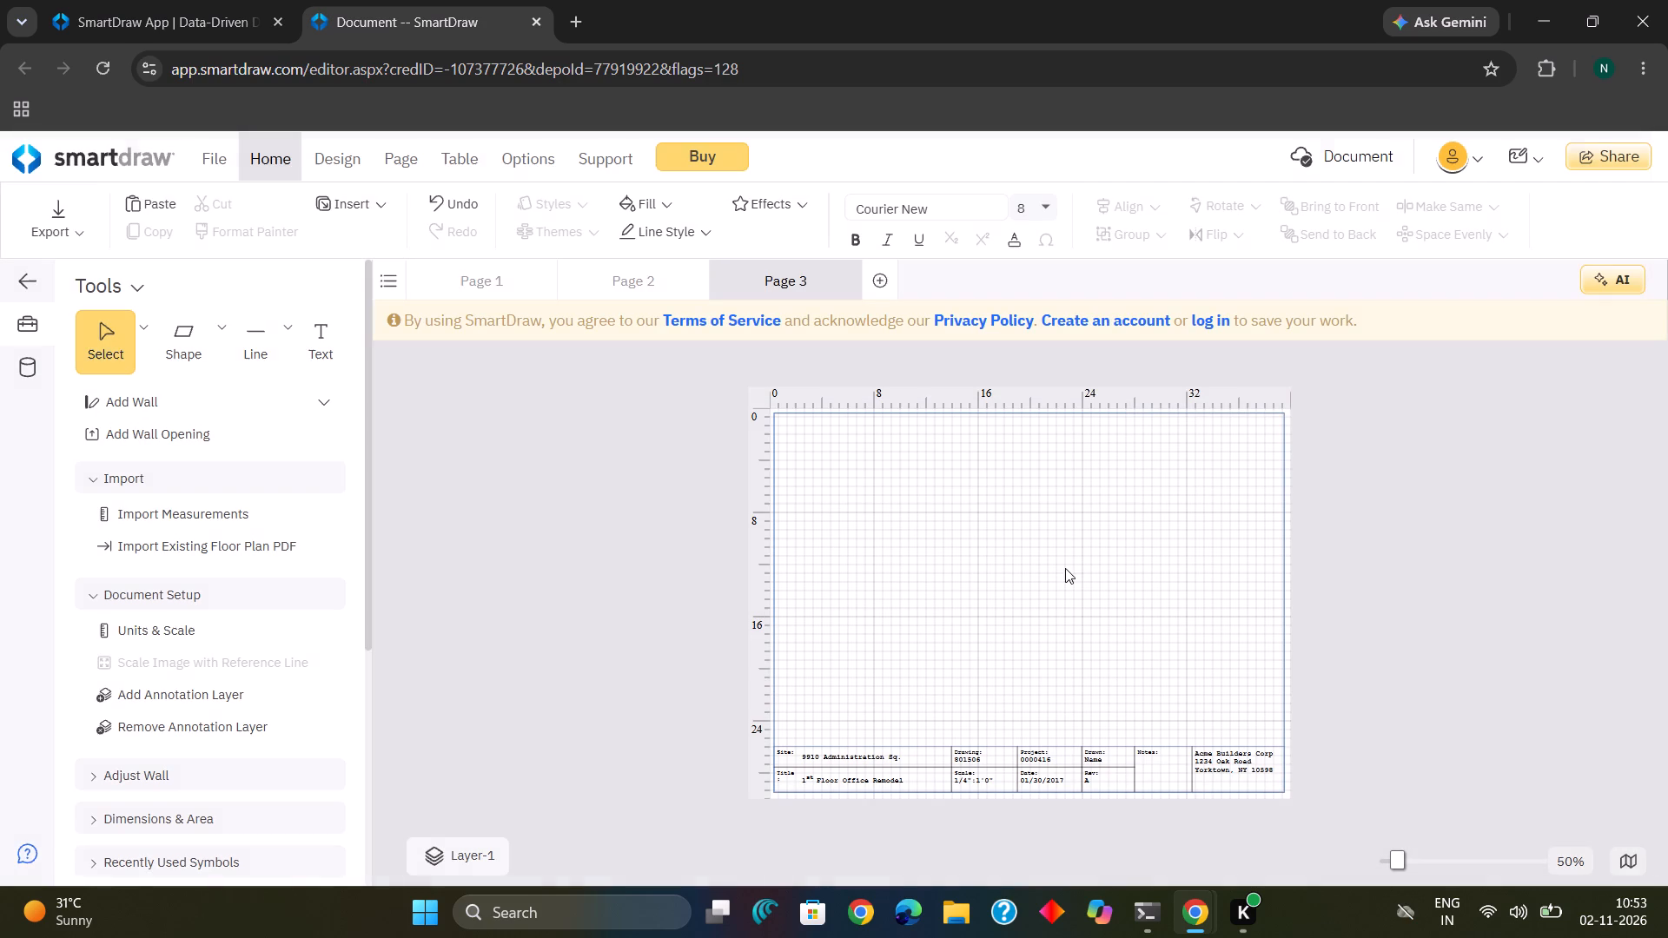
Delete Page 3 from the document.
click(811, 280)
right_click(811, 280)
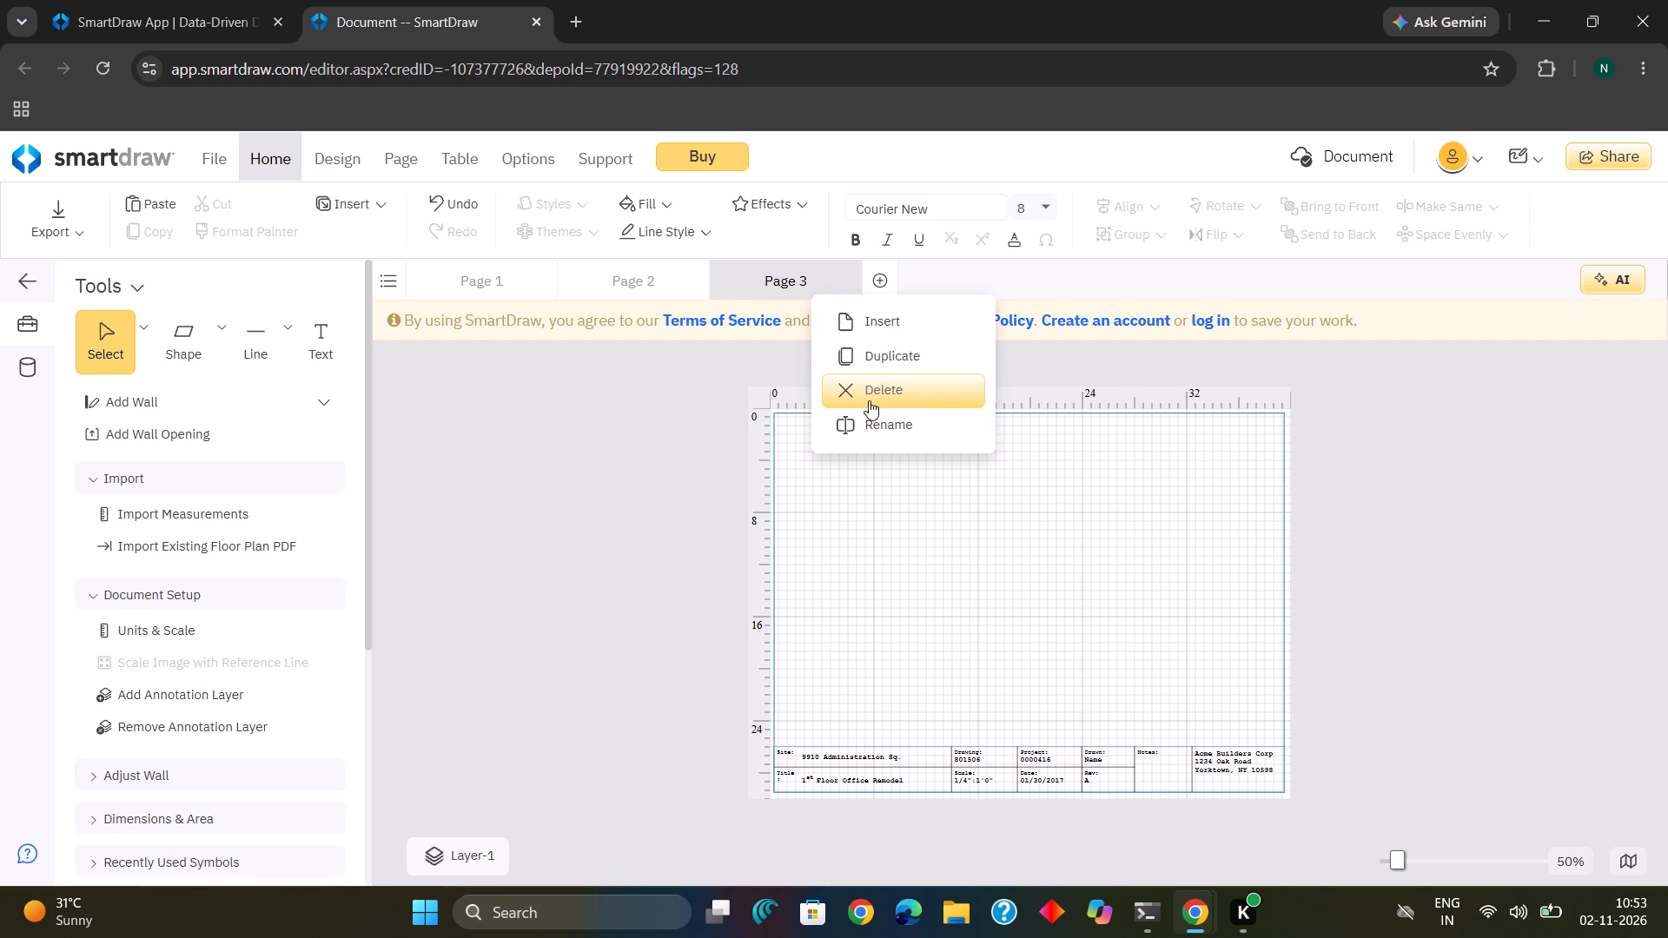
click(870, 393)
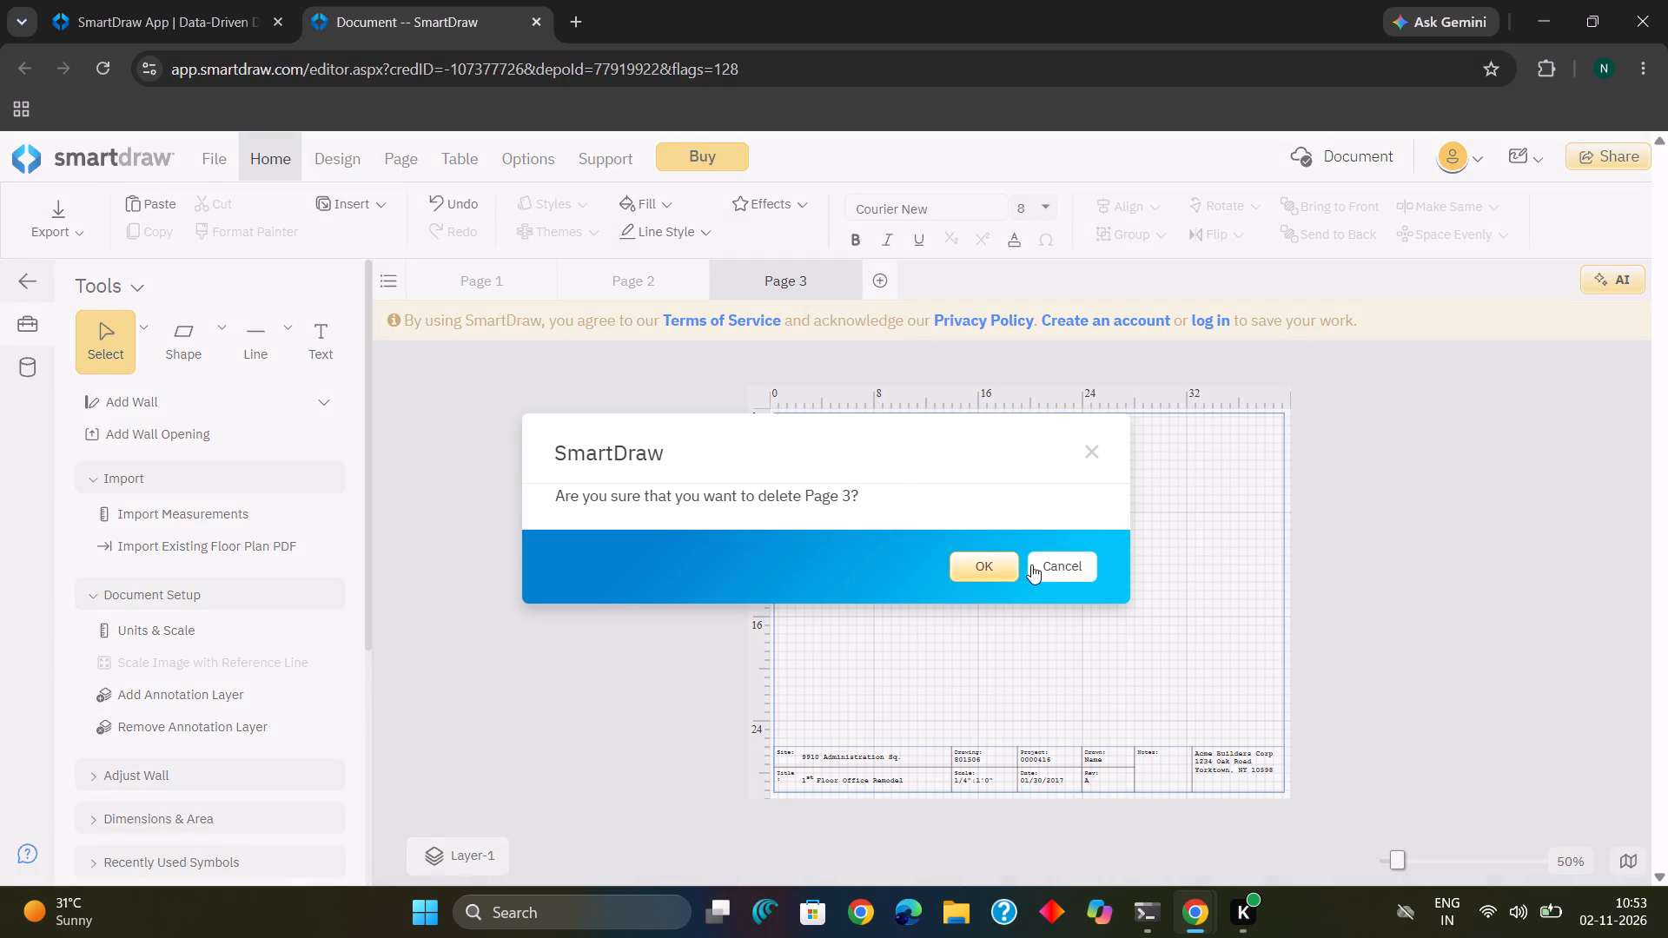
click(986, 555)
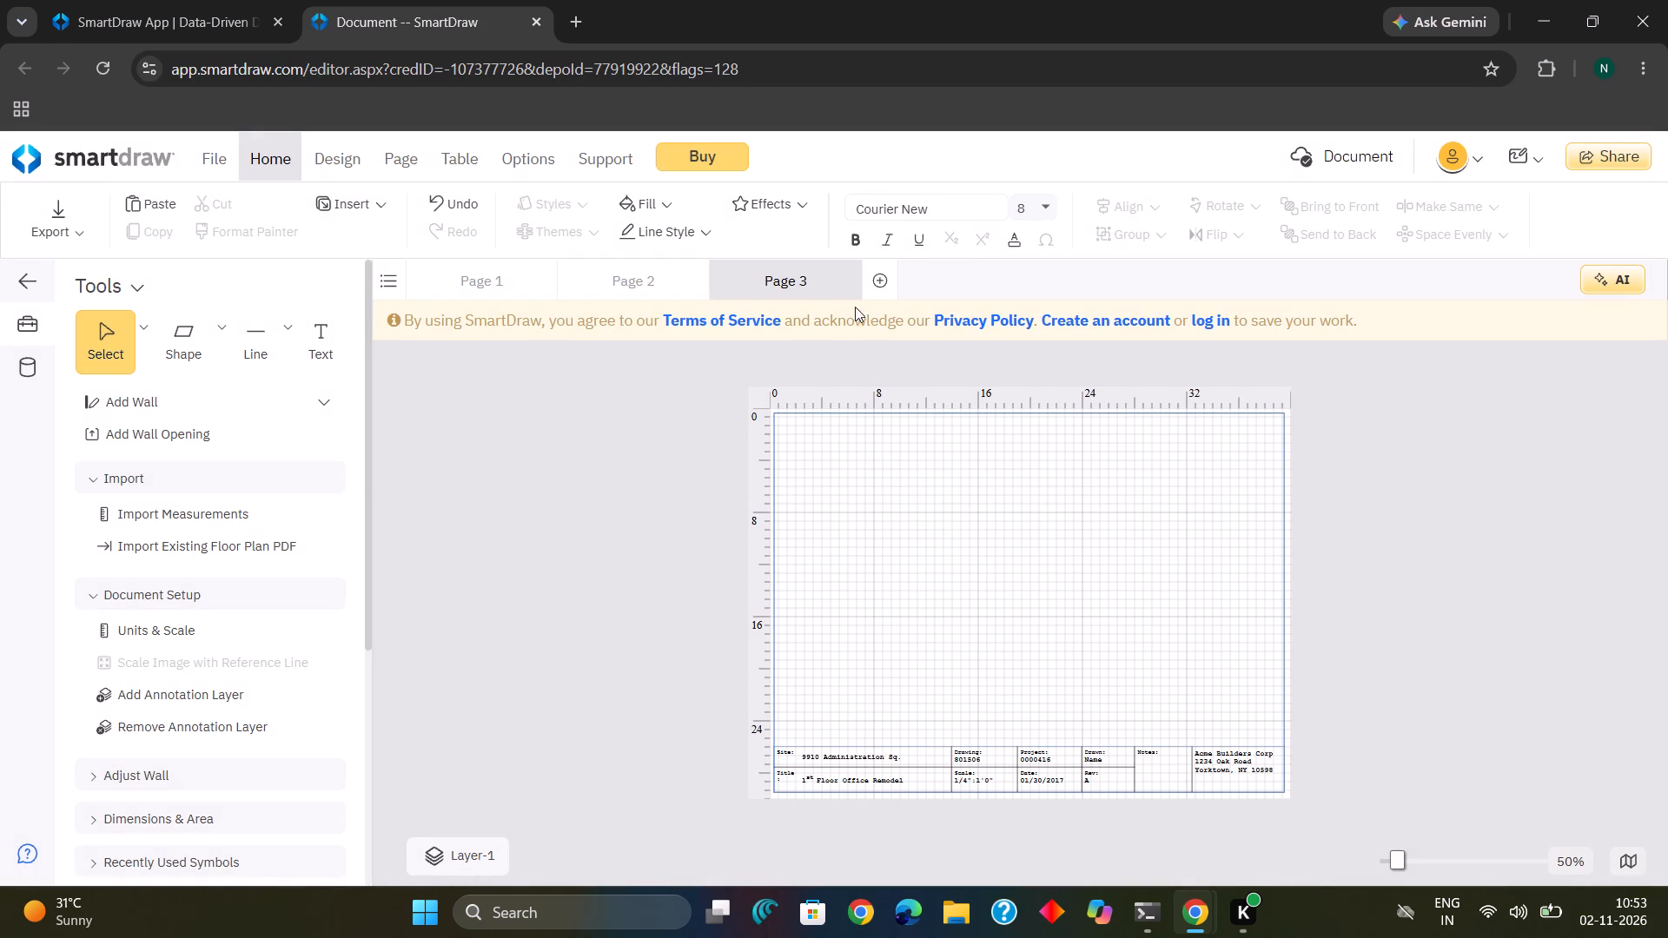
right_click(807, 276)
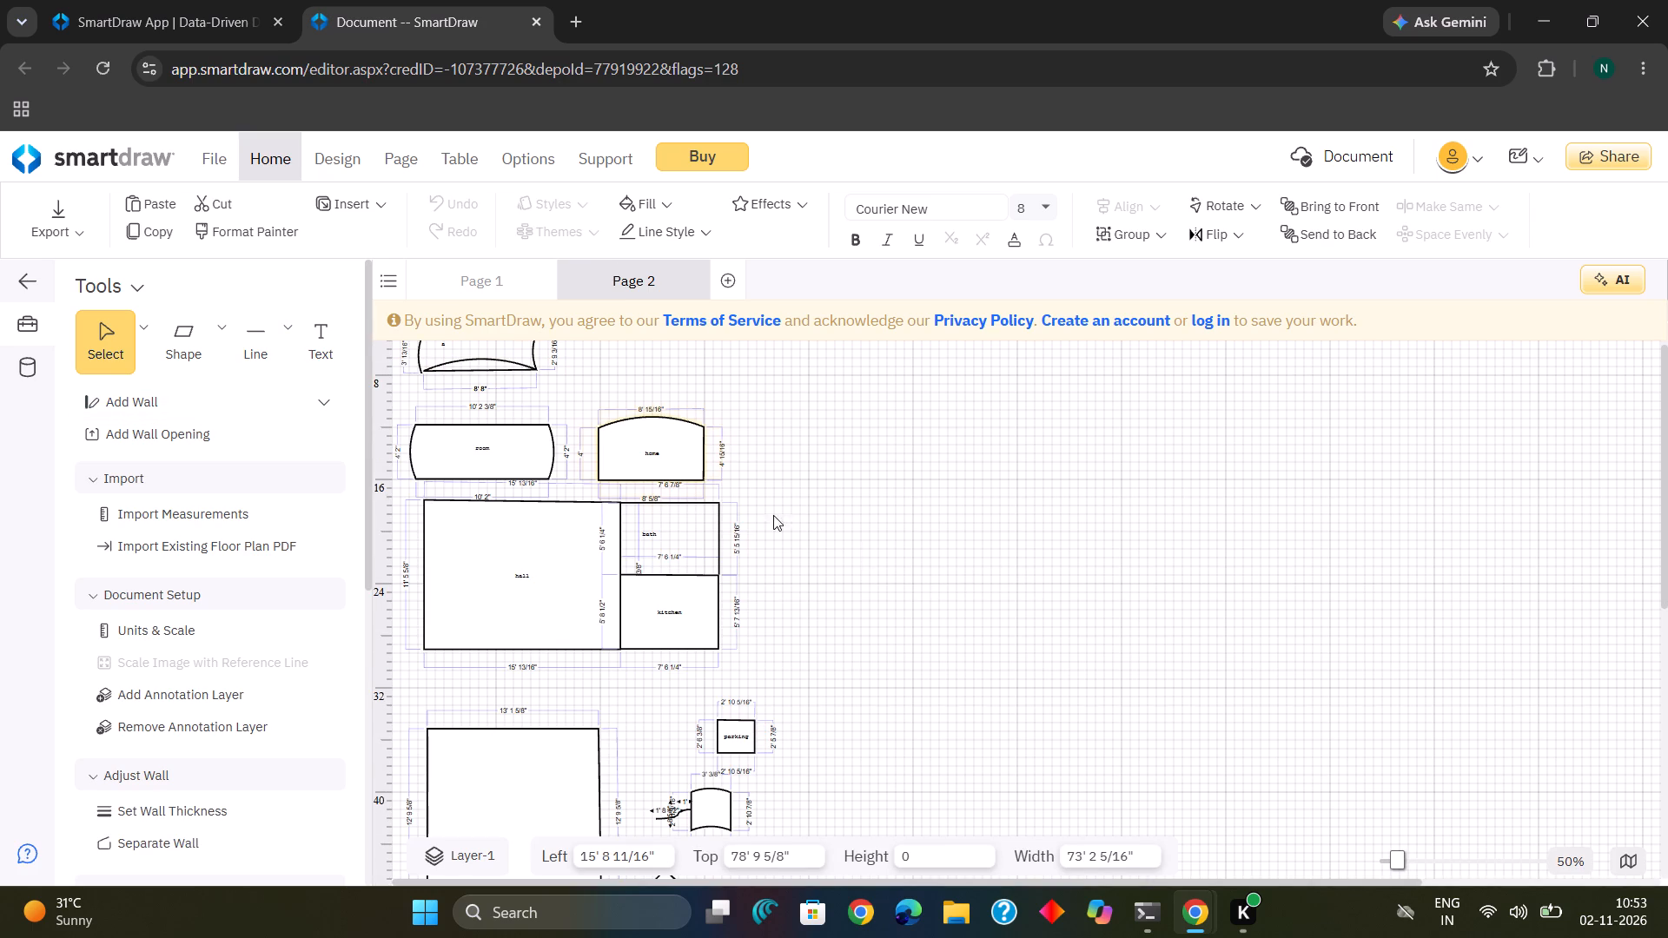
Draw a horizontal line about 25' 7" long on Page 2, in the empty grid area to the right of the hall and kitchen rooms.
click(244, 323)
drag(1191, 545, 990, 550)
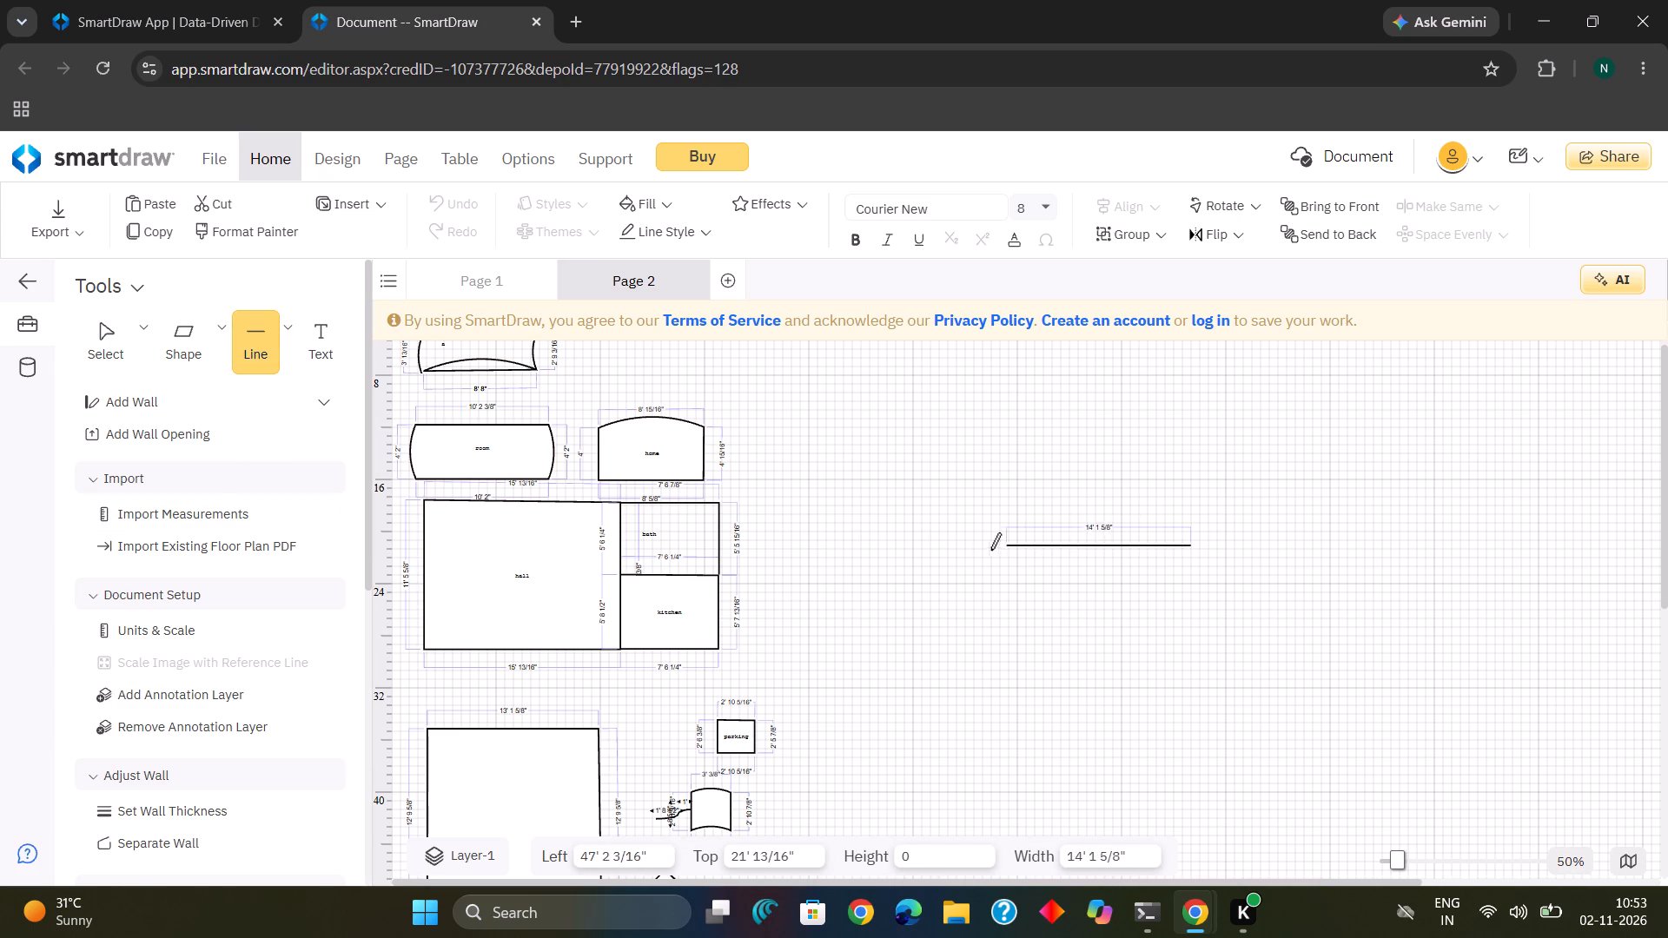
drag(990, 550, 863, 552)
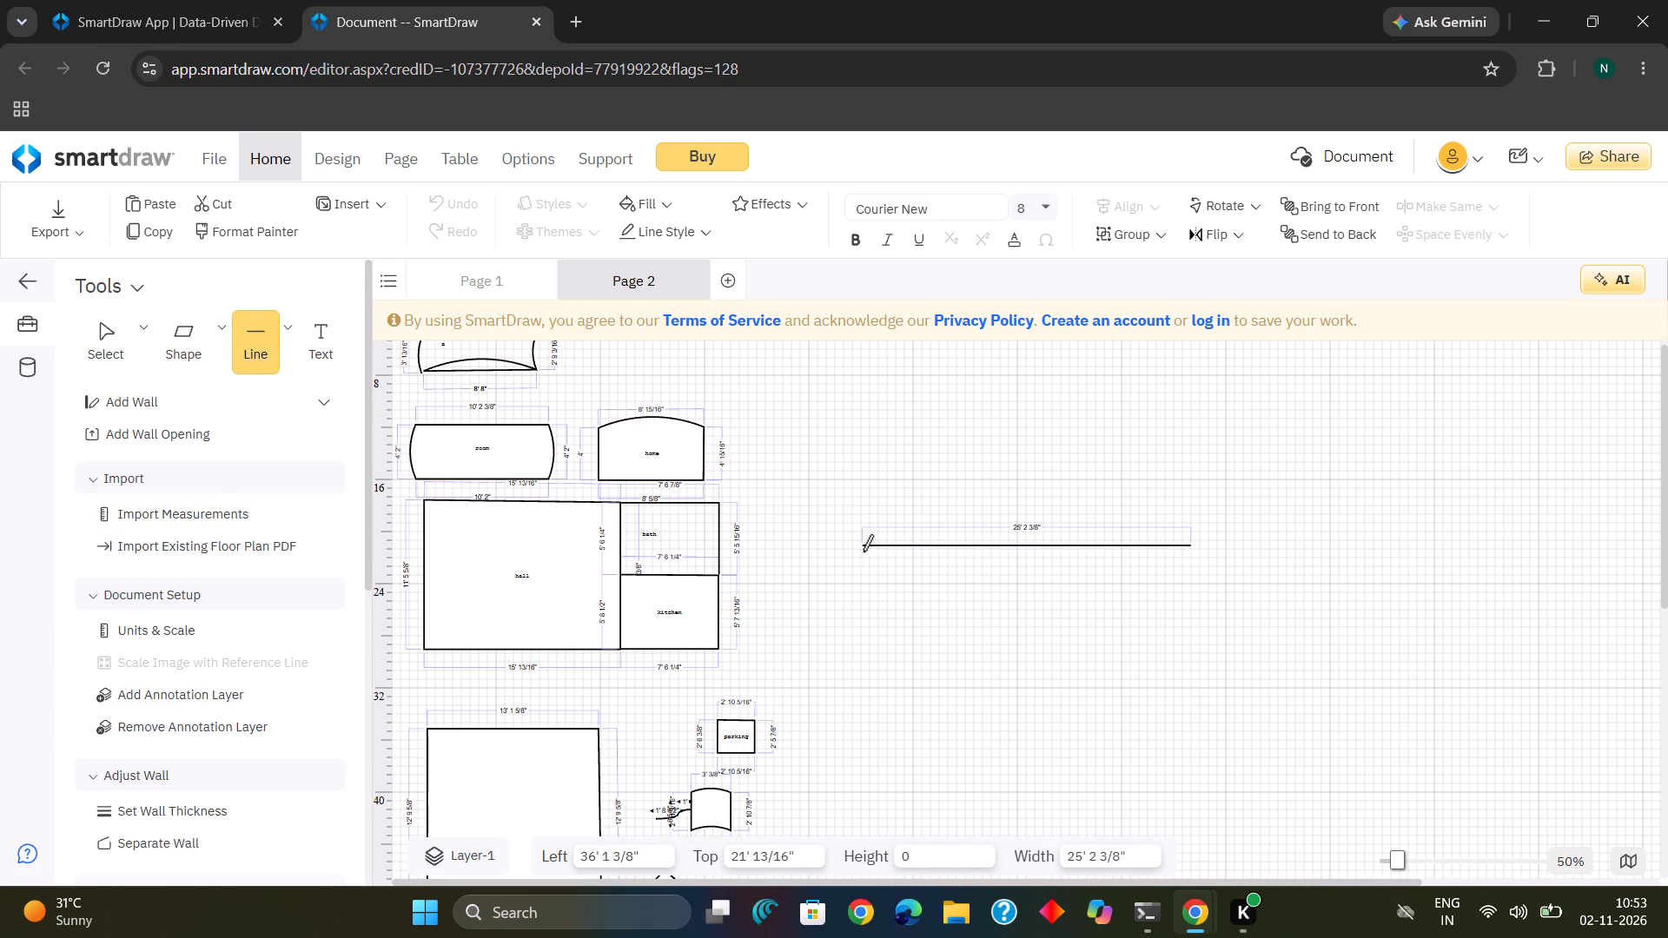
drag(863, 552, 857, 552)
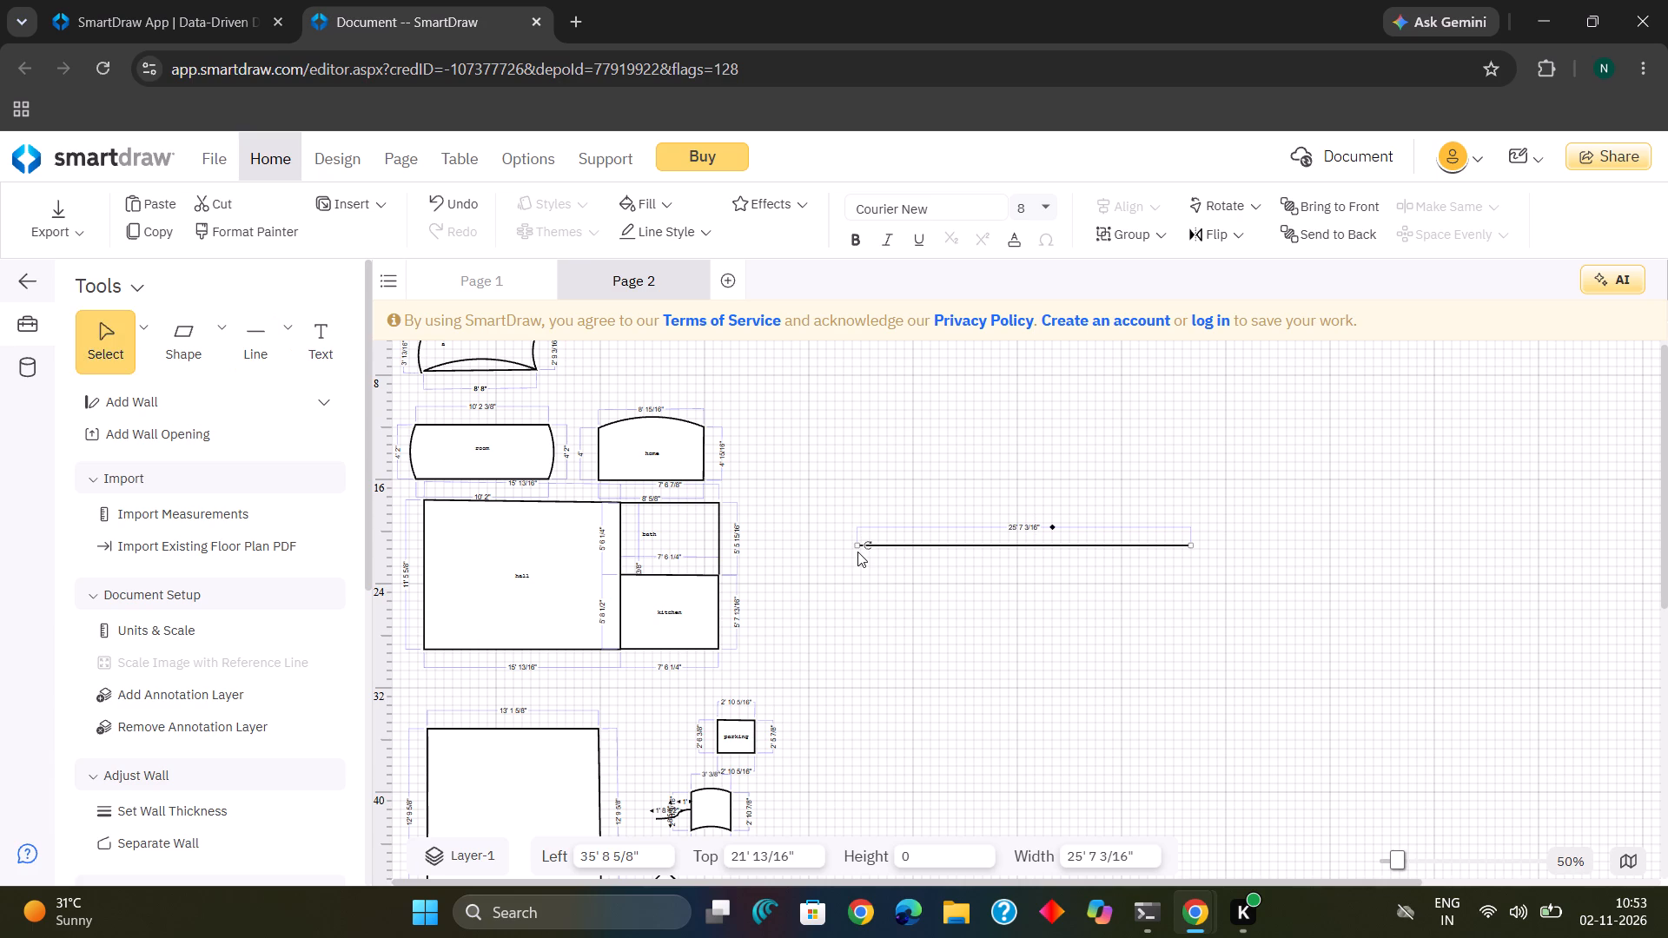
click(857, 552)
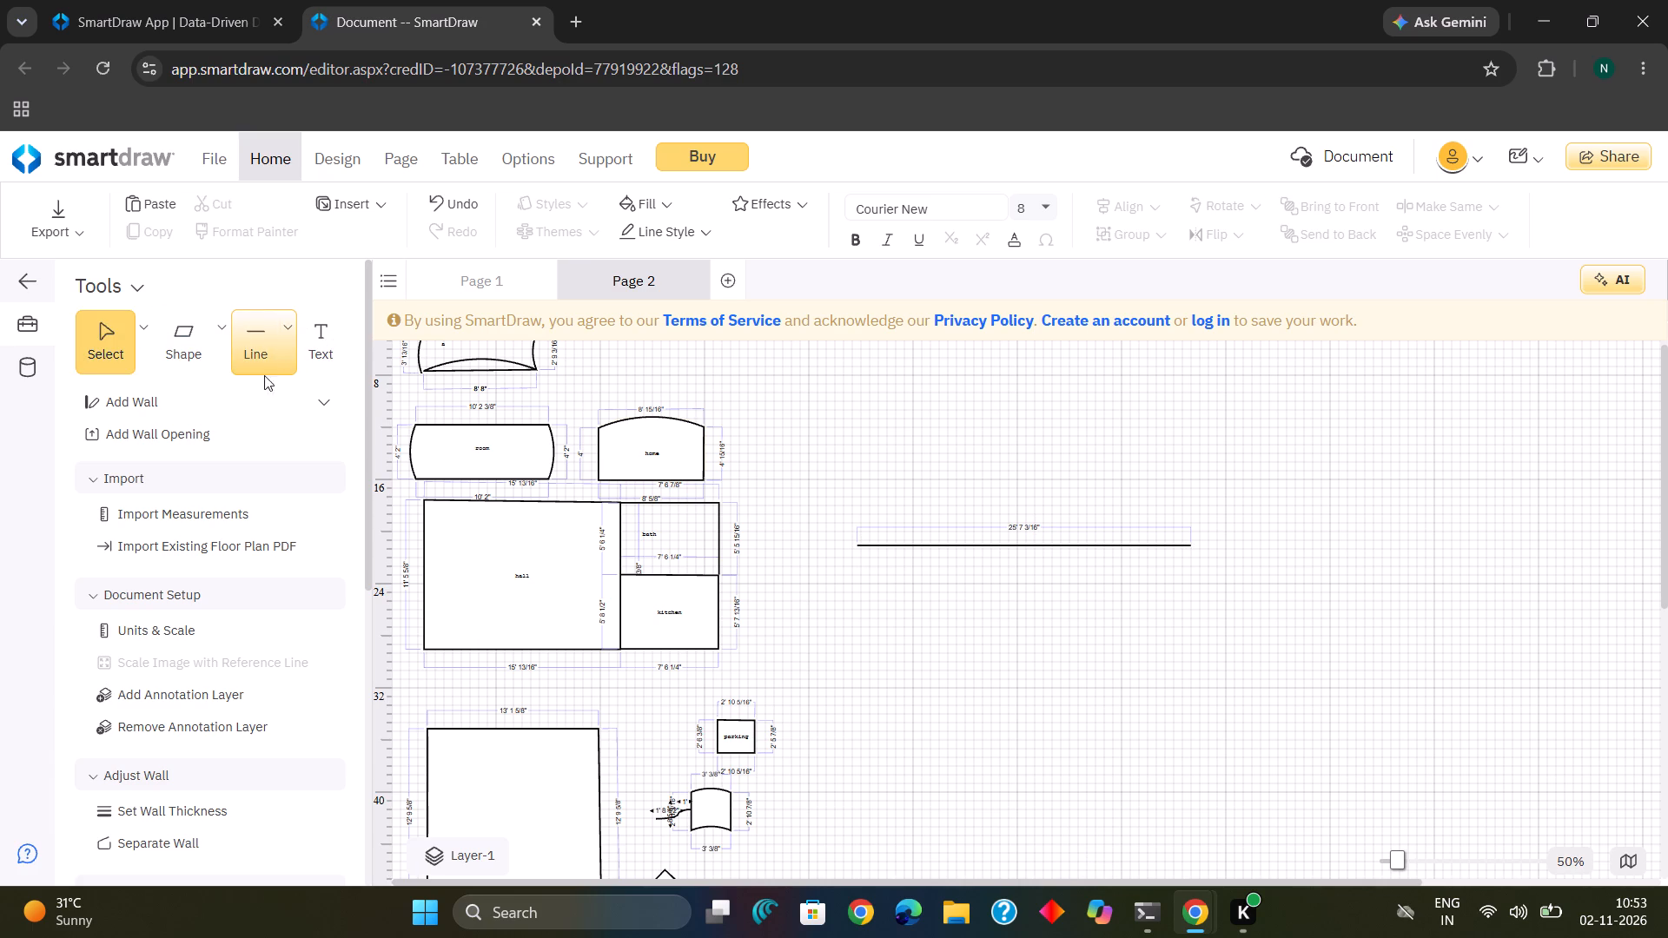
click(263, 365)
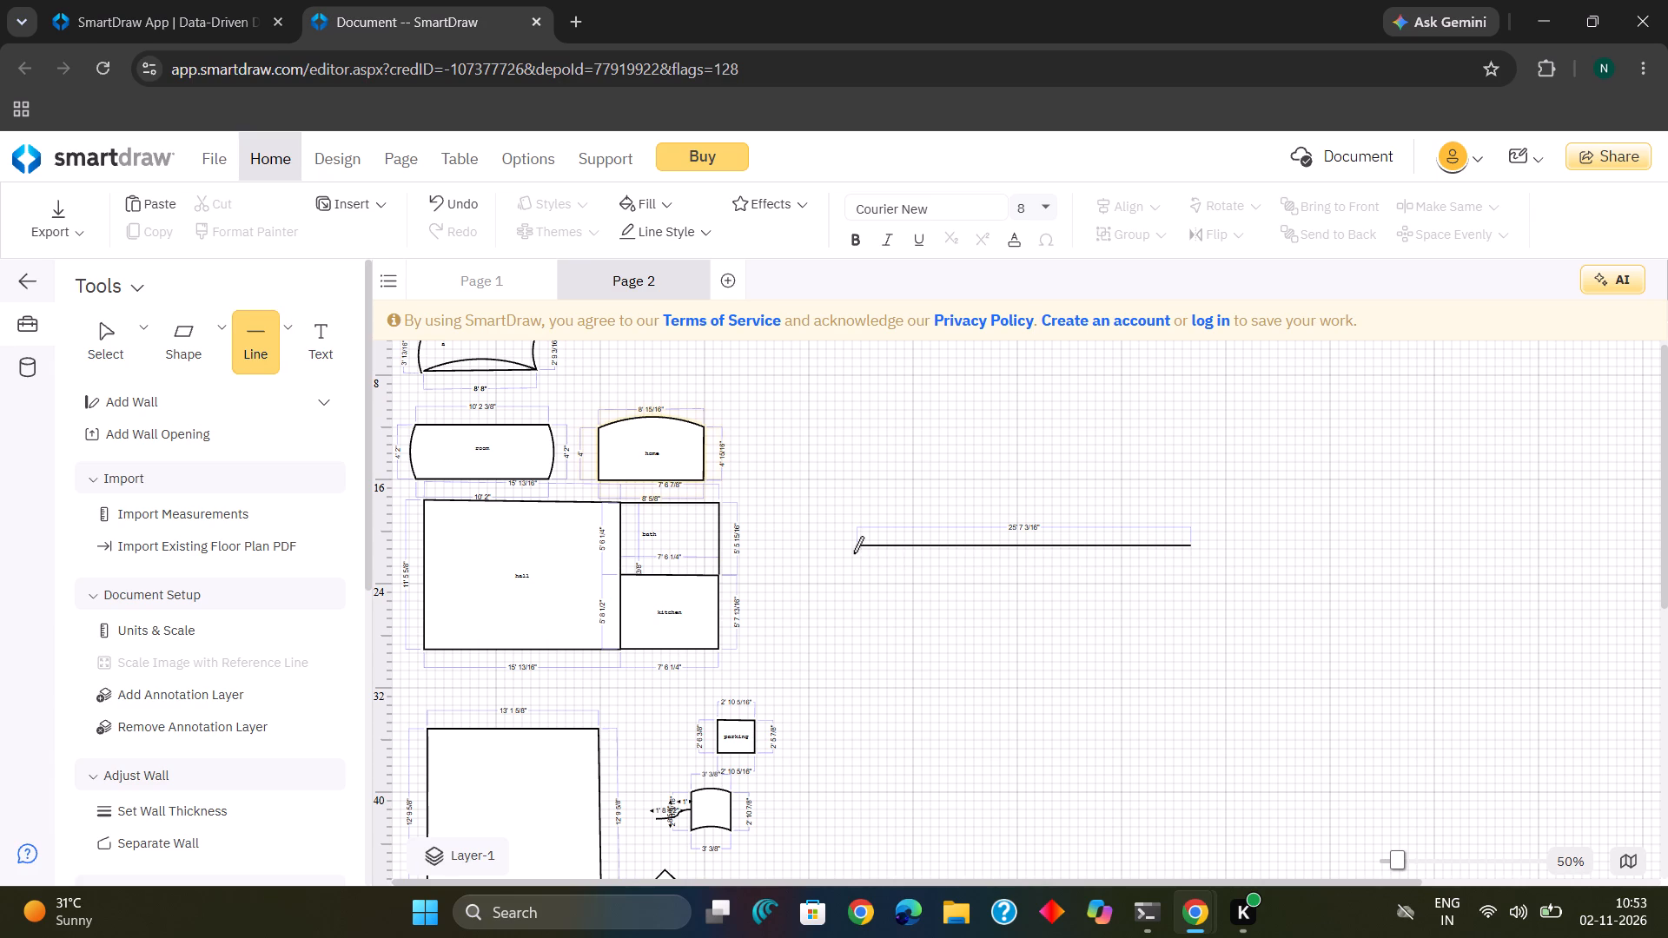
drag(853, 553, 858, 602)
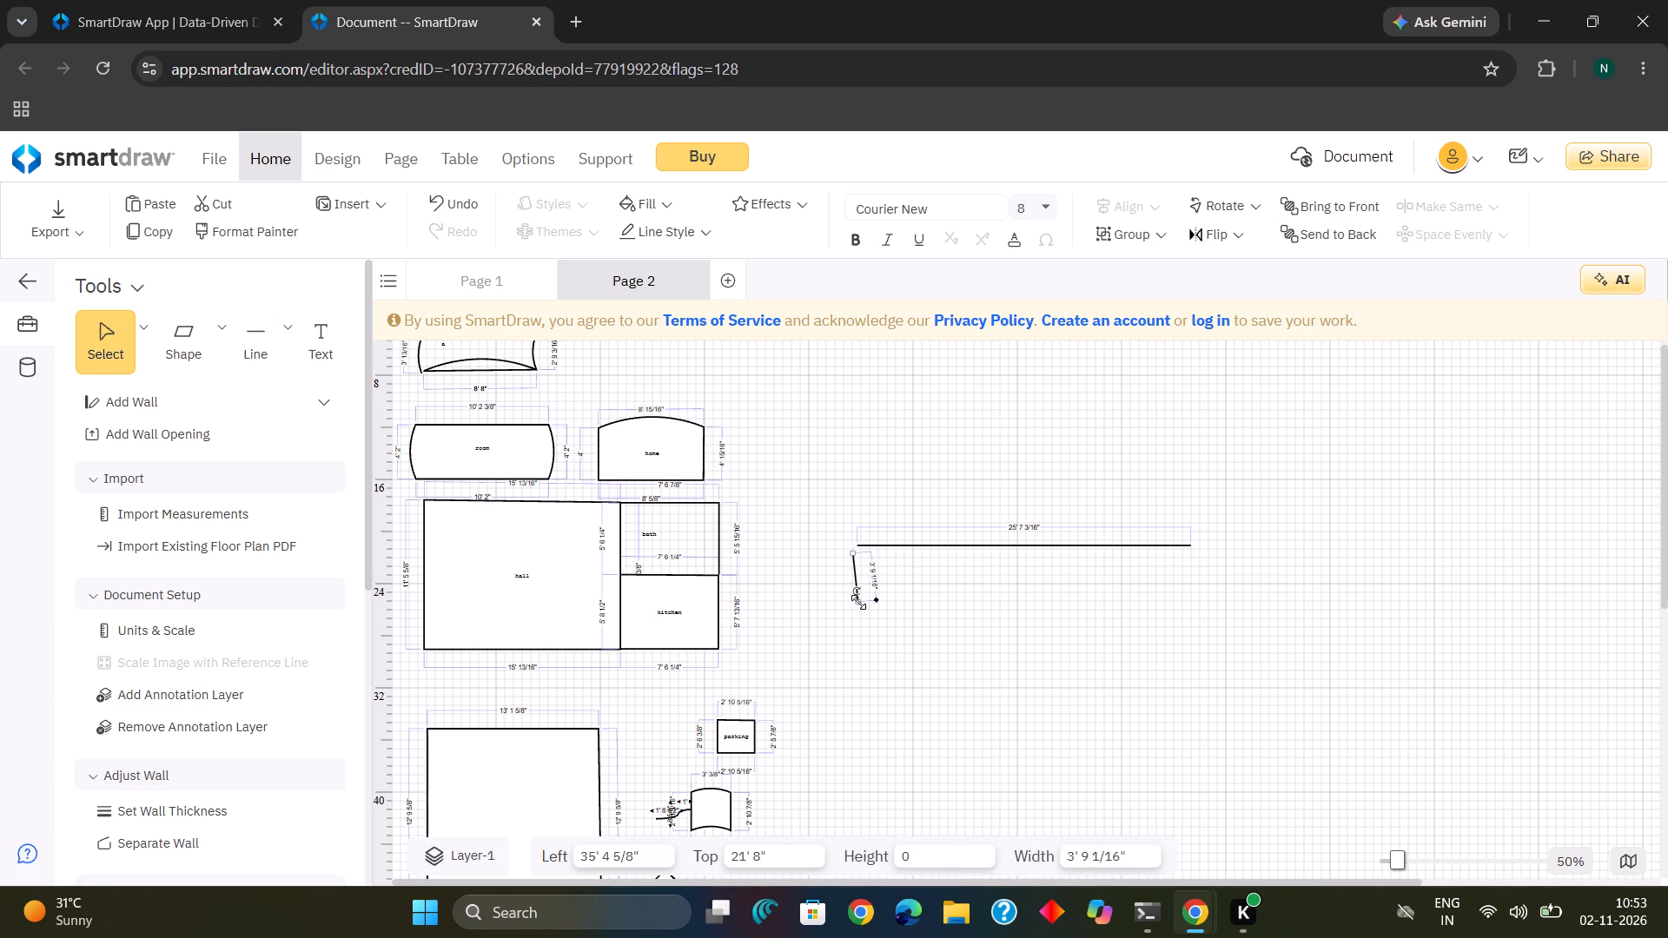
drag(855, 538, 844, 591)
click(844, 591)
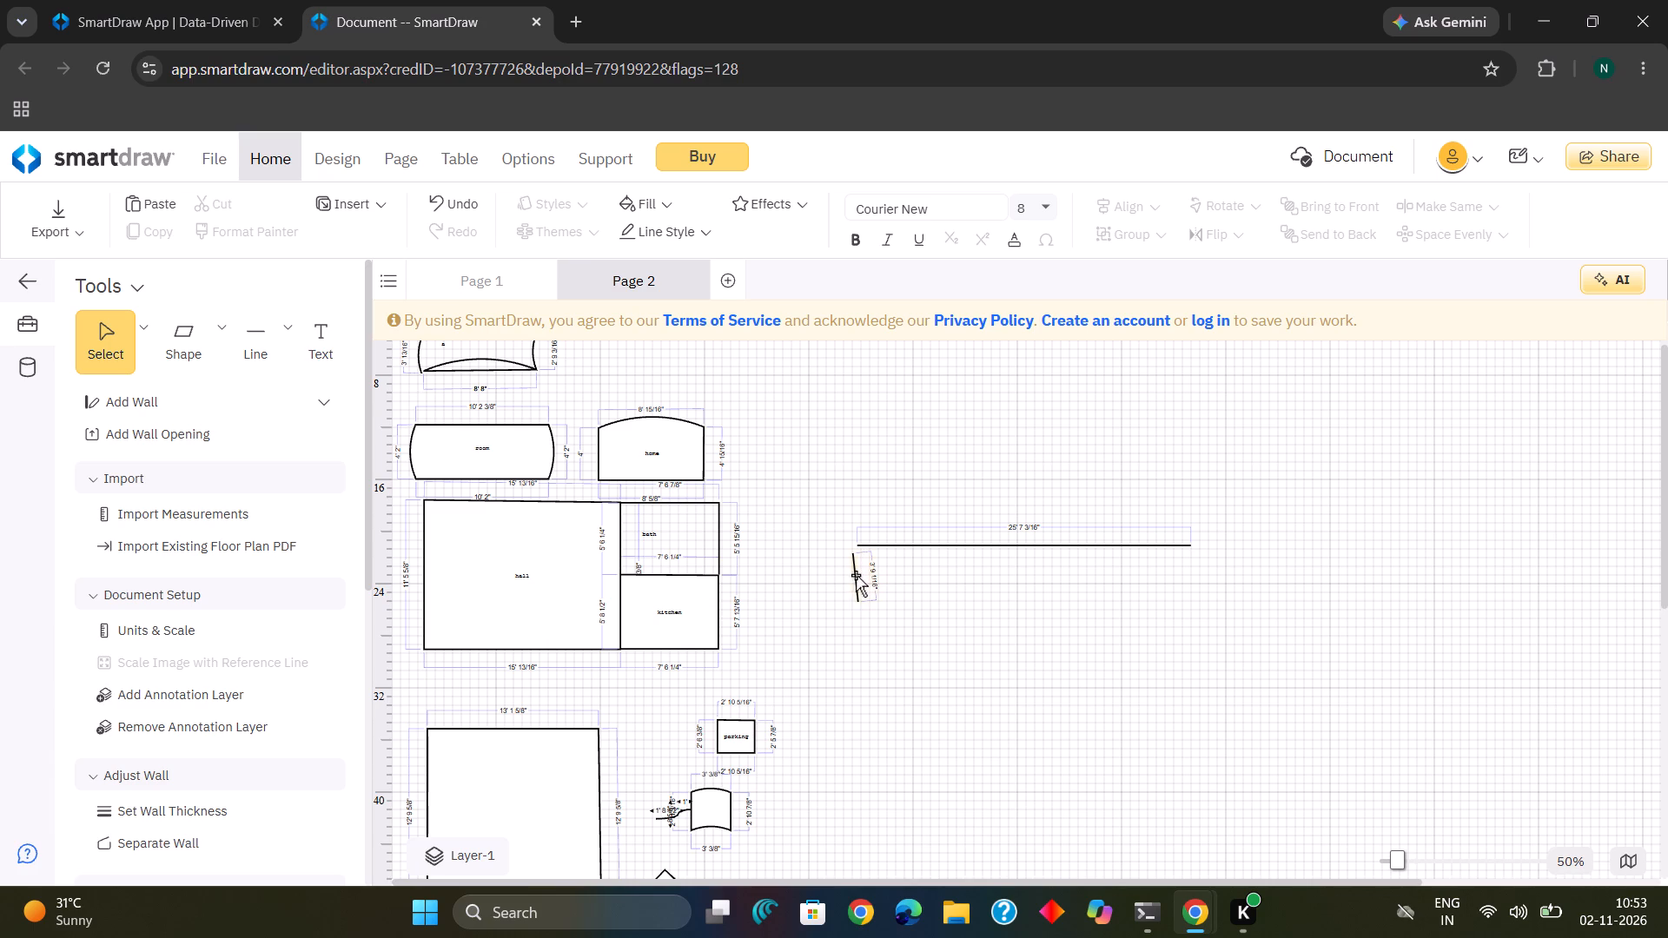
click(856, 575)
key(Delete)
Draw a vertical line about 43' 11" long running down from the left end of the new horizontal line.
click(257, 340)
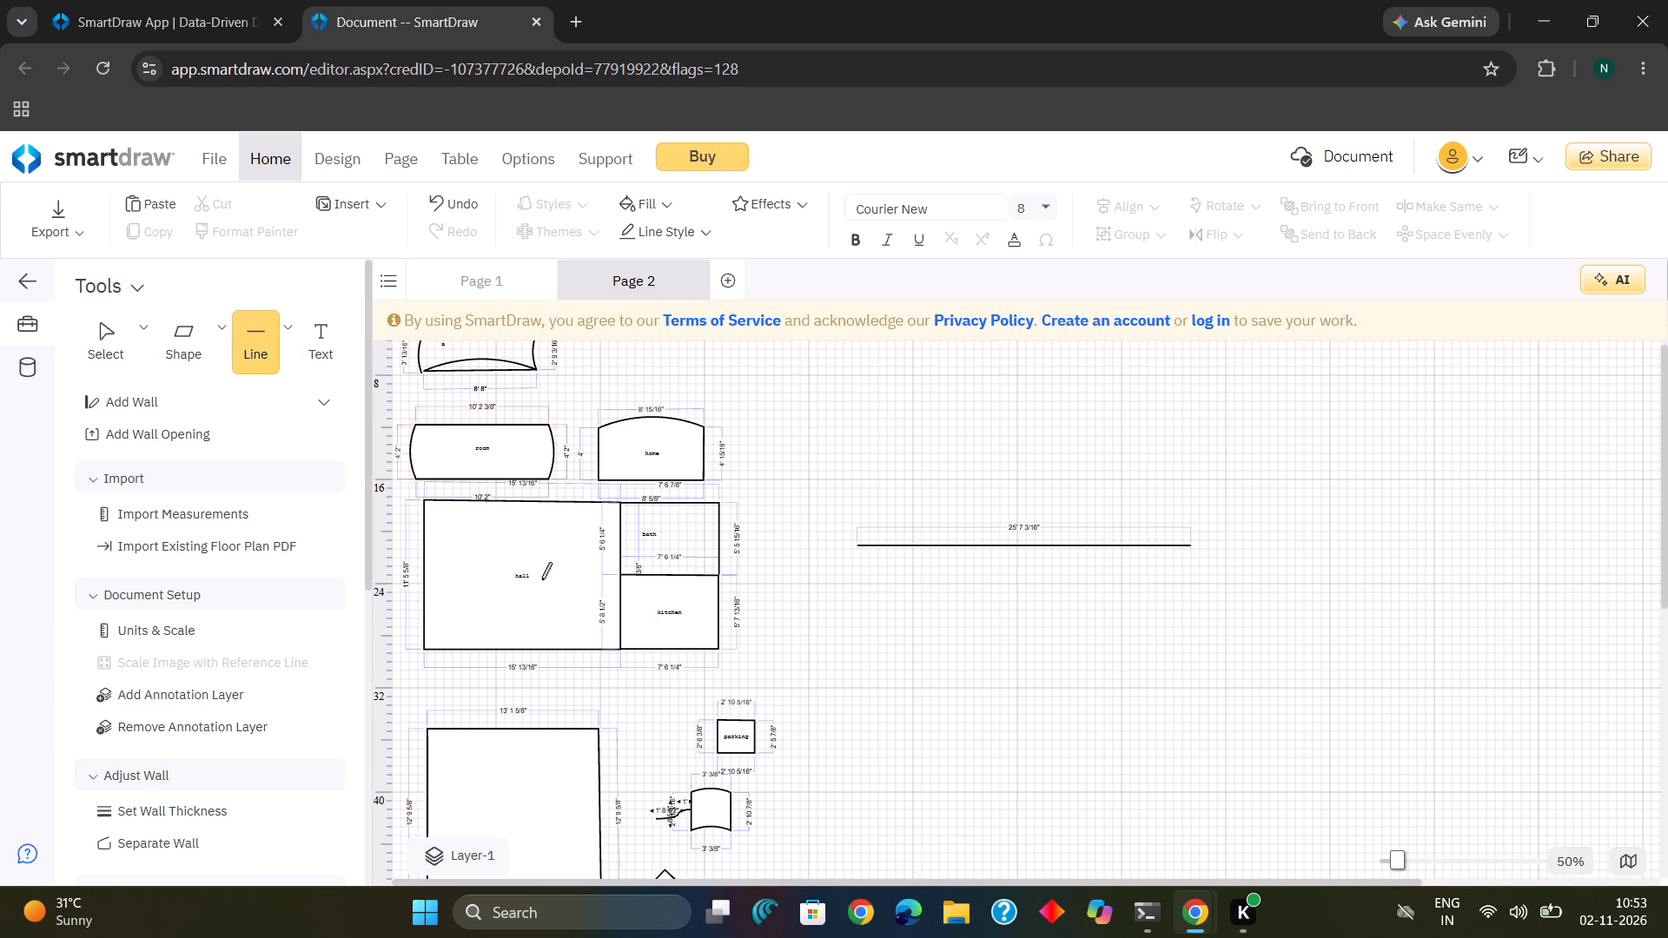
drag(855, 557, 857, 570)
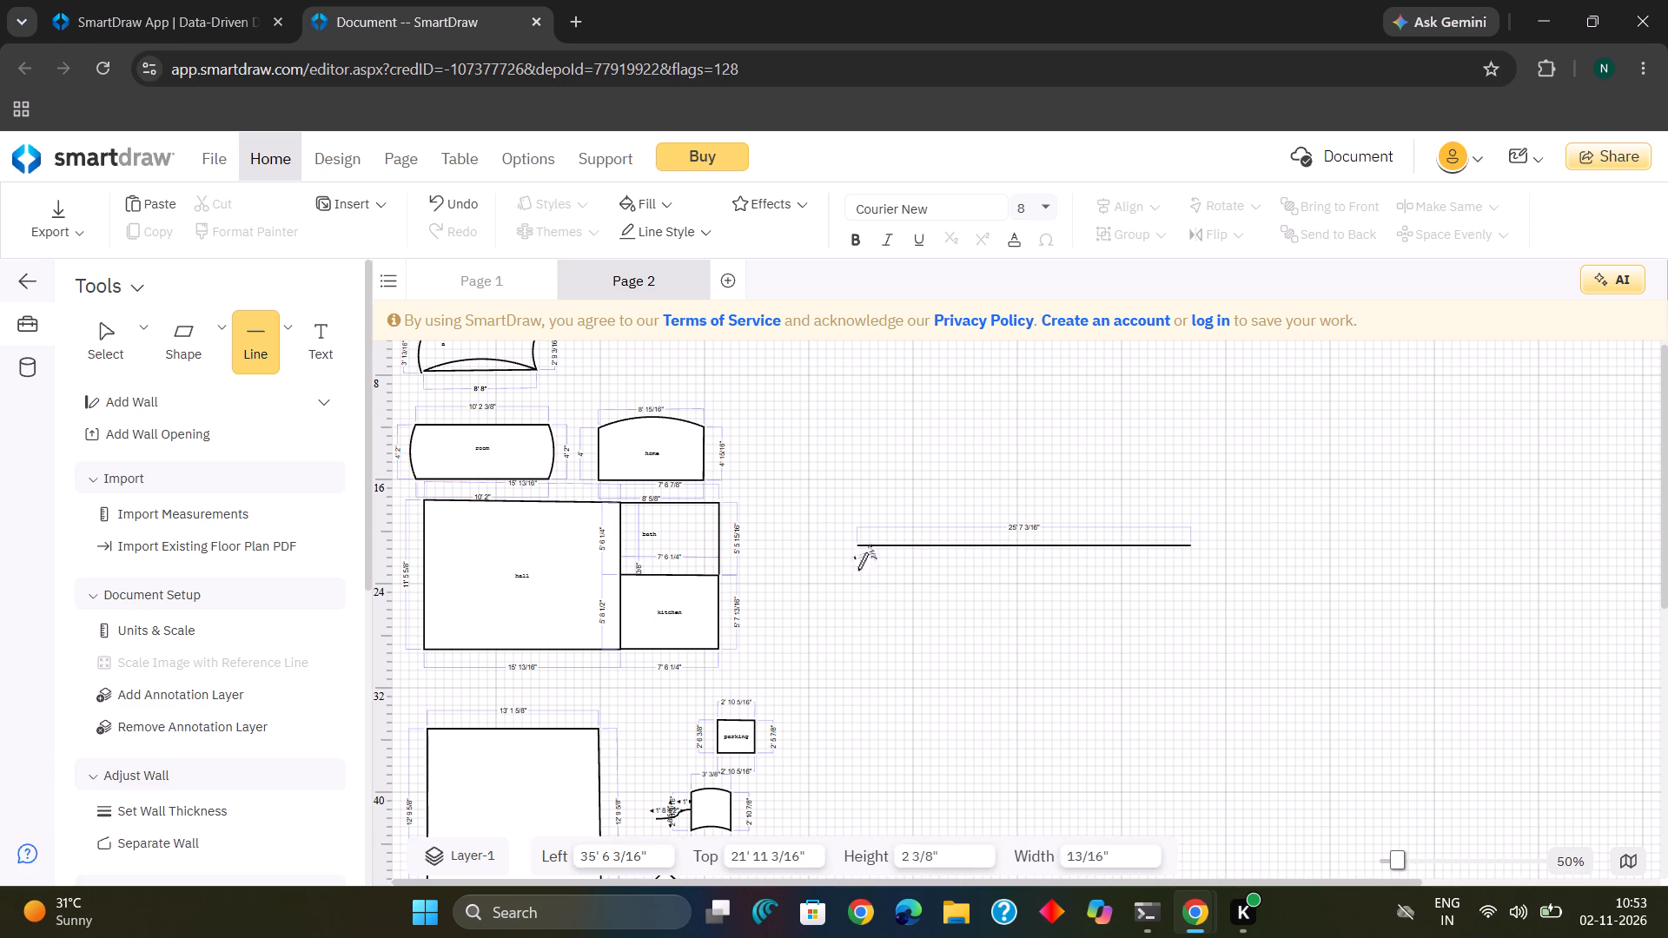
drag(857, 570, 858, 618)
drag(858, 618, 866, 760)
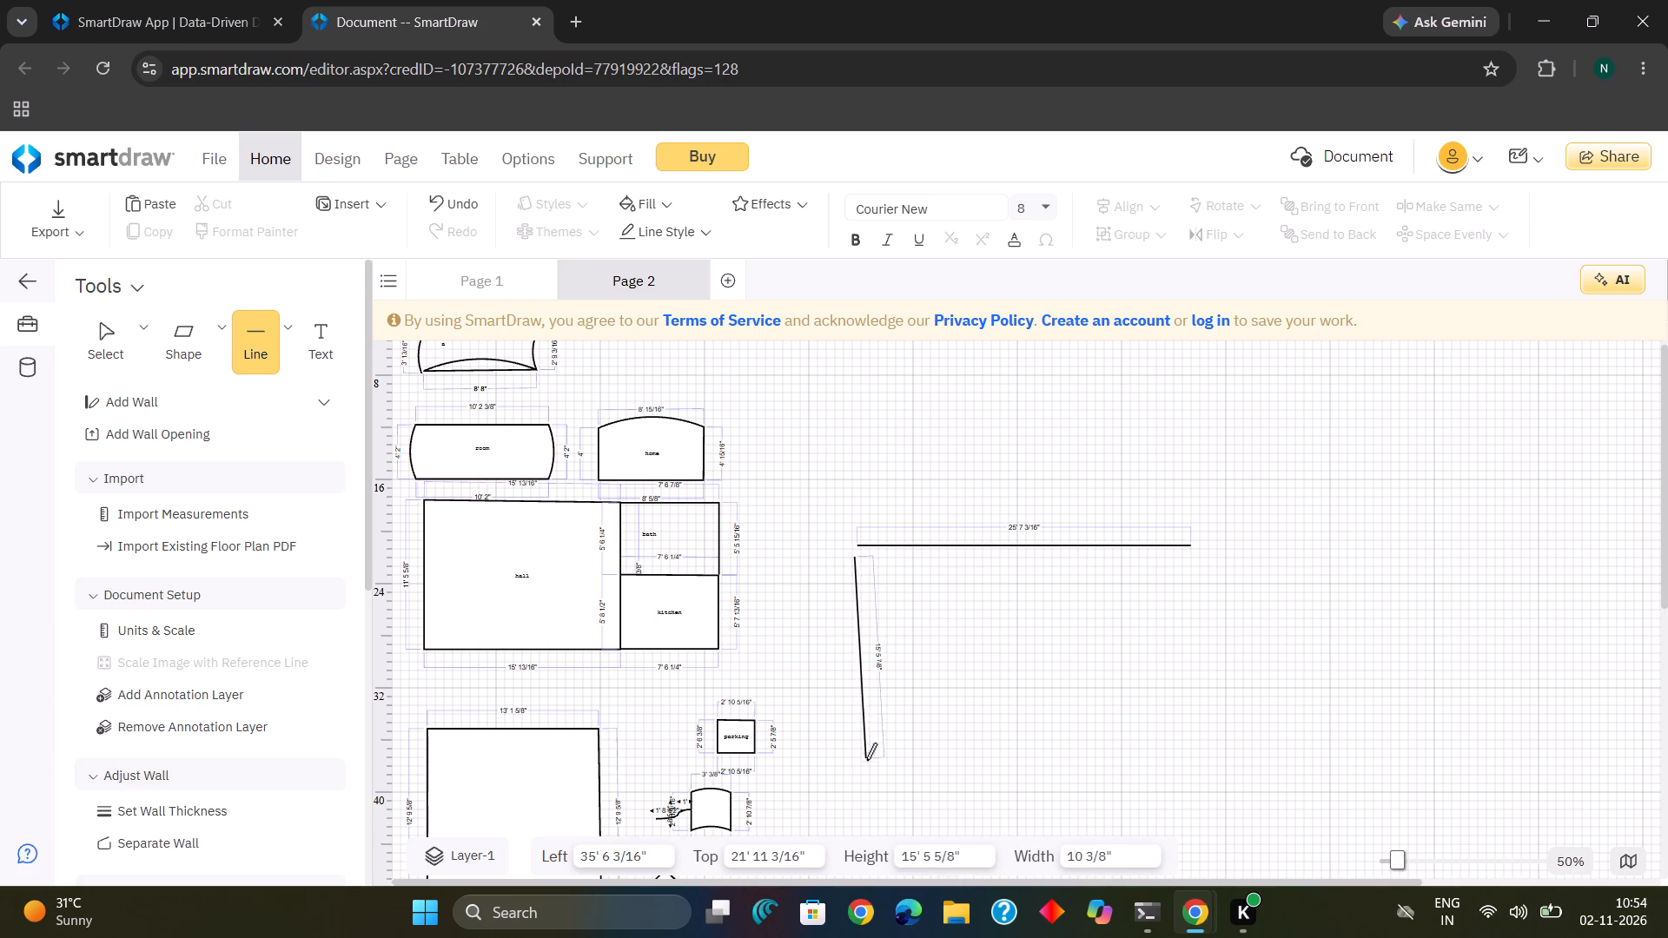
drag(866, 760, 869, 907)
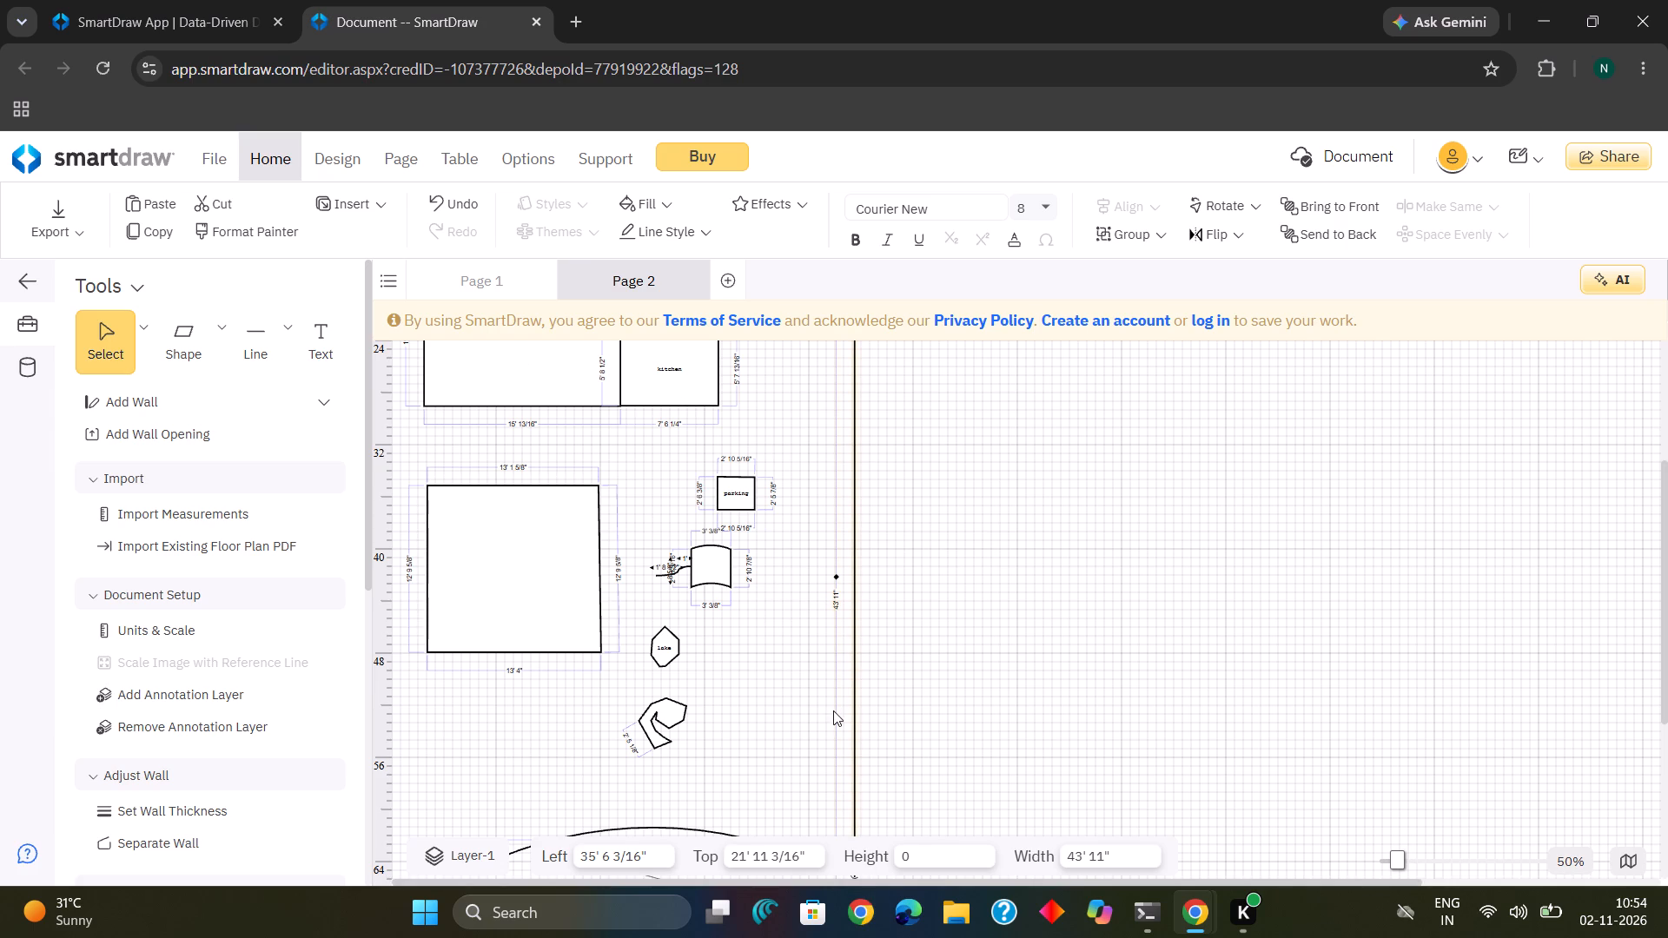
Draw a horizontal line about 36' 9" long from the lower end of the 43' 11" vertical line as the outline's bottom side.
click(257, 327)
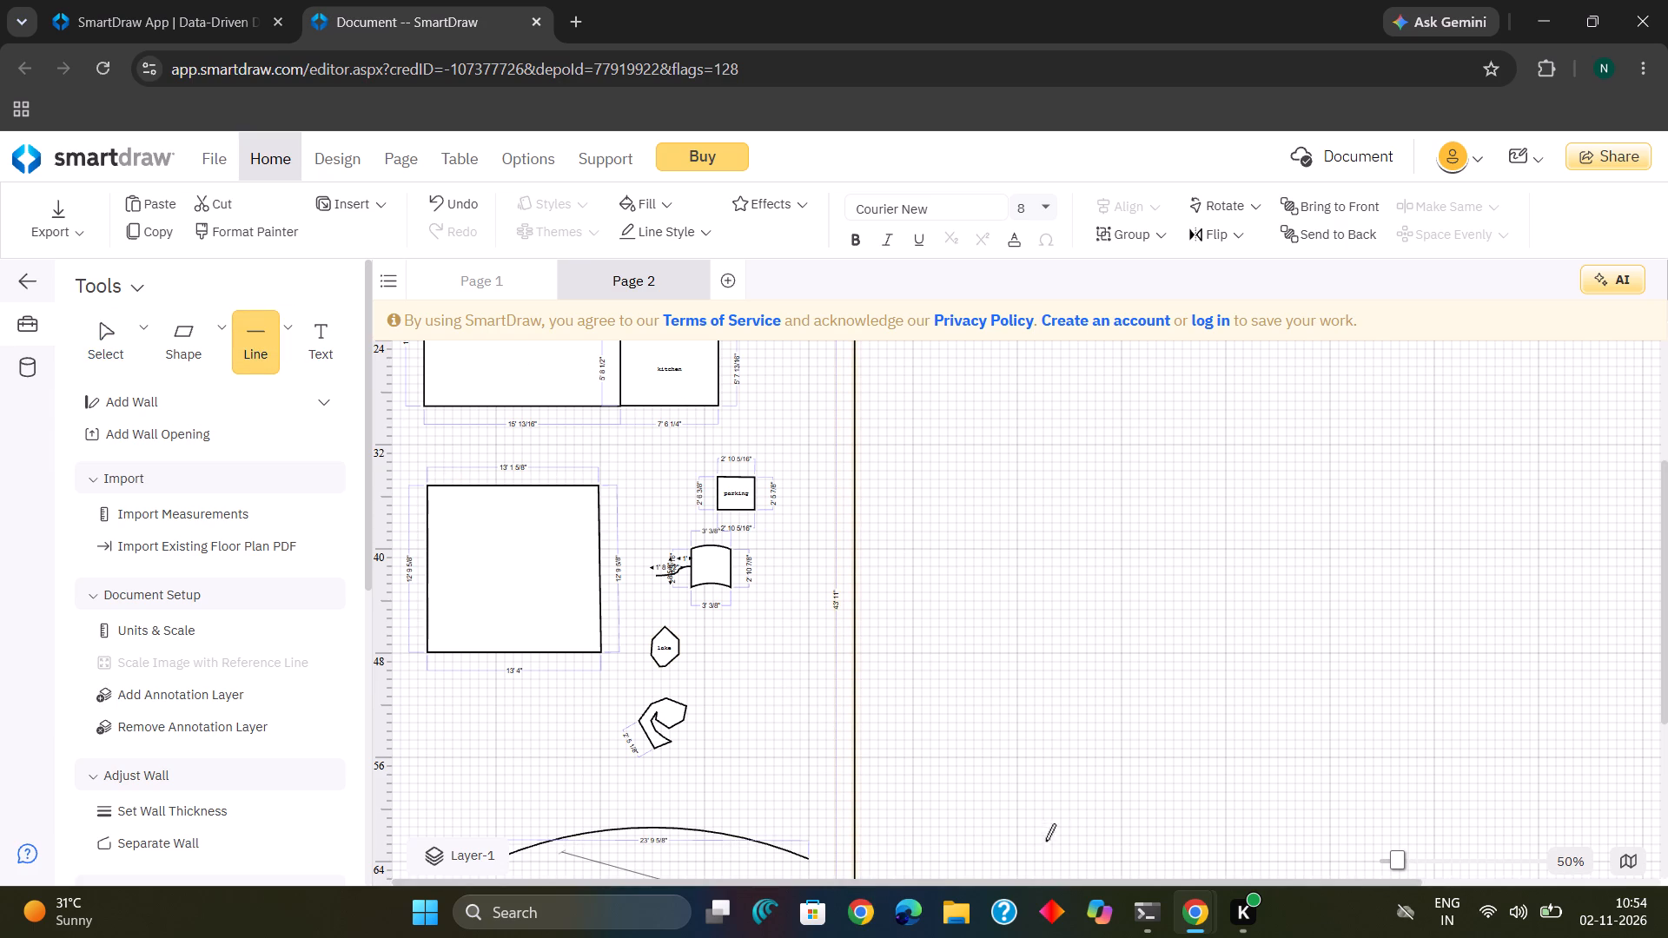
scroll(1039, 831, down, 1)
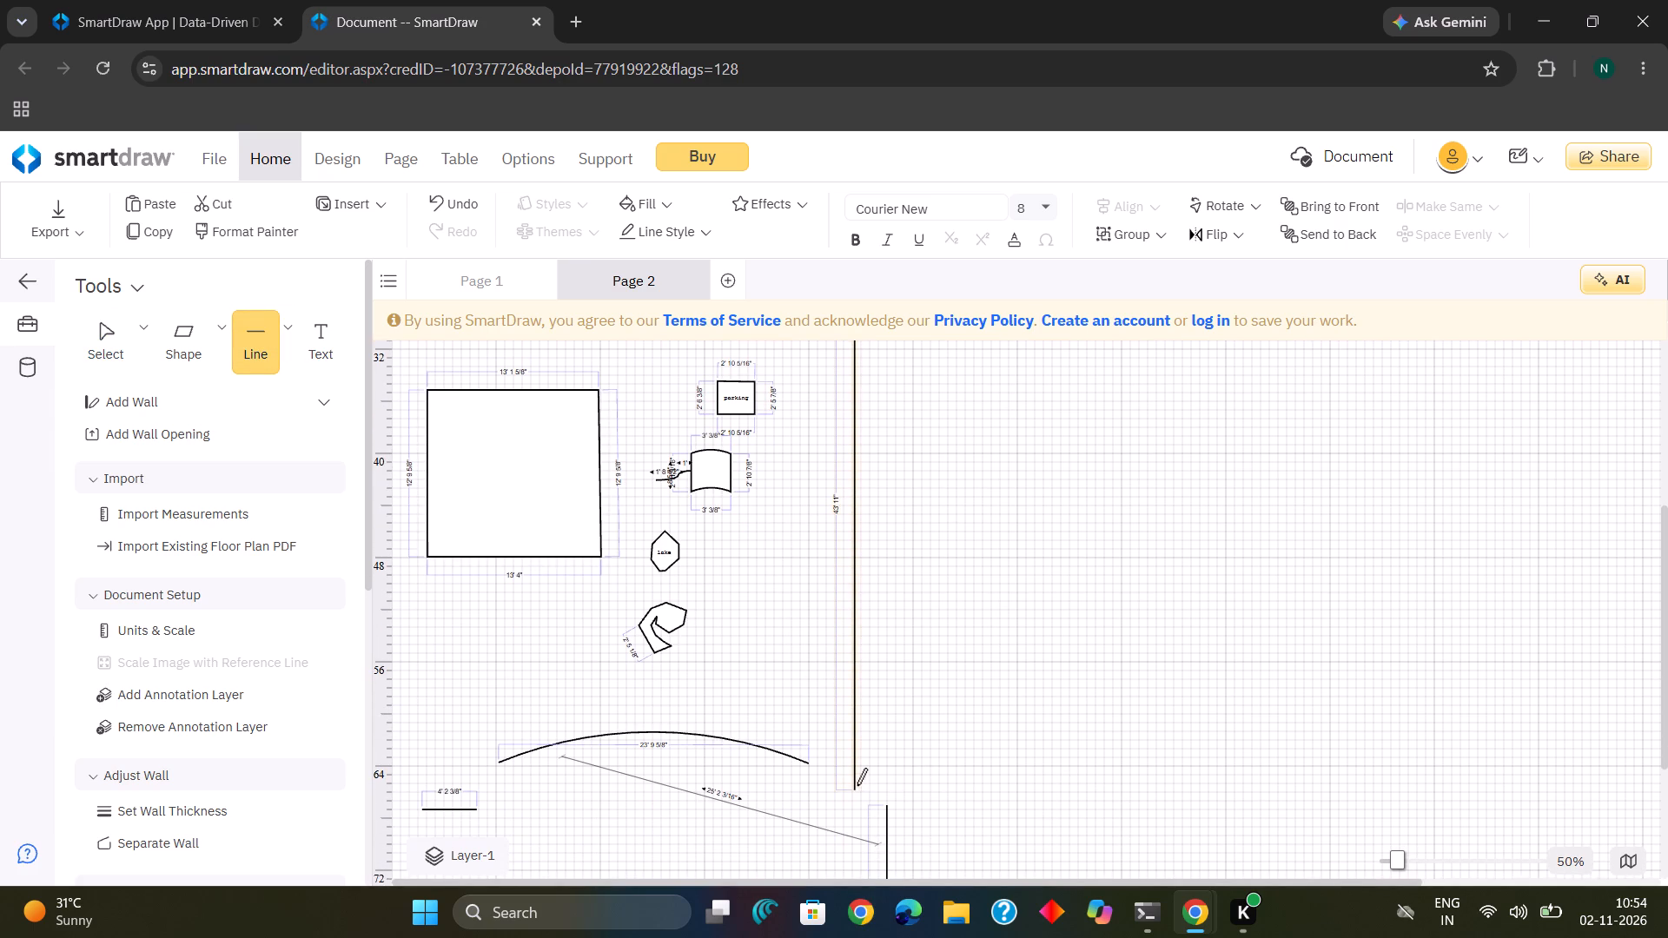
drag(857, 788, 1134, 788)
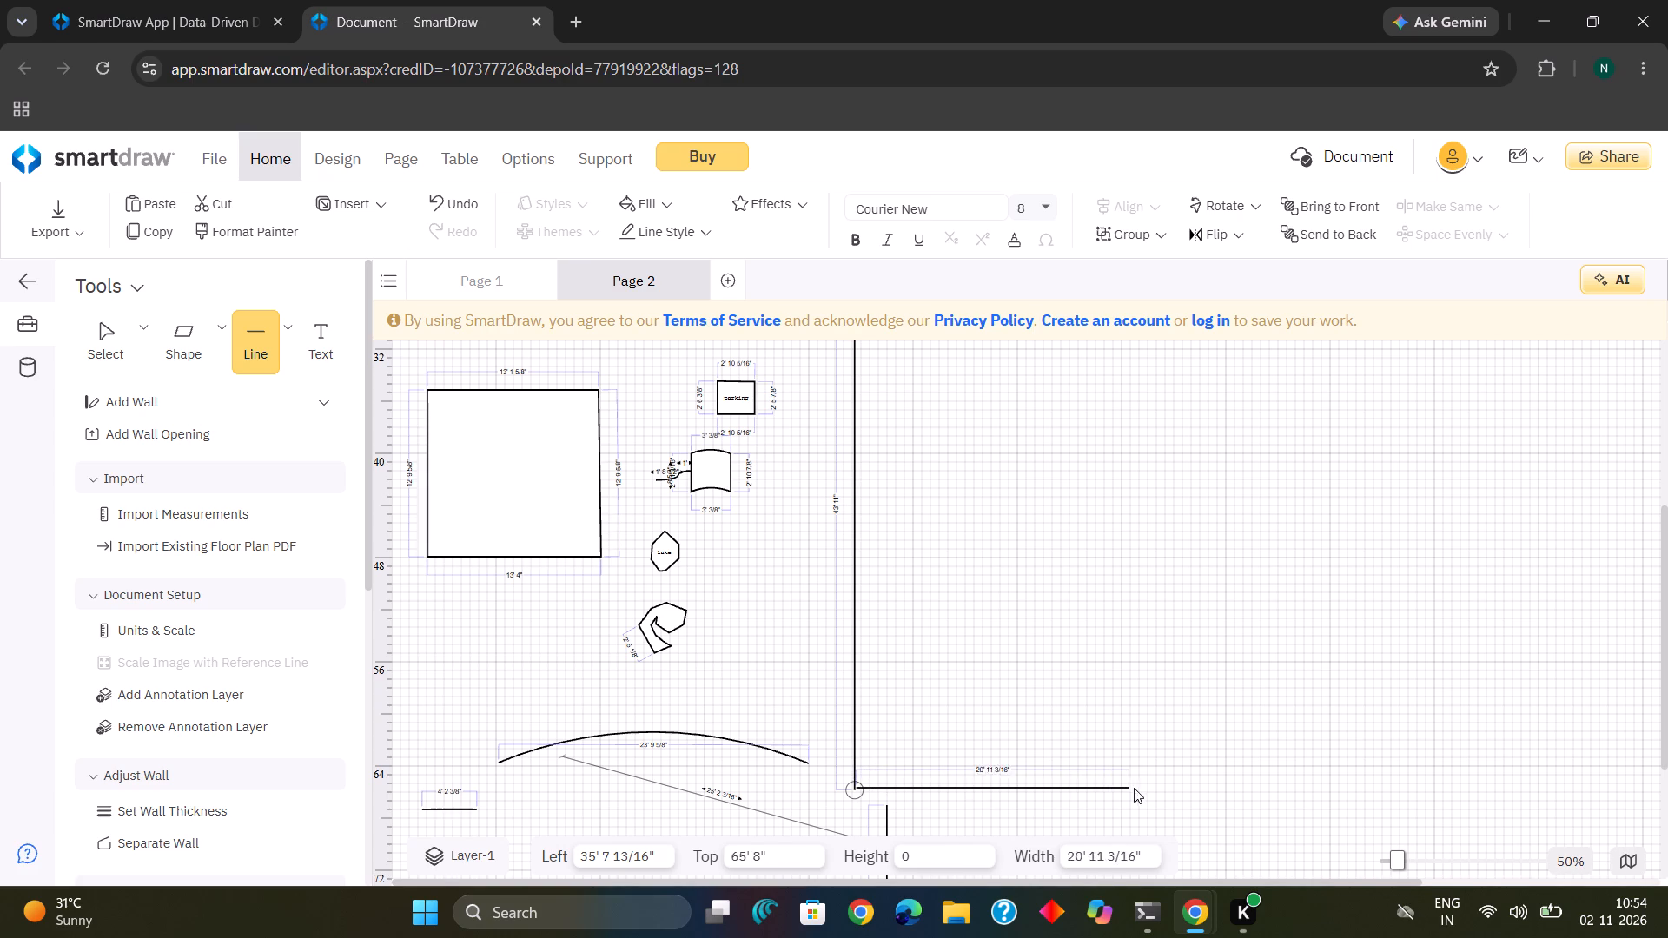
drag(1134, 788, 1335, 793)
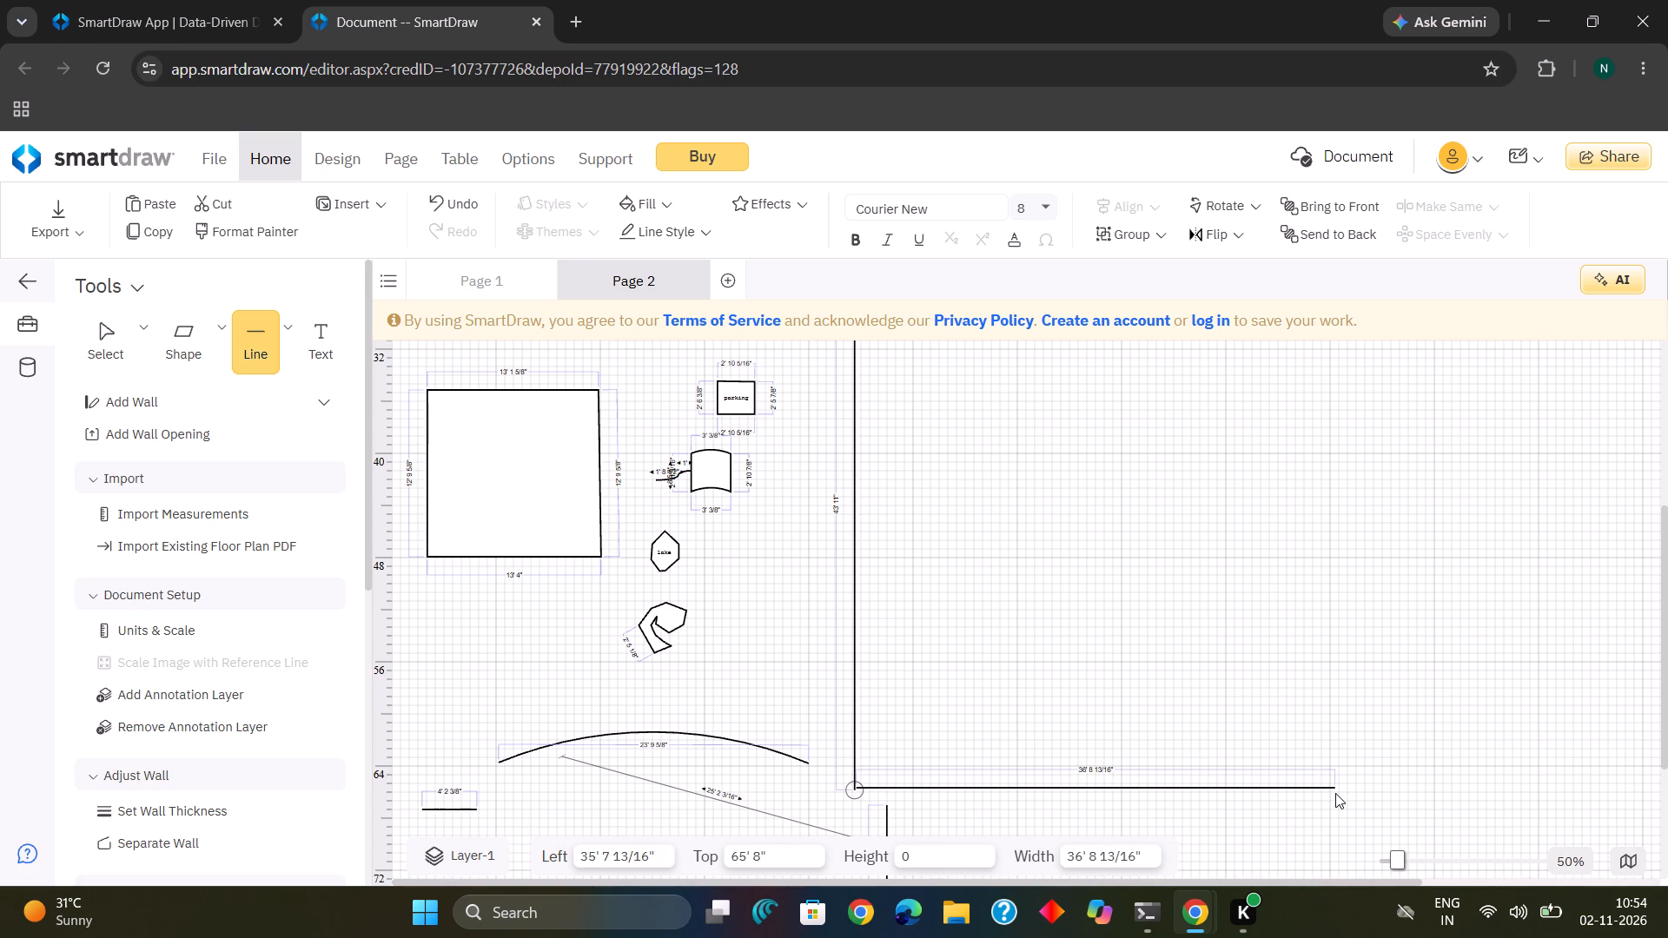
drag(1335, 793, 1334, 792)
click(1334, 792)
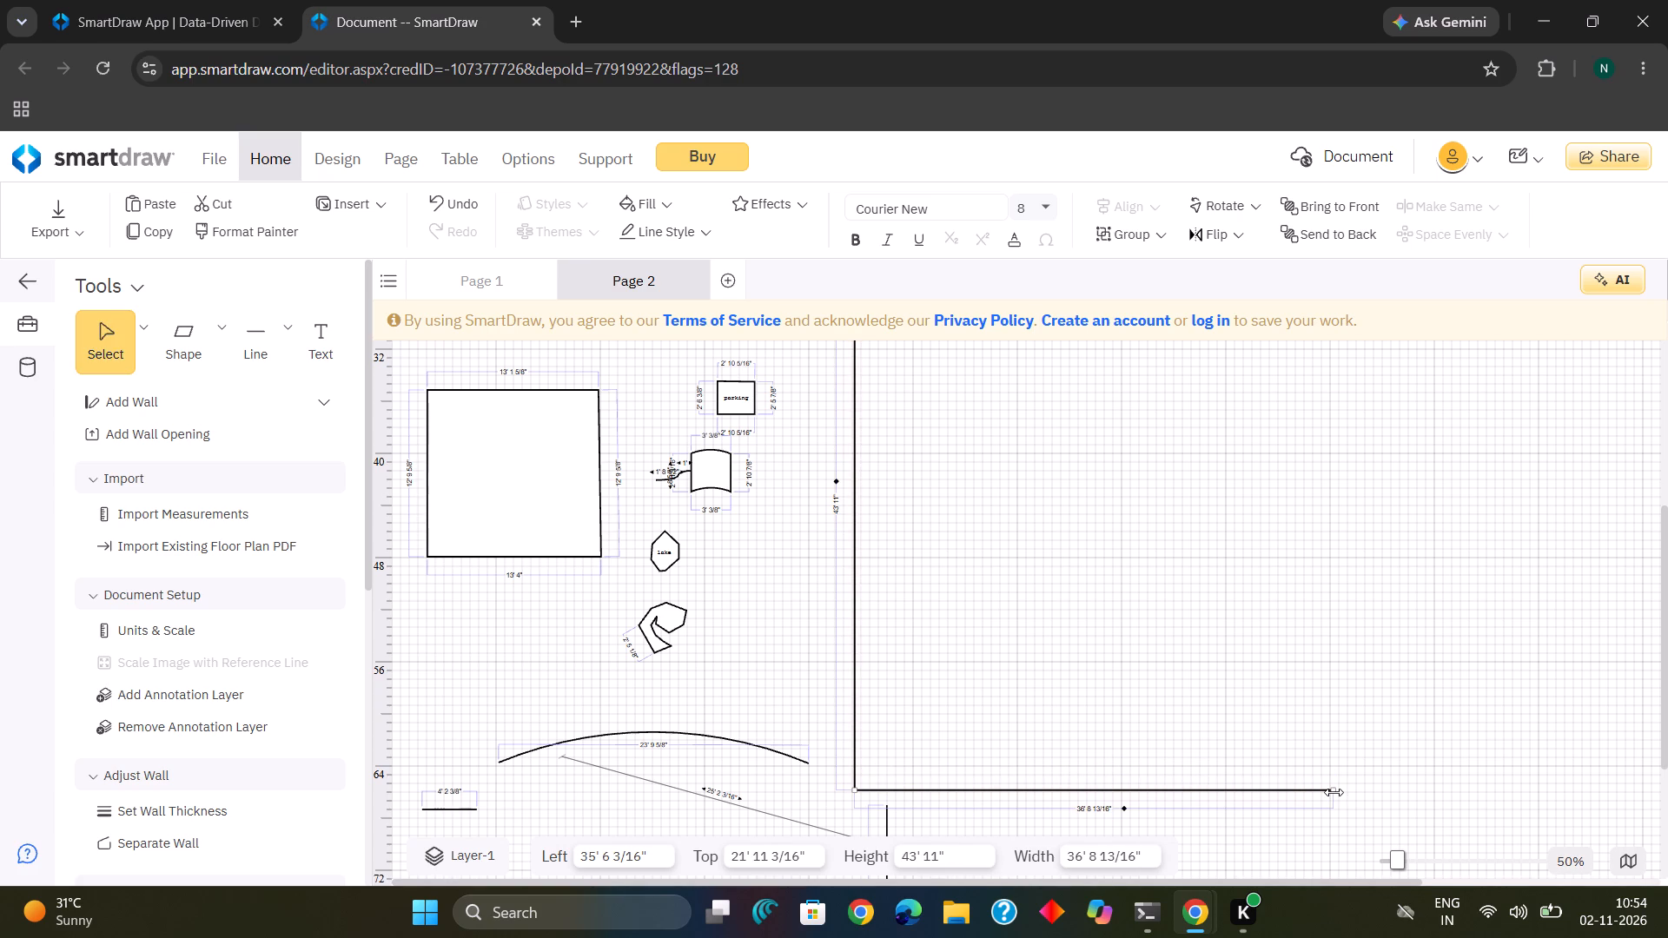
Draw a vertical line about 44' 6" long upward from the bottom line's free end, reaching the level of the top line.
click(261, 334)
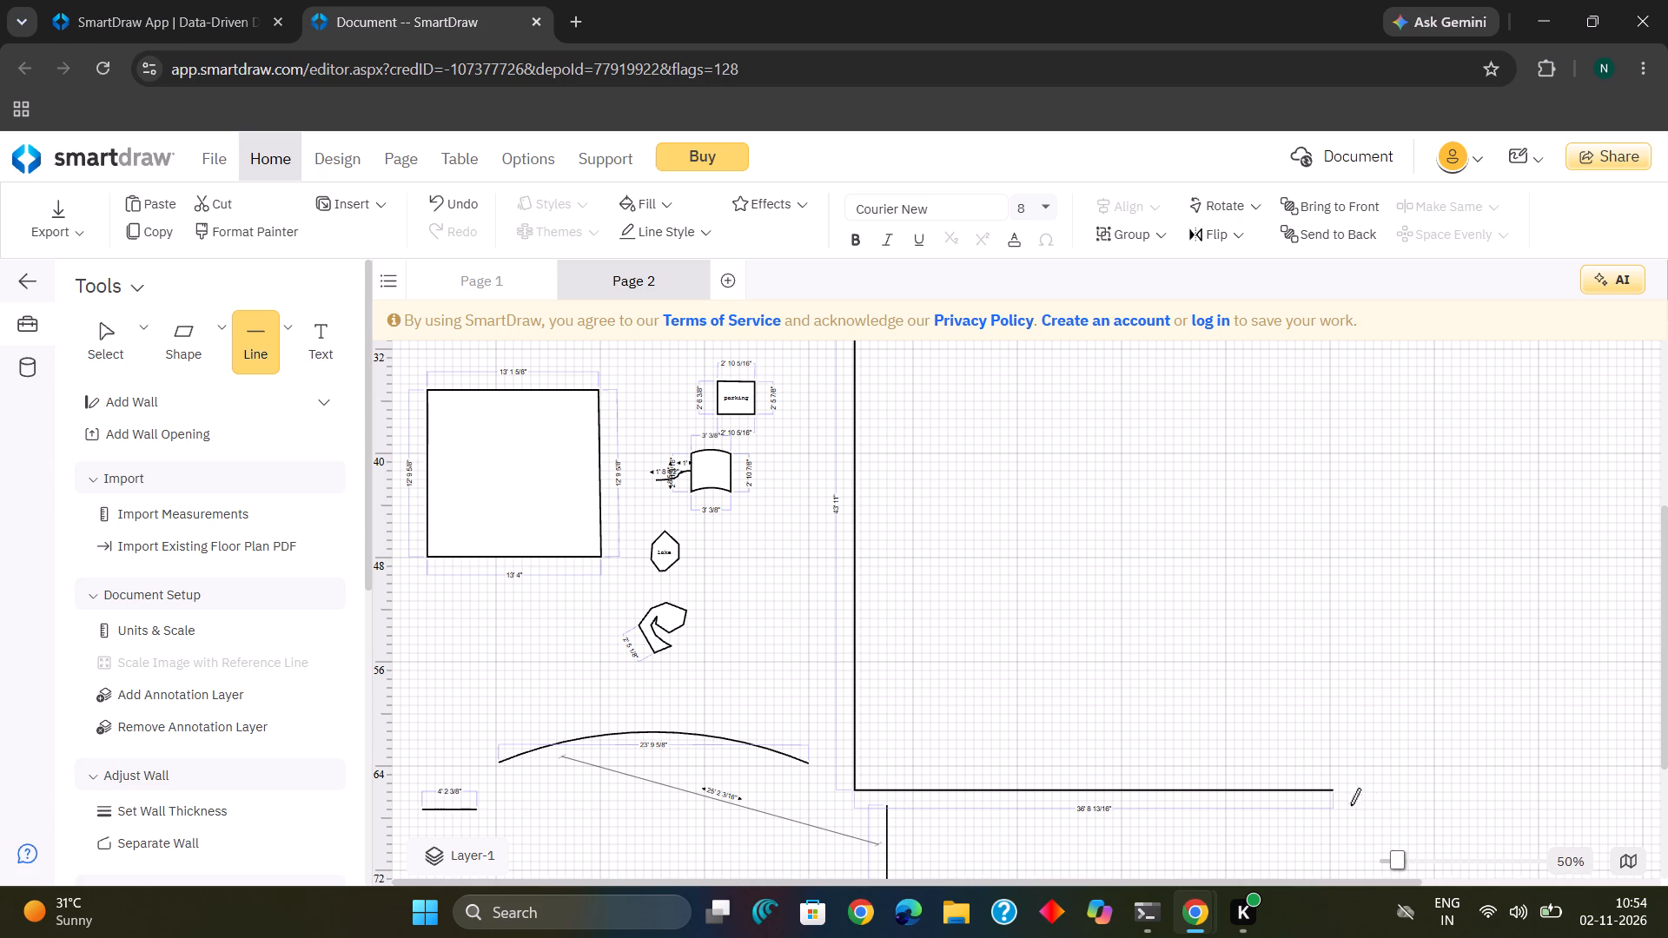
drag(1331, 783, 1317, 730)
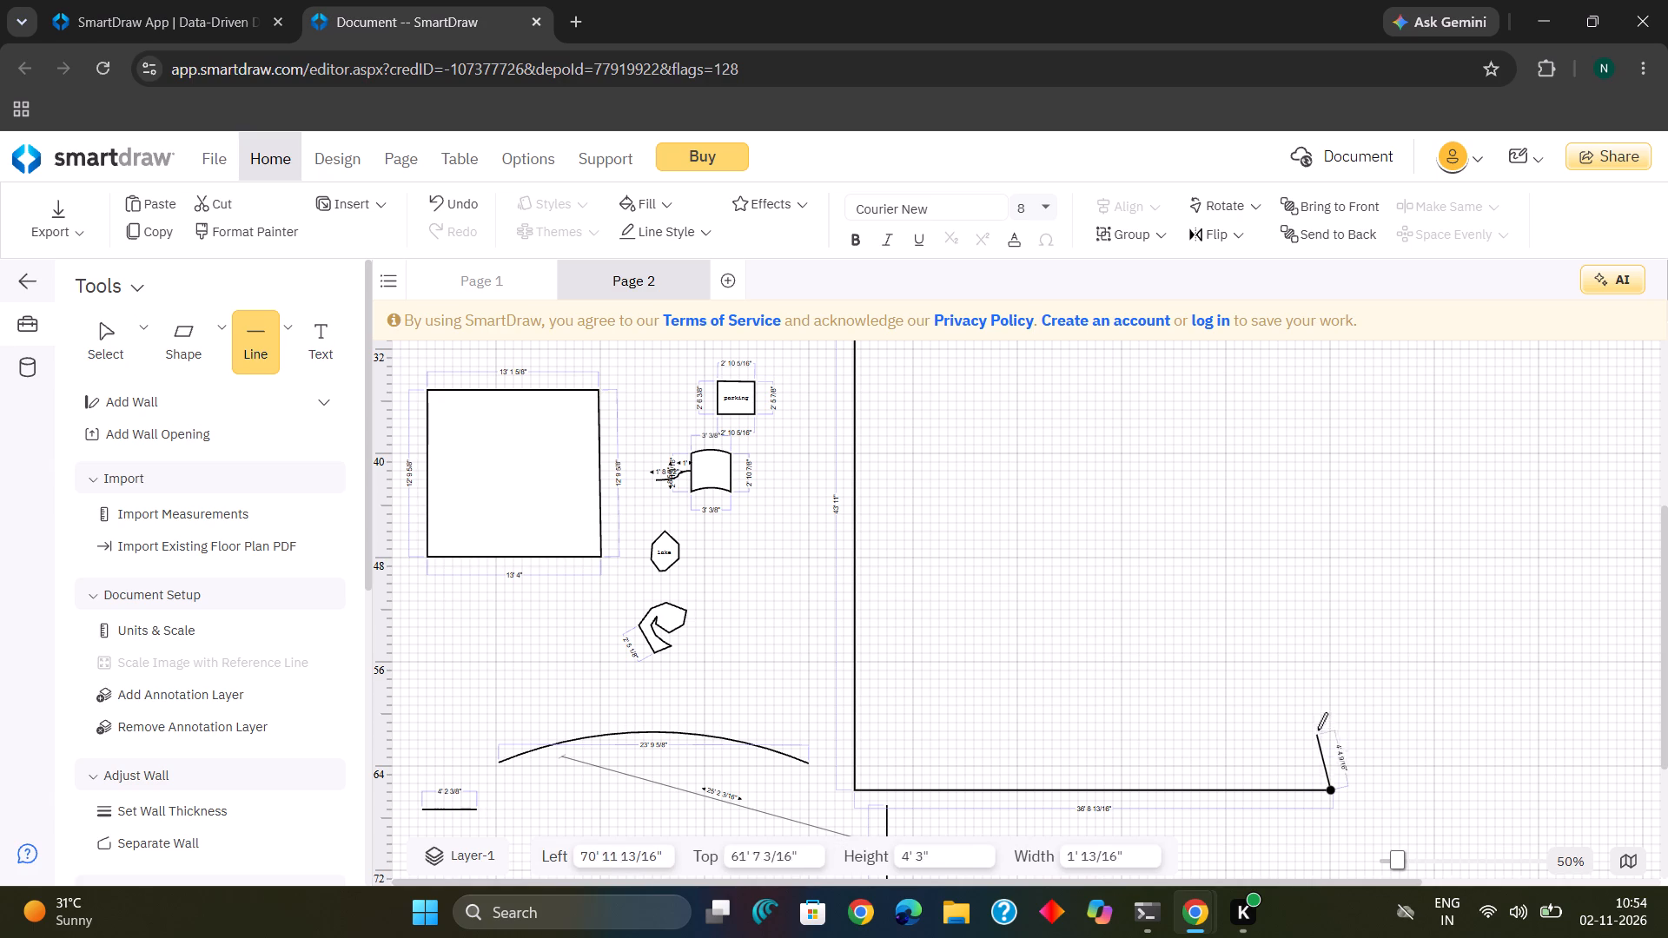
drag(1317, 730, 1330, 544)
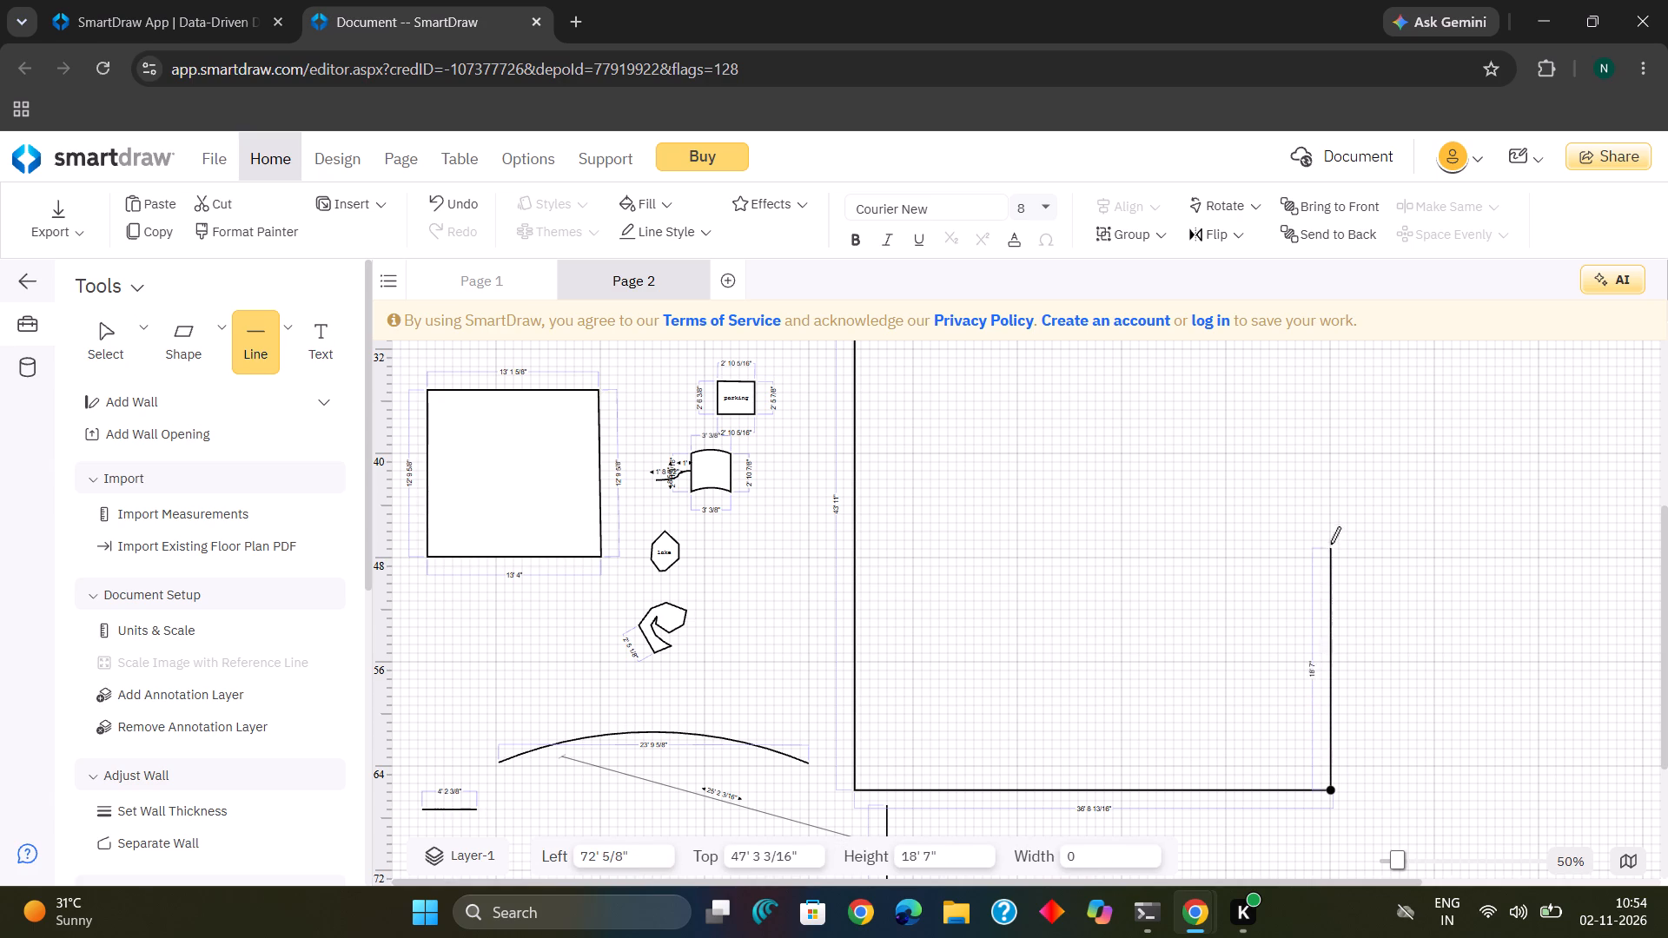
drag(1330, 544, 1334, 234)
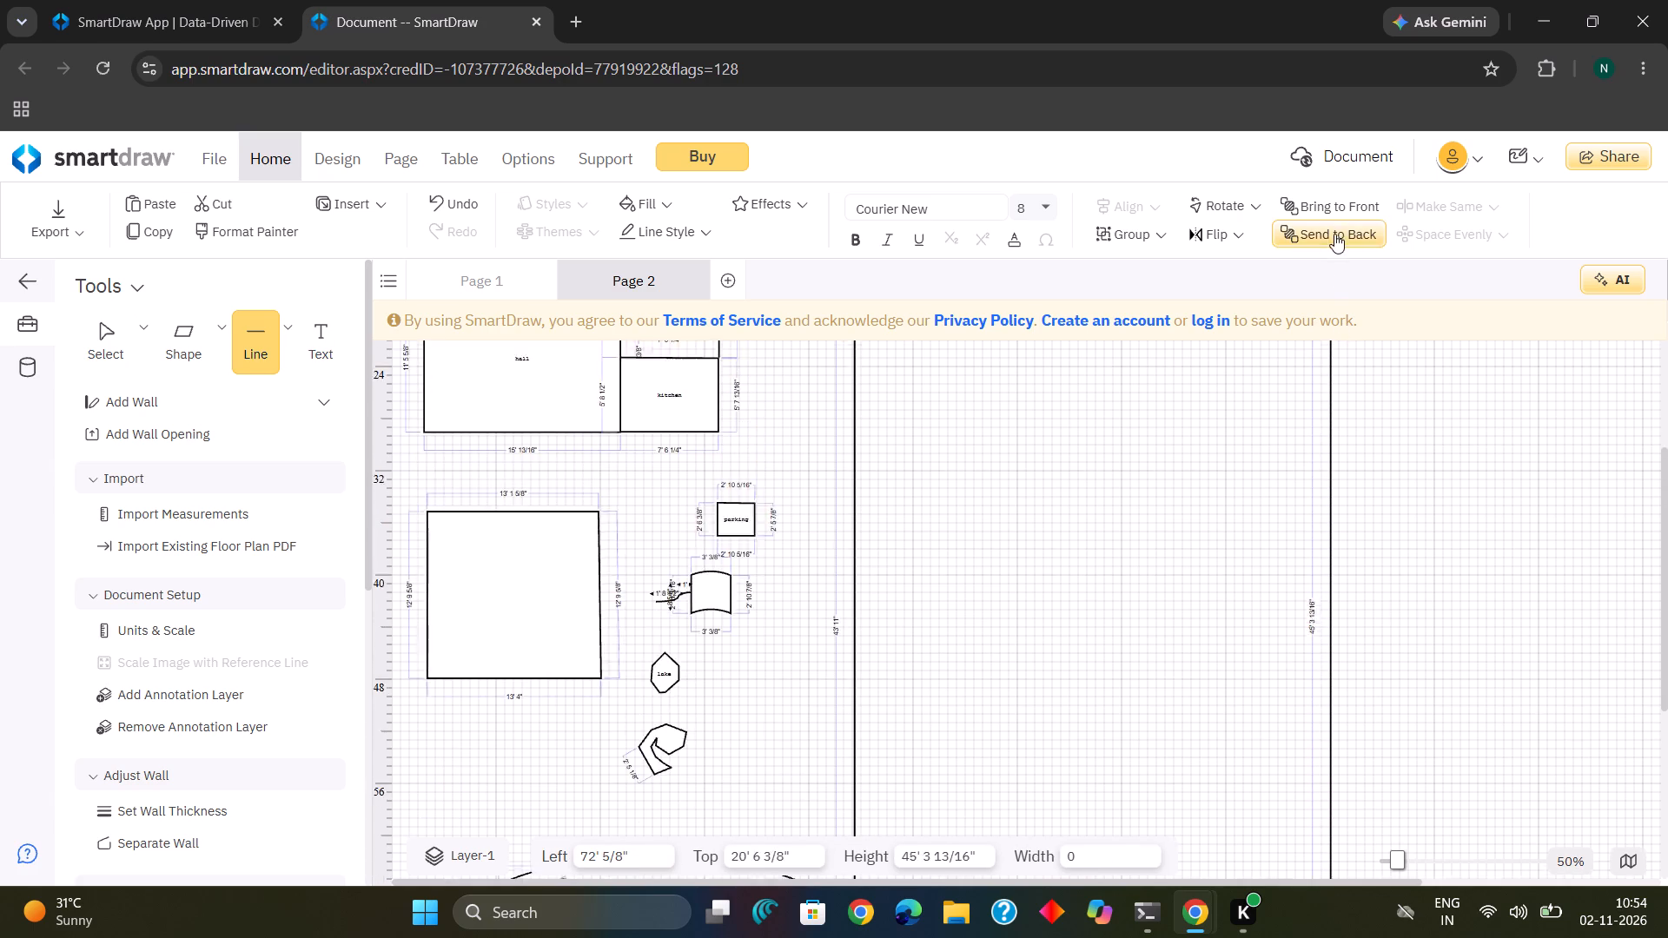
drag(1334, 234, 1329, 474)
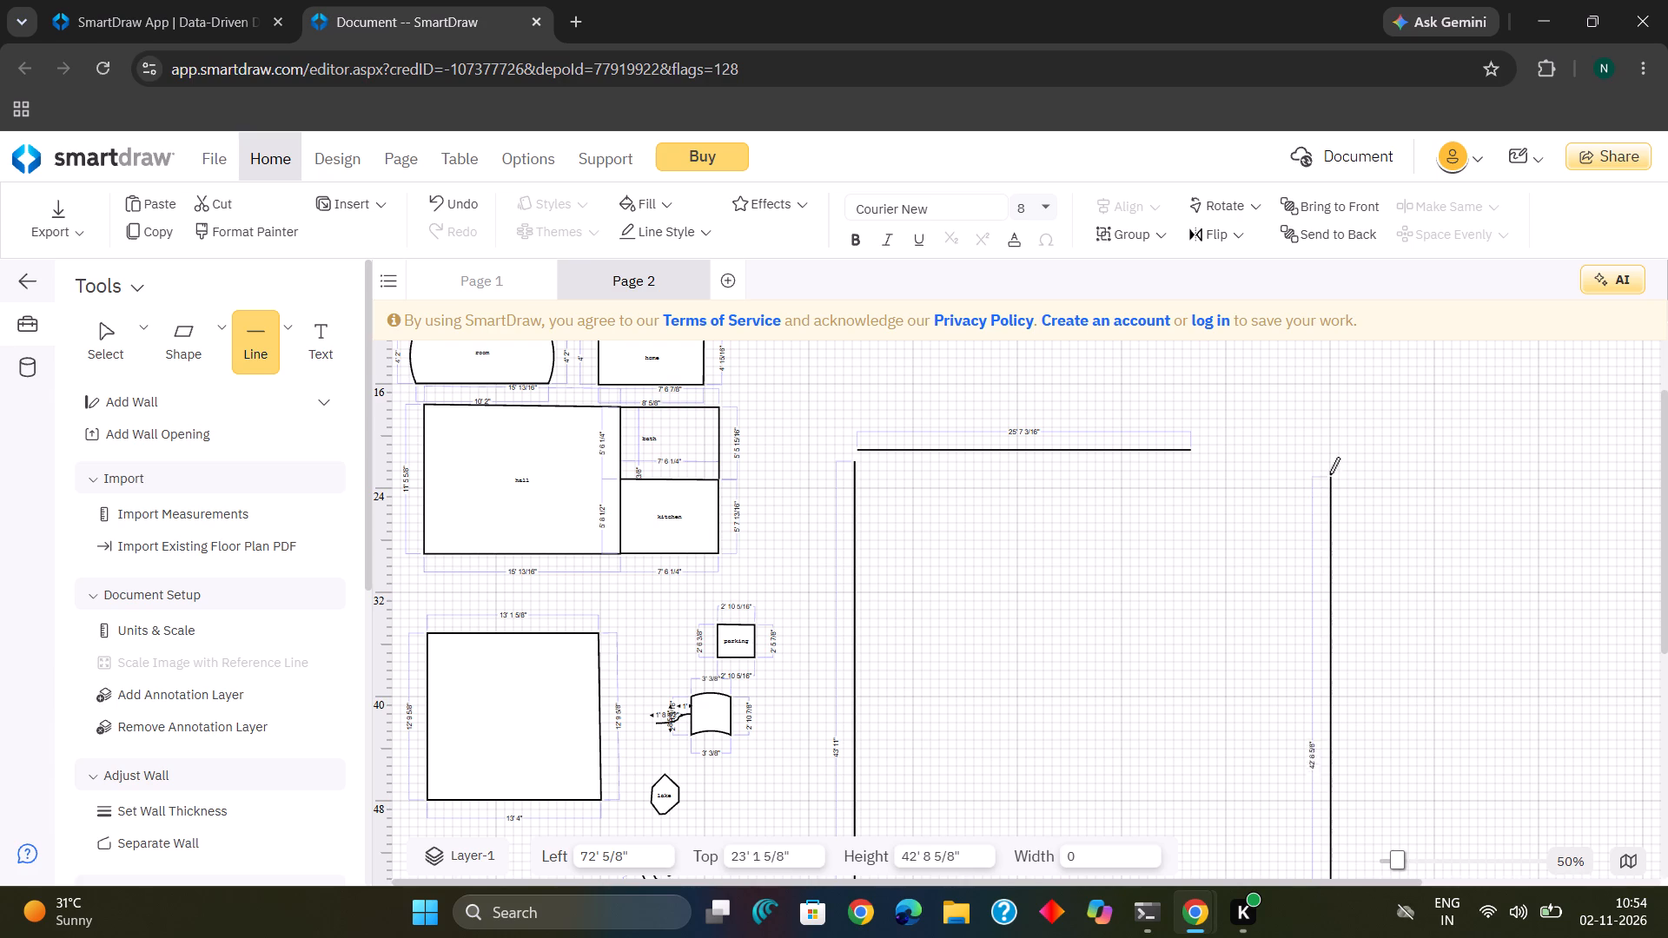
drag(1329, 474, 1327, 454)
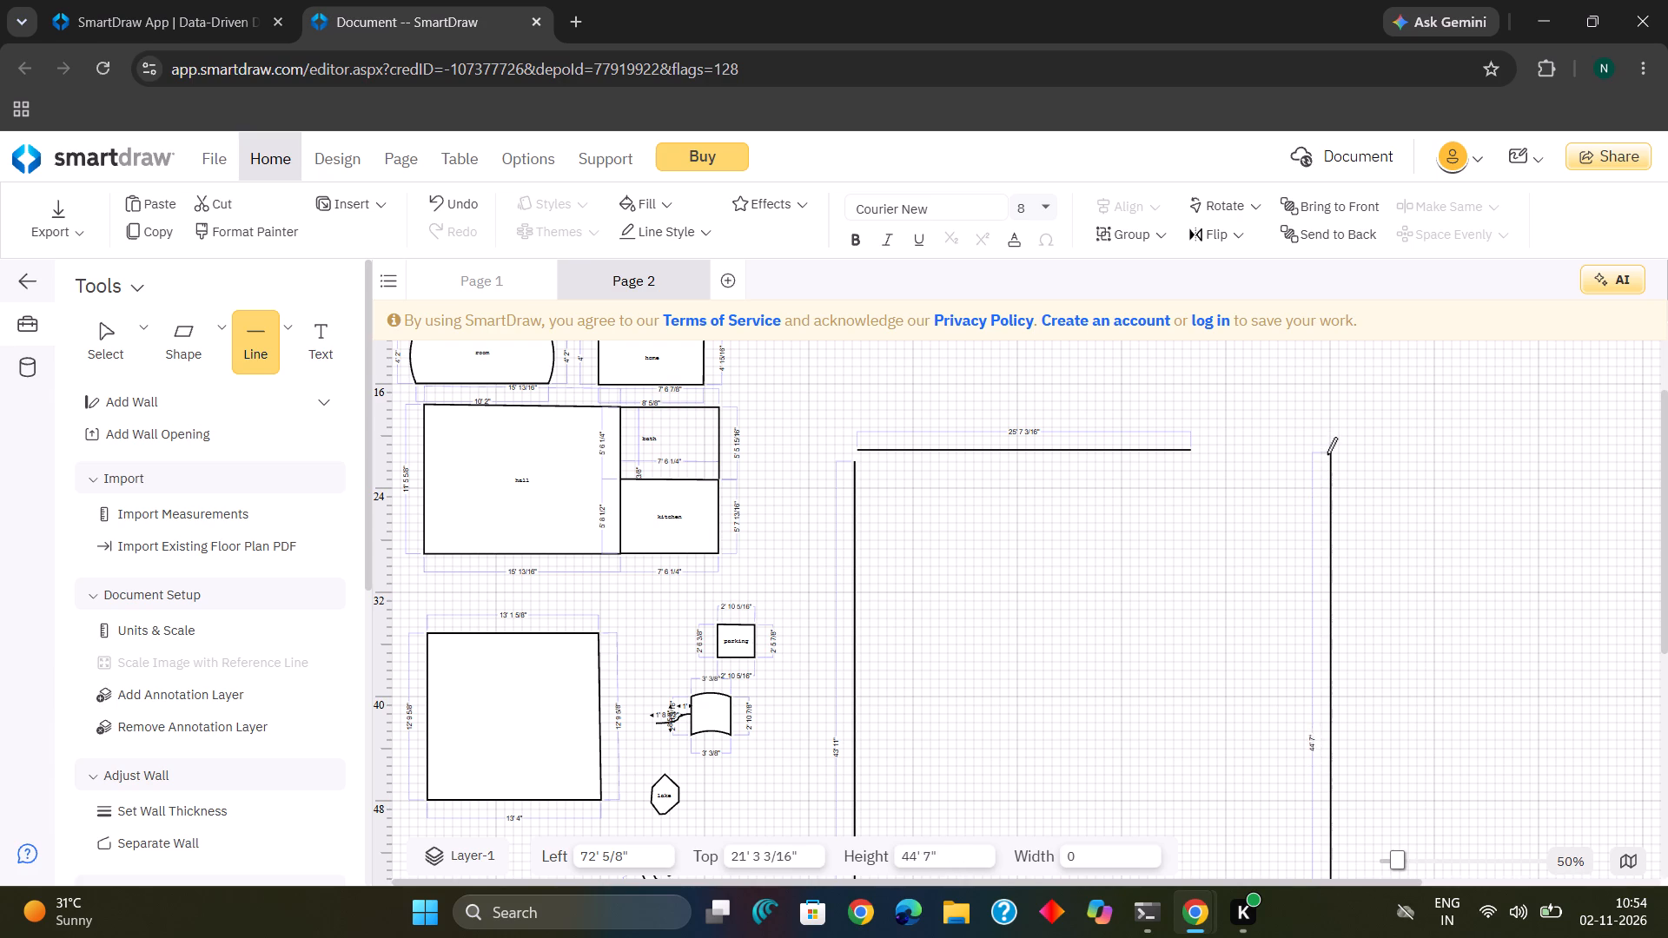
drag(1327, 454, 1328, 453)
click(1328, 453)
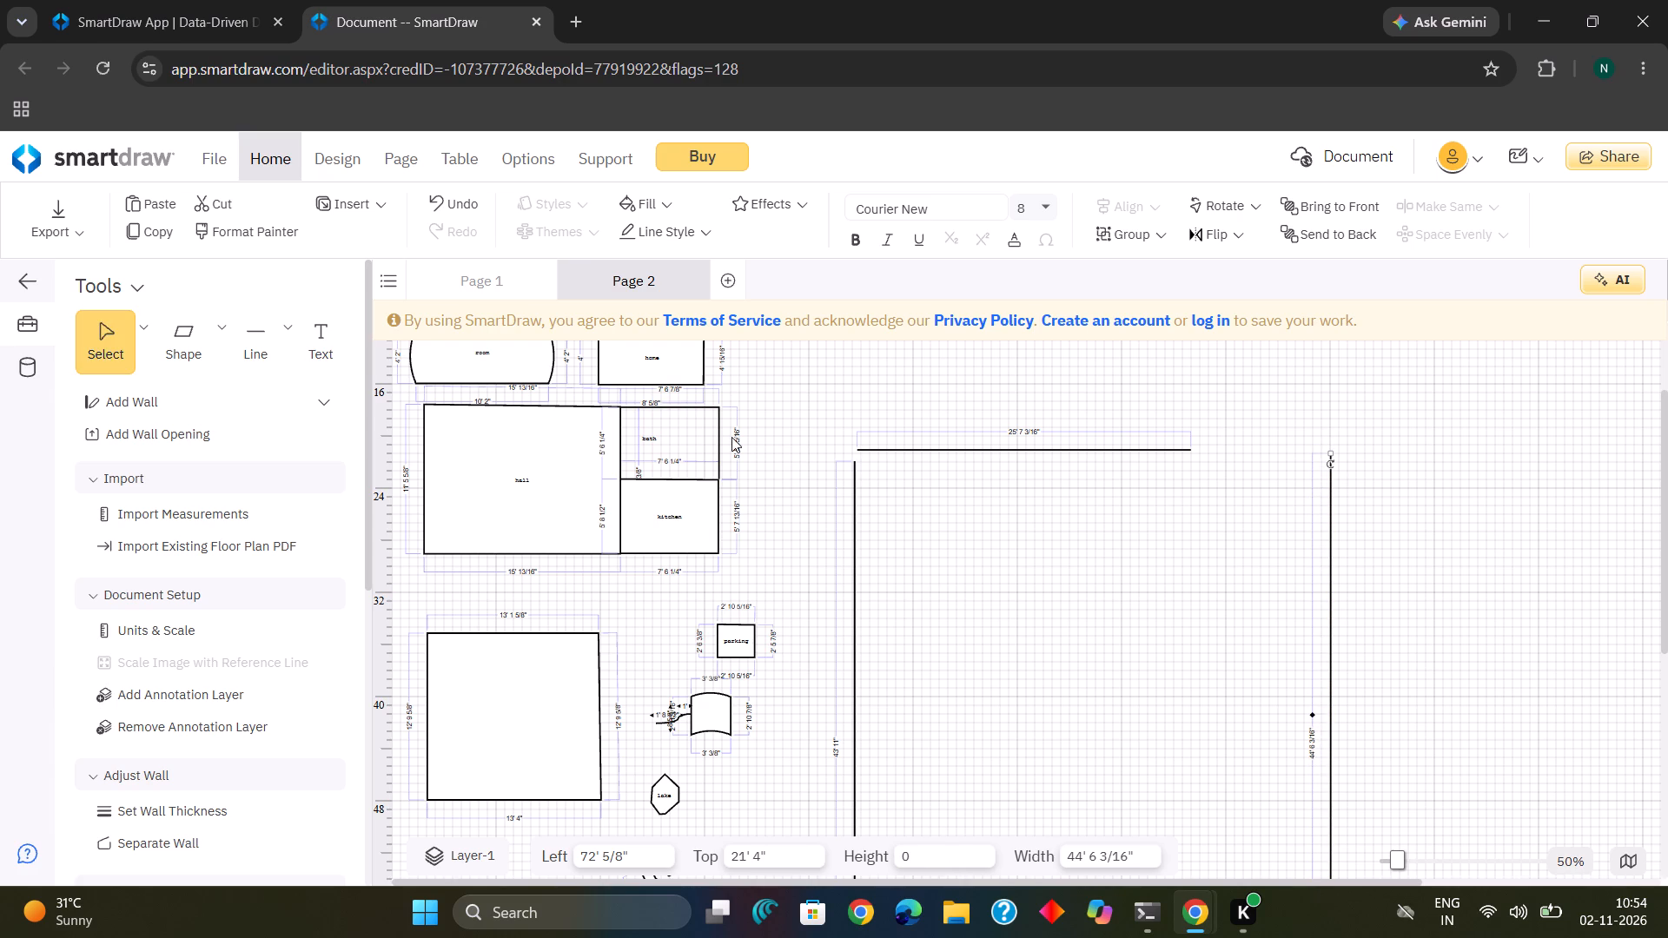
Draw a line about 11' long joining the top line's free end to the upper end of the 44' 6" vertical line.
click(248, 334)
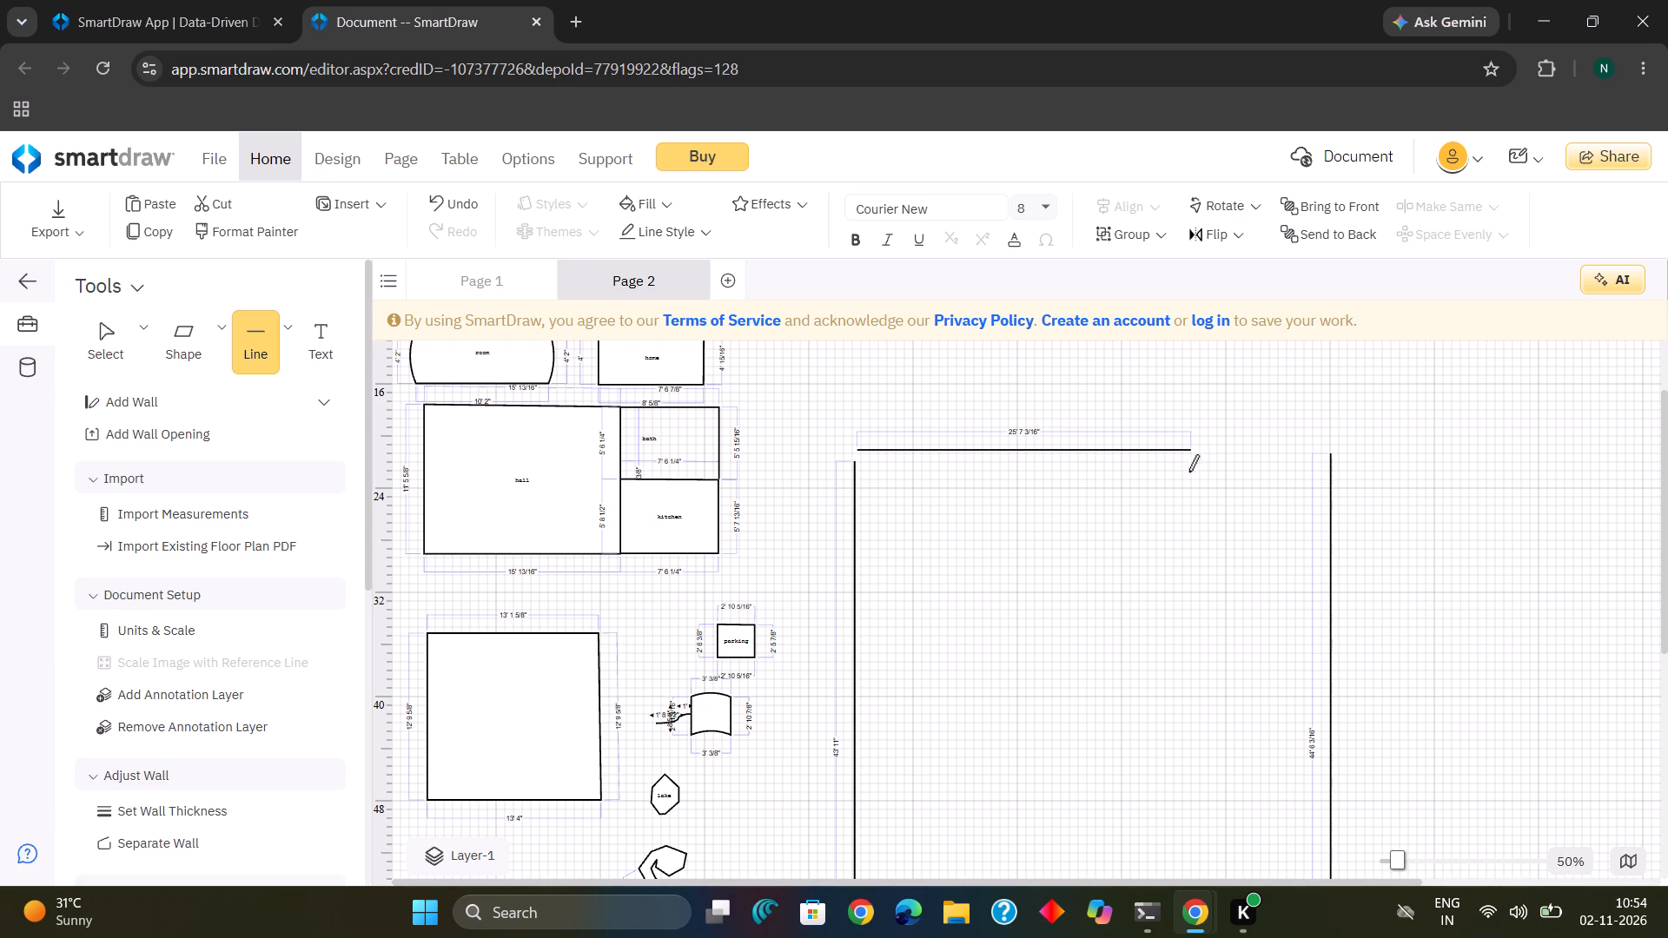
drag(1188, 448, 1336, 449)
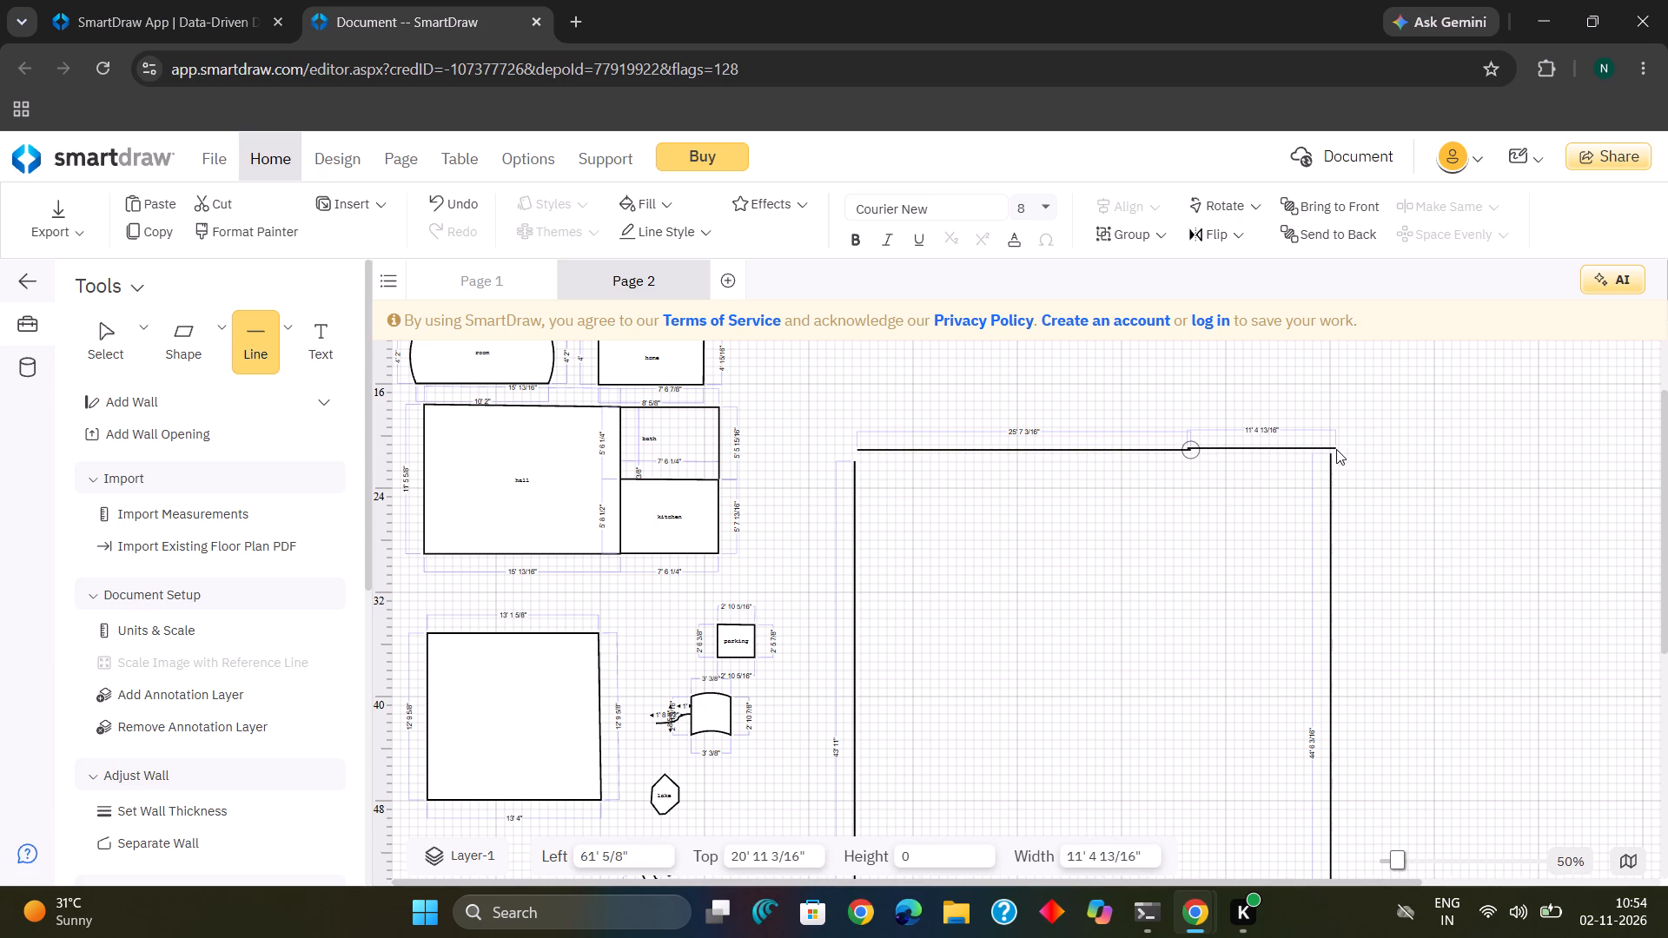
drag(1336, 449, 1330, 456)
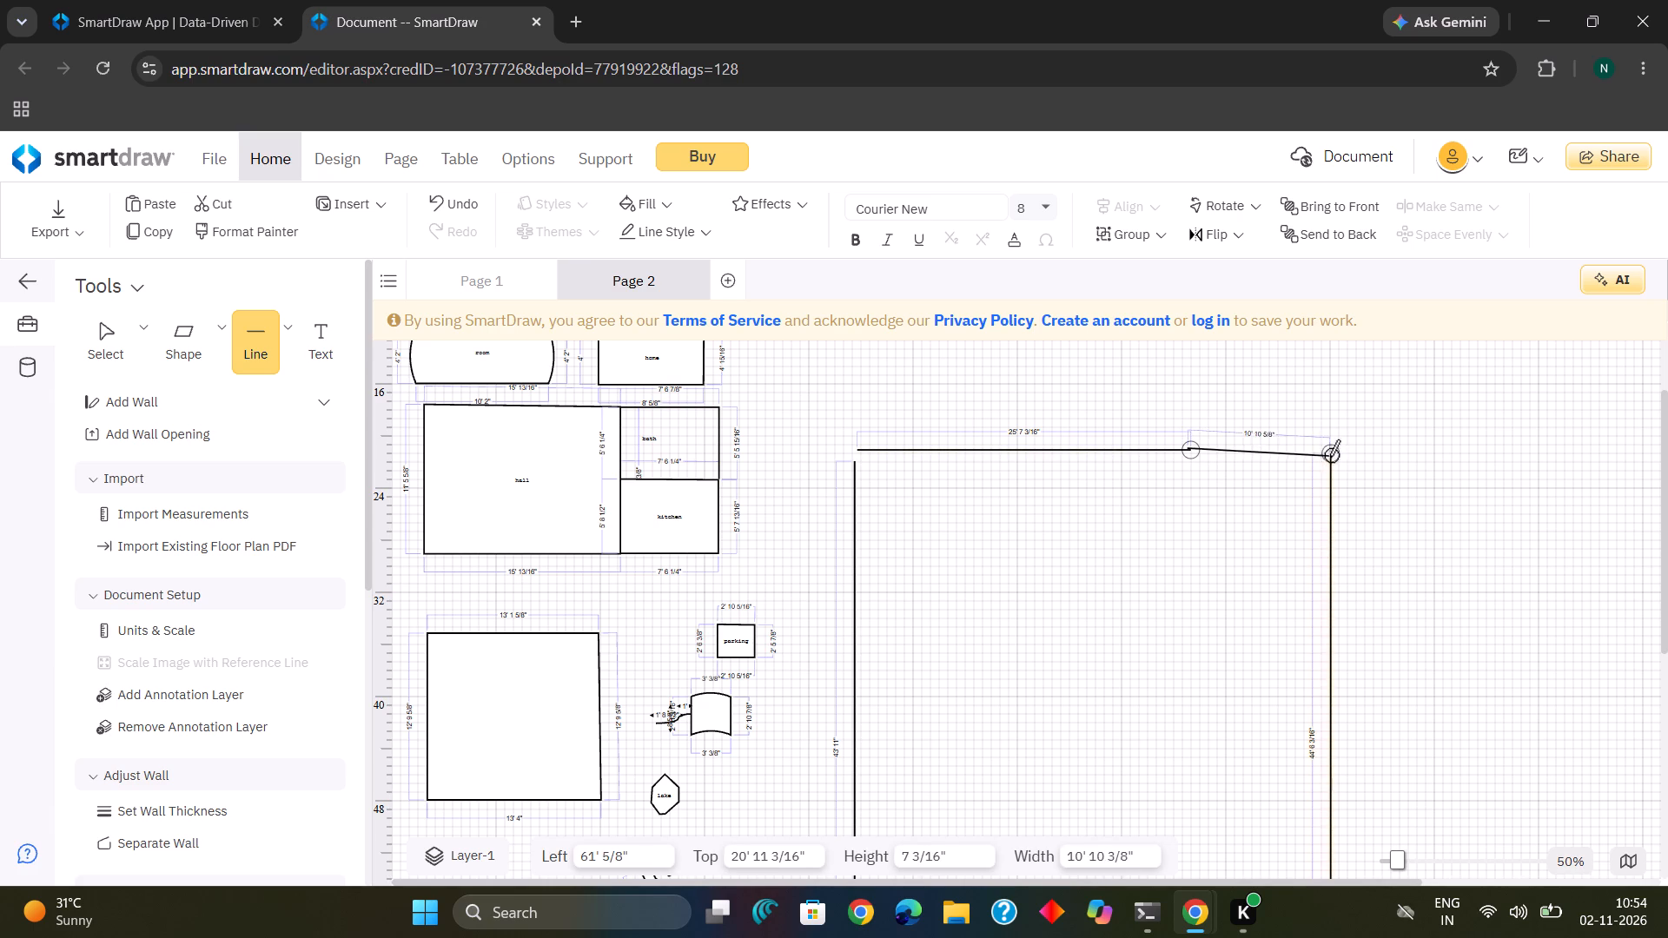
drag(1330, 456, 1331, 455)
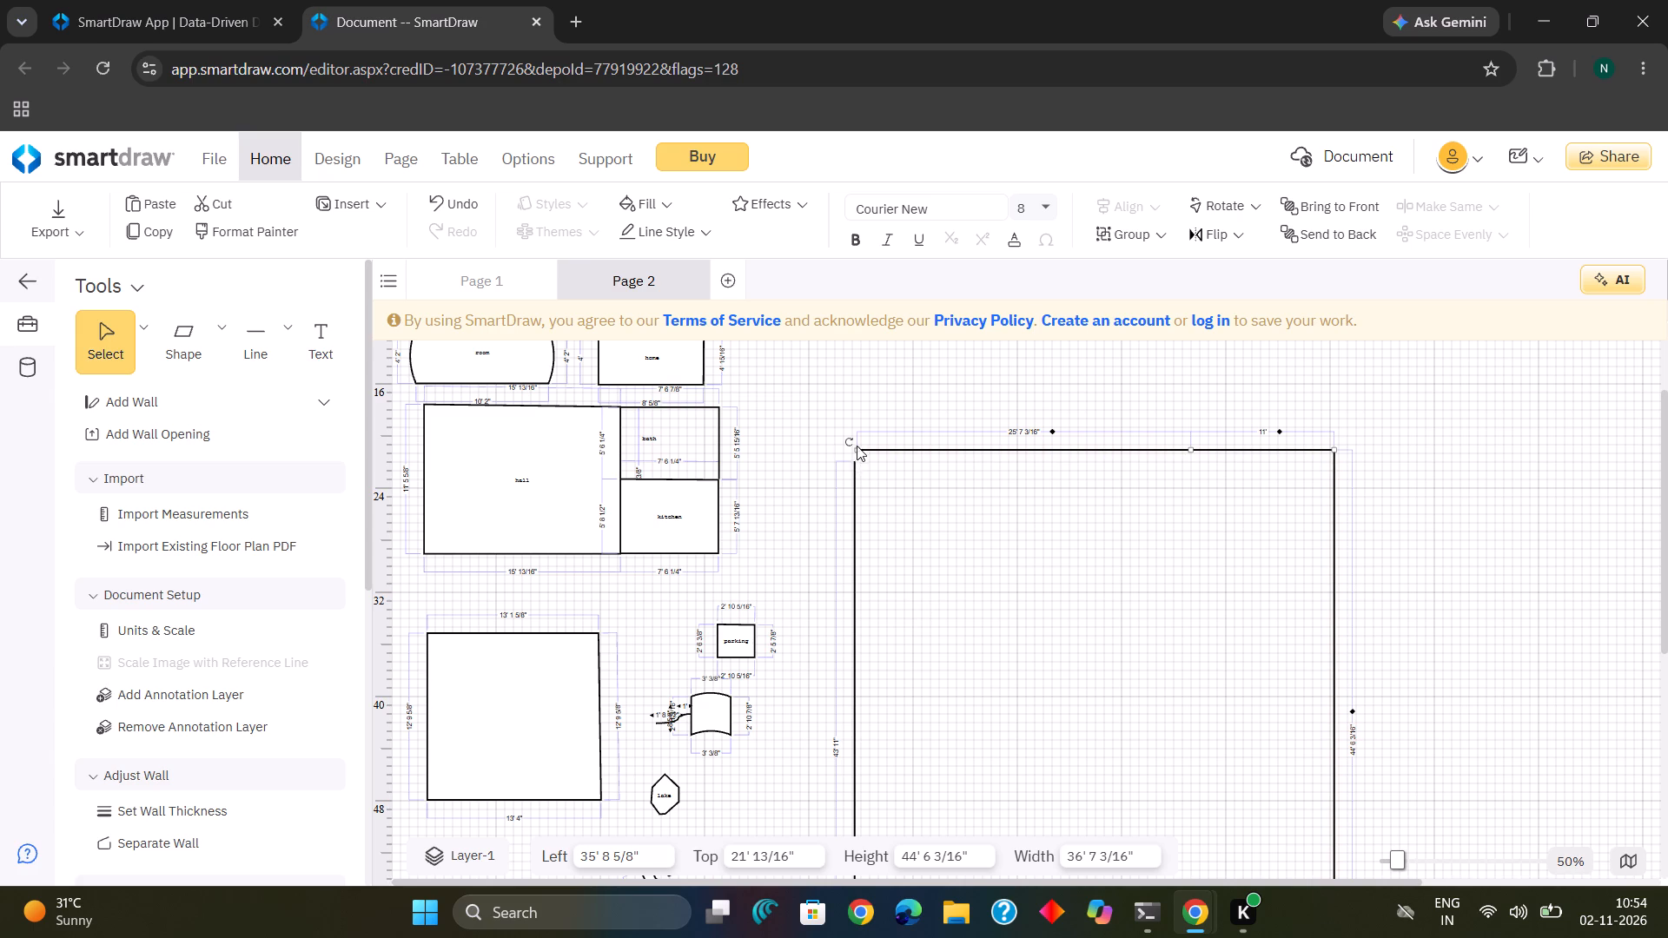
Draw short line segments at the outline's upper-left corner to bridge the gap between the top line and the left side.
click(259, 339)
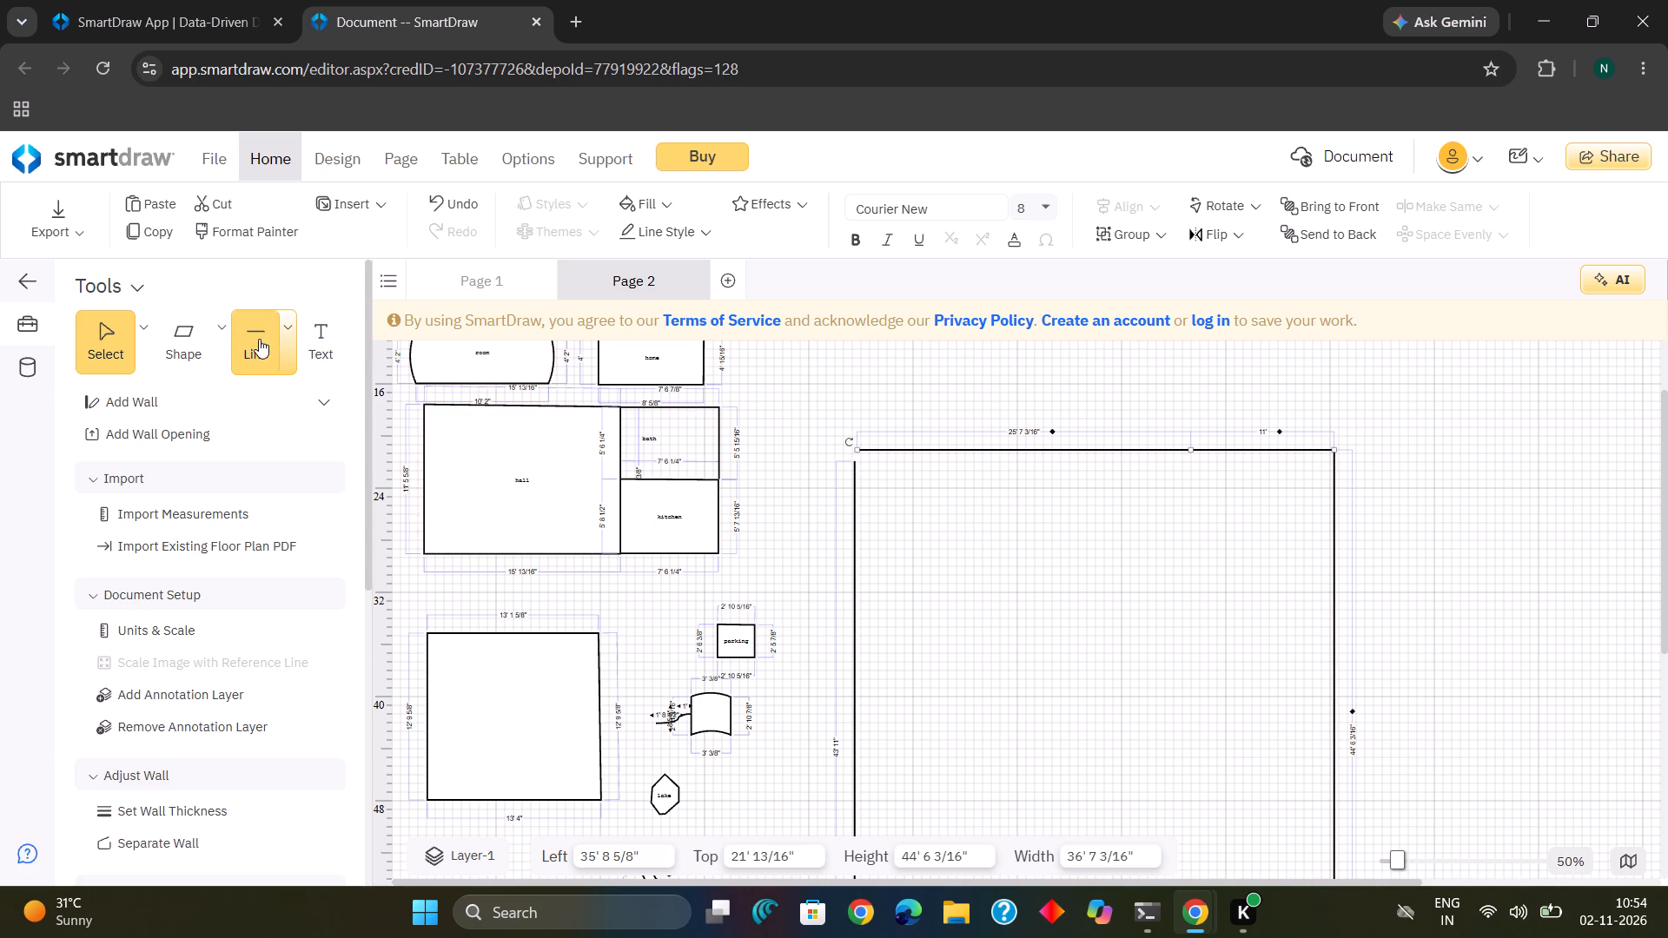
click(853, 452)
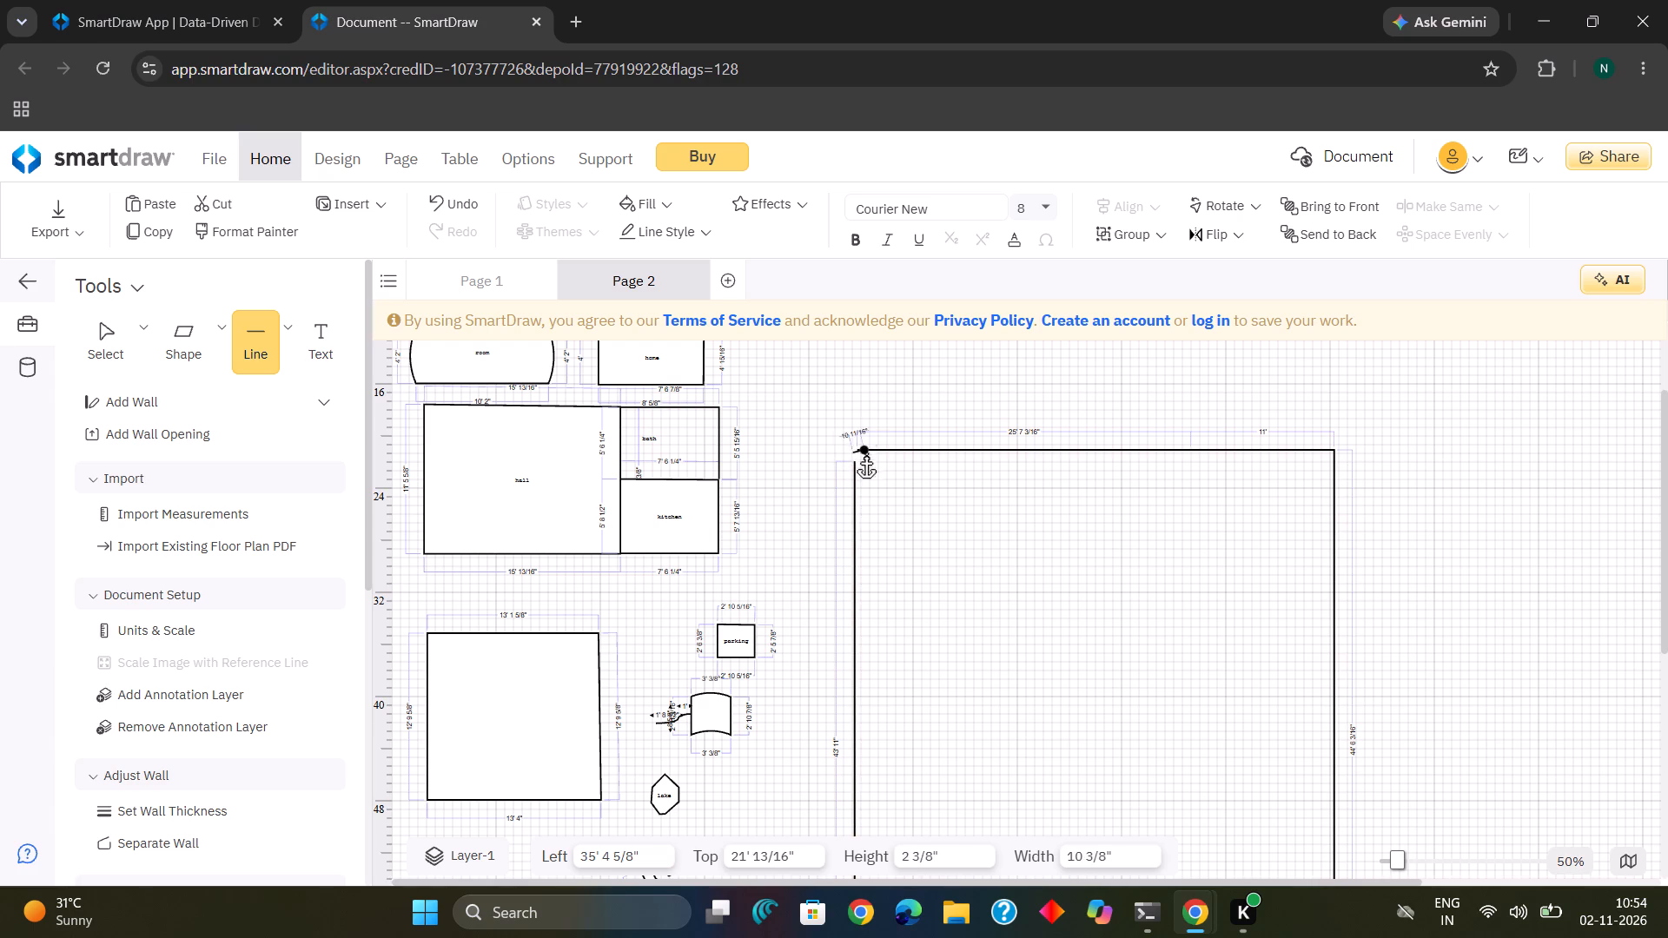
click(862, 451)
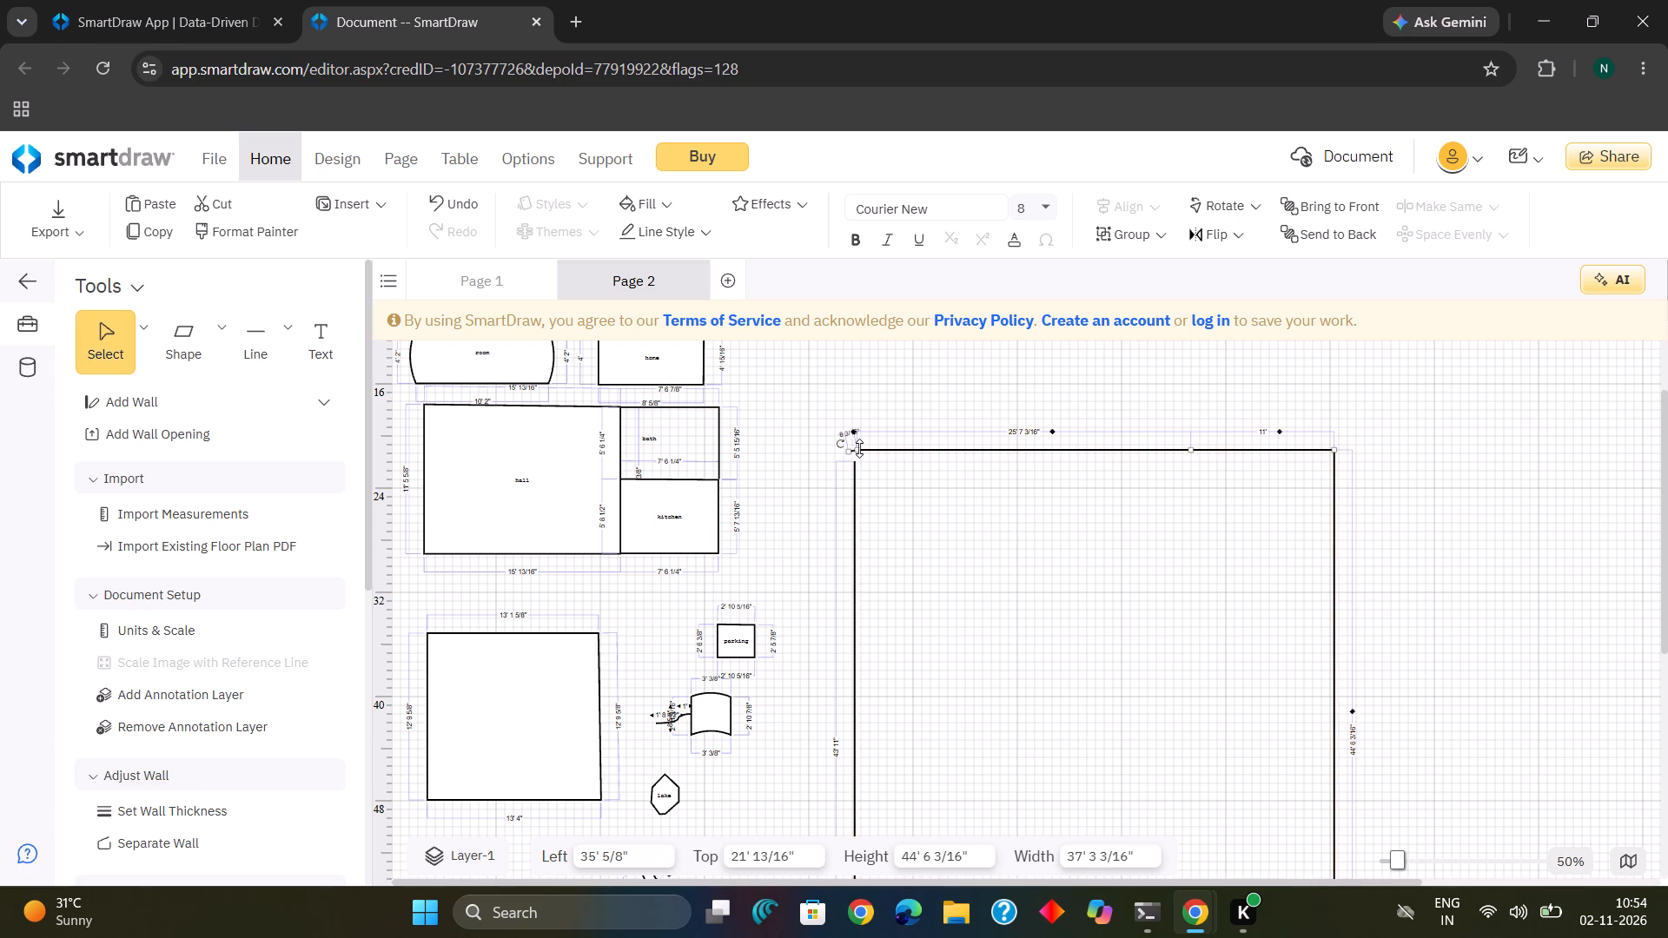
click(859, 448)
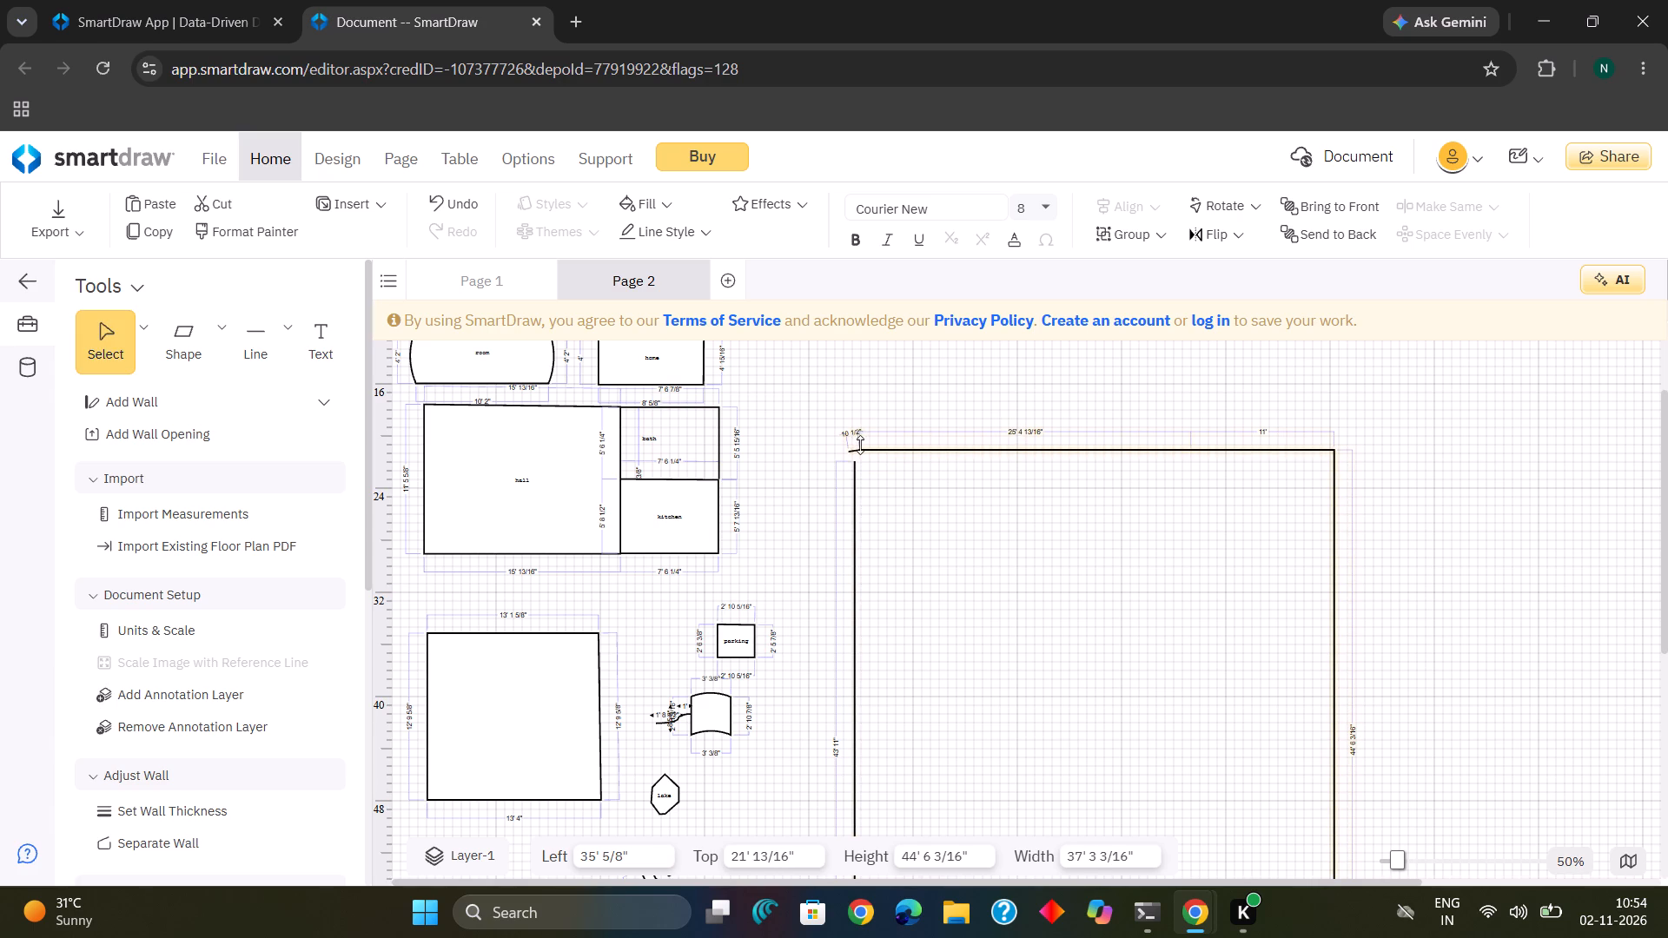
click(860, 446)
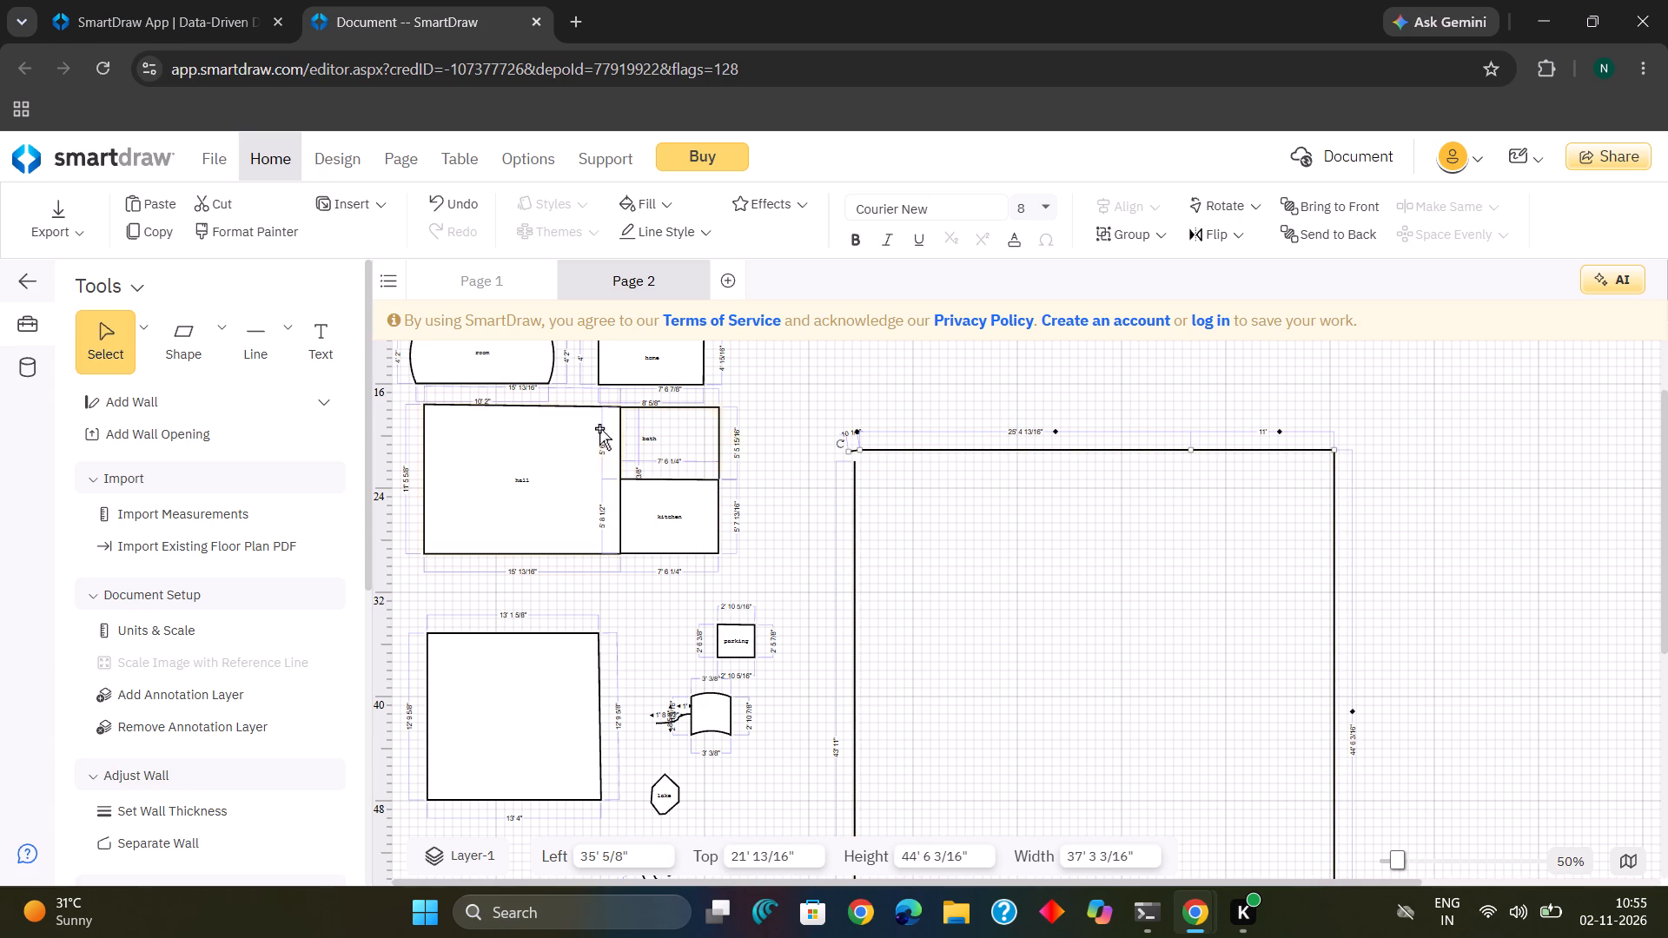
click(251, 327)
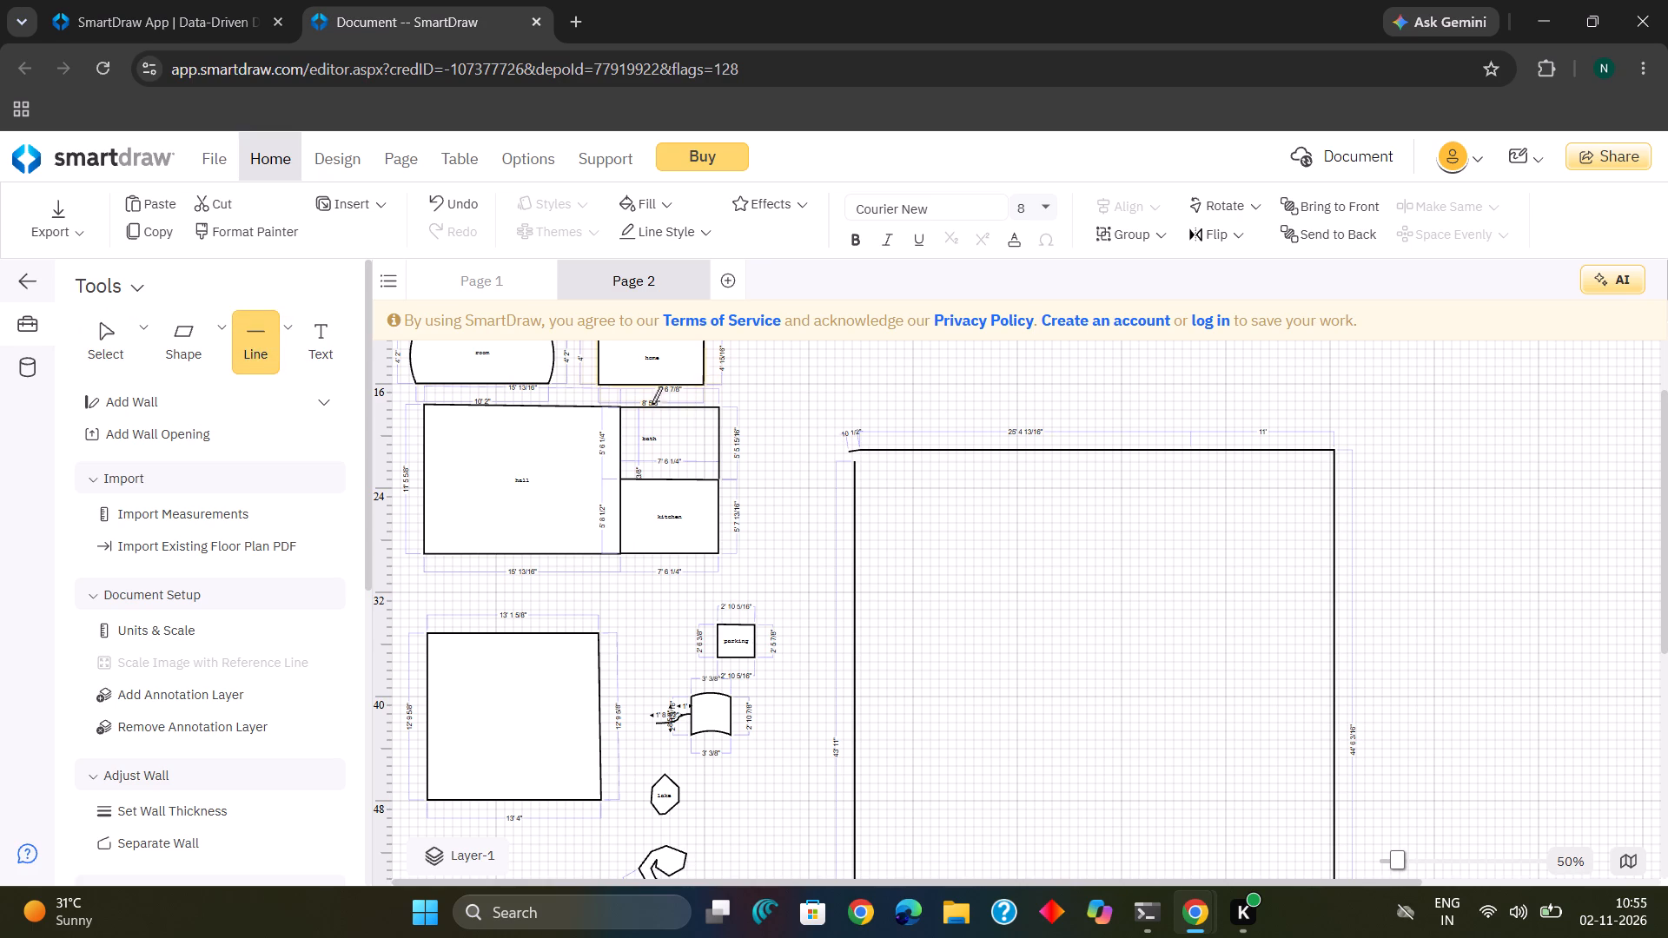
click(852, 454)
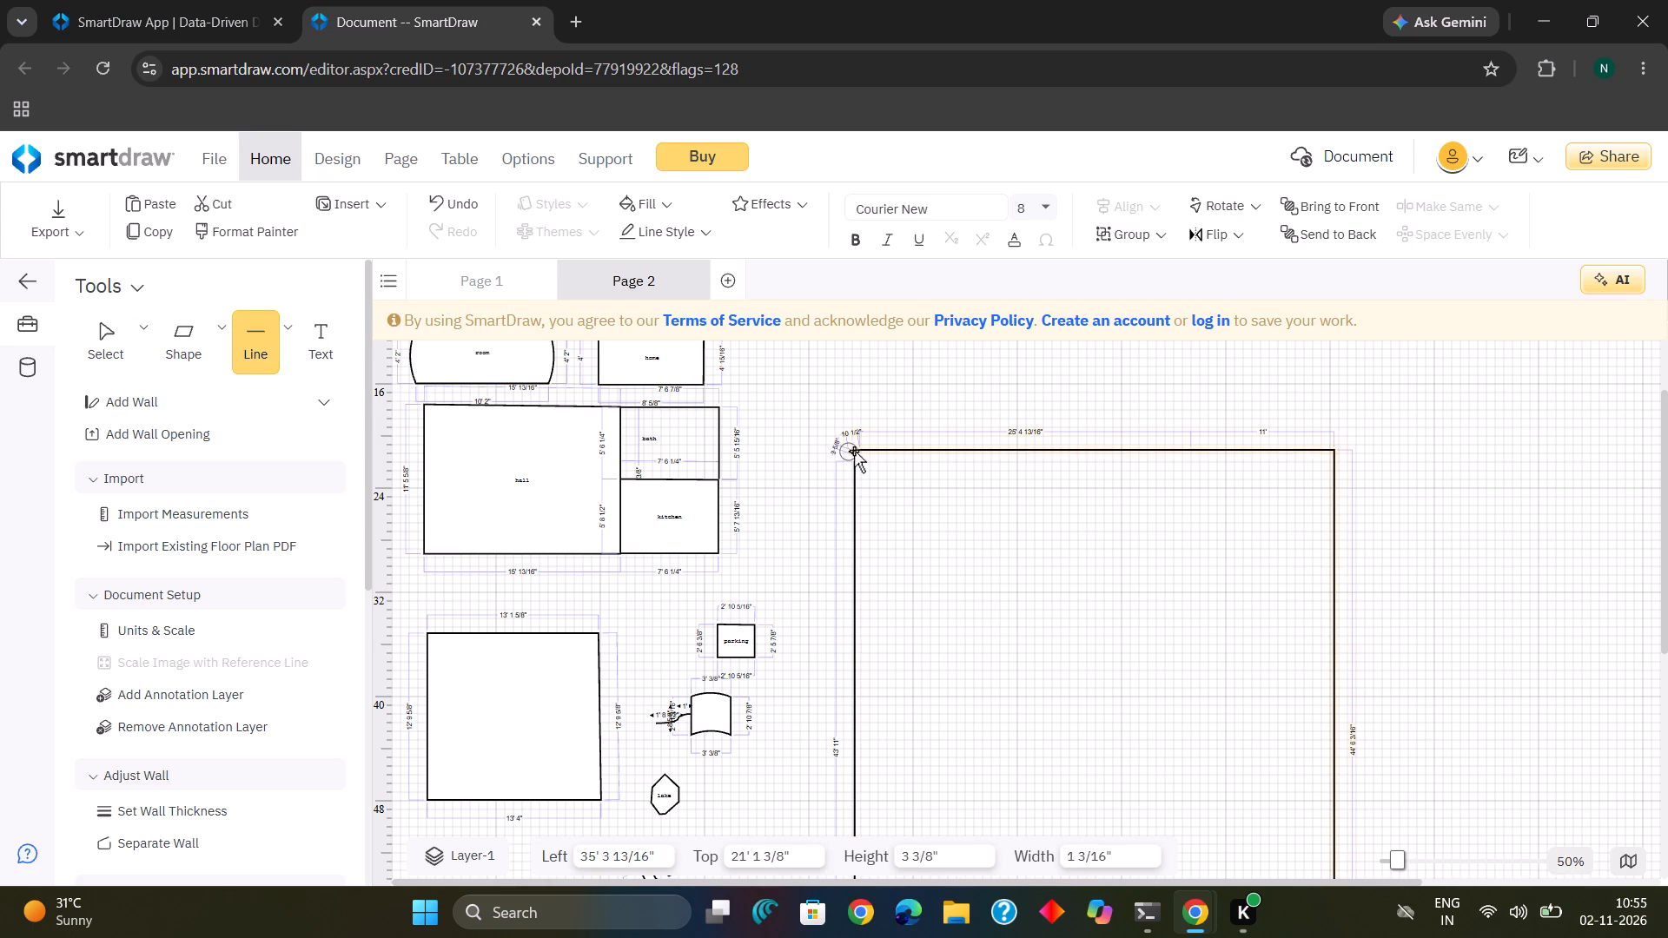
click(854, 451)
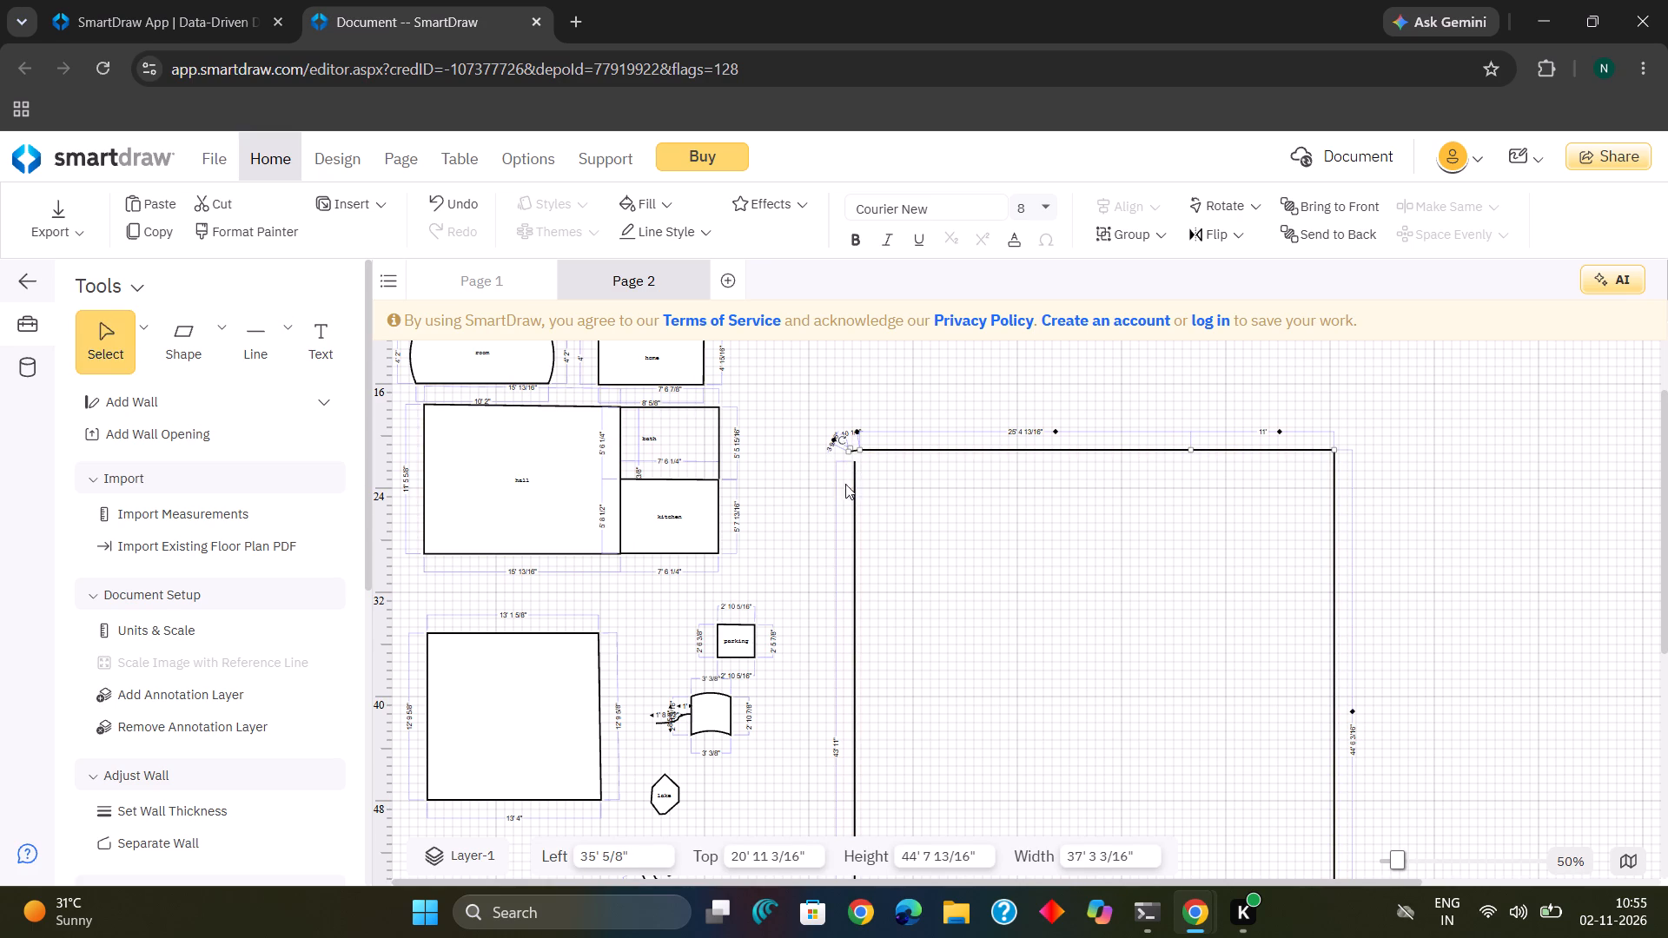
click(852, 448)
click(1449, 476)
Draw an interior horizontal line about 20' 10" long from the outline's left side, at about the 40' level.
scroll(1166, 599, down, 2)
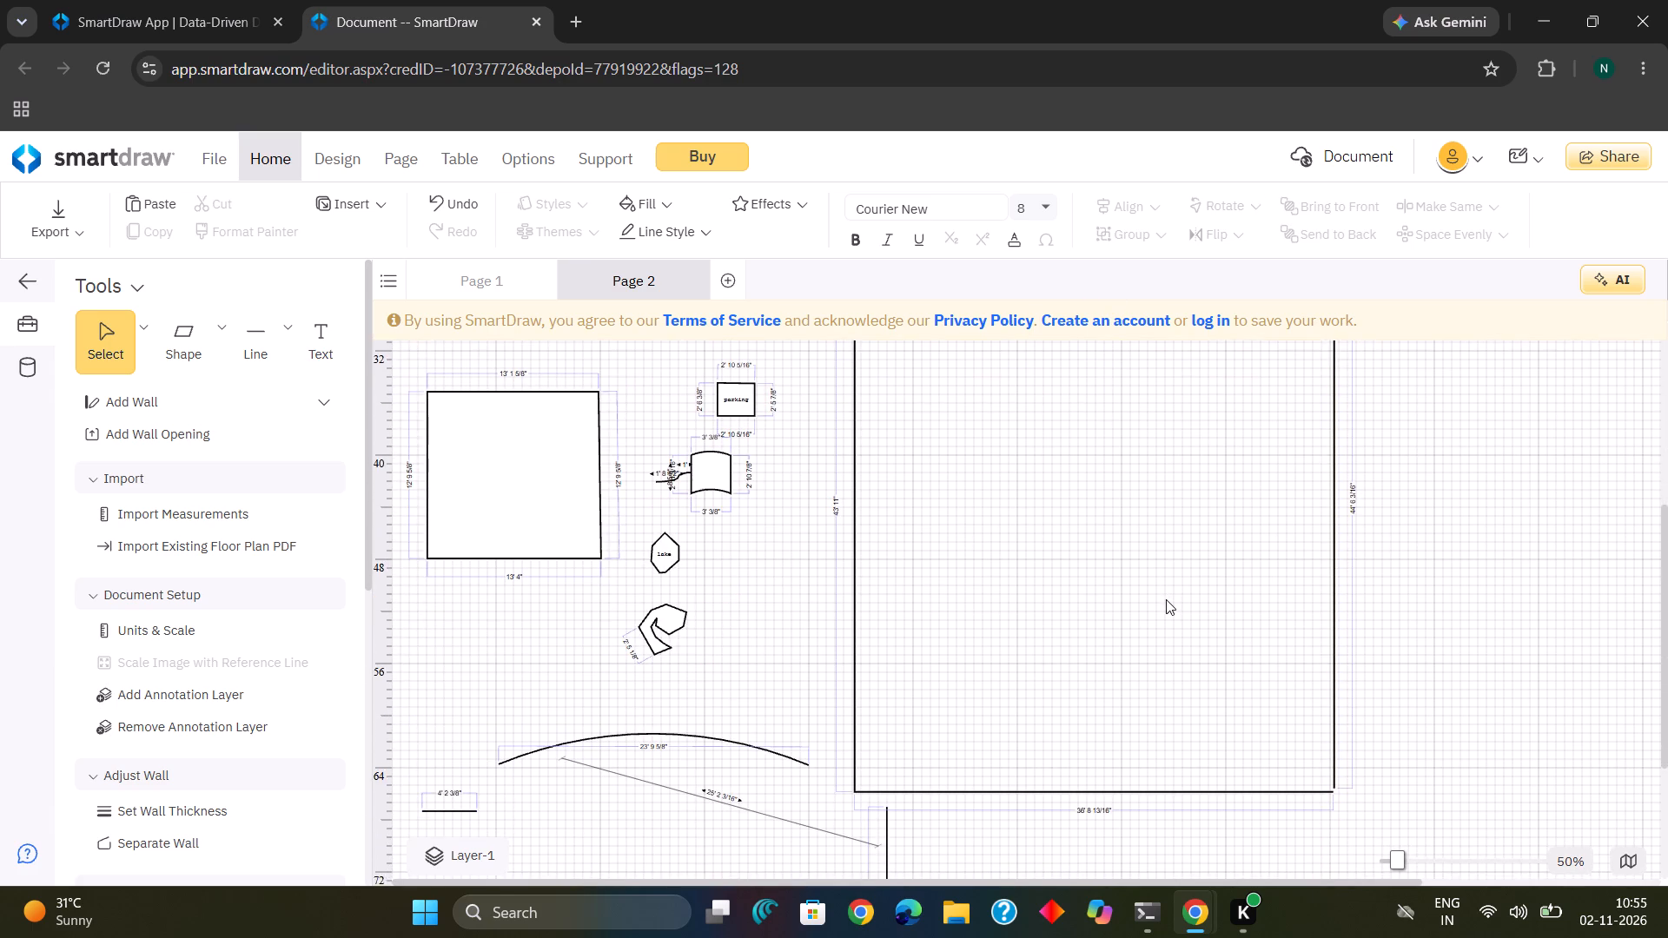
scroll(1166, 599, up, 2)
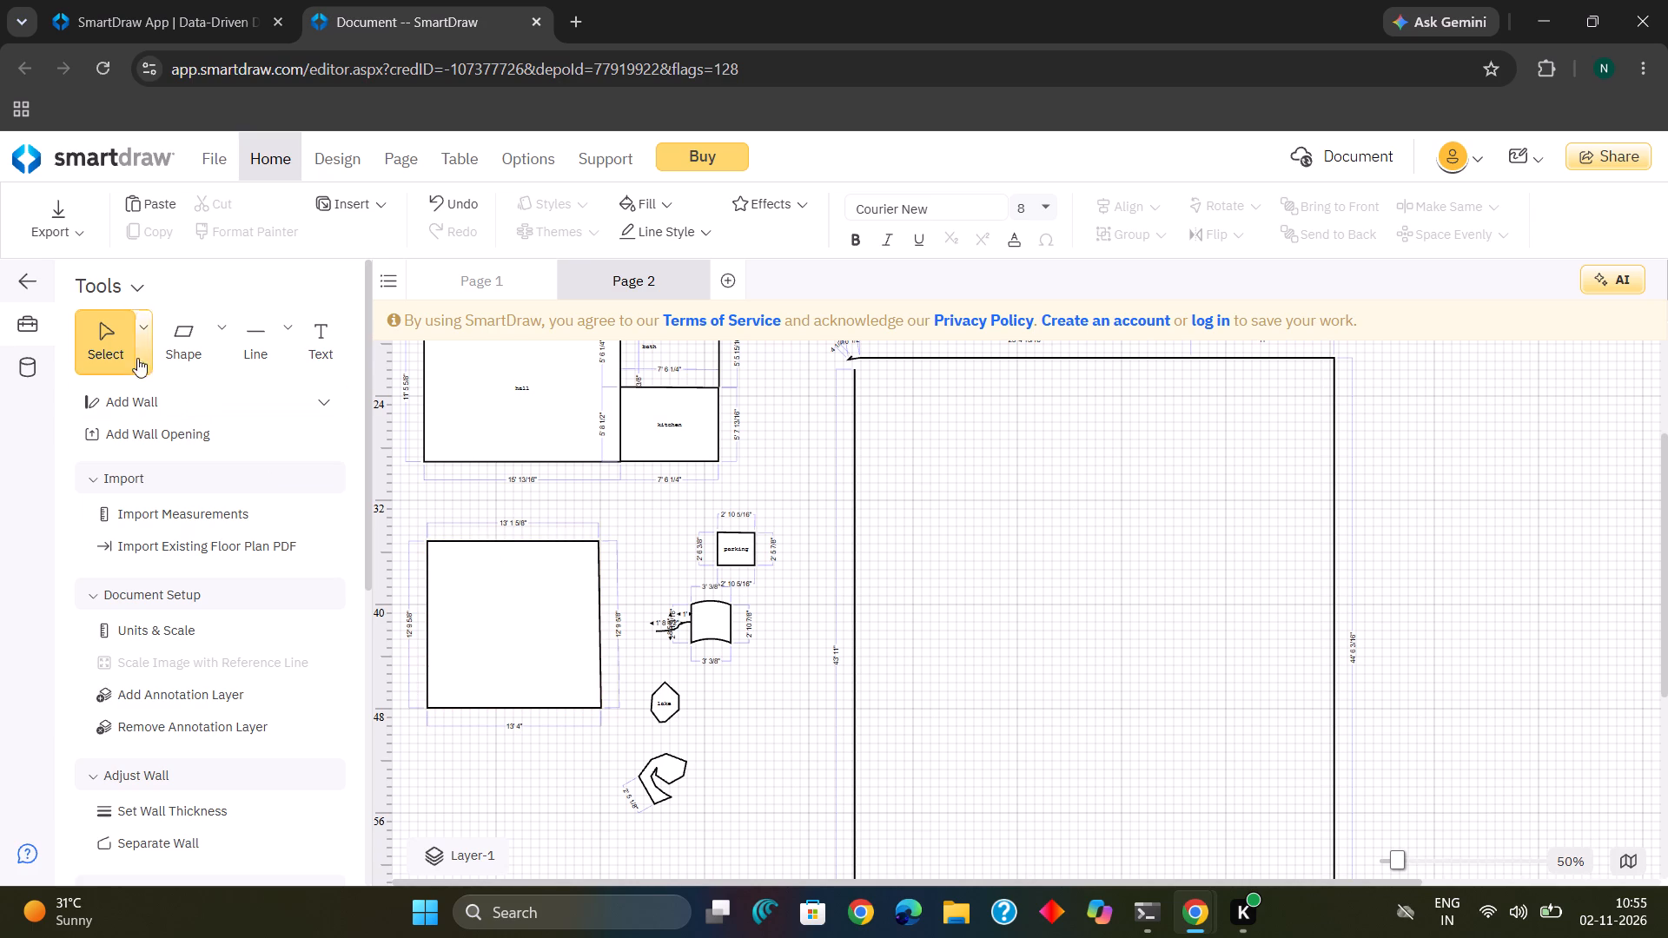
click(239, 330)
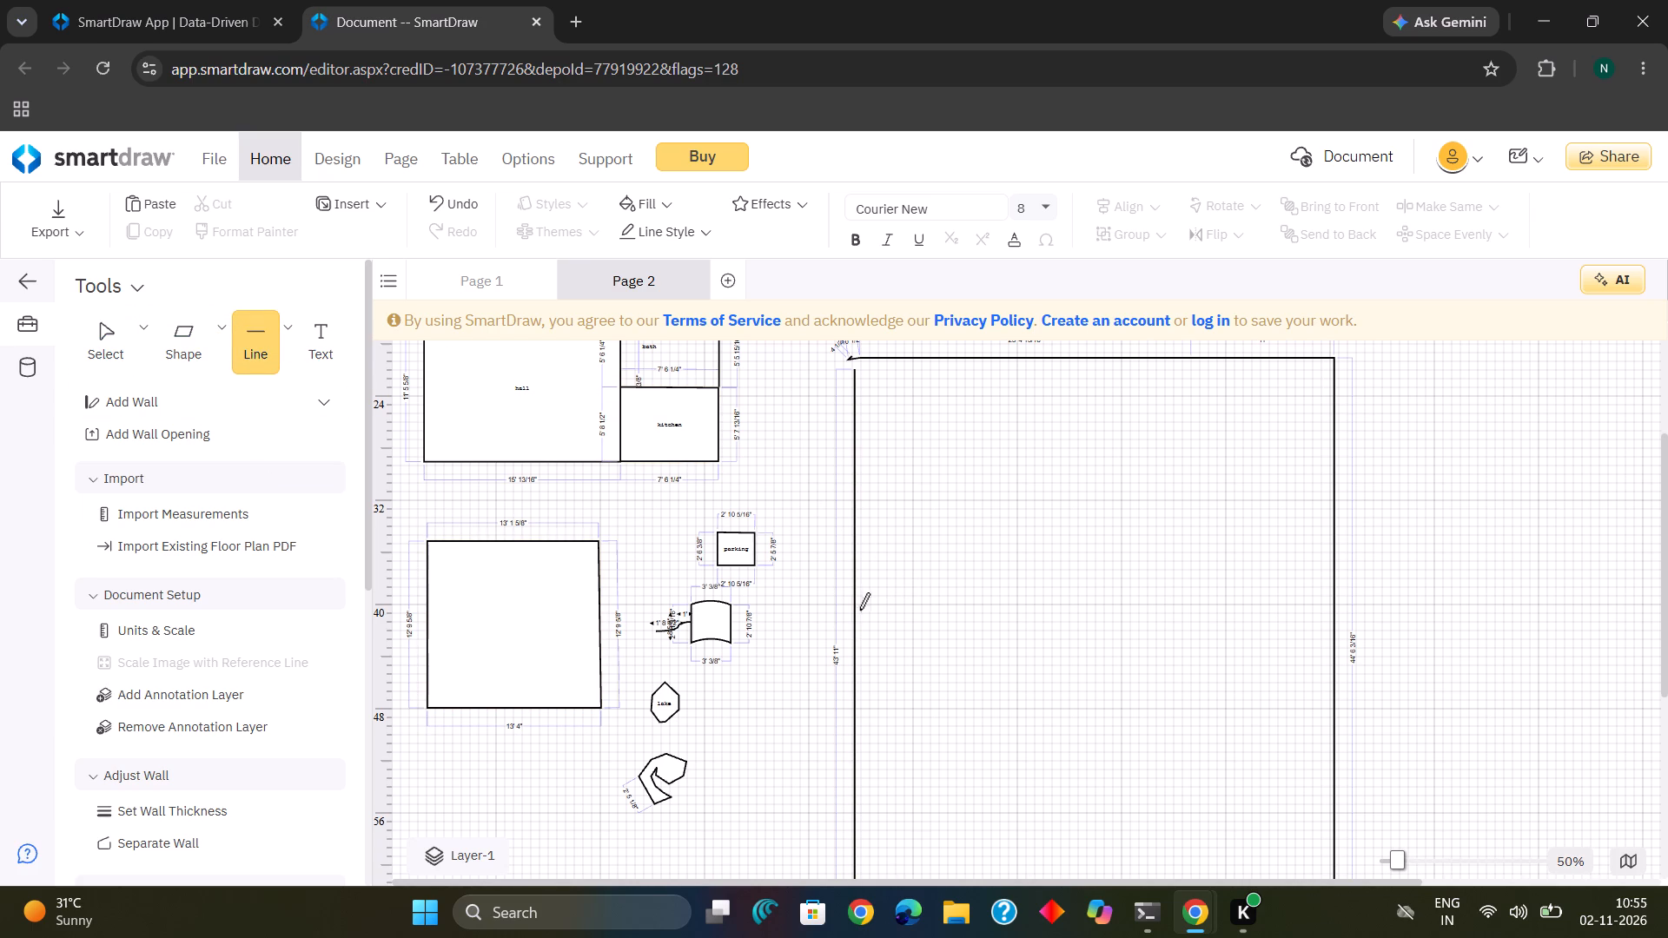
drag(858, 608, 1074, 610)
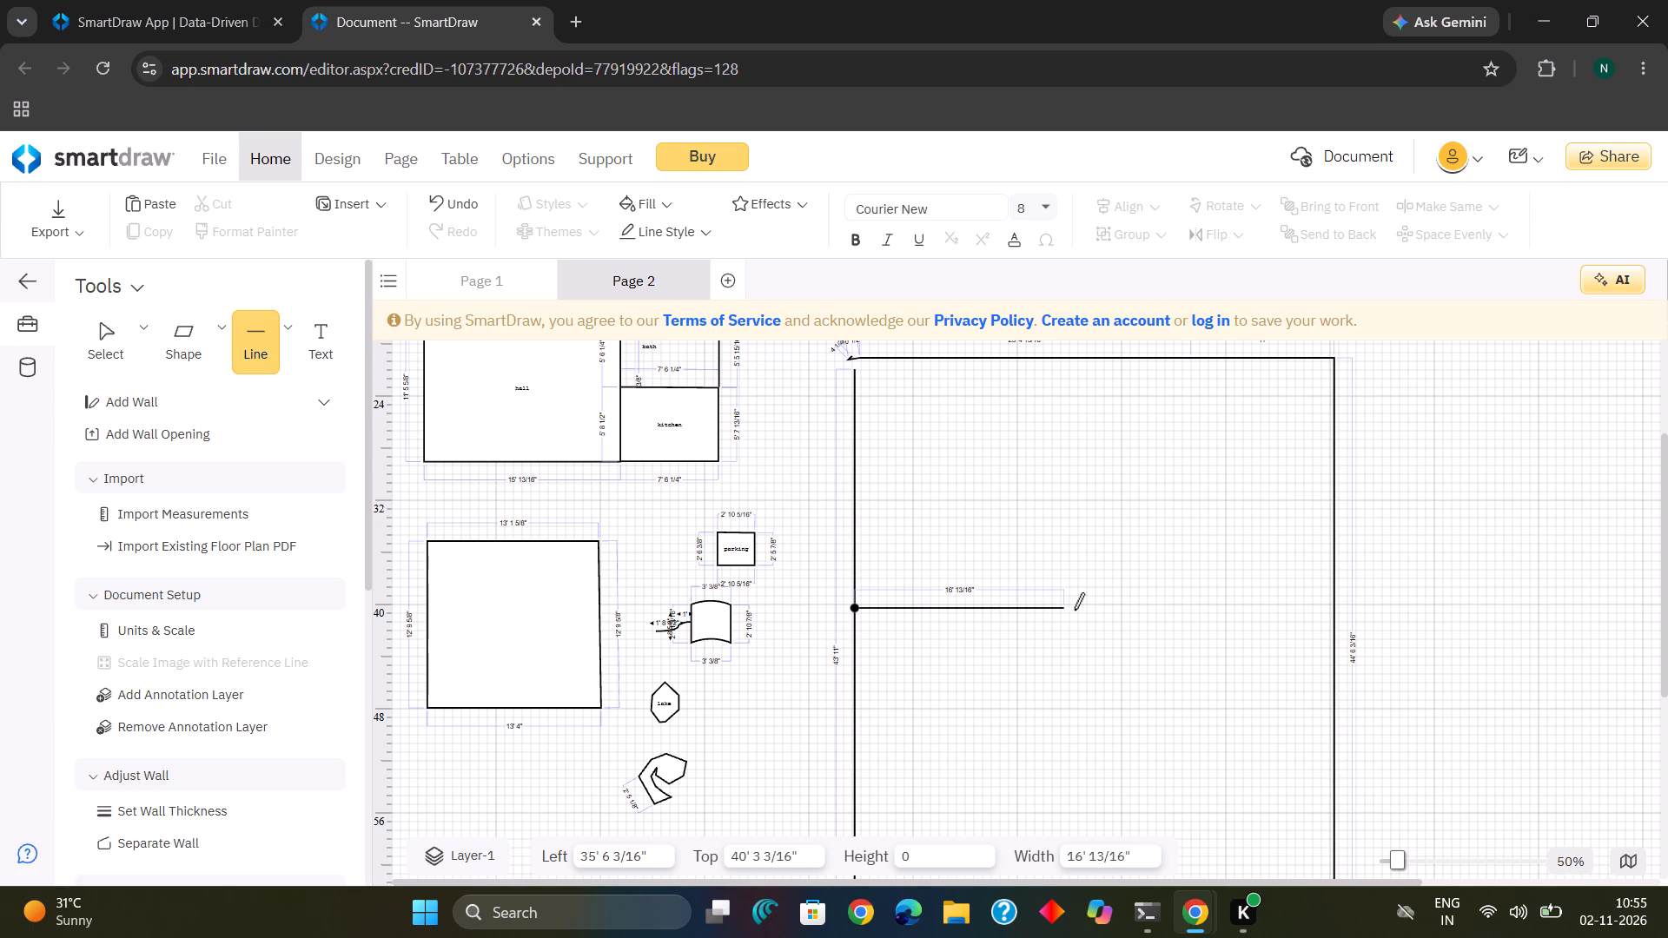
drag(1074, 610, 1127, 604)
click(1127, 604)
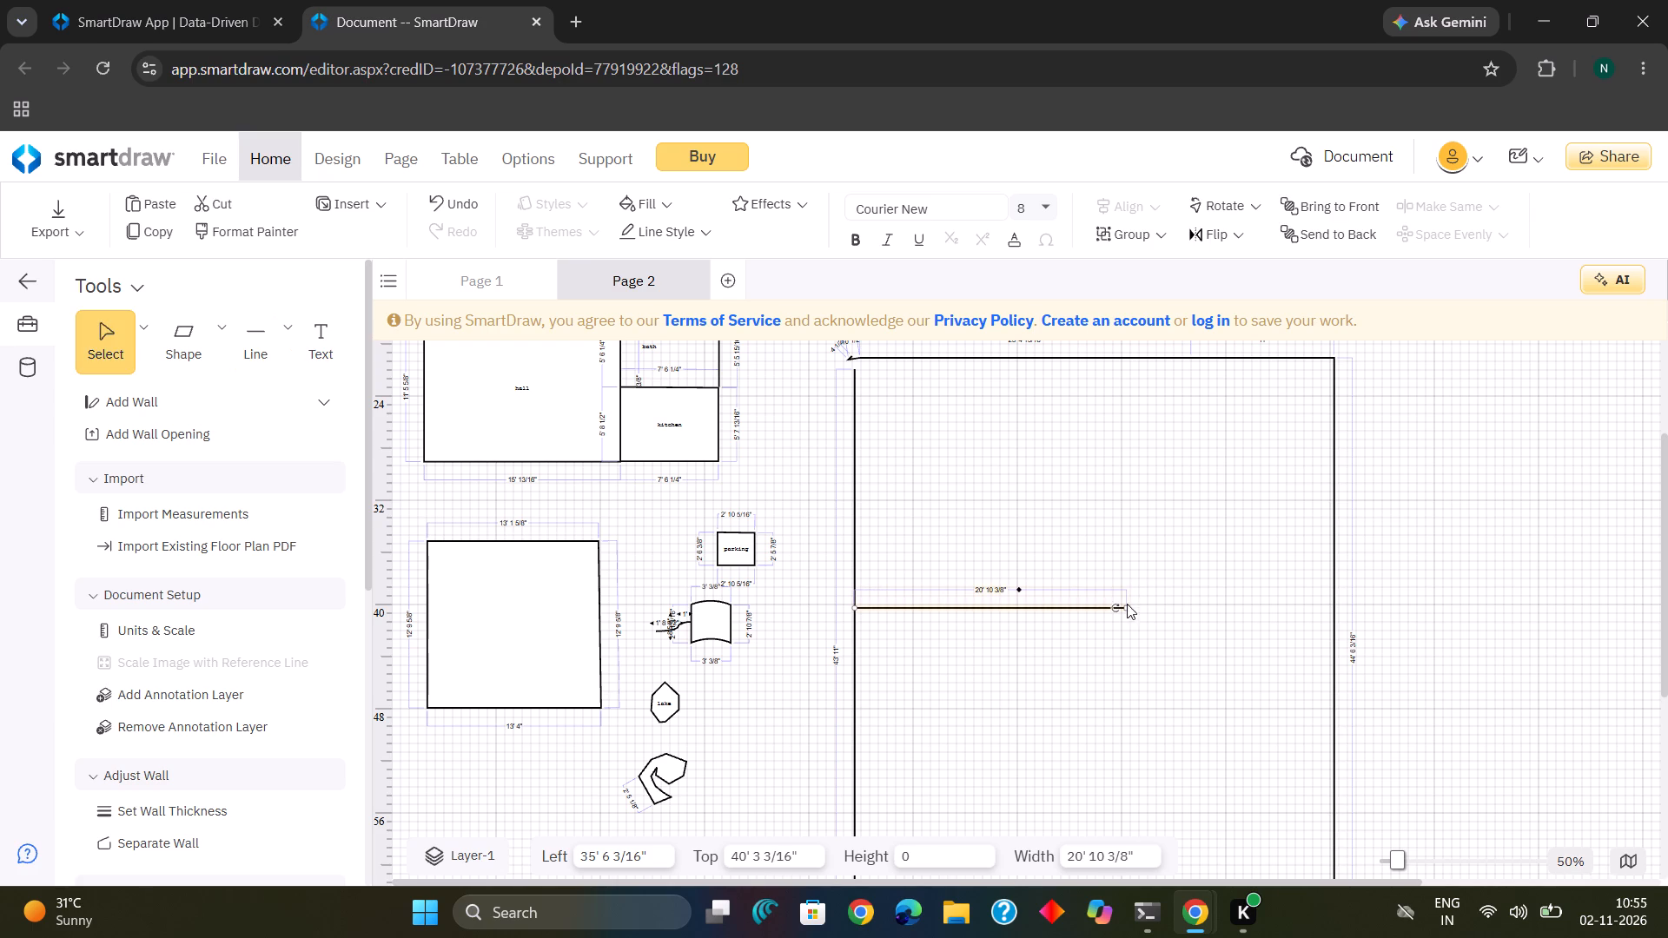
Draw an interior line about 19' 2" long from the outline's top side down to the free end of the interior horizontal line.
click(244, 334)
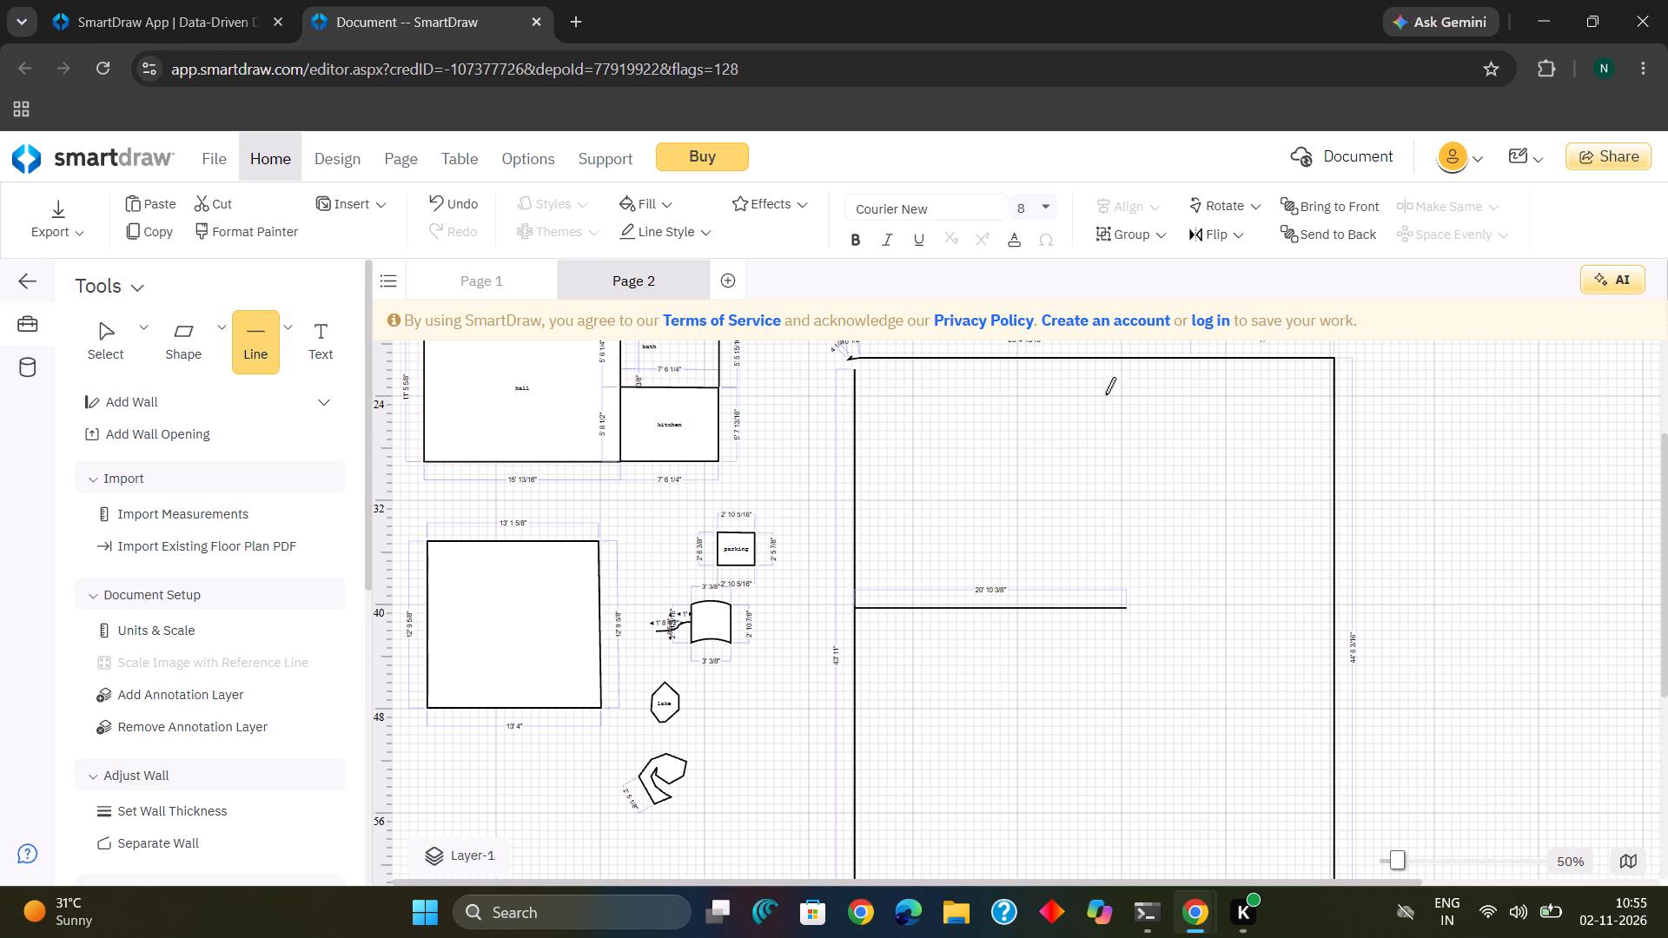
drag(1126, 362, 1129, 457)
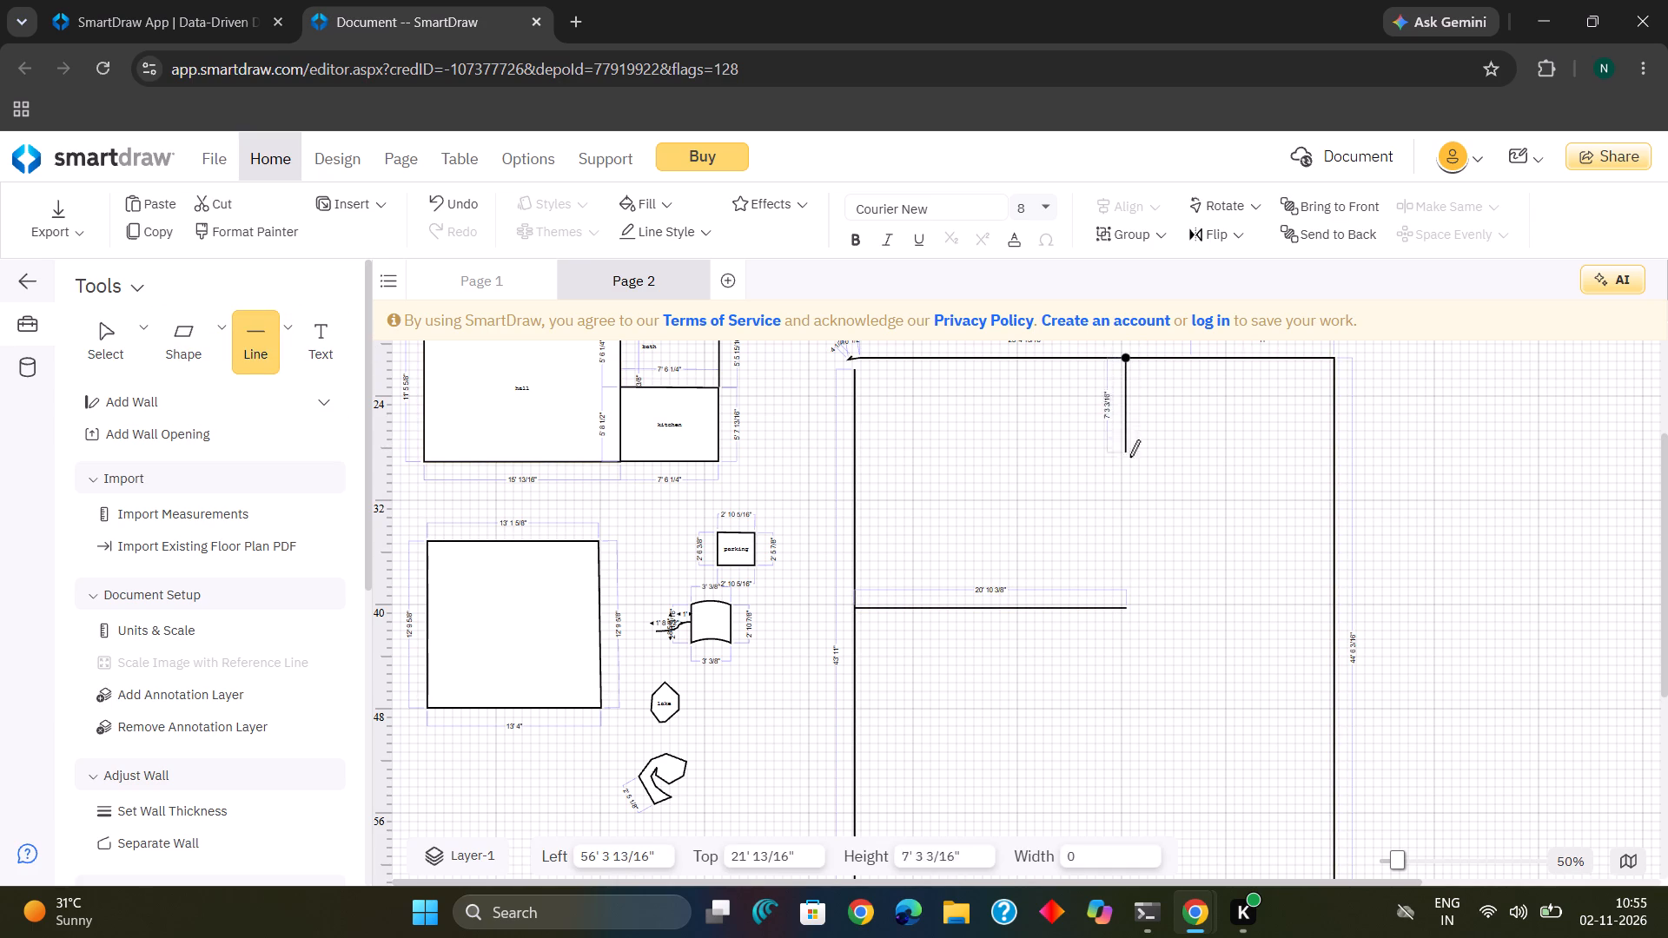
drag(1129, 457, 1122, 609)
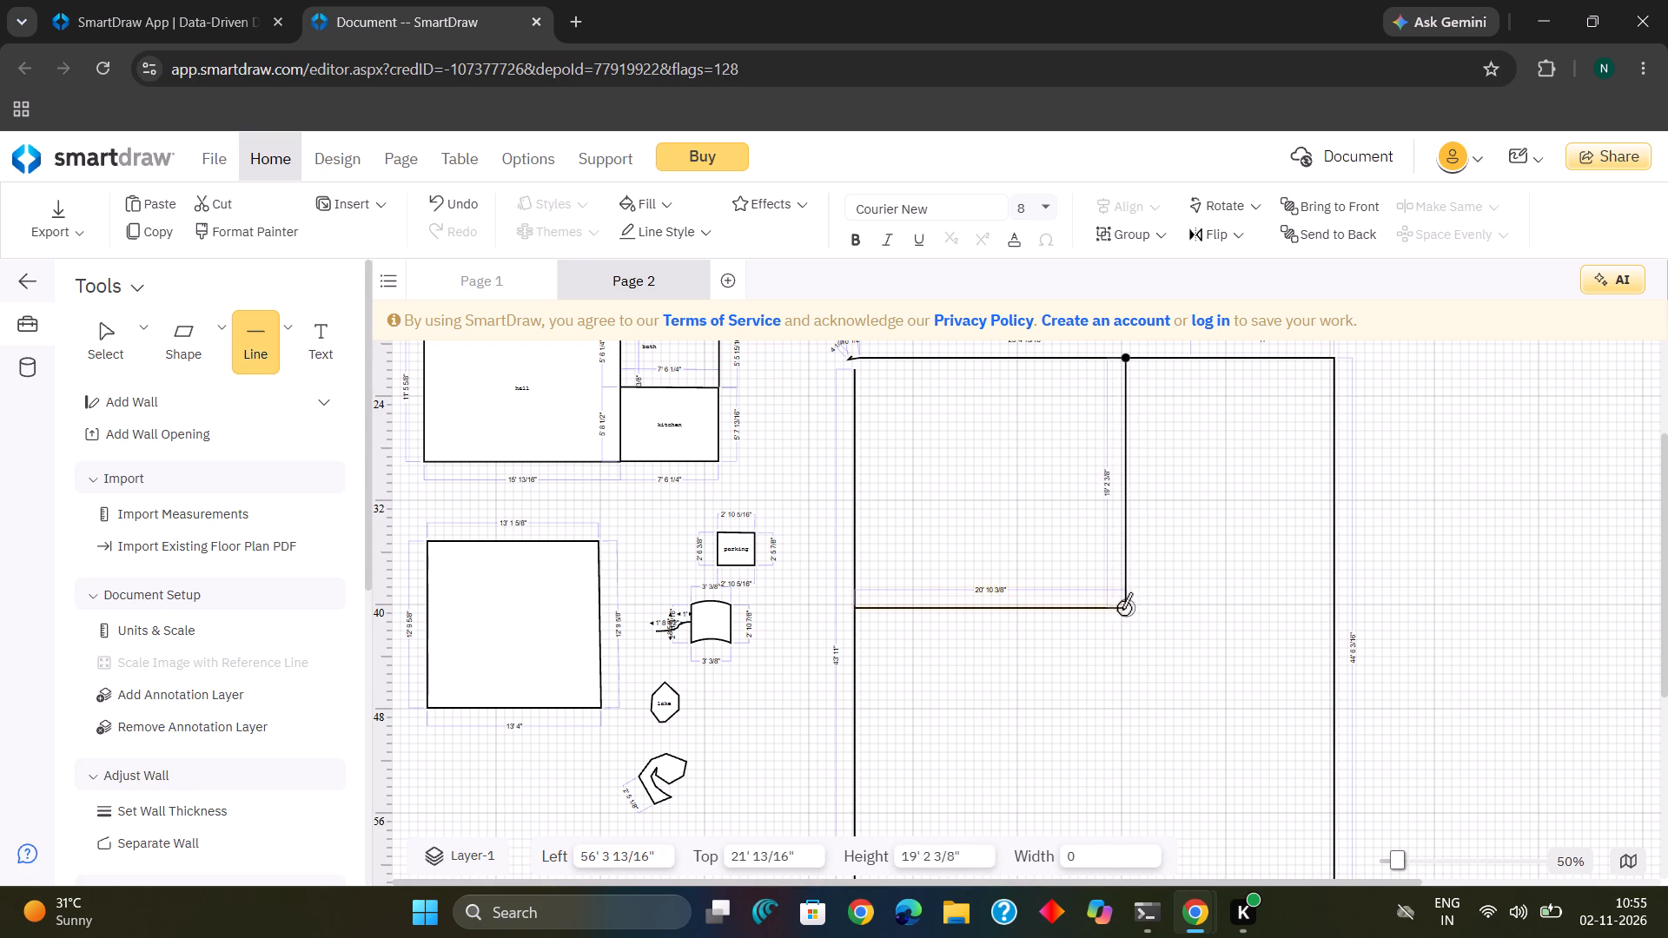
drag(1122, 609, 1121, 604)
click(1121, 604)
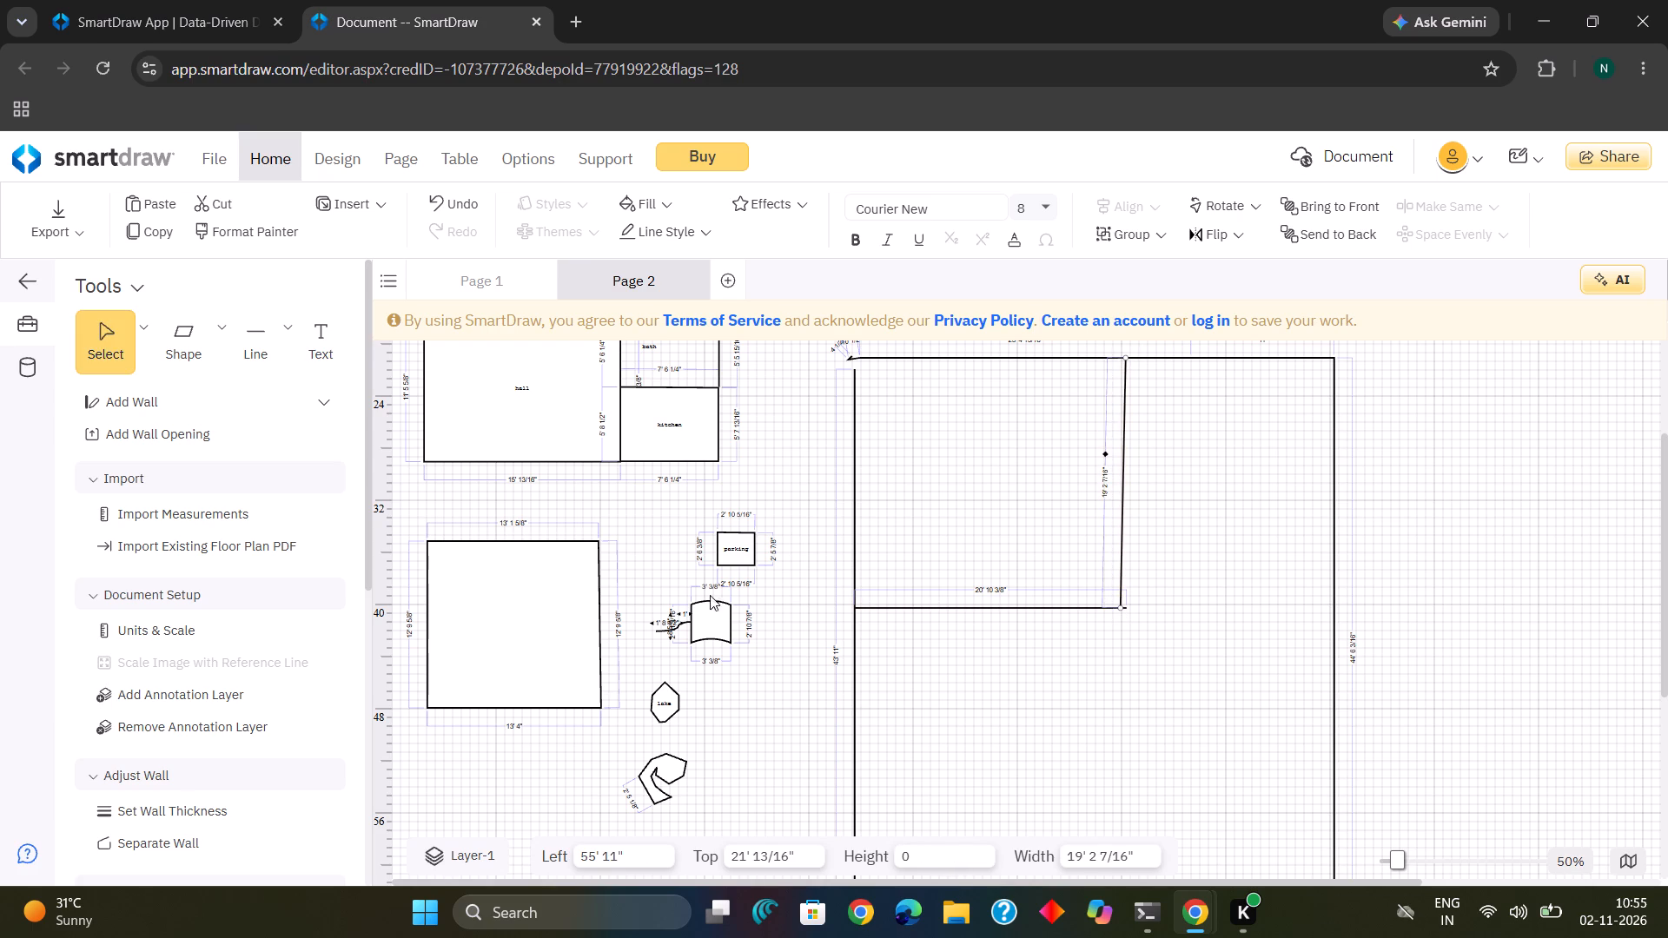
scroll(854, 559, down, 1)
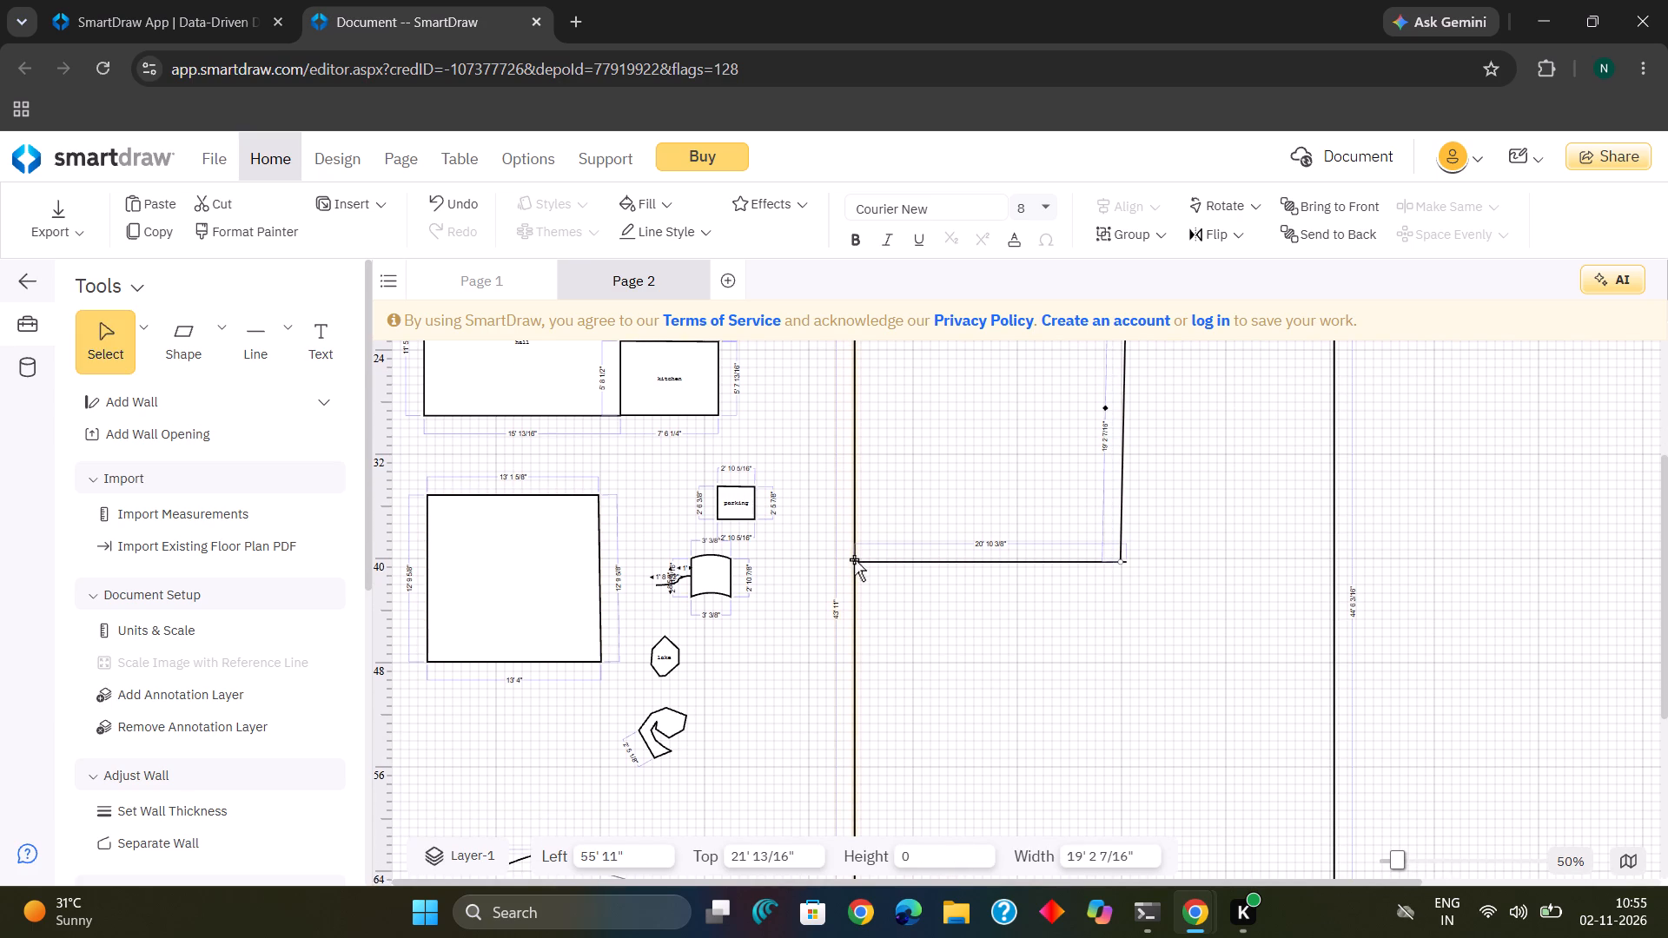
Draw an interior horizontal line about 20' 7" long from the outline's left side, at about the 48' level.
scroll(854, 559, down, 1)
scroll(854, 559, up, 2)
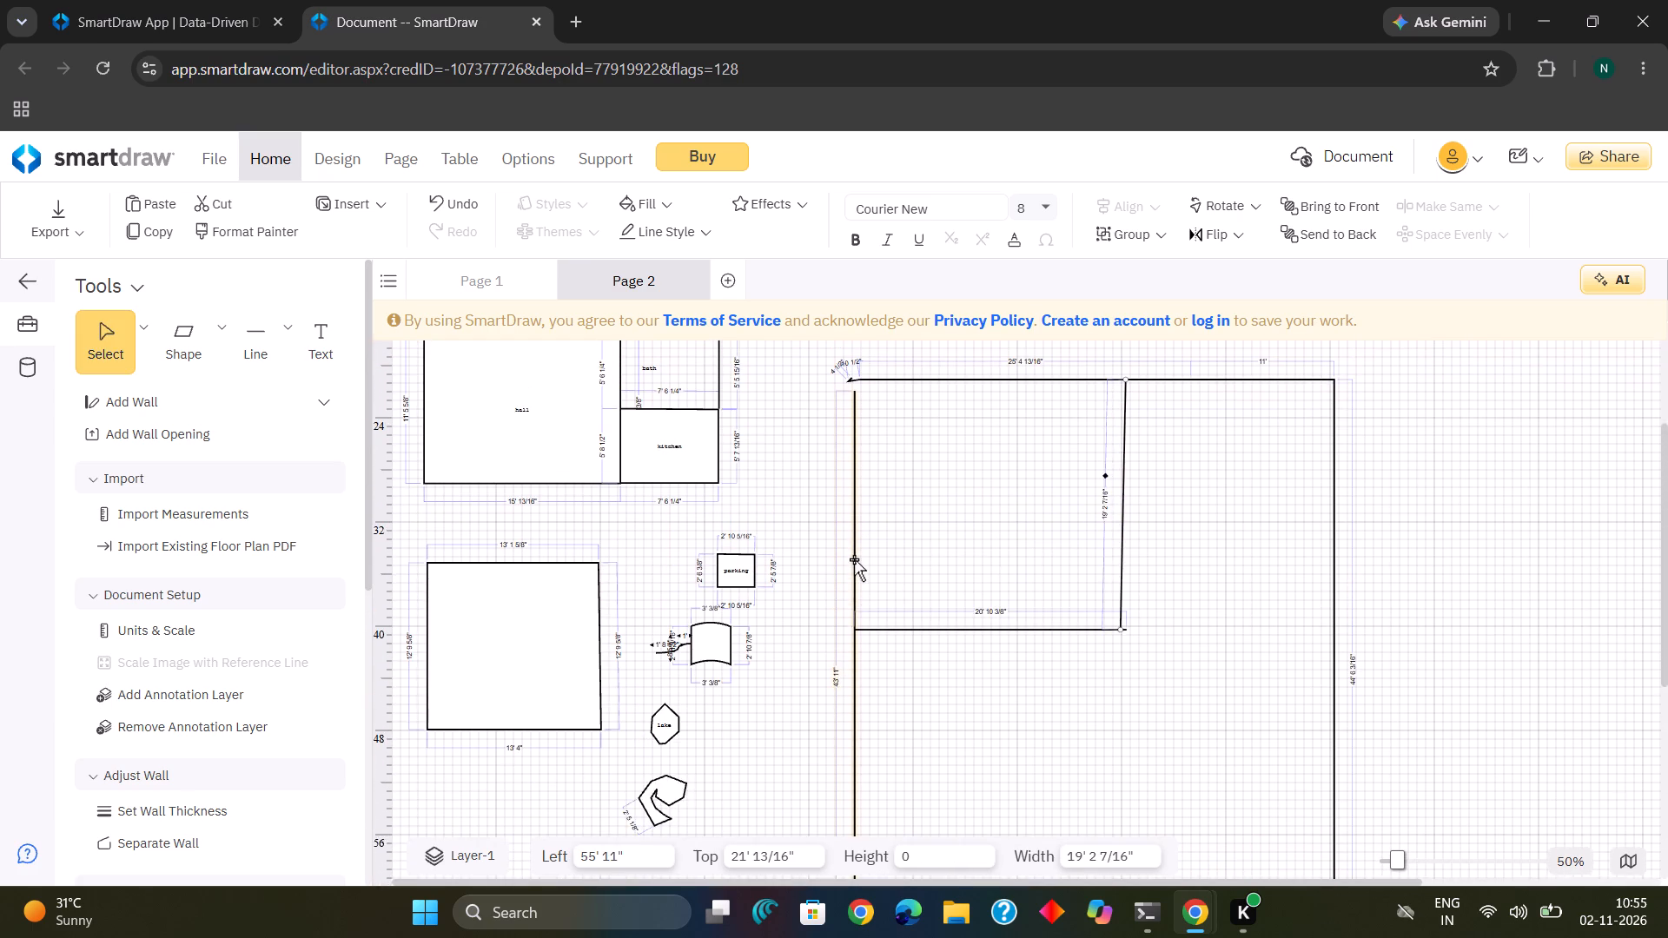
scroll(854, 559, down, 2)
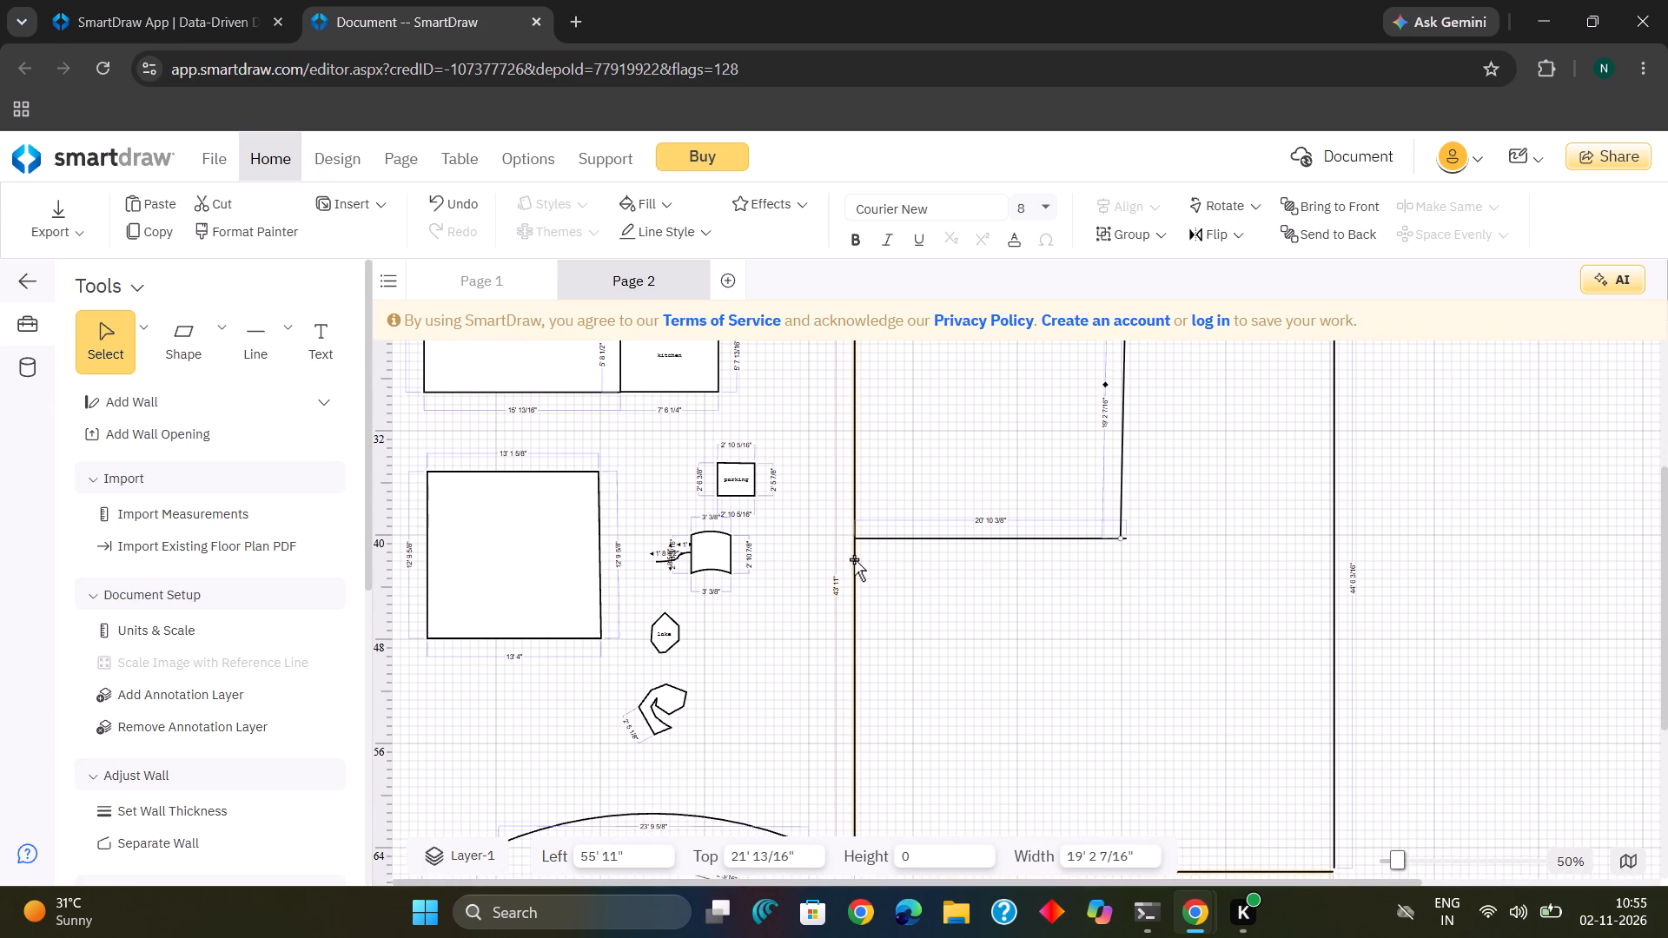
scroll(854, 559, down, 1)
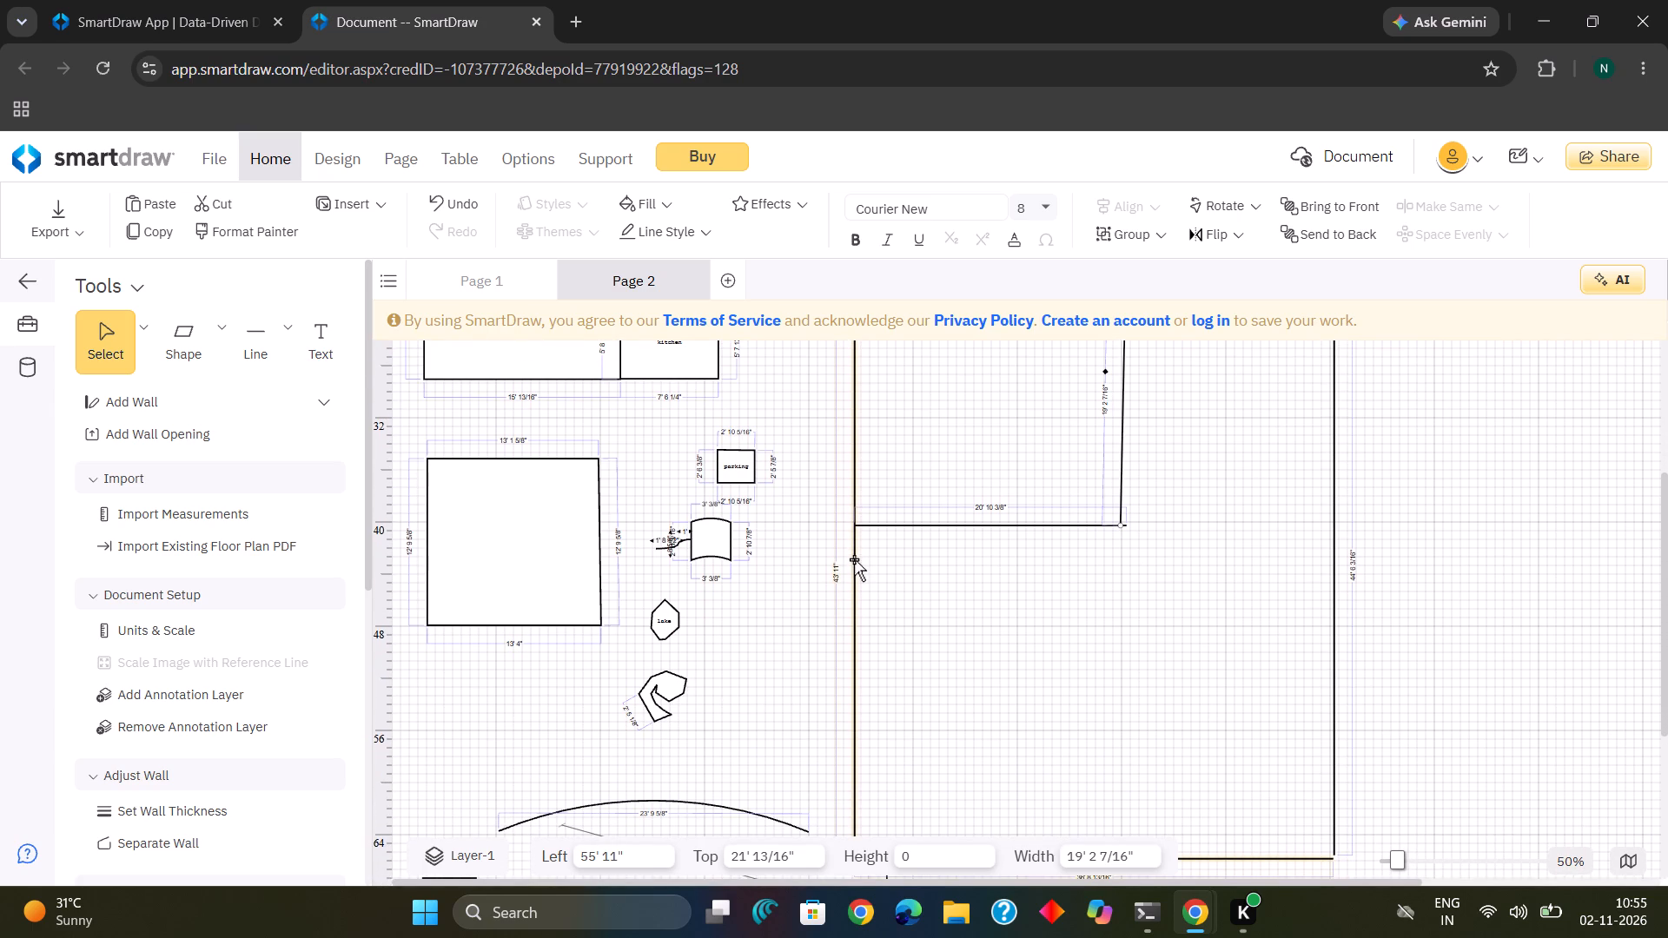
click(261, 367)
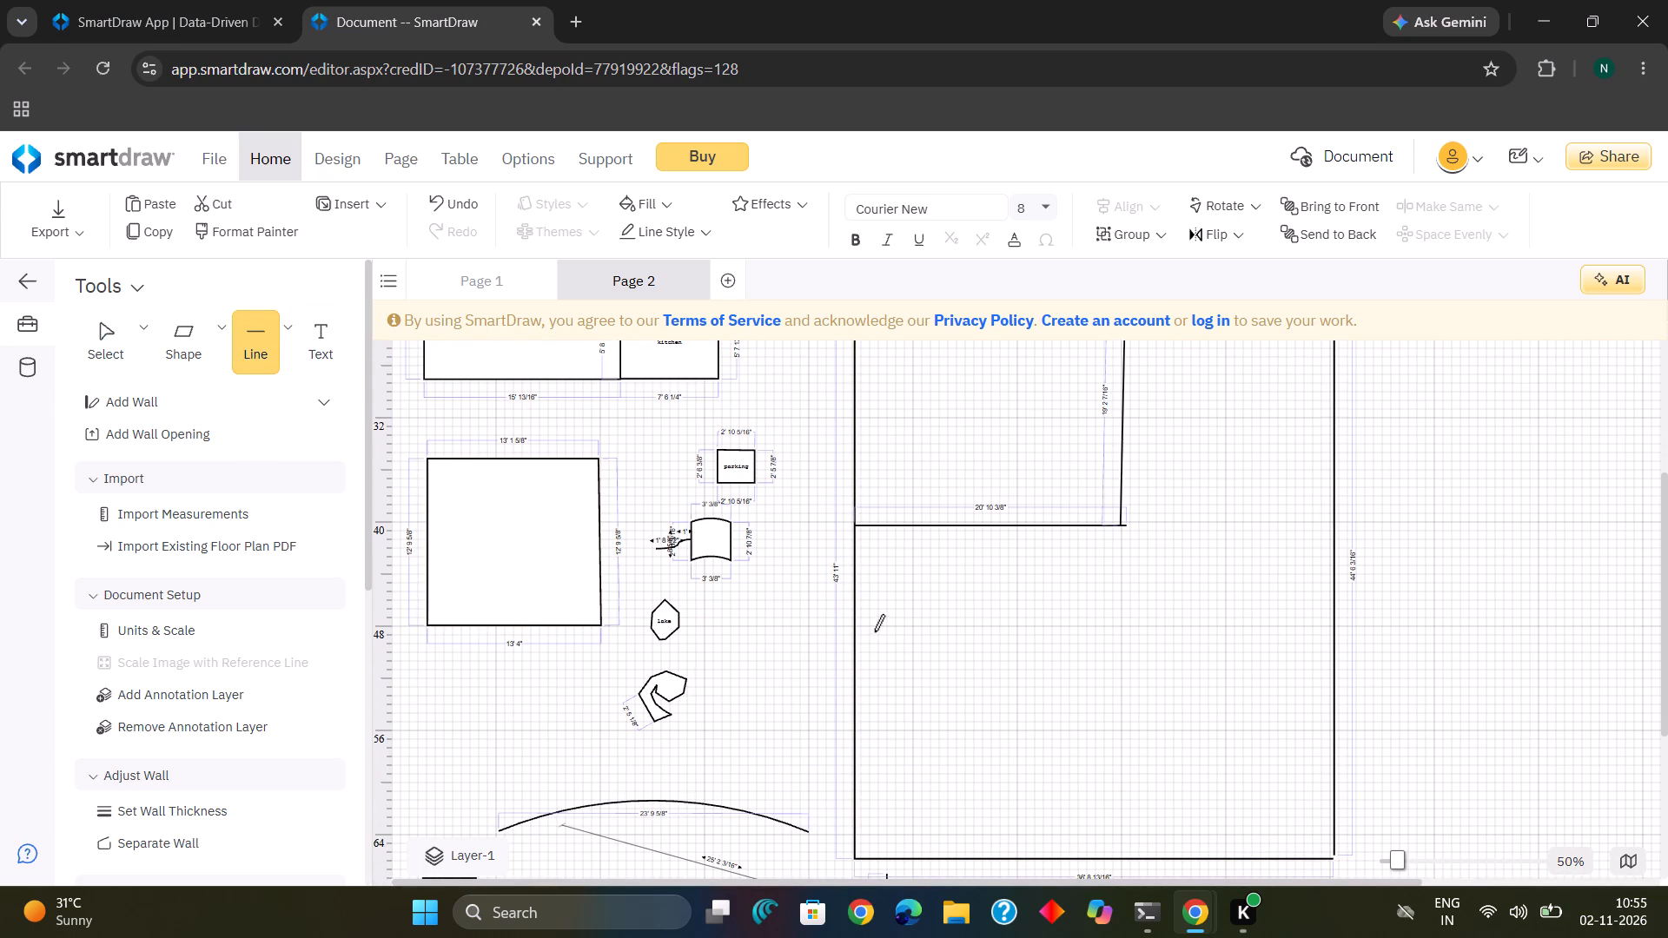
drag(859, 629, 1059, 619)
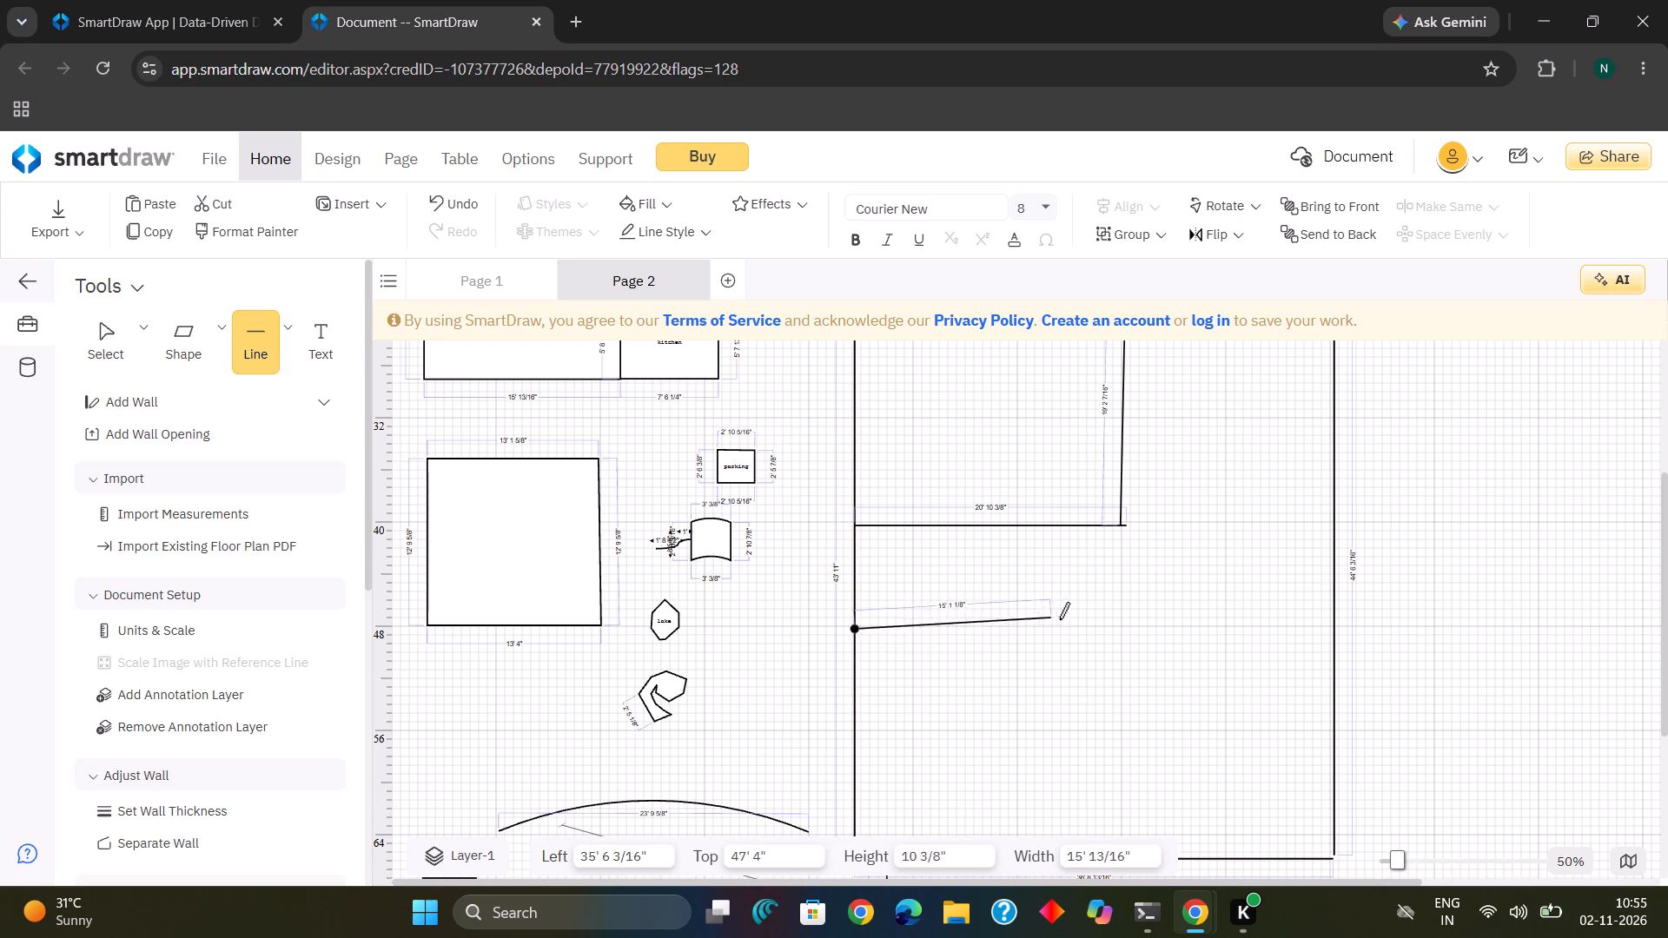
drag(1059, 619, 1129, 624)
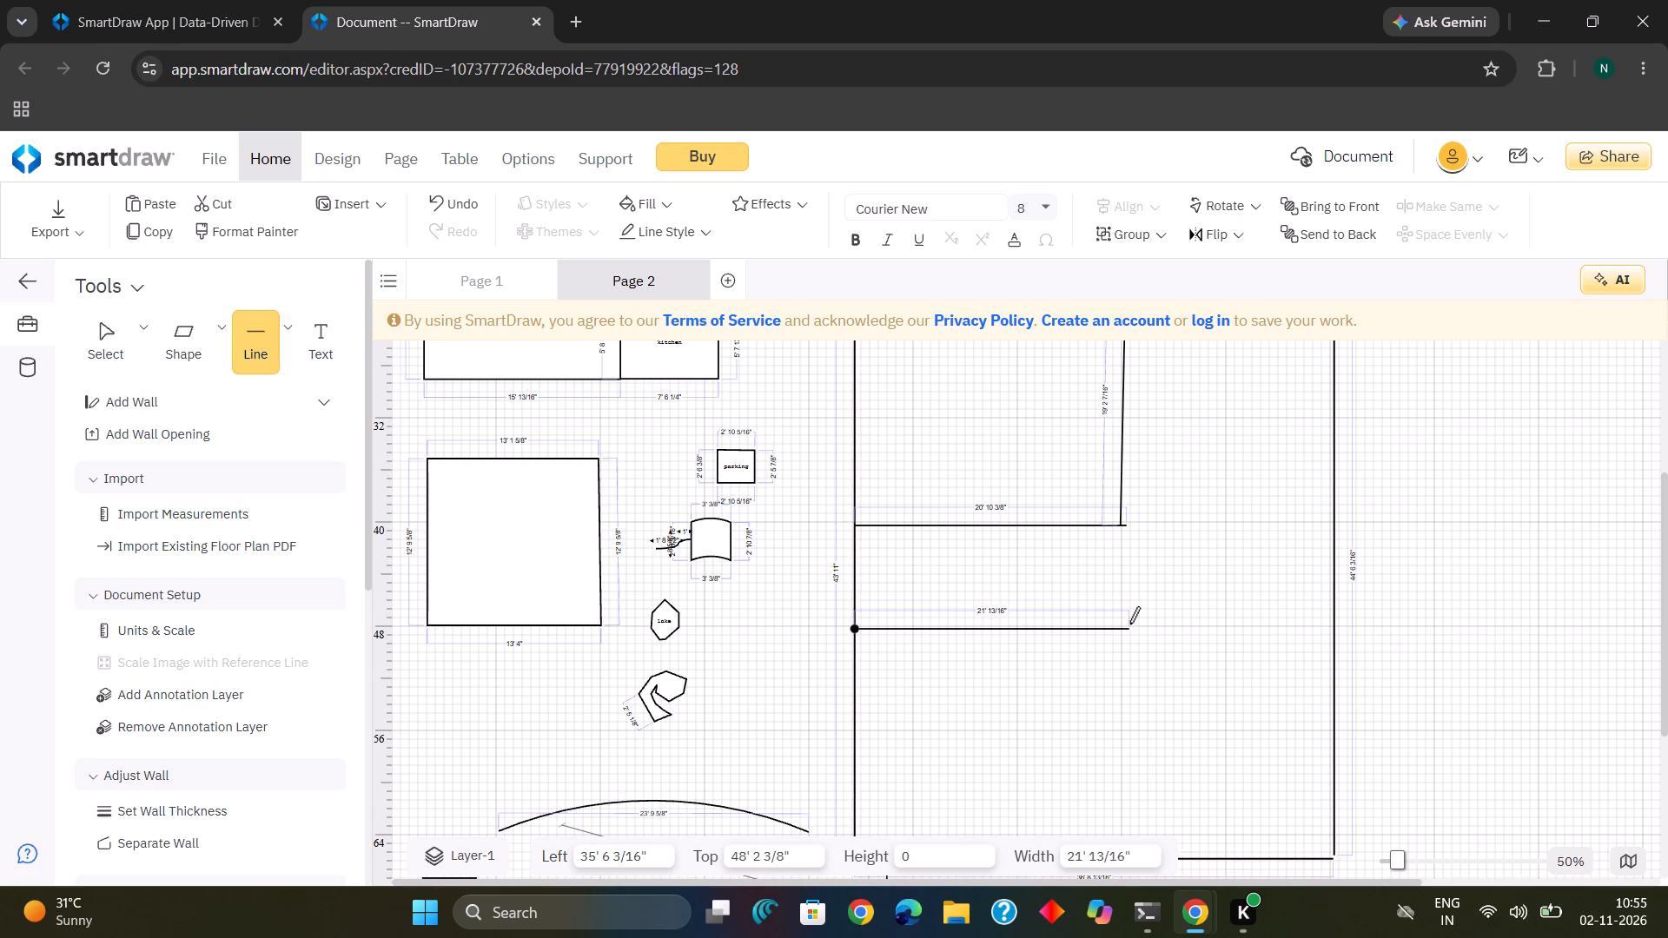
drag(1129, 624, 1123, 624)
click(1123, 624)
Draw a vertical line about 16' 11" long from the new horizontal line's free end down to the outline's bottom side.
scroll(1017, 626, down, 1)
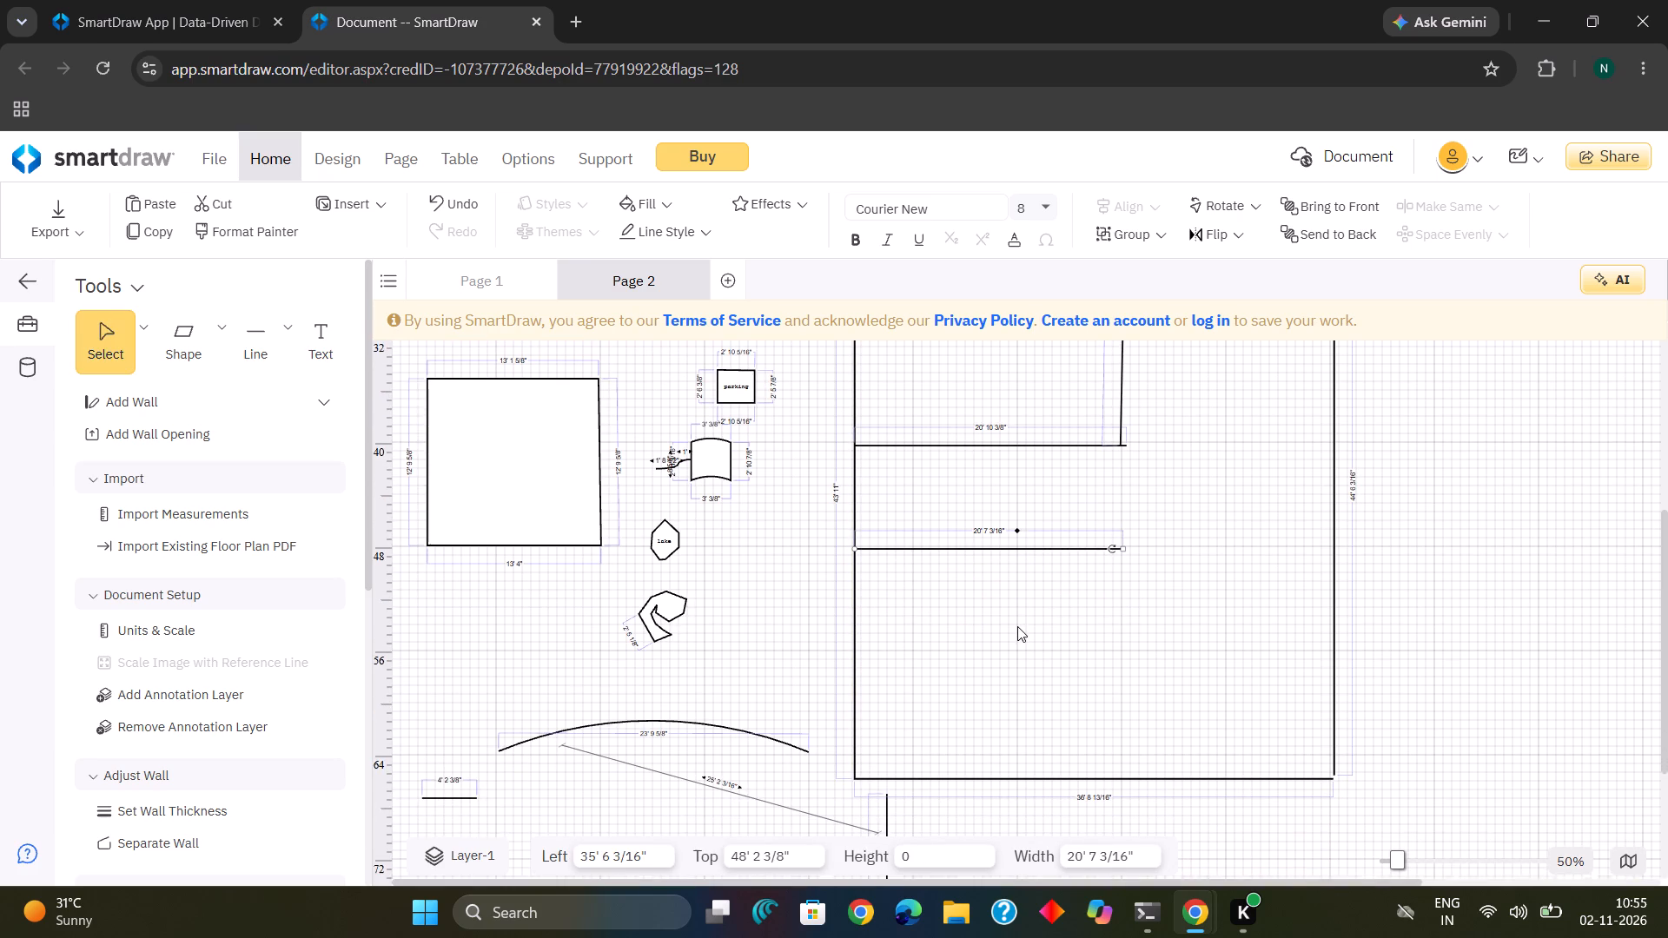
scroll(1017, 626, down, 1)
click(261, 334)
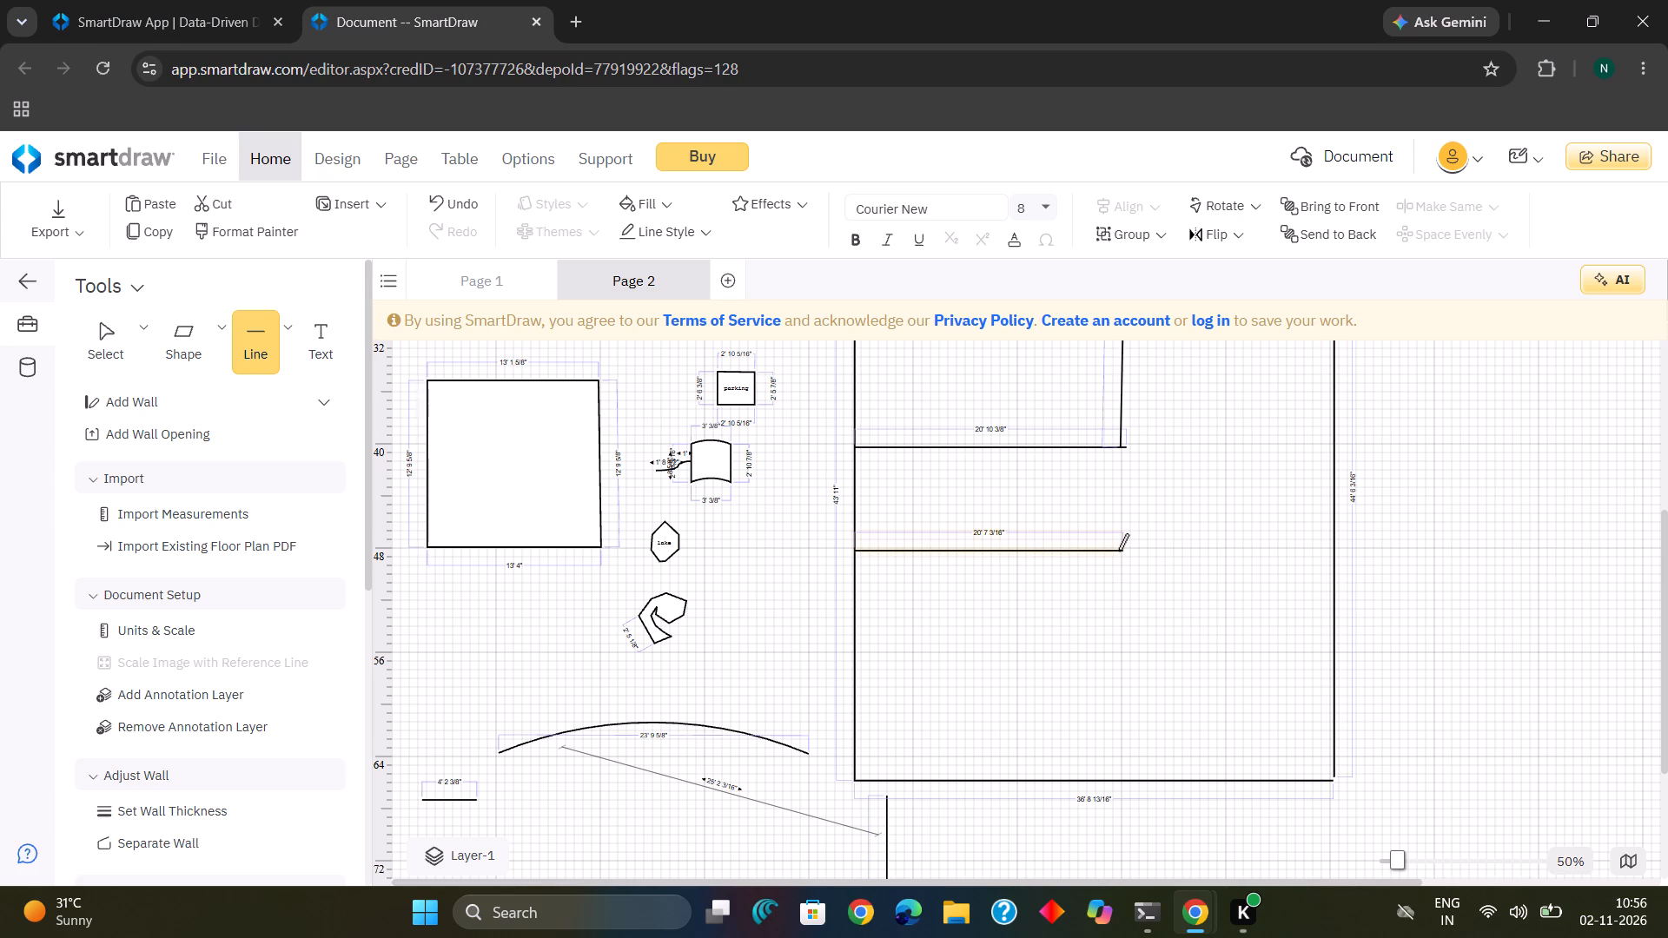
drag(1122, 552, 1122, 645)
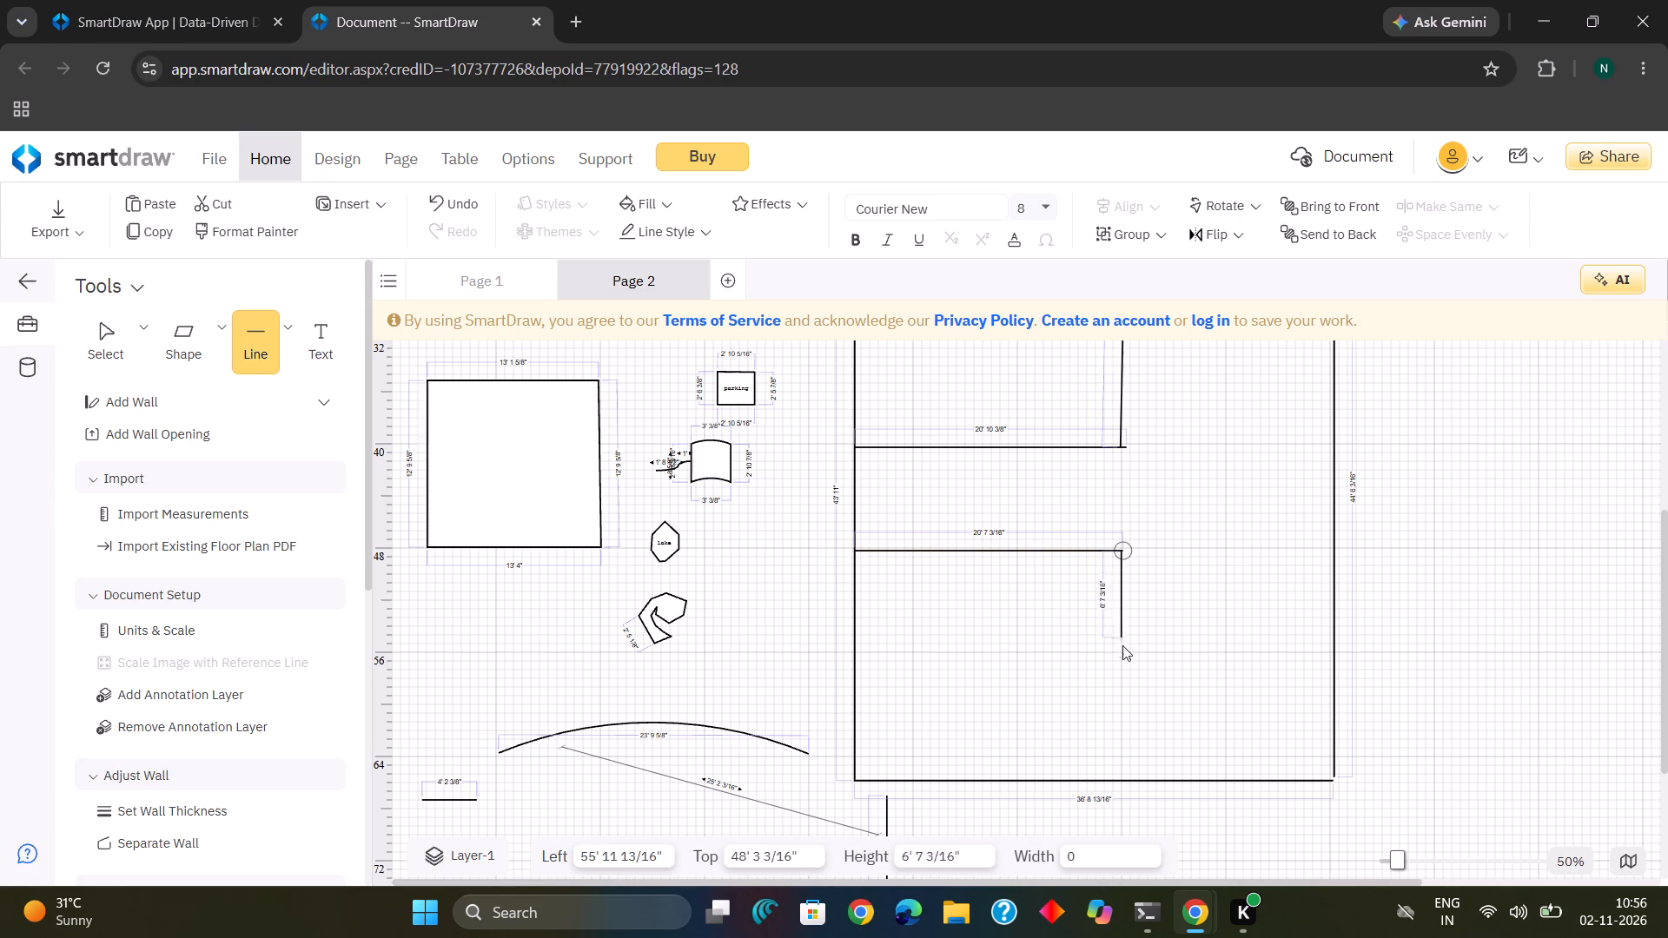
drag(1122, 645, 1123, 772)
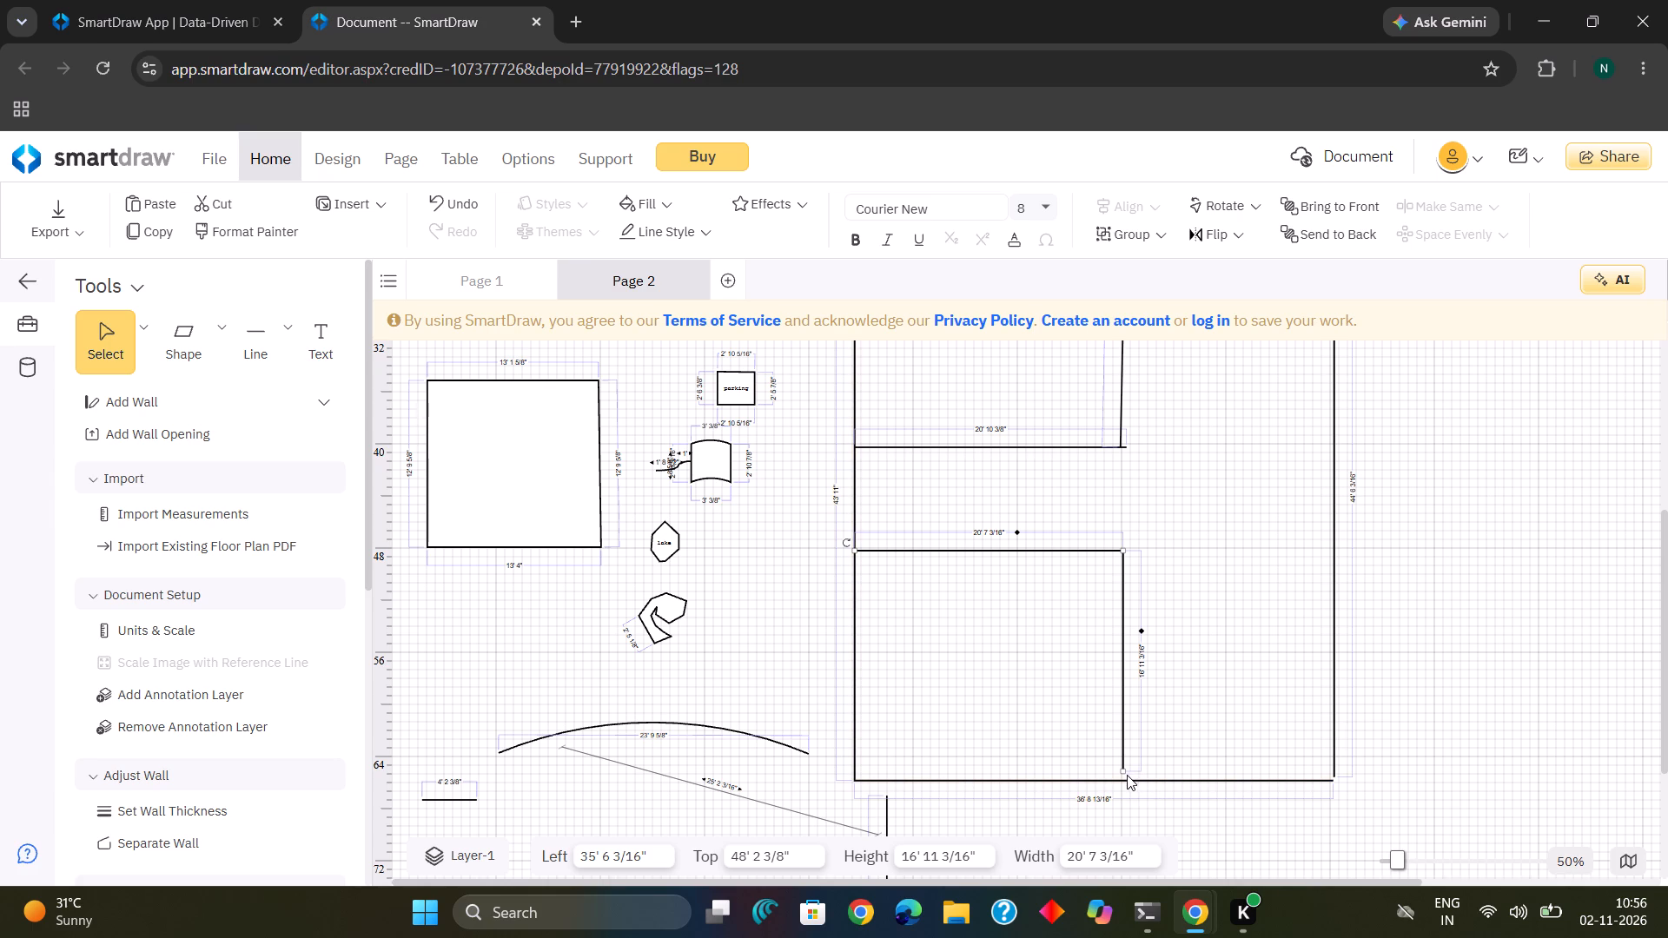
Examine the whole outline and its interior partitions from the top side to the bottom side.
scroll(1193, 657, up, 3)
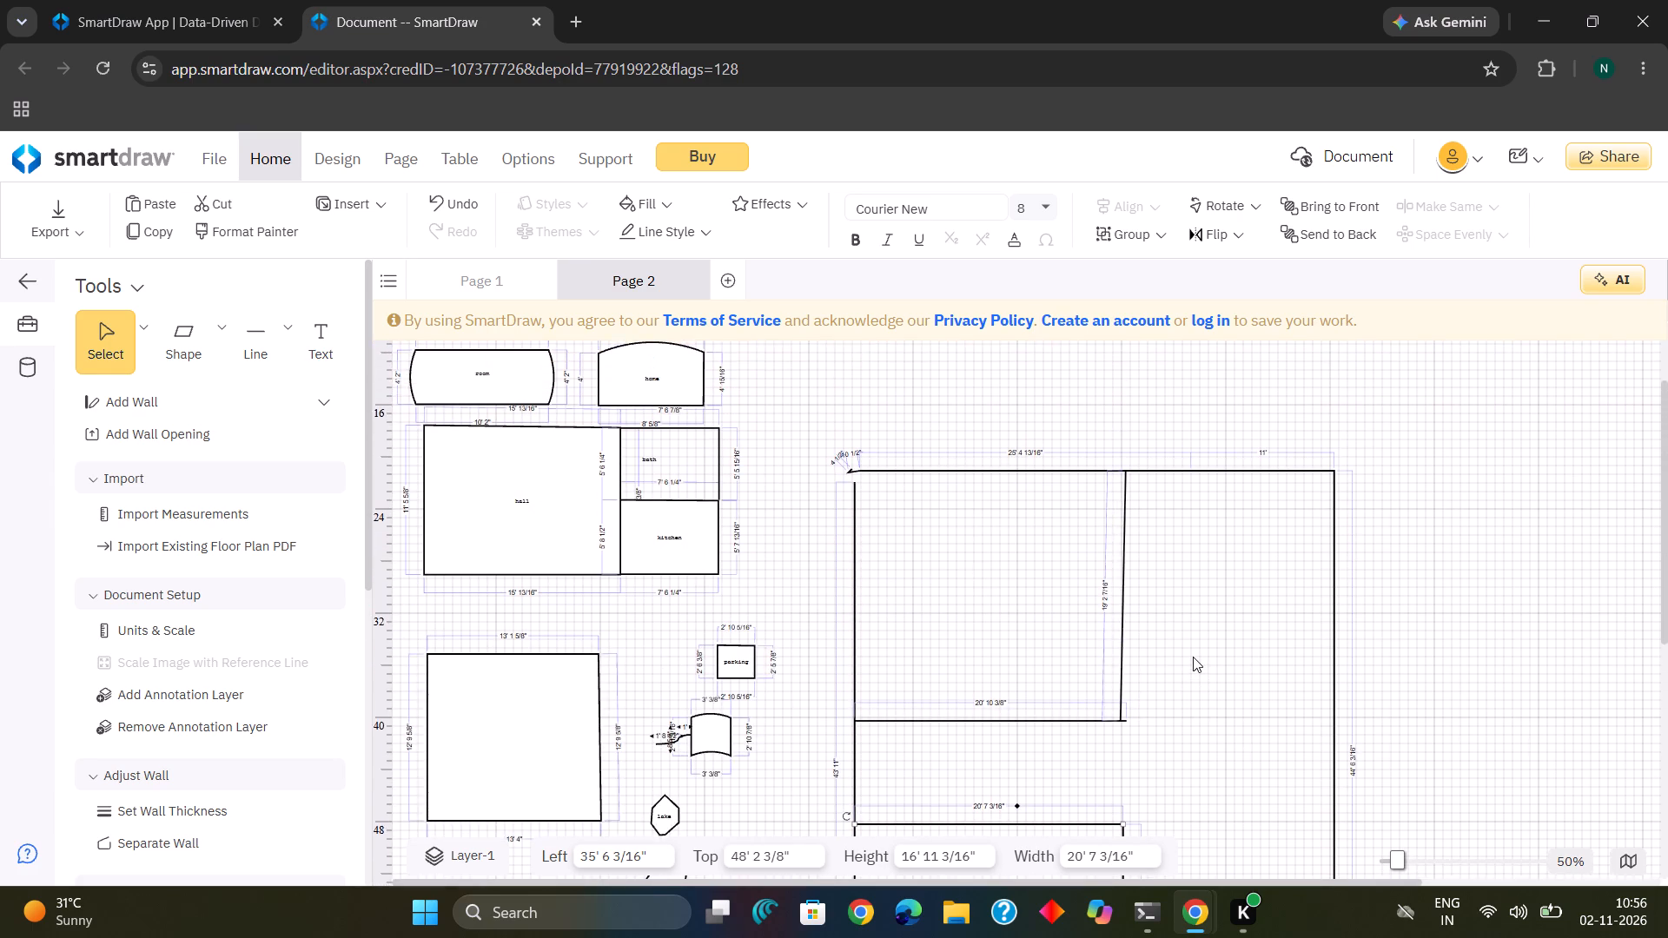
scroll(1193, 657, down, 5)
scroll(1193, 657, up, 1)
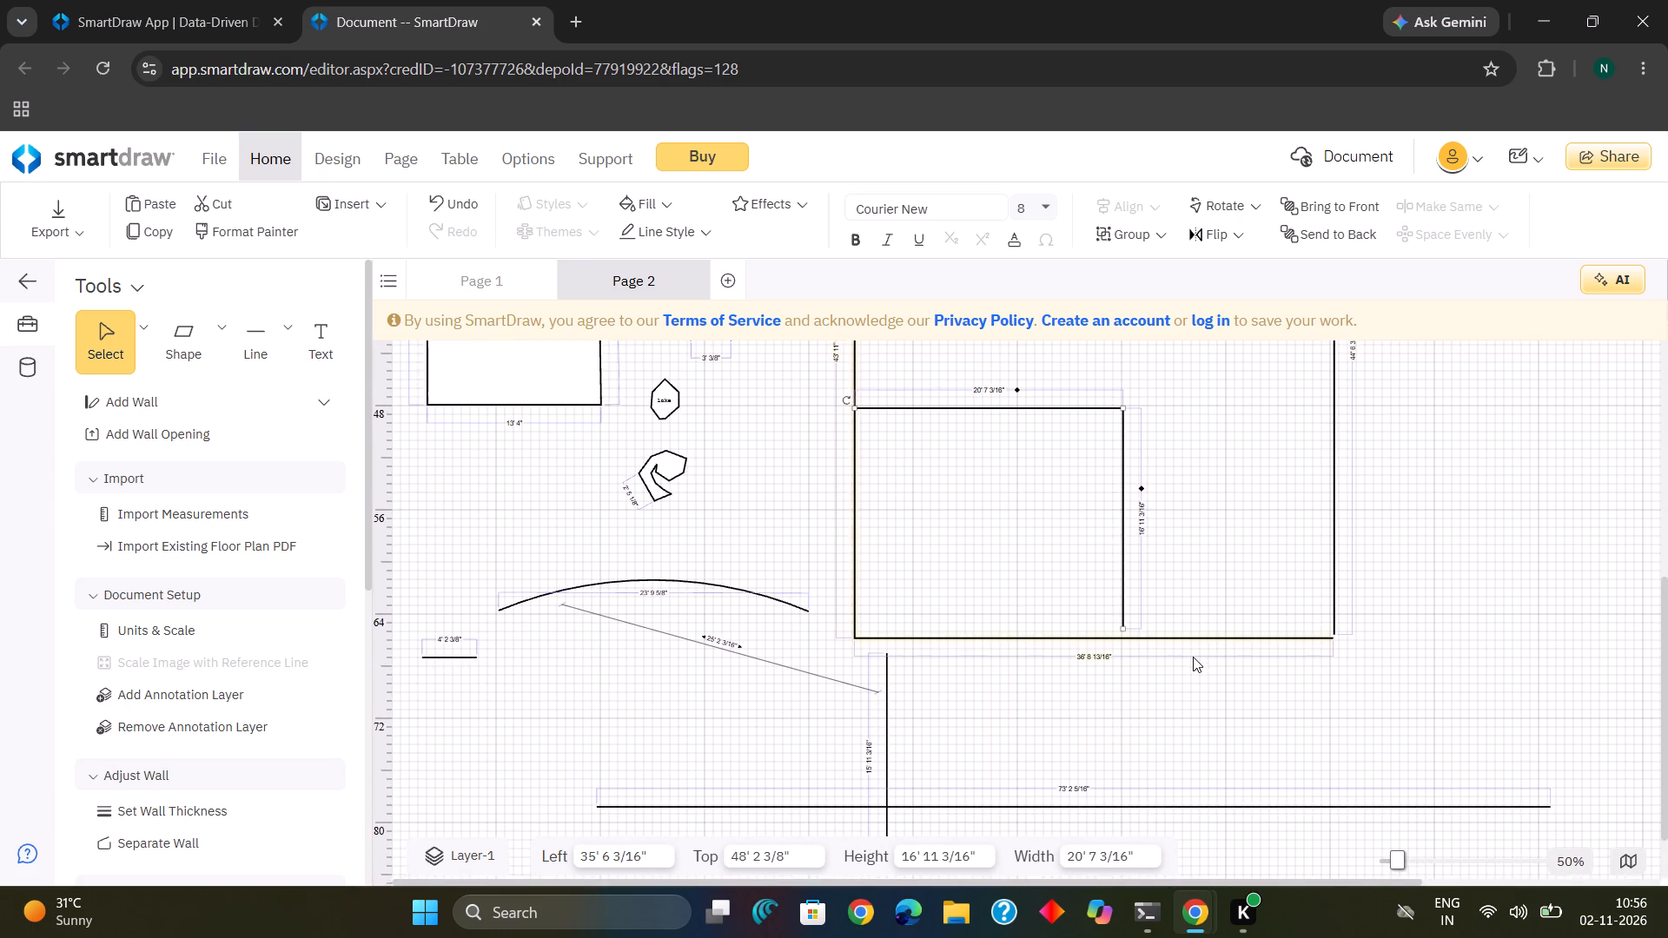
scroll(1193, 657, up, 3)
scroll(1193, 657, down, 2)
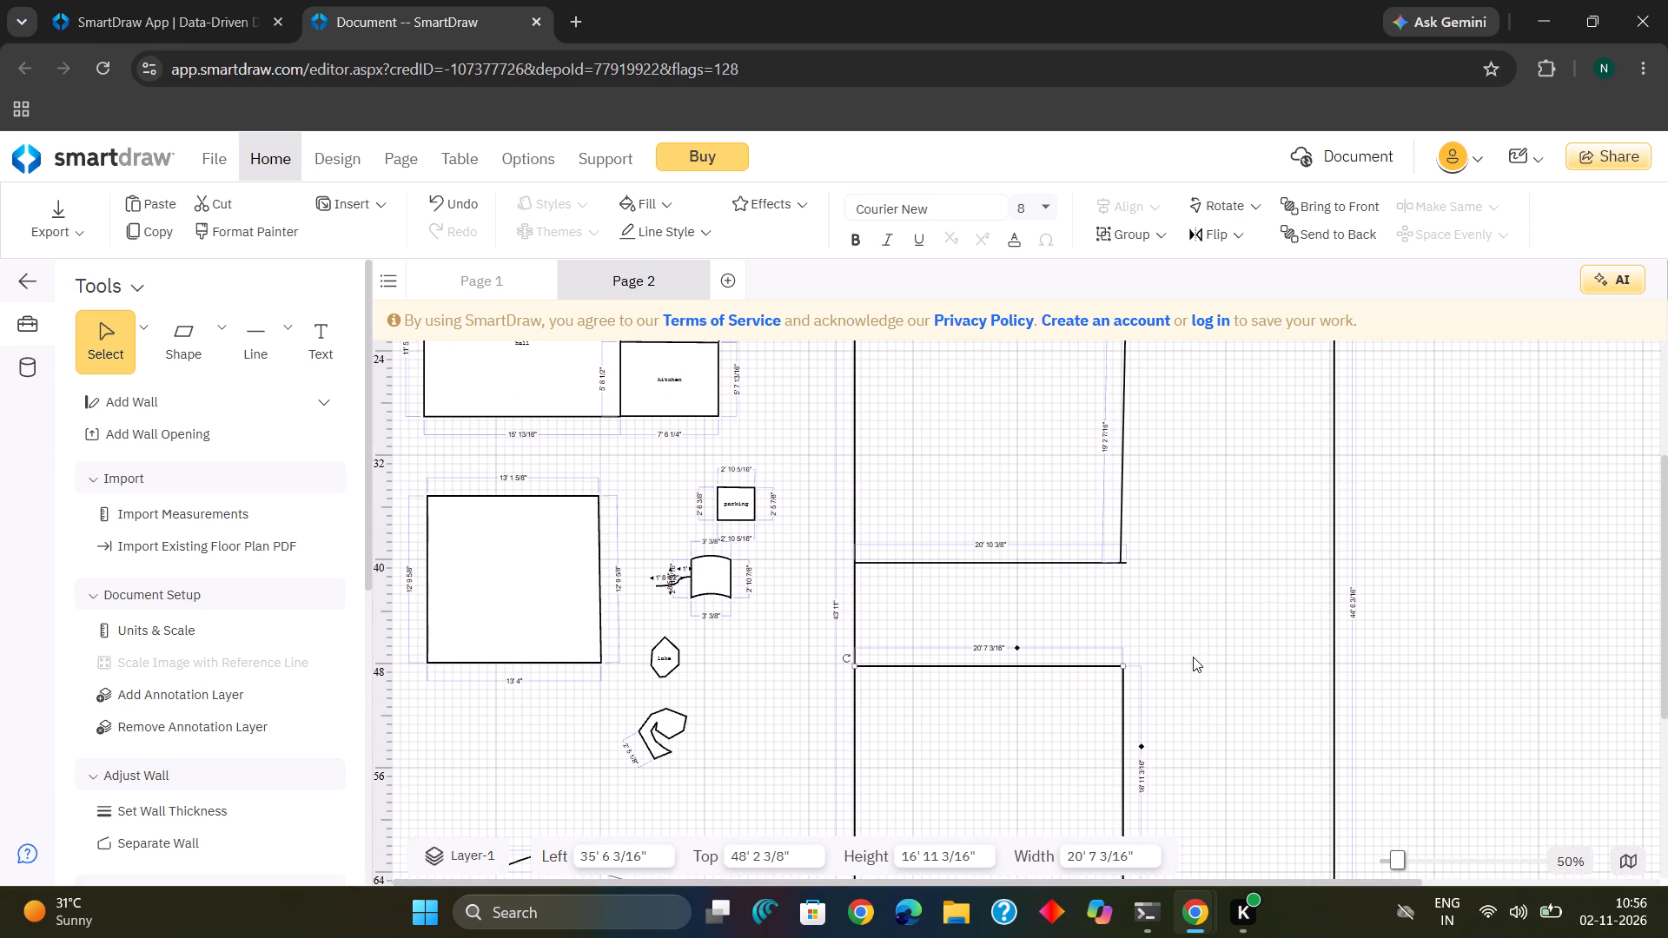
scroll(1193, 657, up, 1)
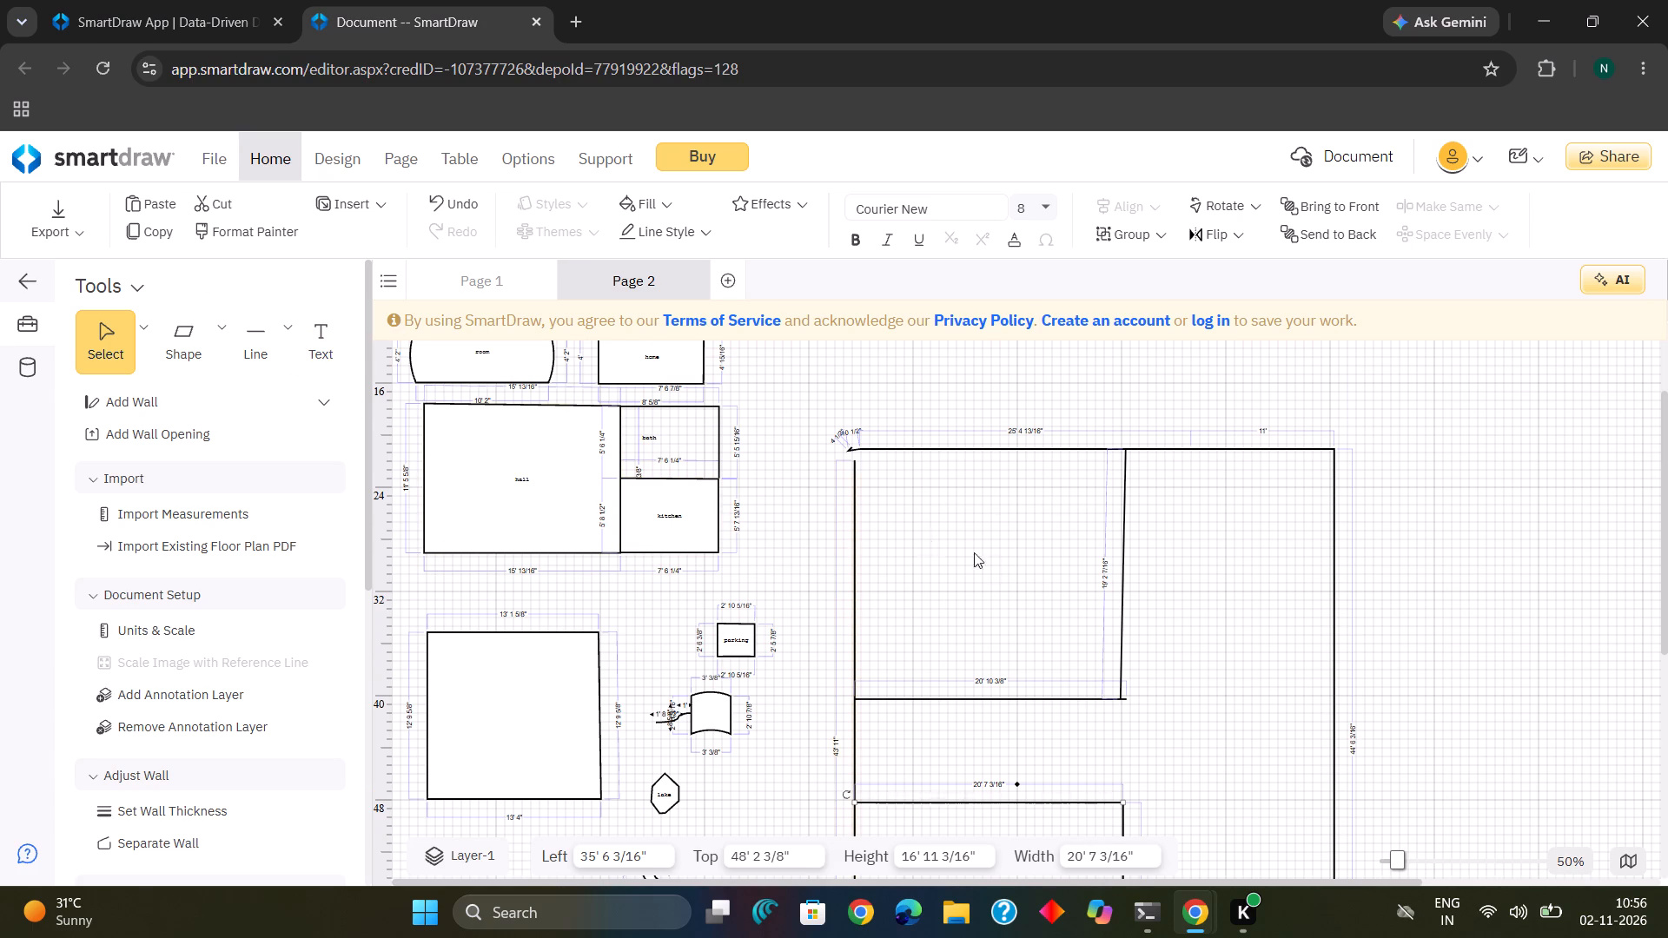
scroll(989, 552, right, 1)
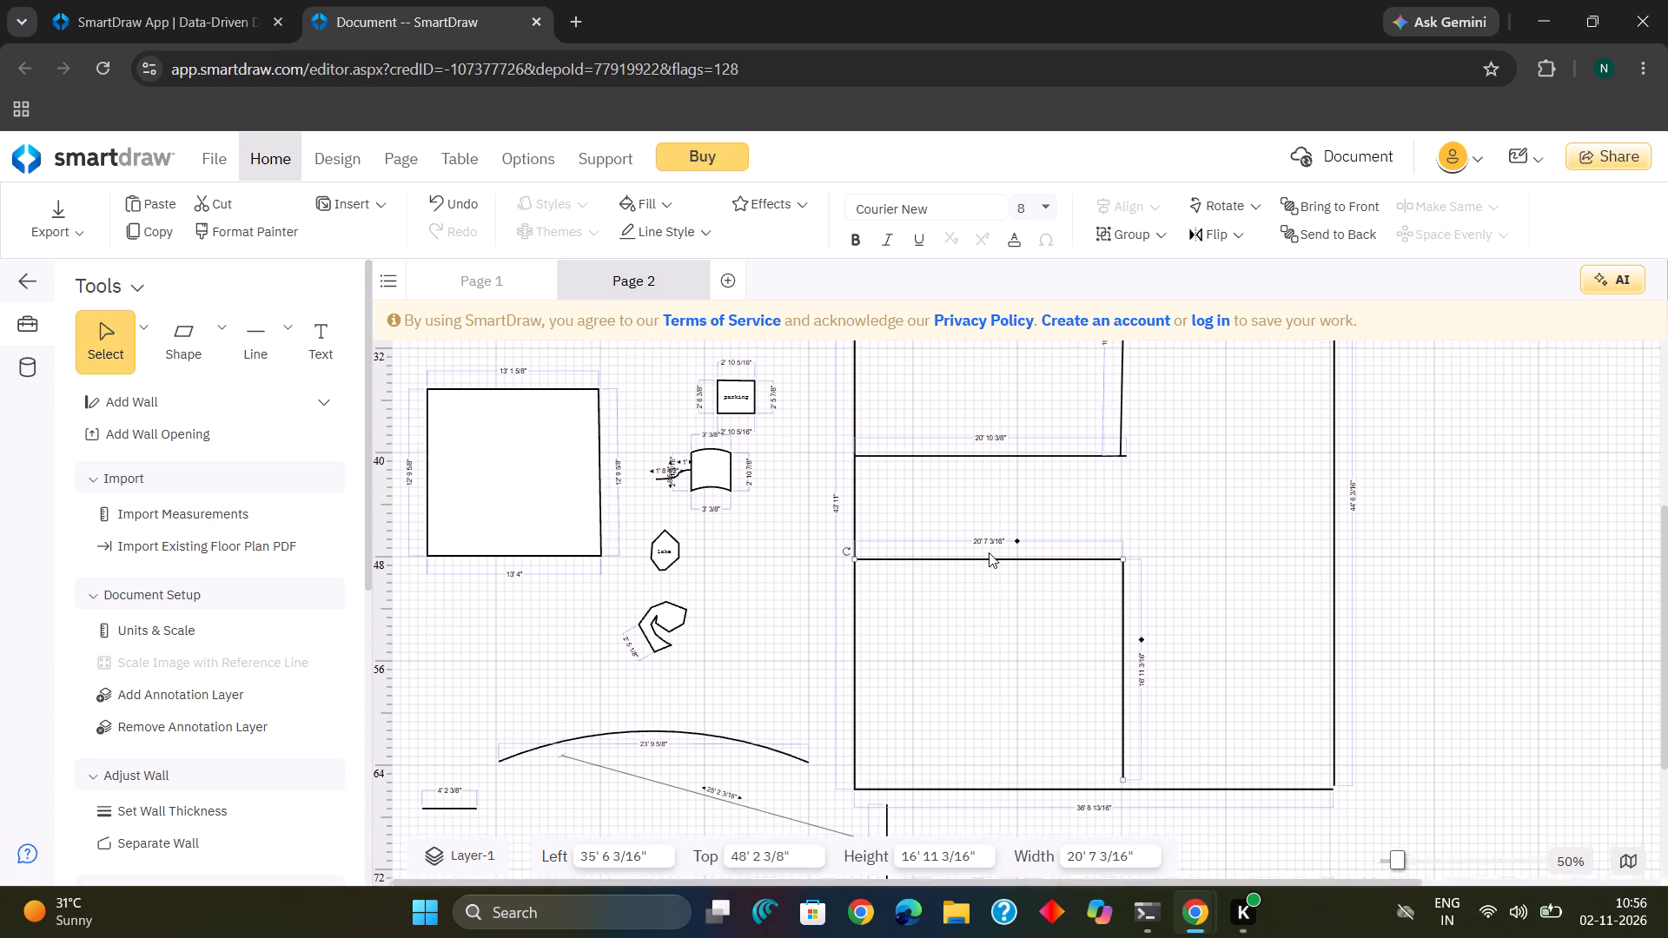
scroll(989, 552, right, 1)
scroll(989, 552, up, 1)
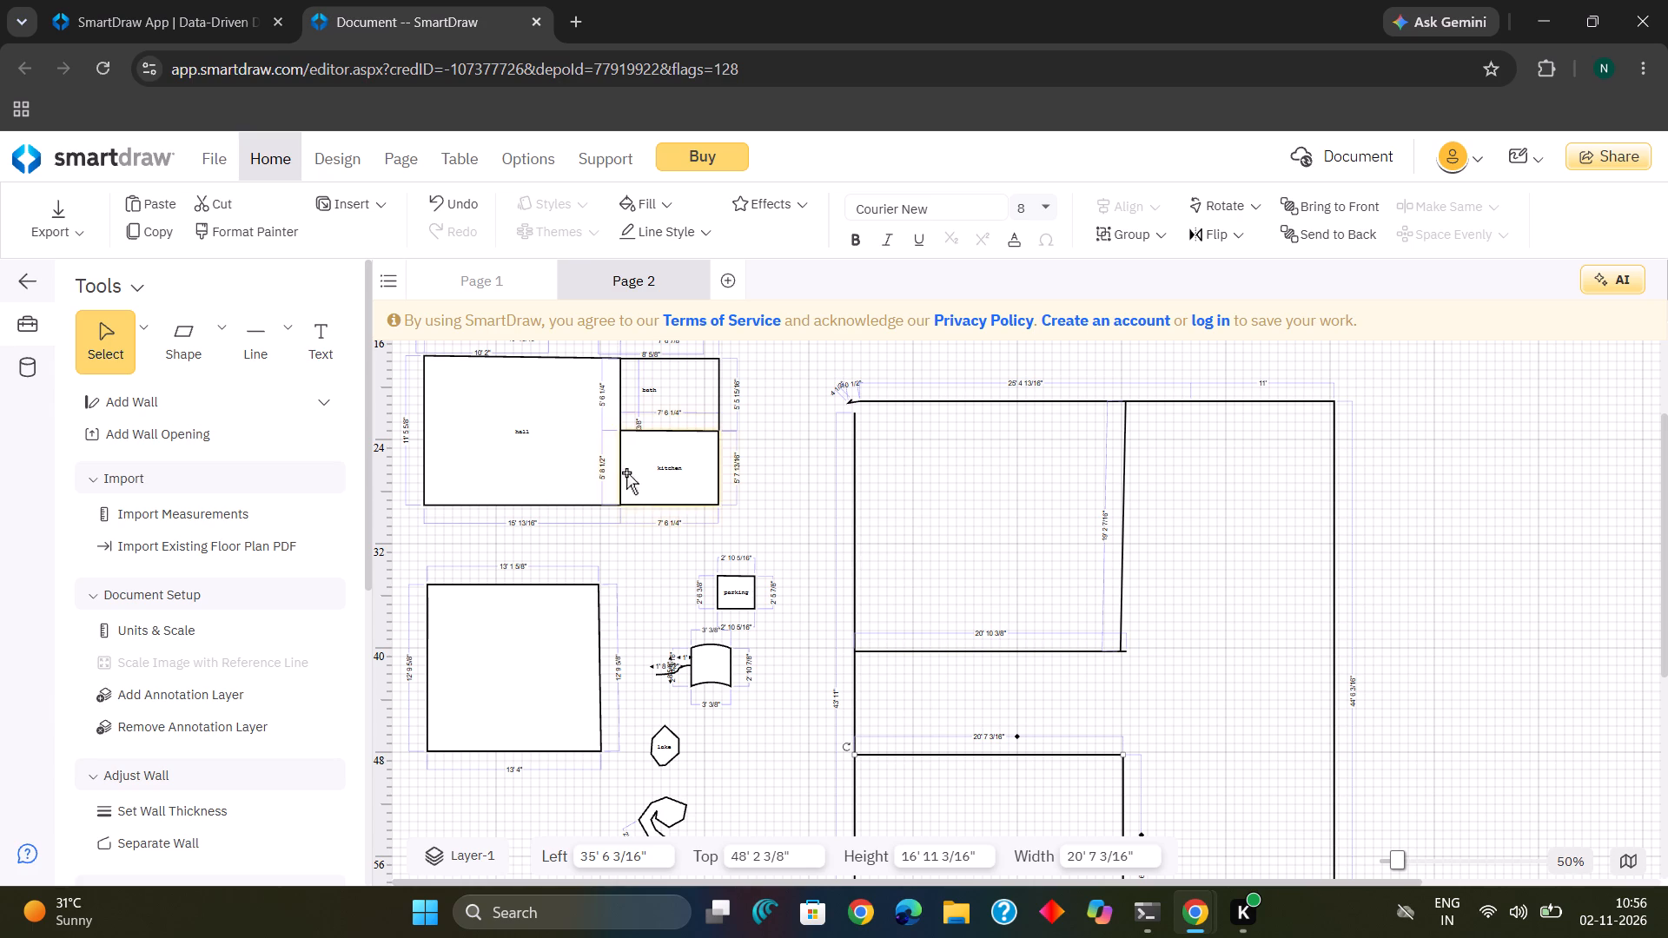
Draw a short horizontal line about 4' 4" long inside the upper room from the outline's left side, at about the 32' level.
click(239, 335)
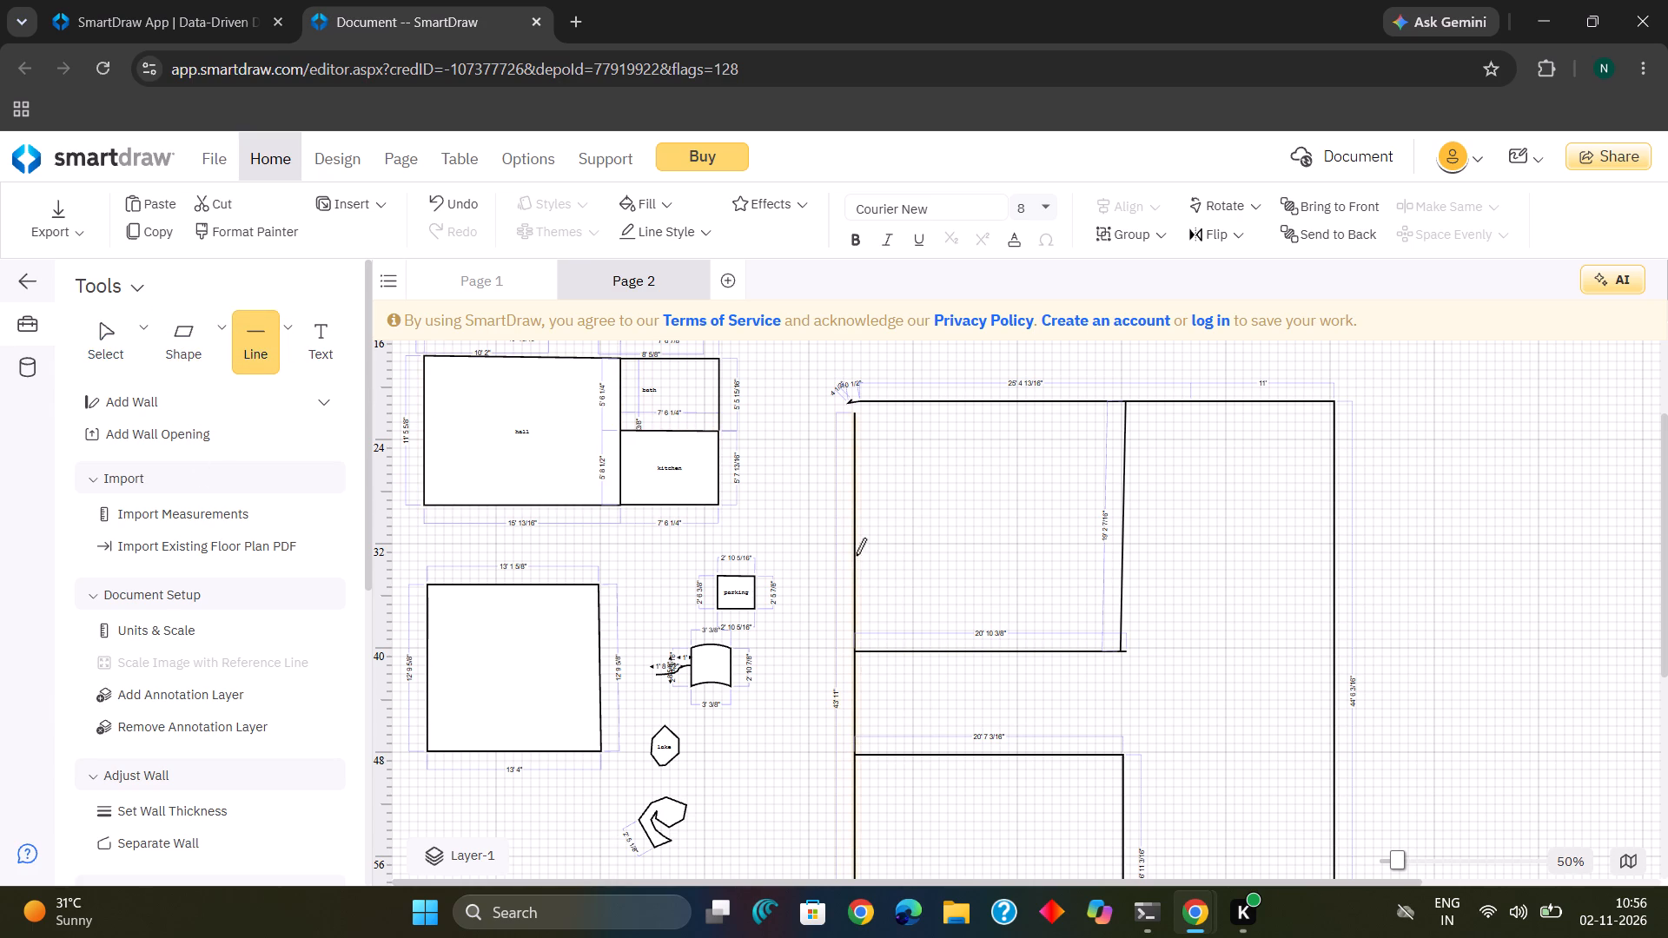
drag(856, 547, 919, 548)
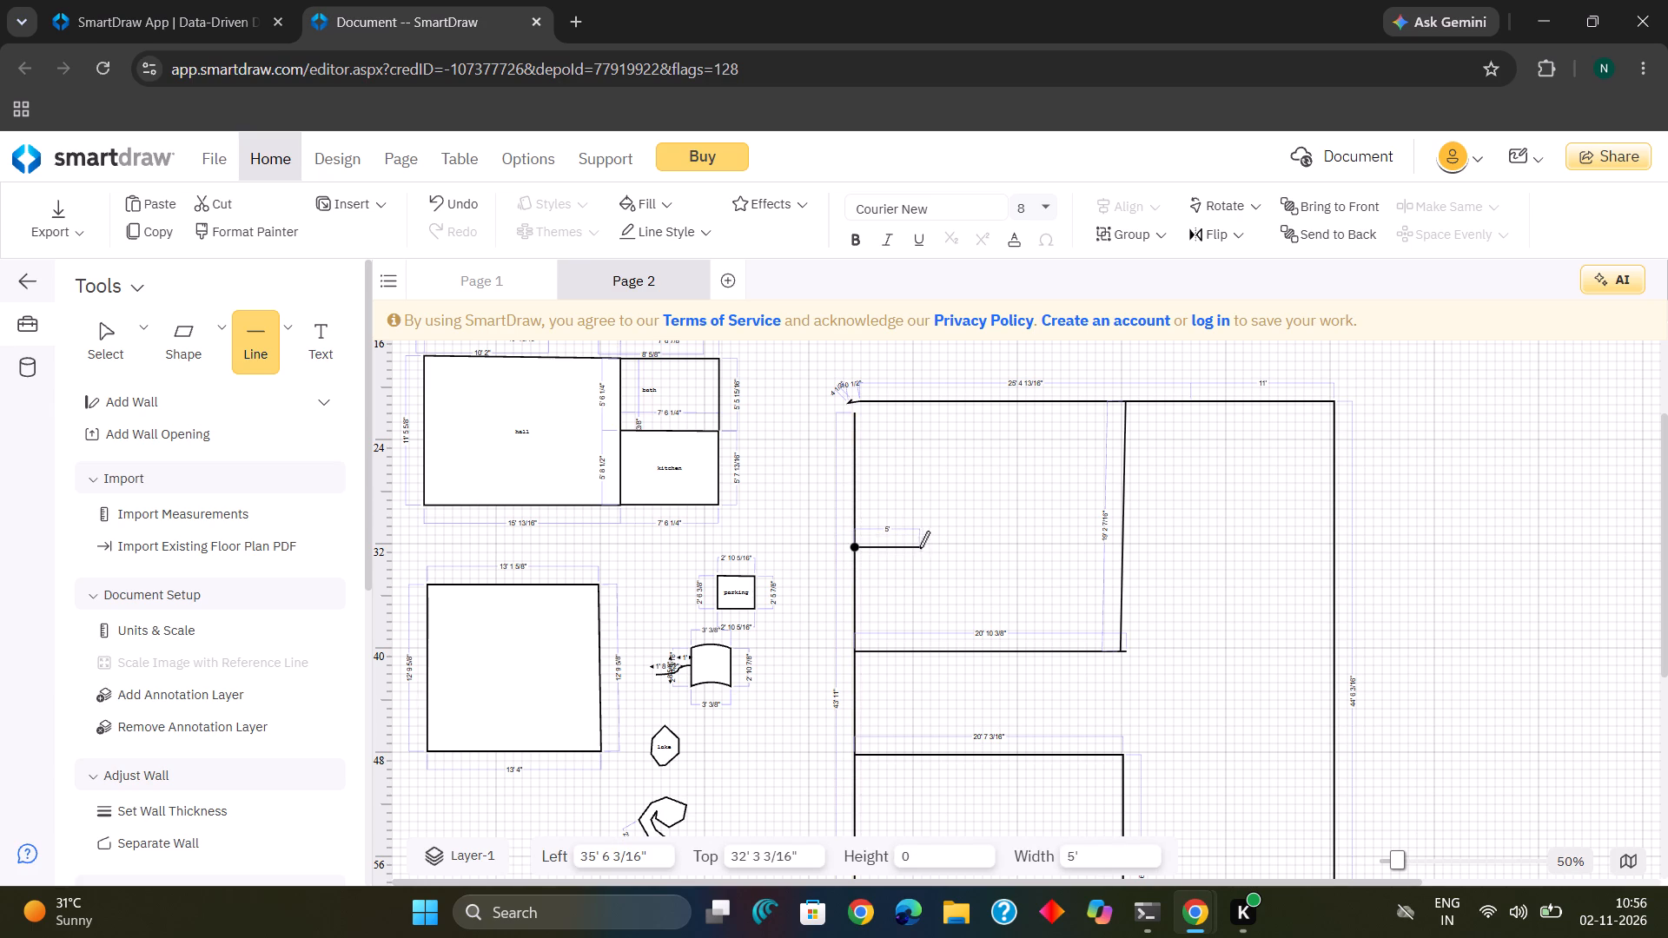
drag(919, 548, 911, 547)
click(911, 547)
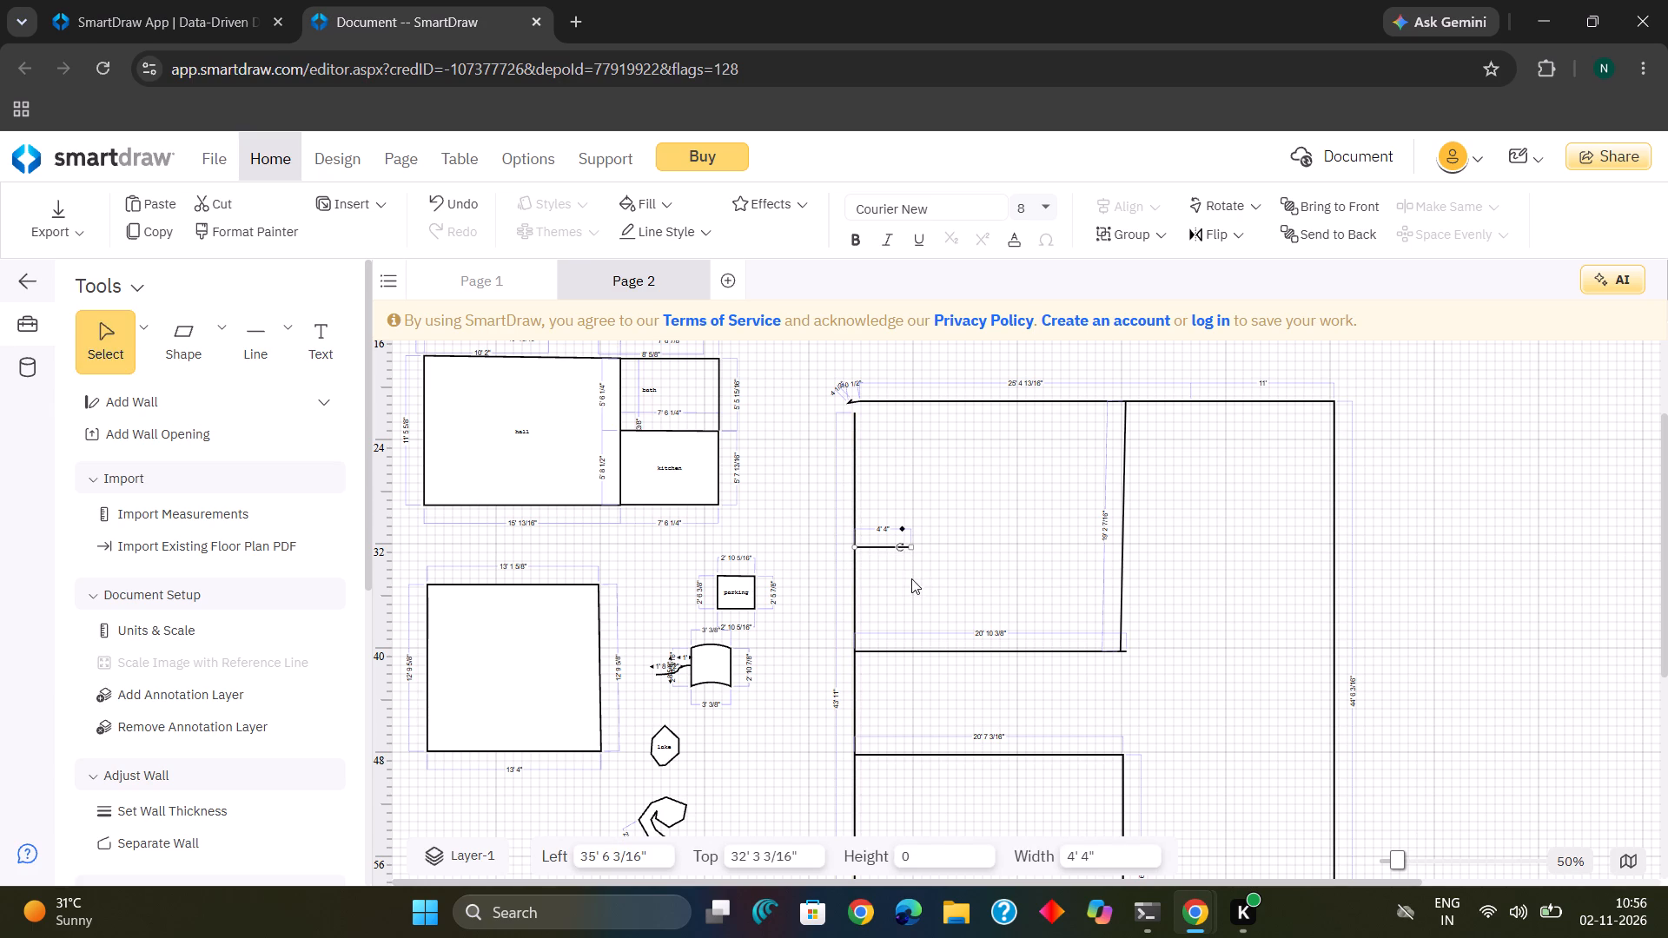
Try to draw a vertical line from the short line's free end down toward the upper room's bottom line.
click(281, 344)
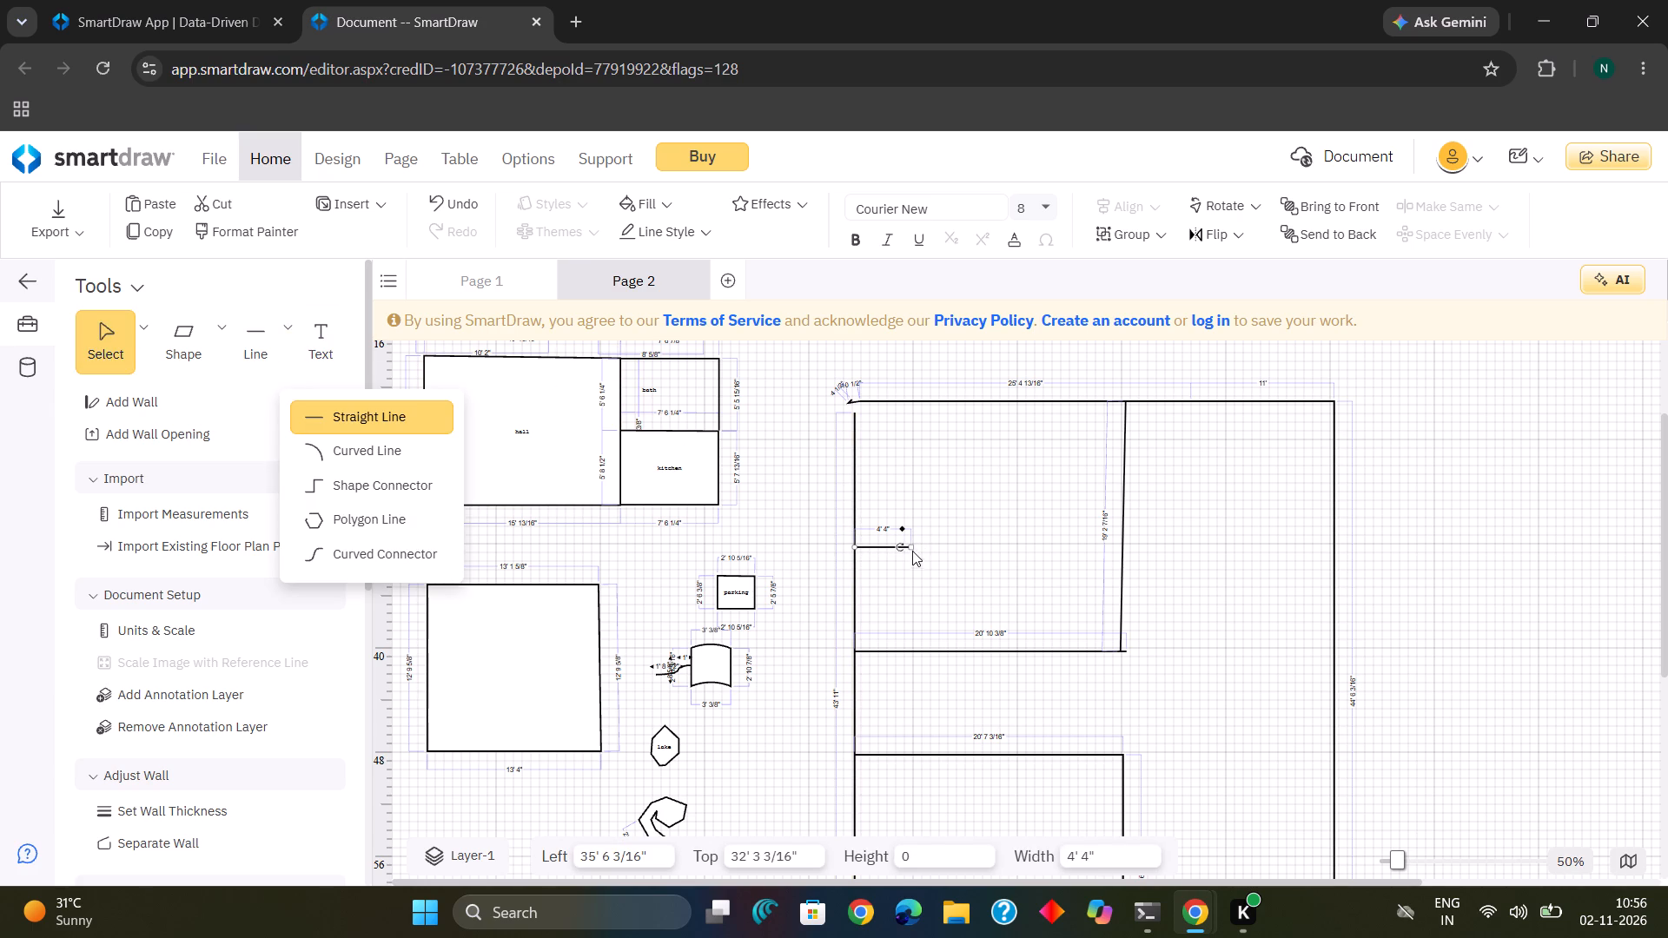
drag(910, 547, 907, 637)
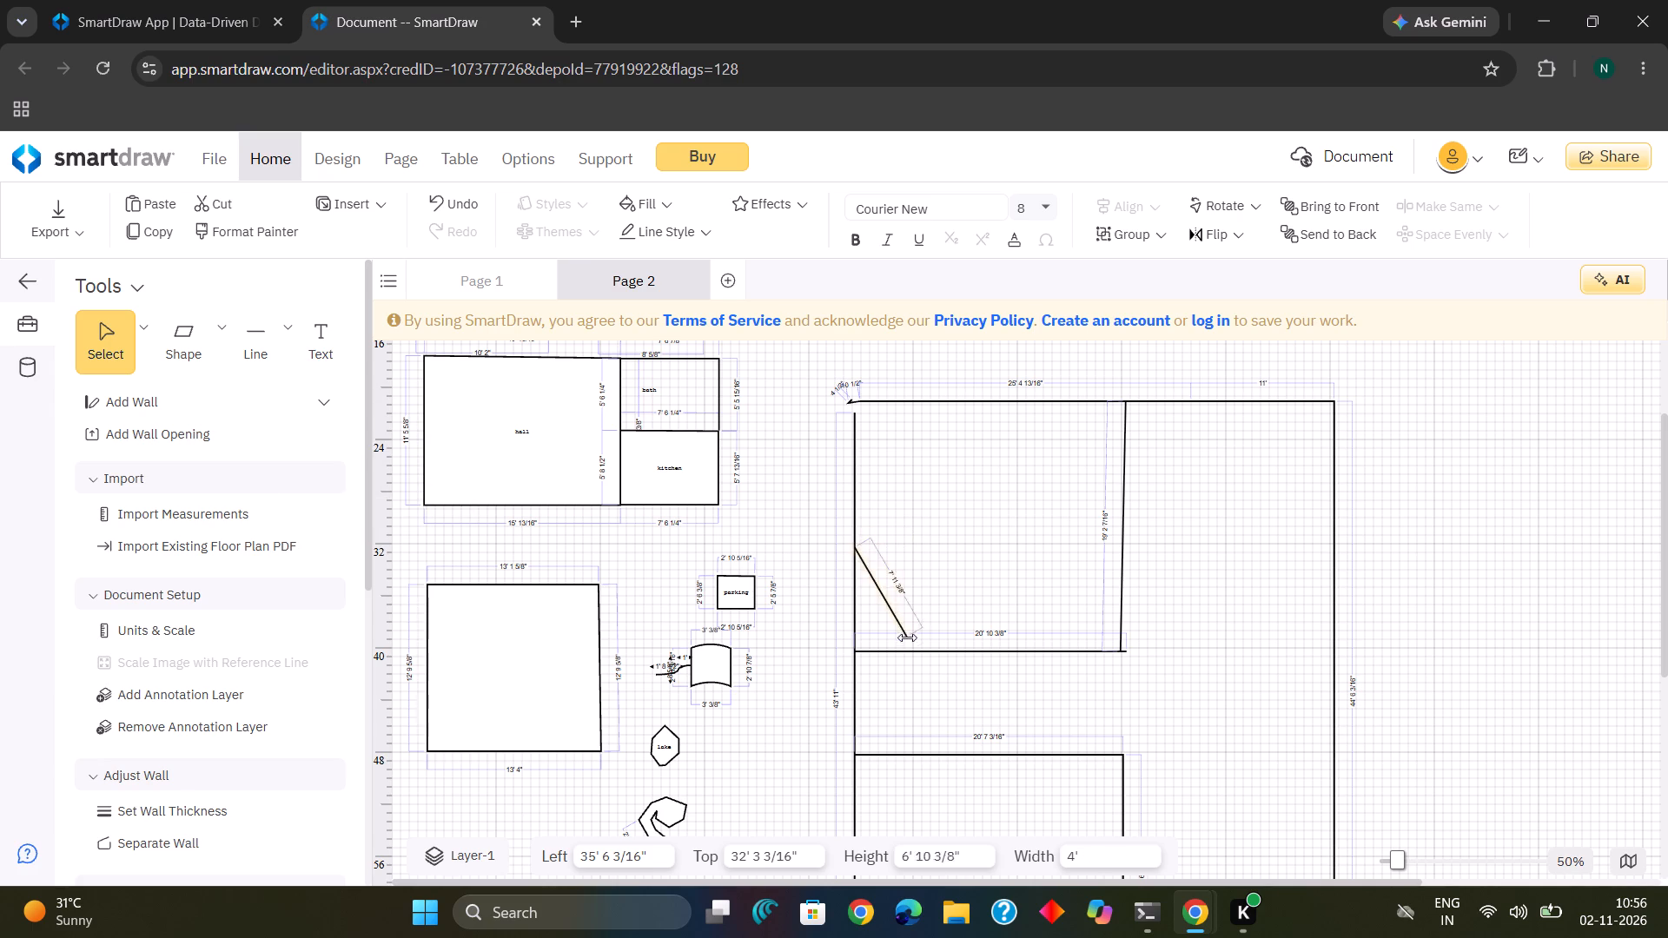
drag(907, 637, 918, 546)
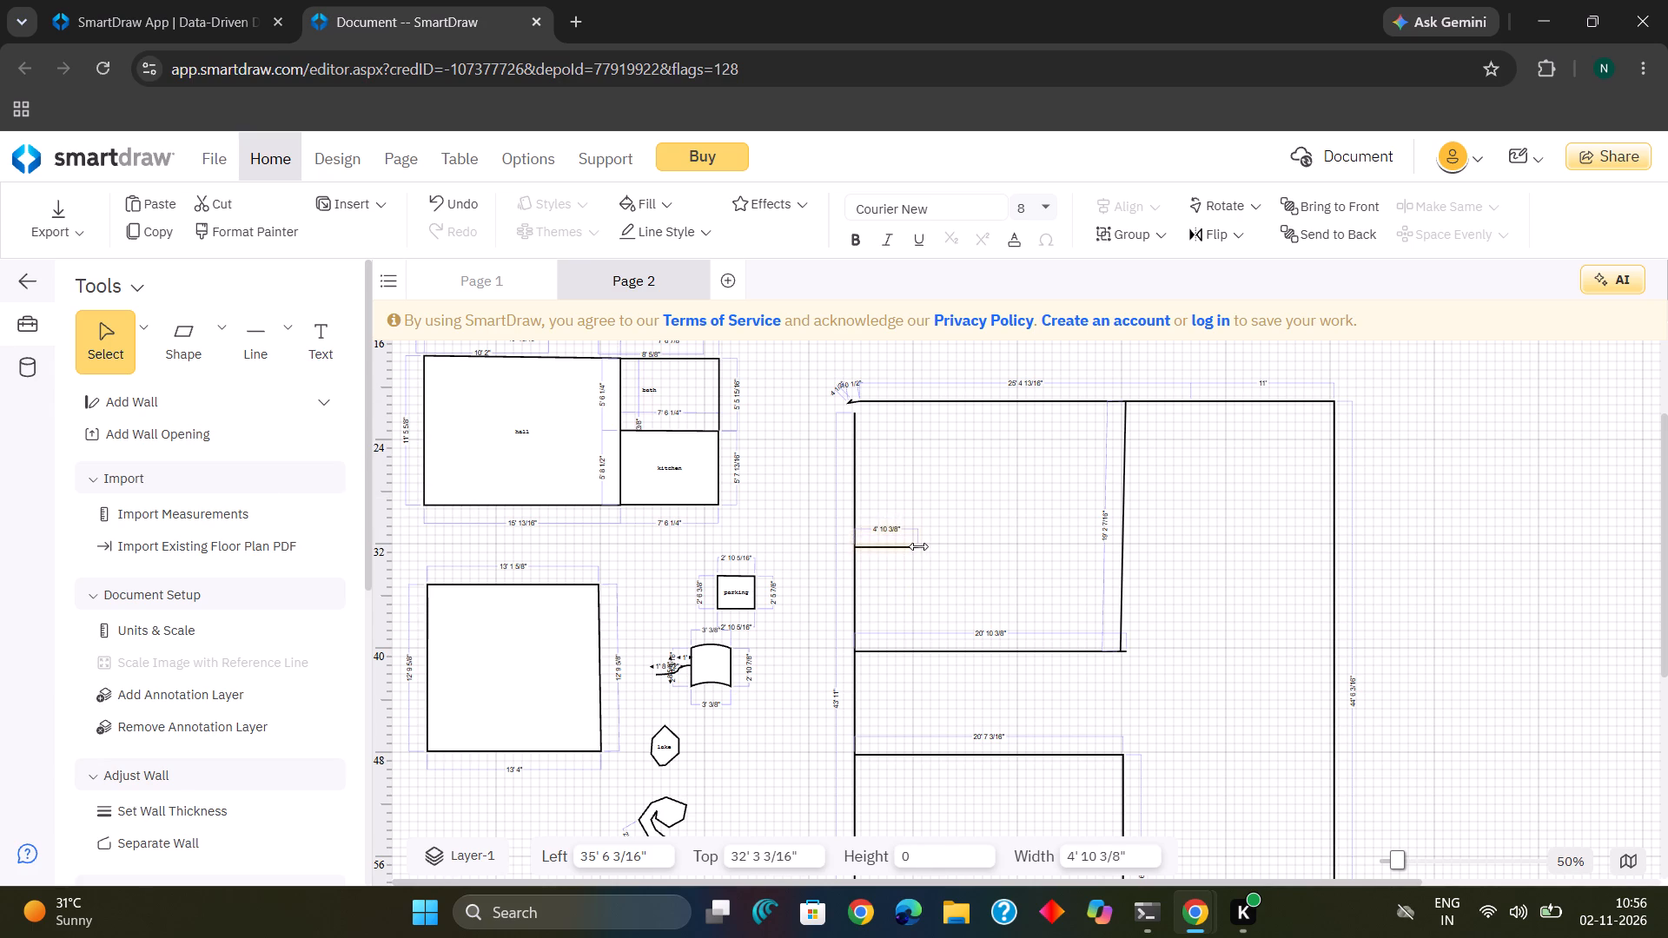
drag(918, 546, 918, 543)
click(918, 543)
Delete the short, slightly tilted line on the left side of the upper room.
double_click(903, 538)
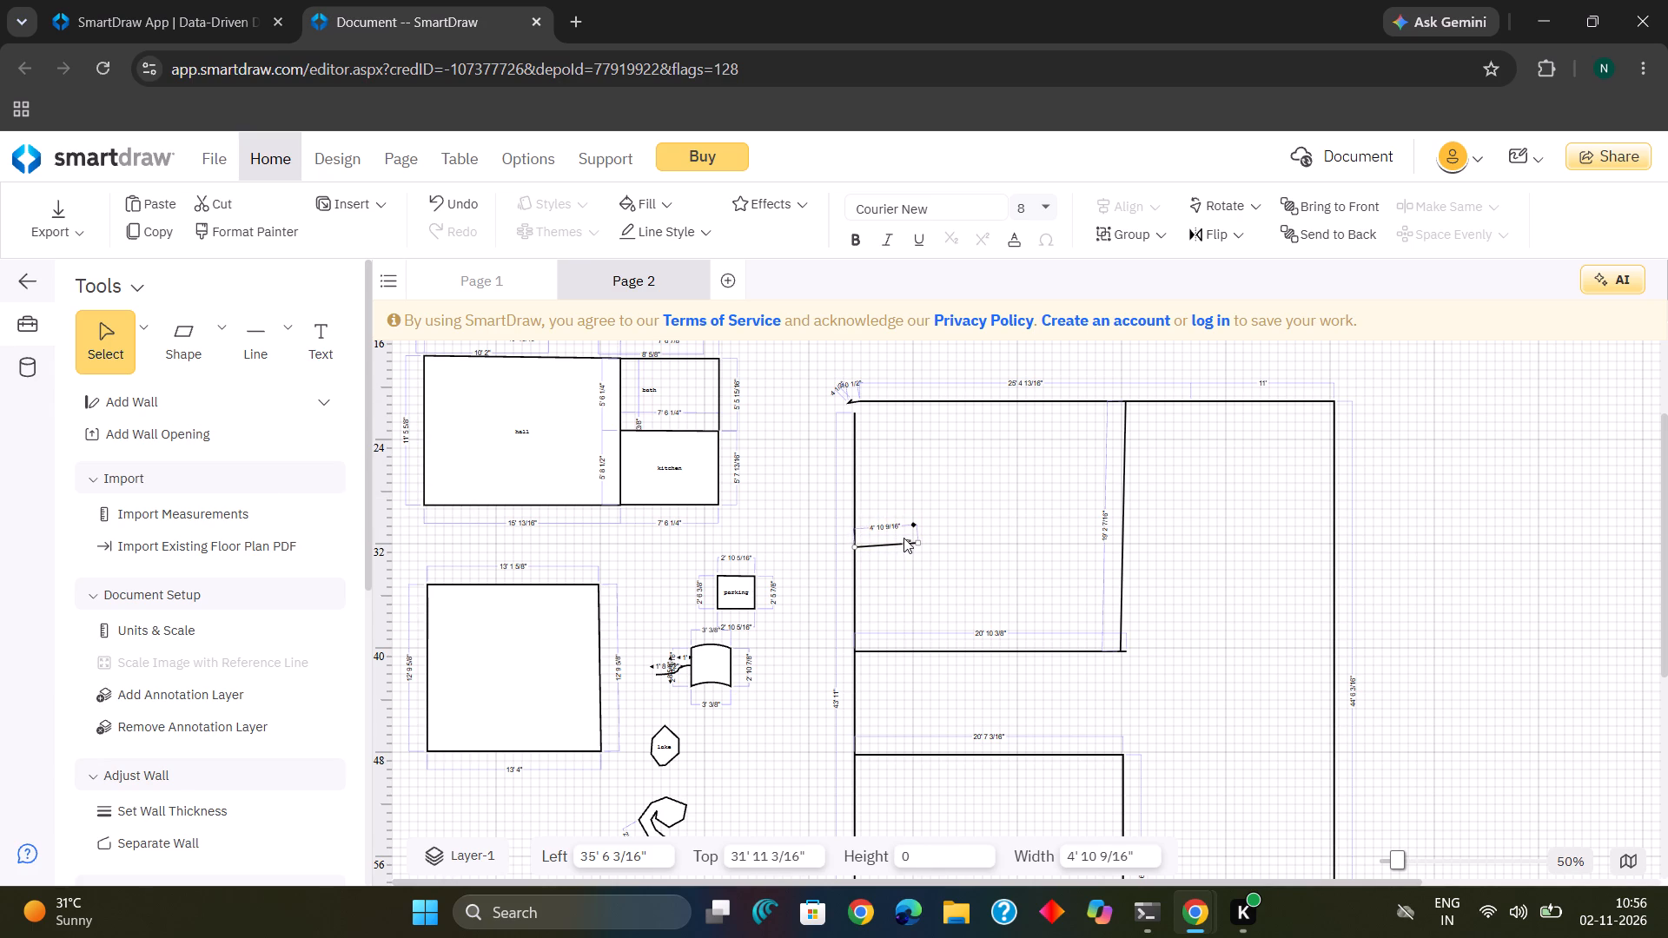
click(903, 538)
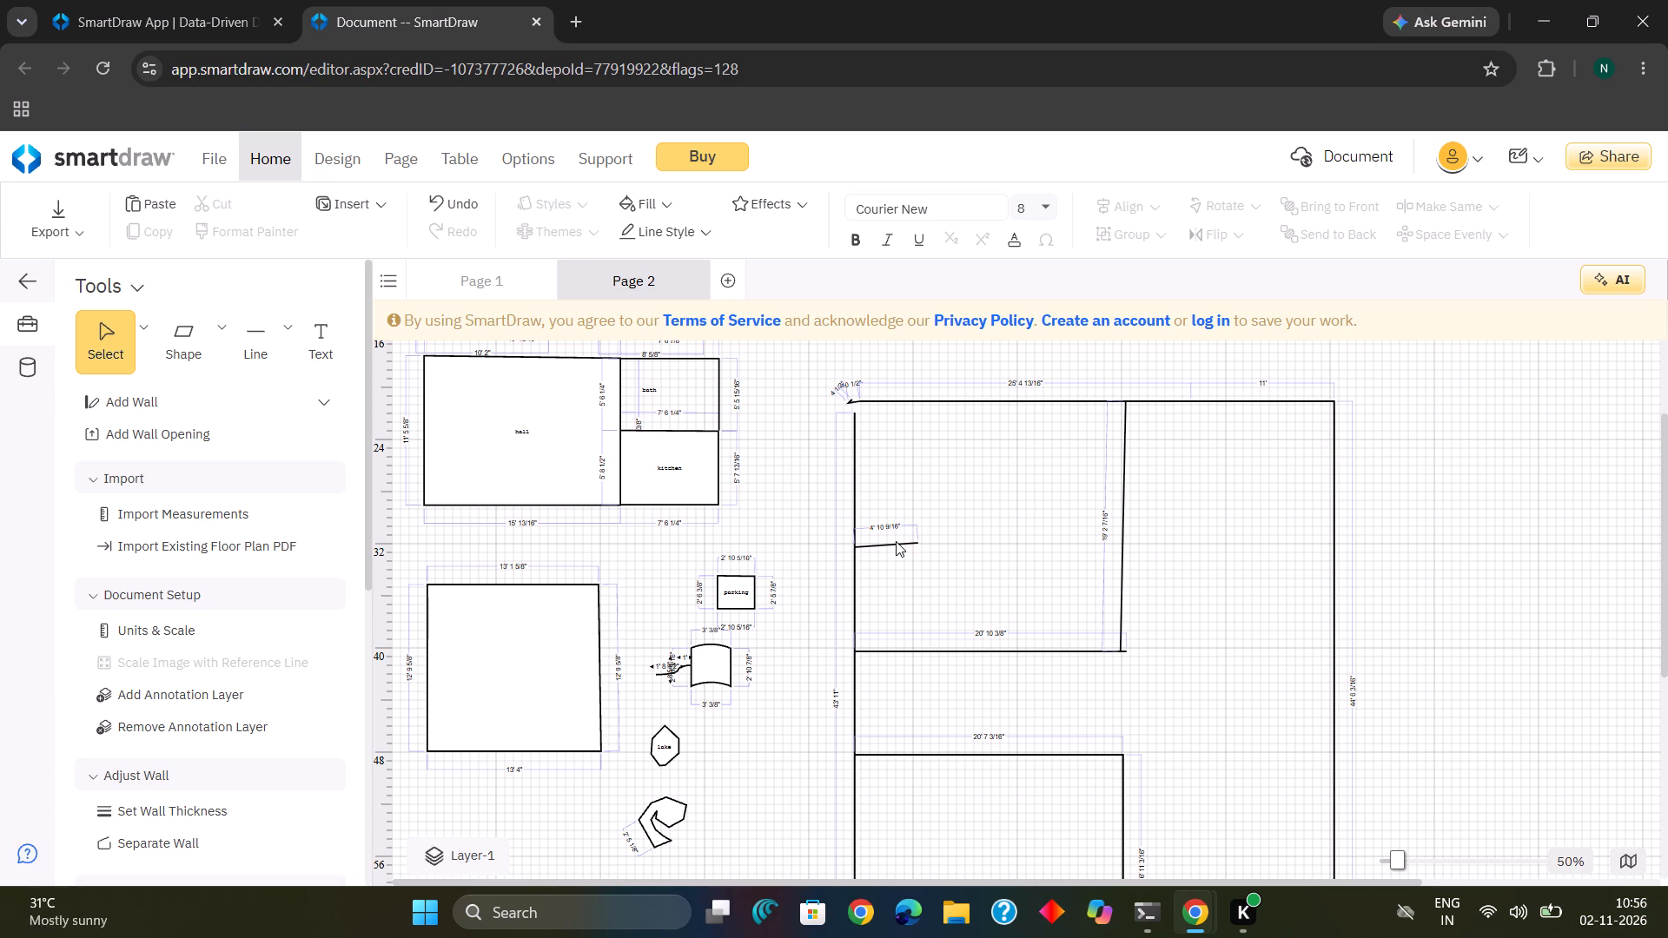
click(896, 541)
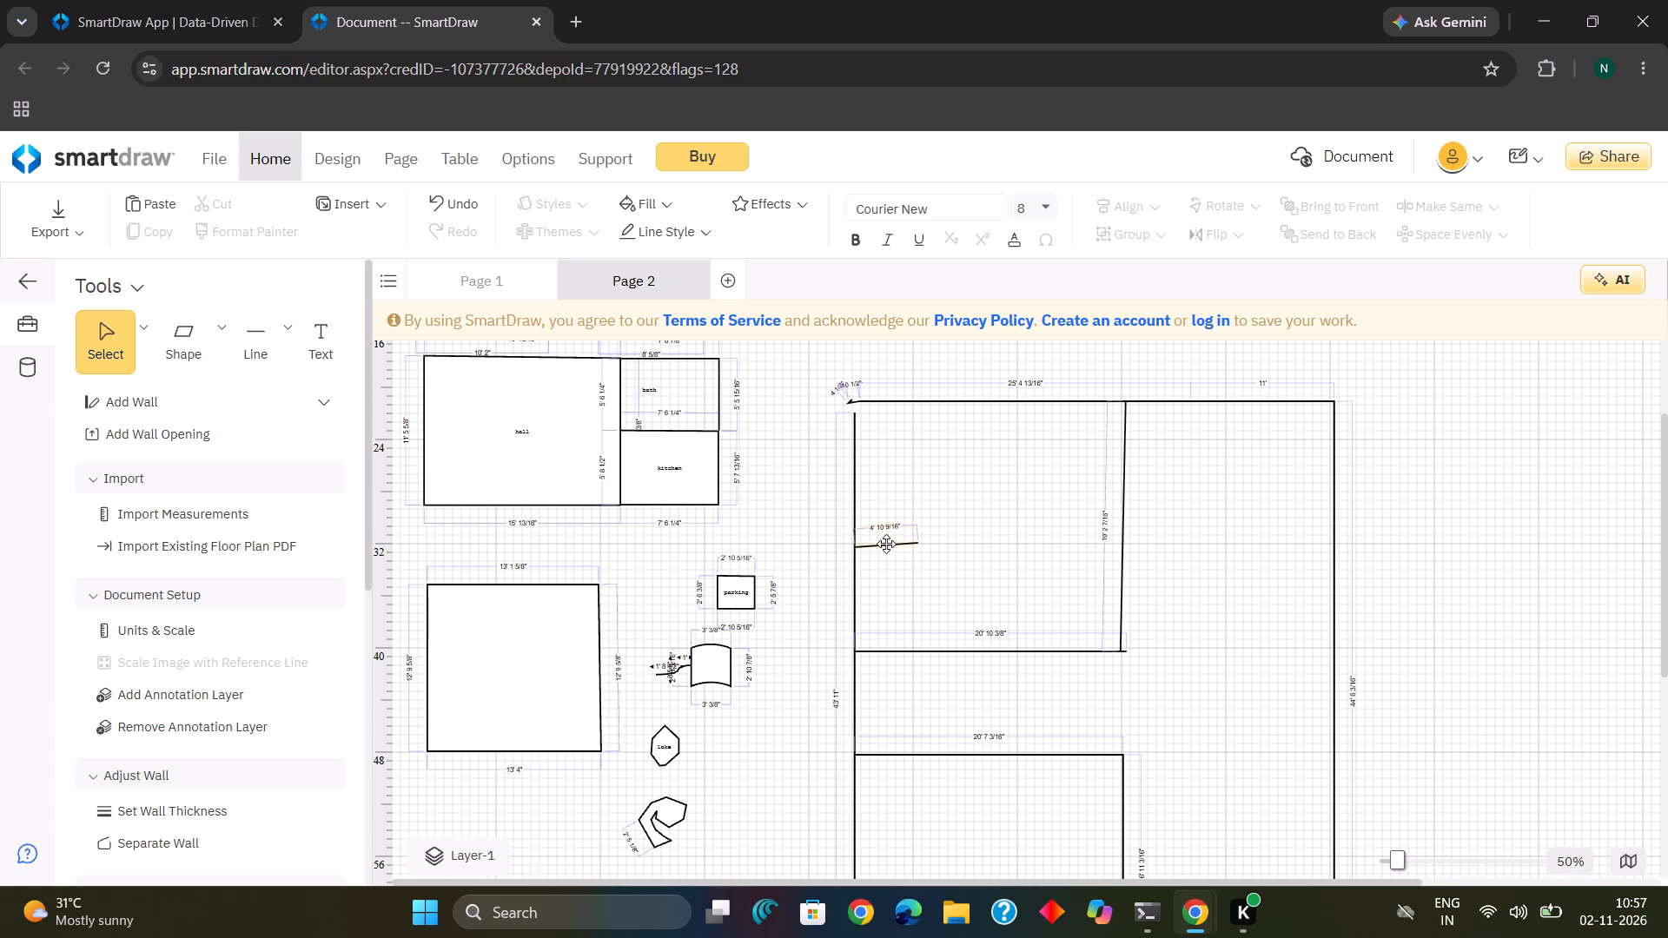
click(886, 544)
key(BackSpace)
Draw a horizontal line about 4' 7" long inside the upper room from the outline's left side, at about the 32' level.
click(268, 353)
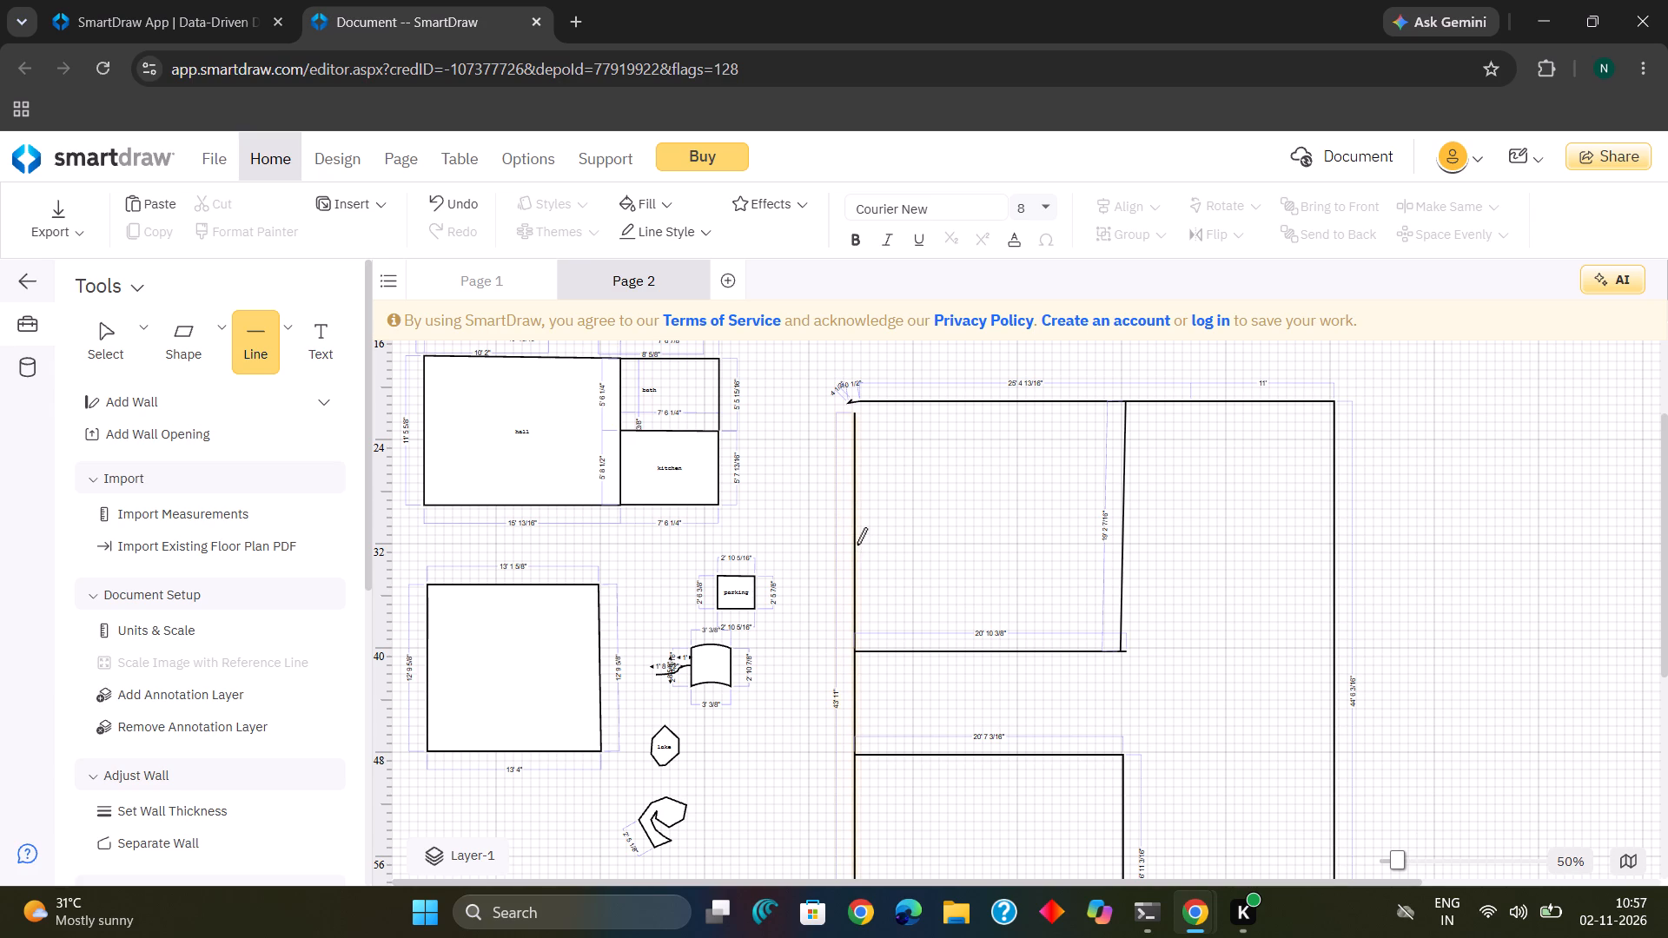
drag(857, 545, 915, 543)
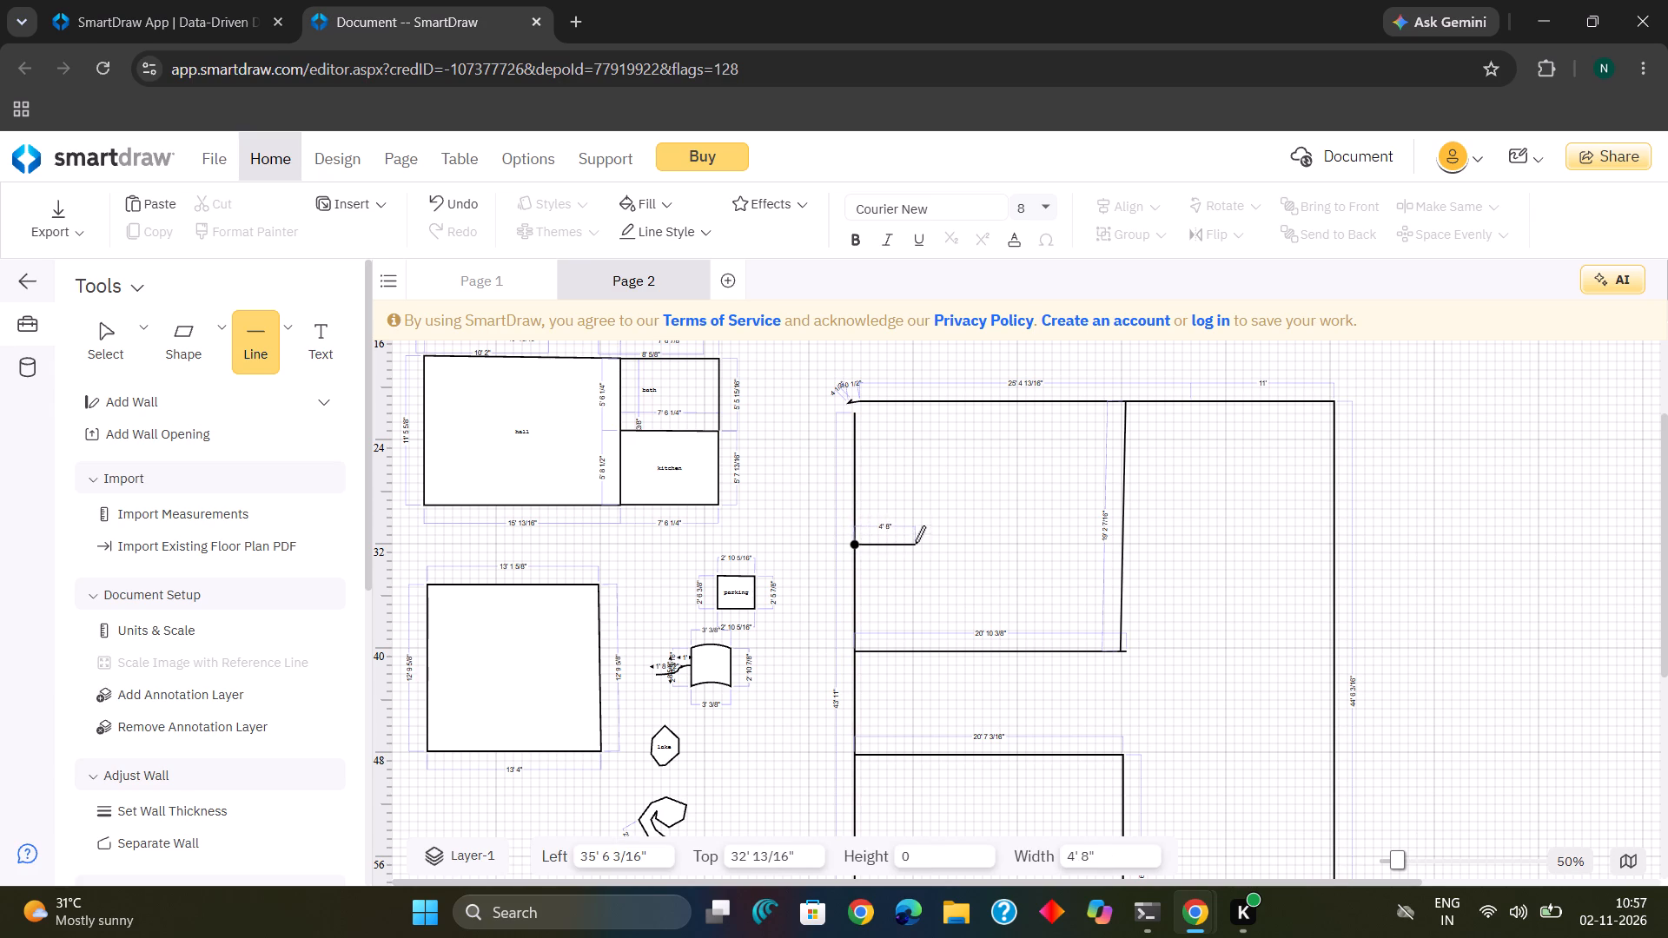
drag(915, 543, 915, 544)
click(915, 544)
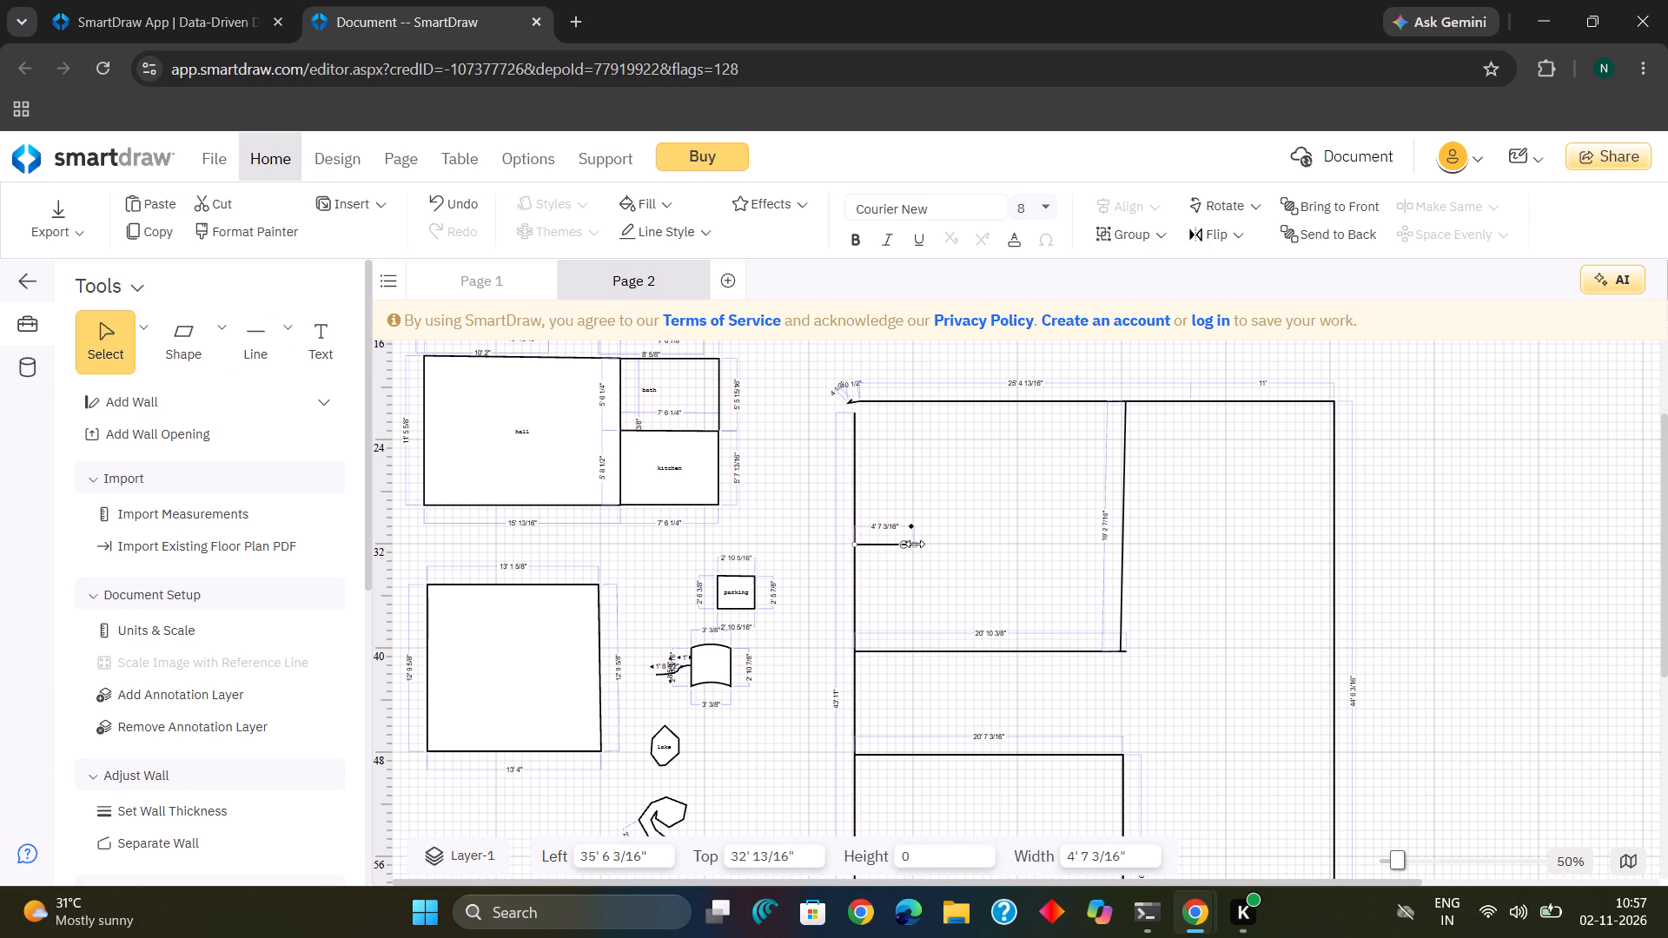
Draw a vertical line about 7' 10" long from near the short line's free end down to the upper room's bottom line.
click(267, 340)
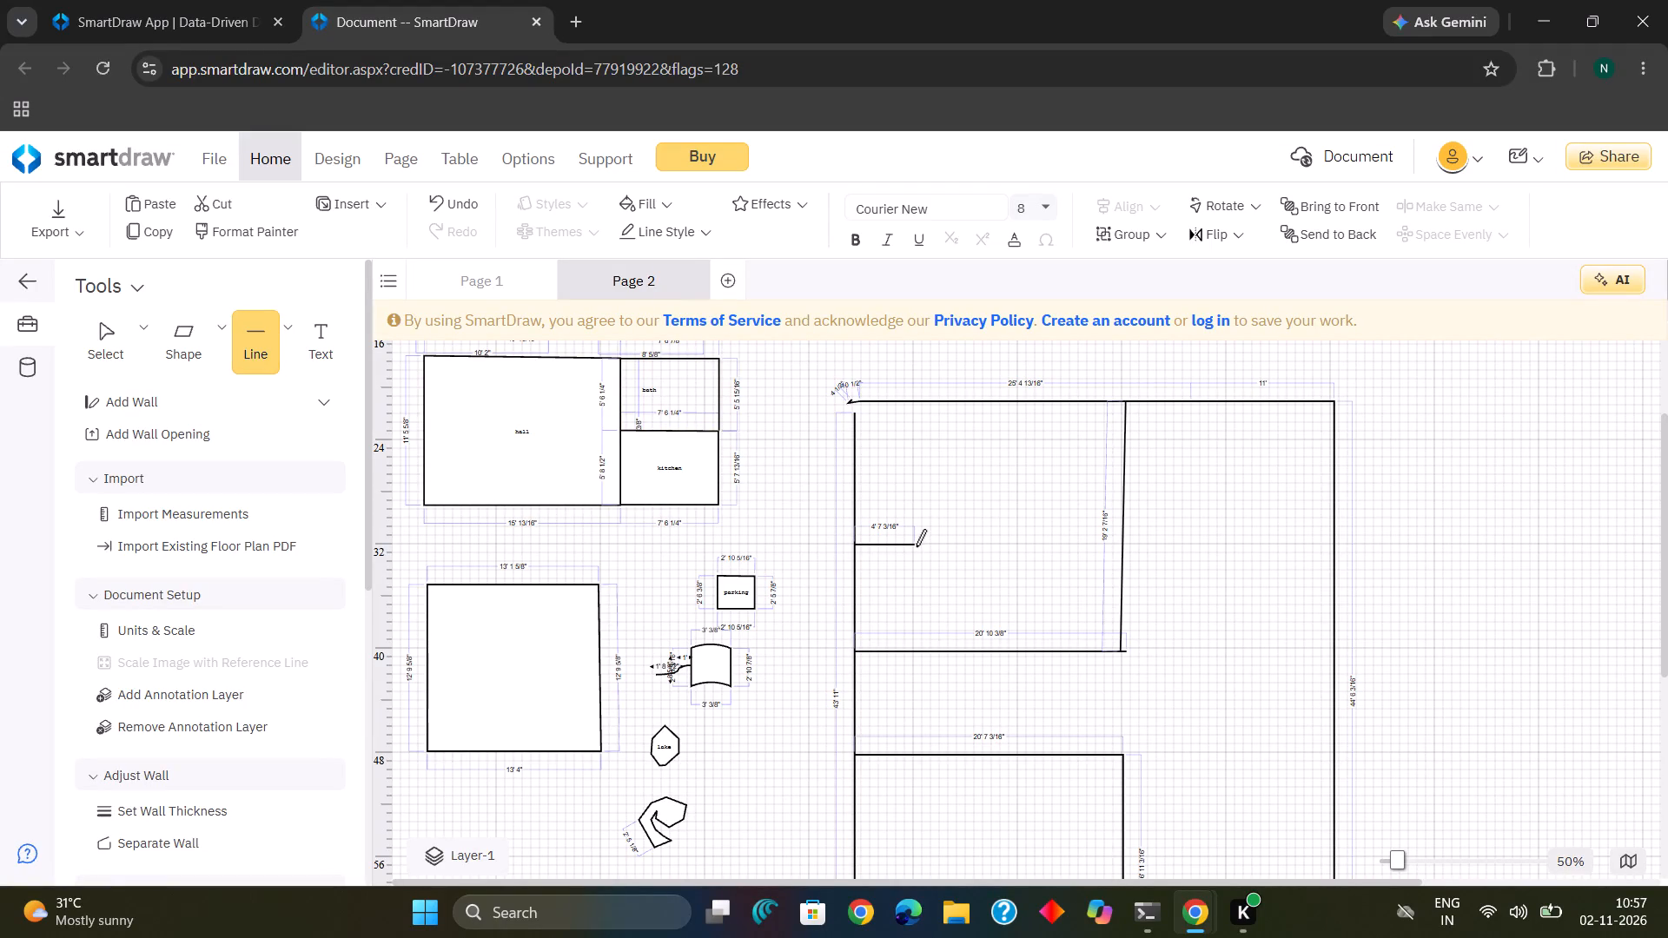
drag(915, 549, 914, 644)
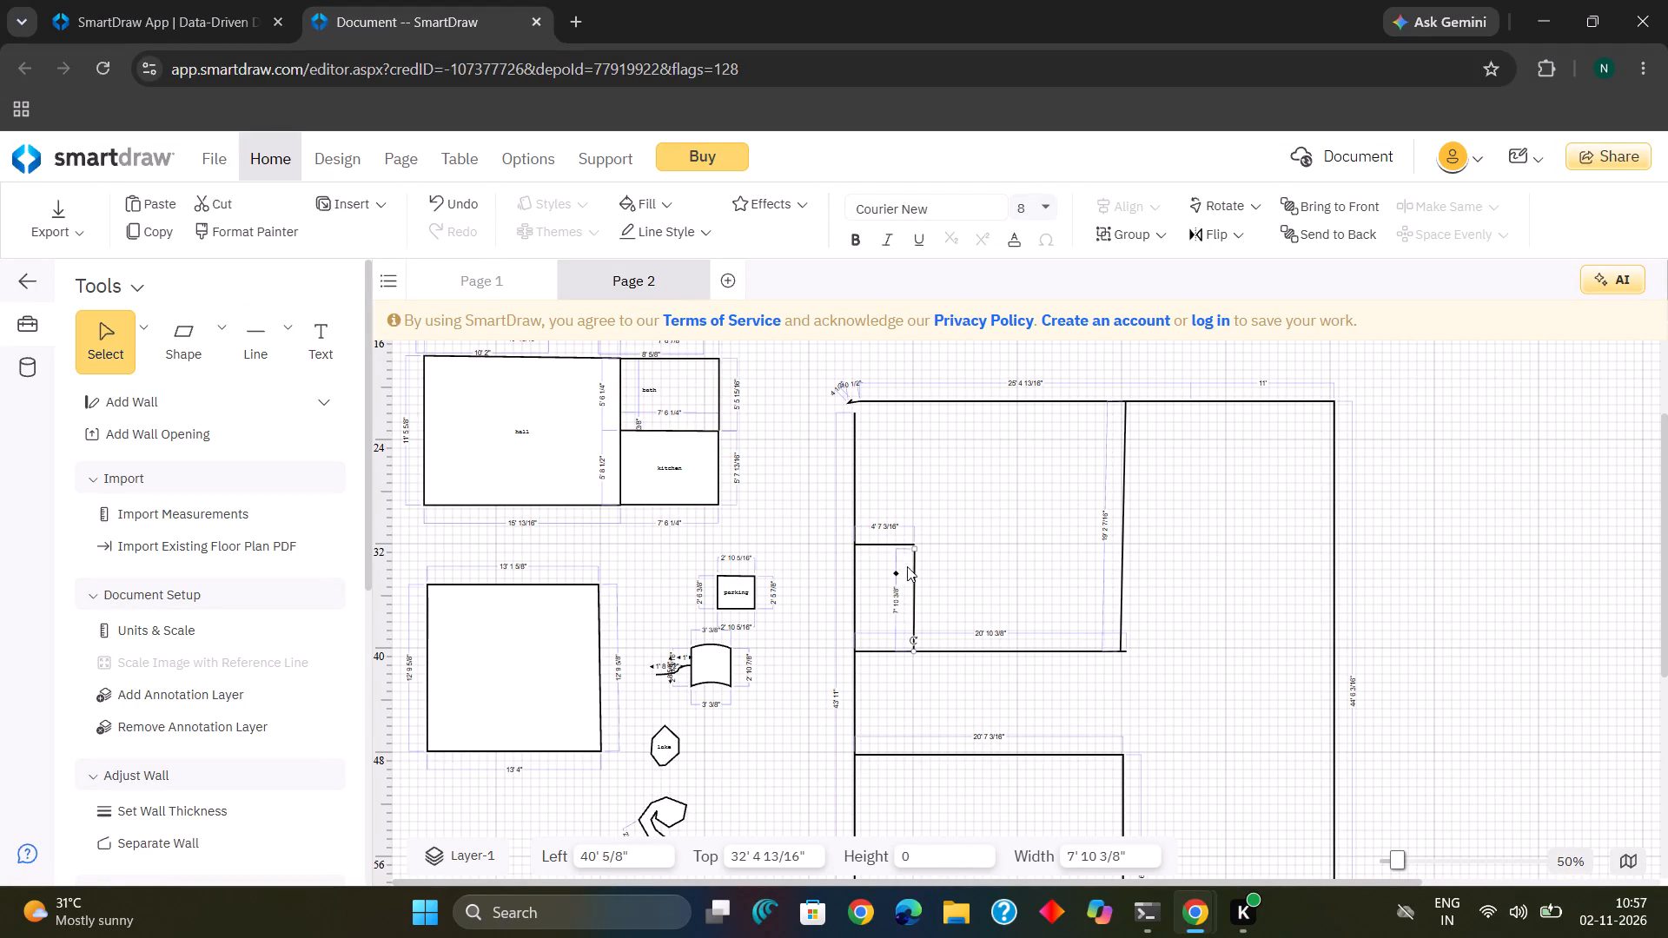
click(913, 542)
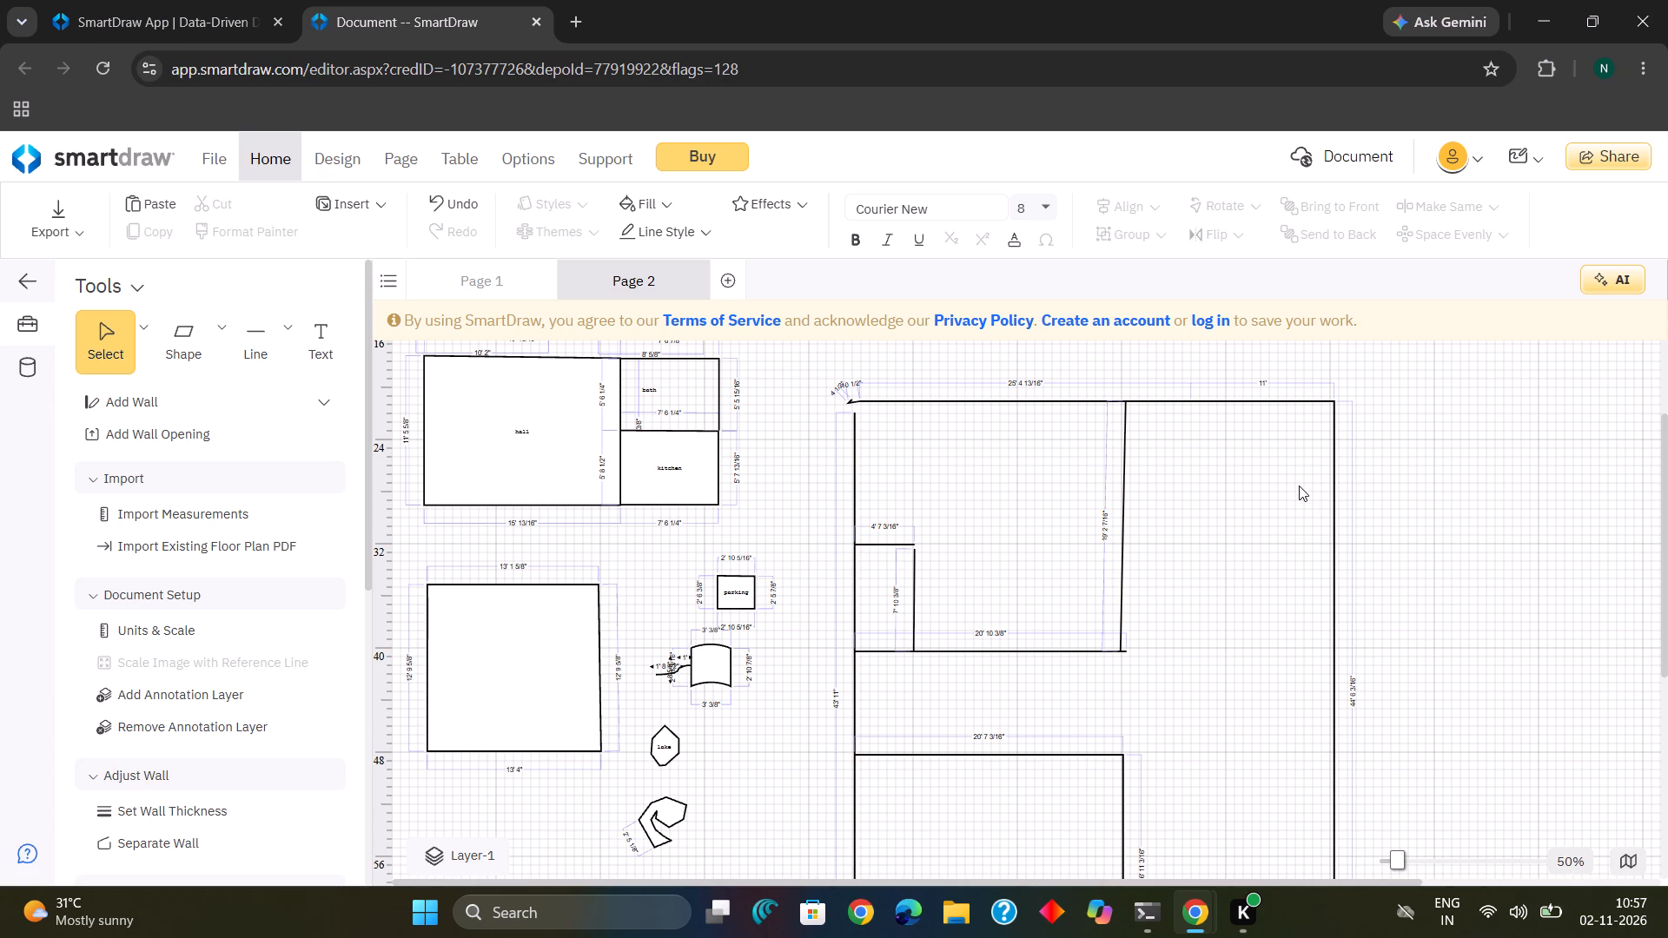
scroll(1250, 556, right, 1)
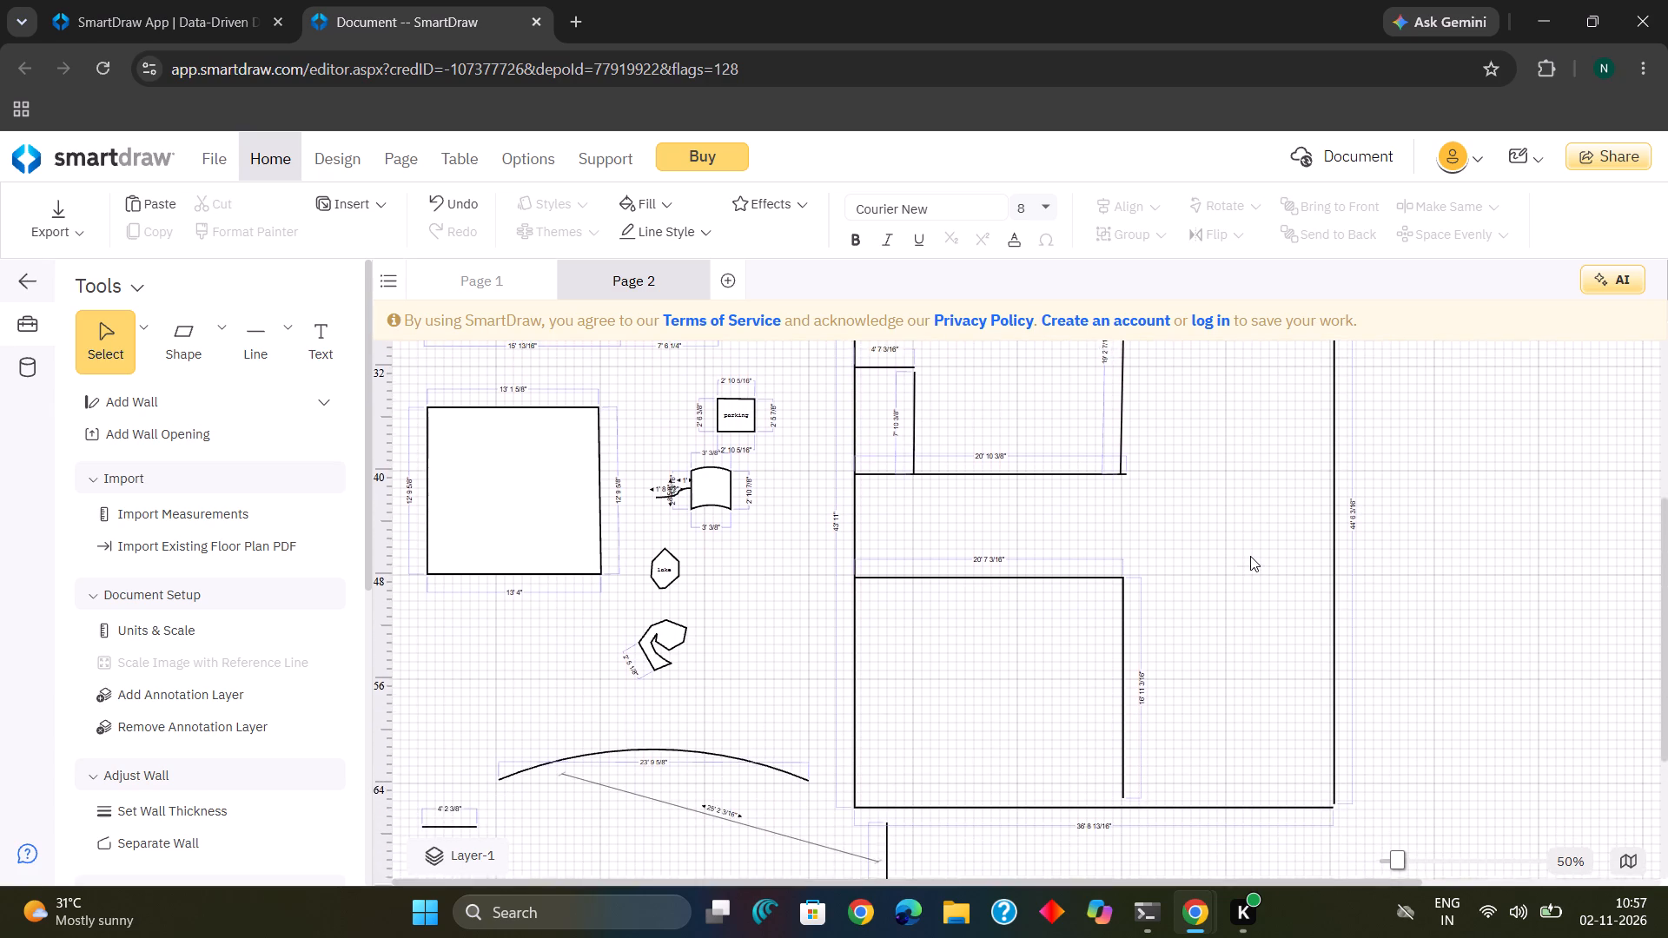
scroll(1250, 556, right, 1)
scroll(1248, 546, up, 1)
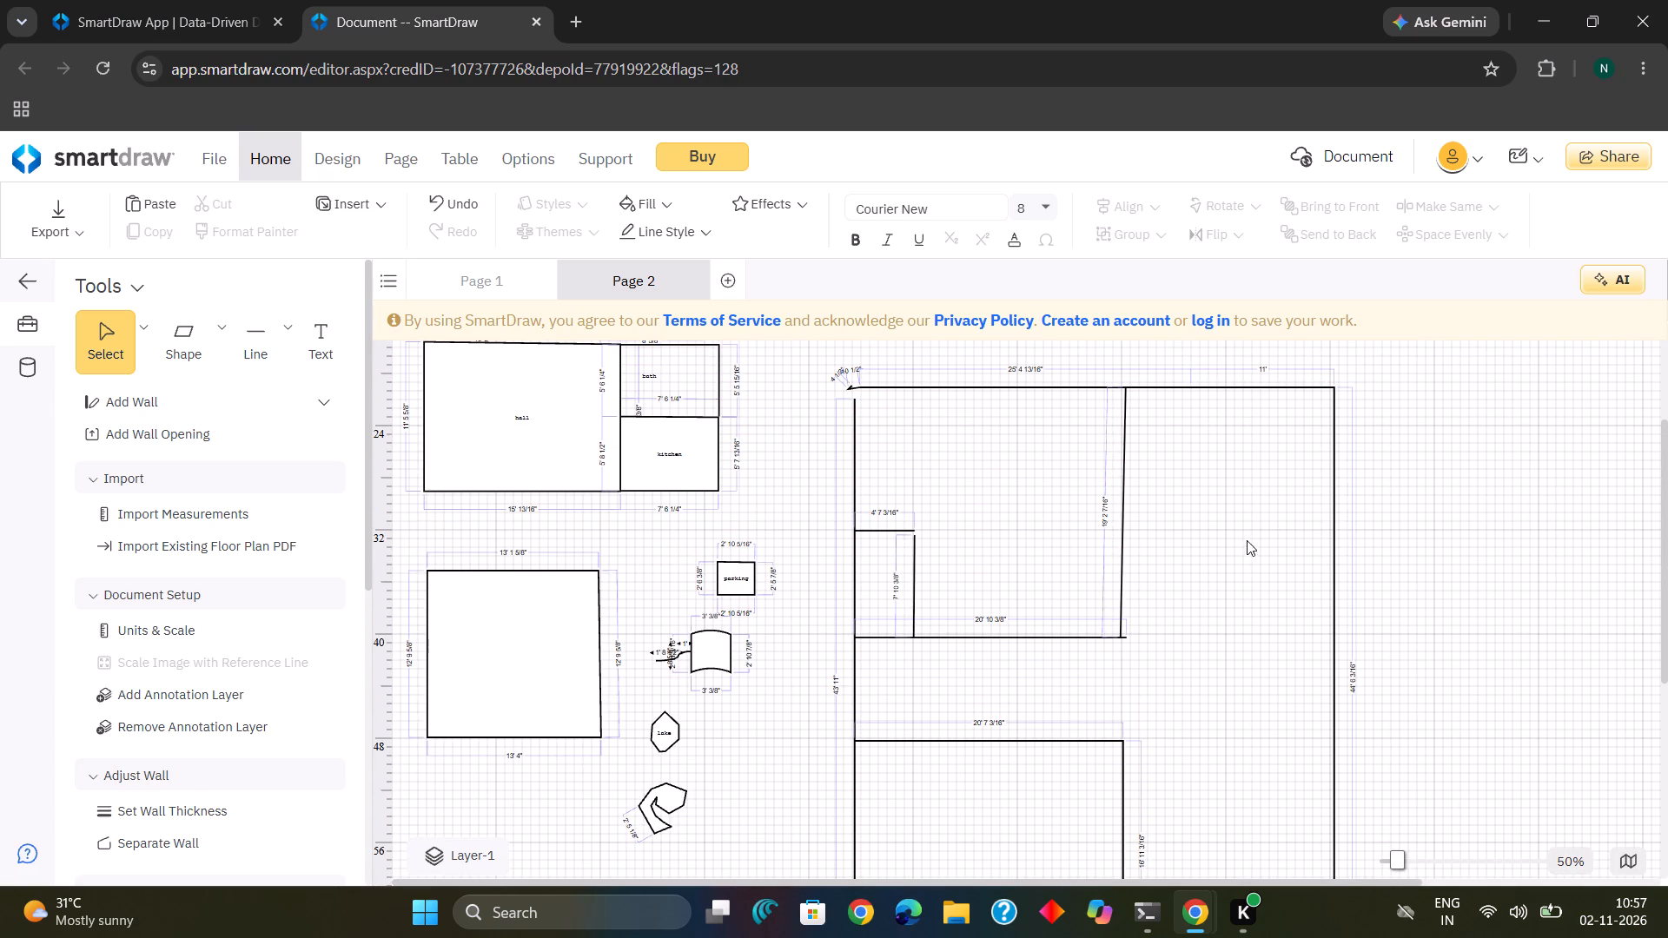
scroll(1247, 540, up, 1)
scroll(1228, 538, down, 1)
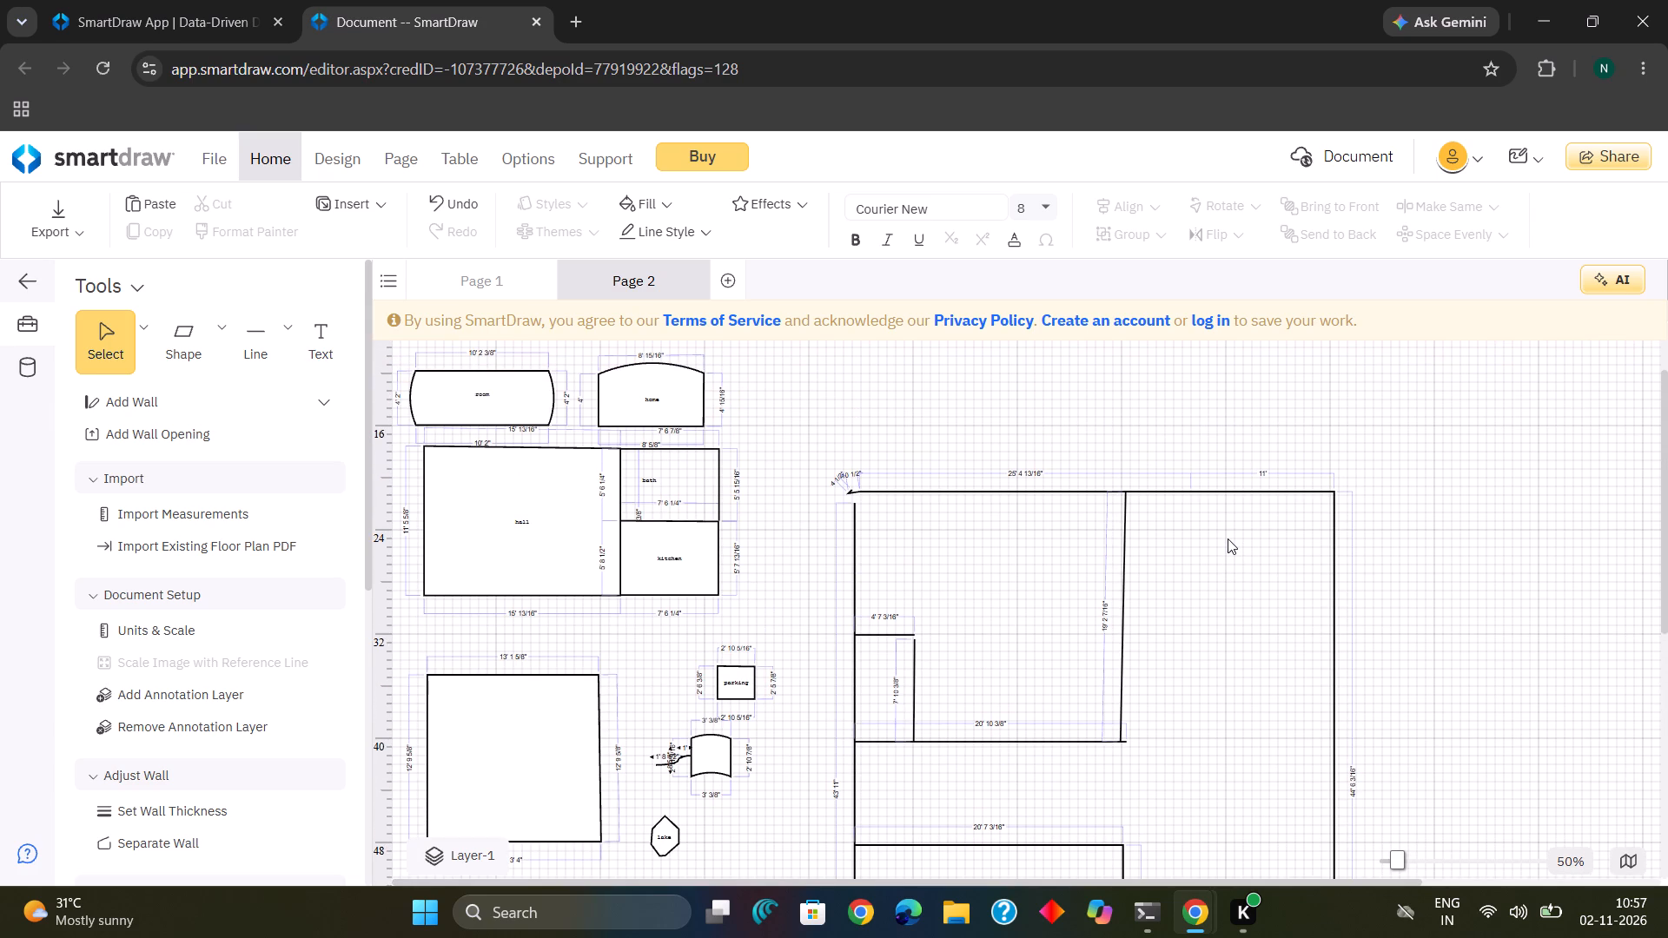
Draw a horizontal line about 4' 2" long inside the lower room from the outline's left side, at about the 58' level.
scroll(1228, 538, down, 1)
scroll(1228, 538, up, 1)
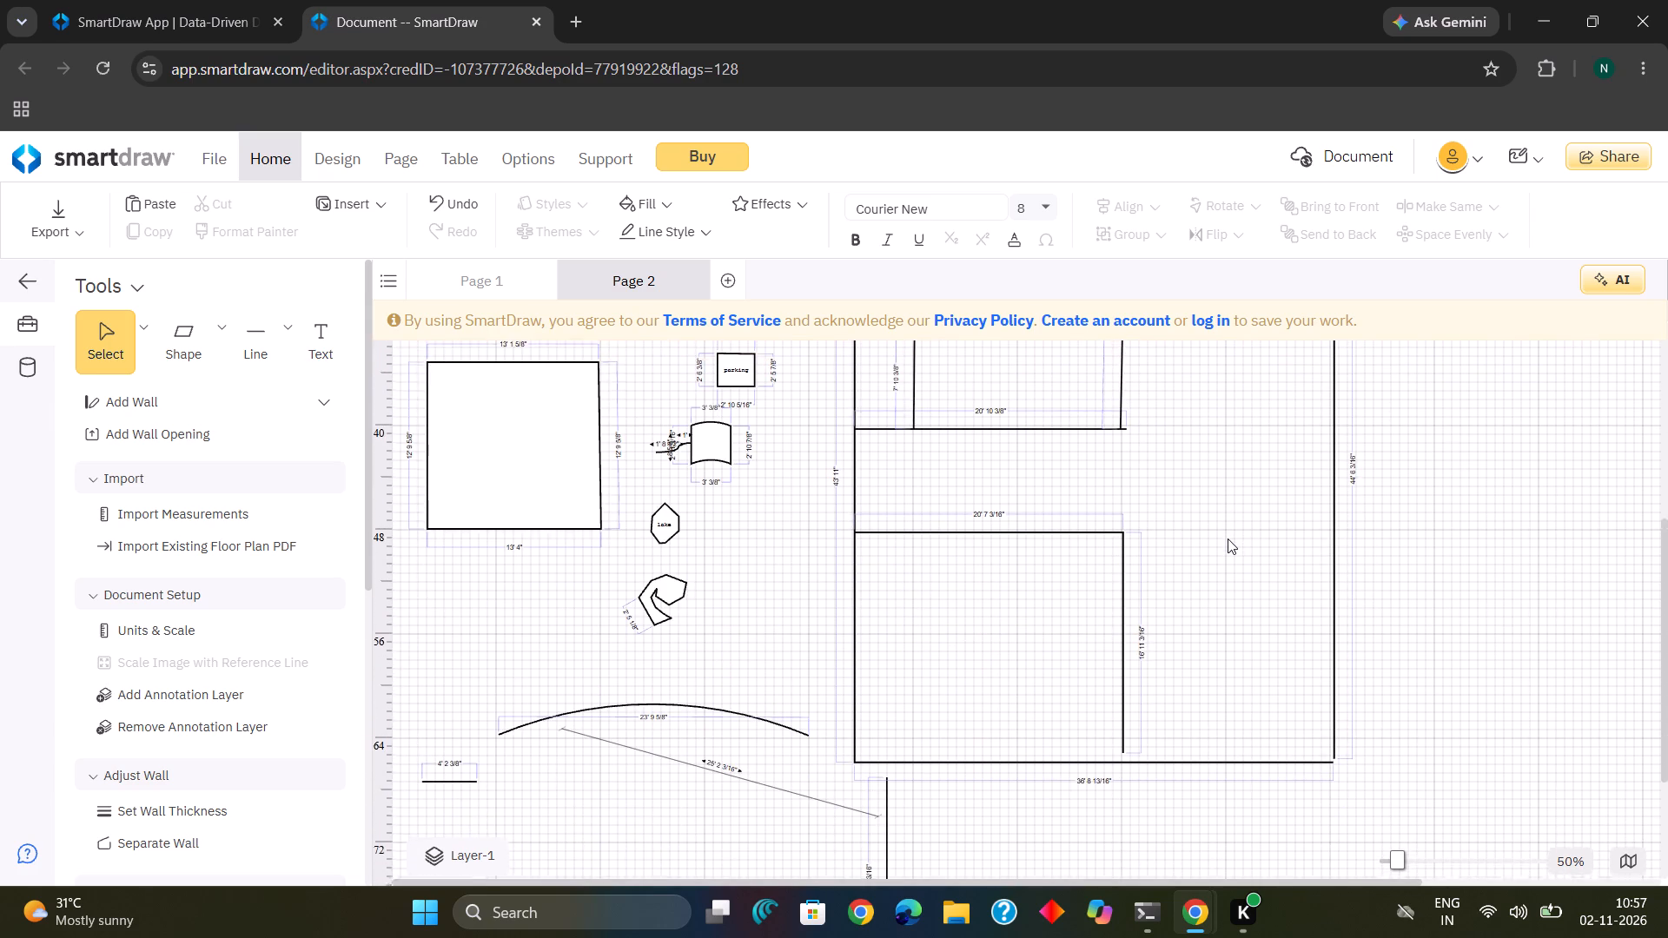
scroll(1228, 538, up, 4)
scroll(1228, 538, down, 2)
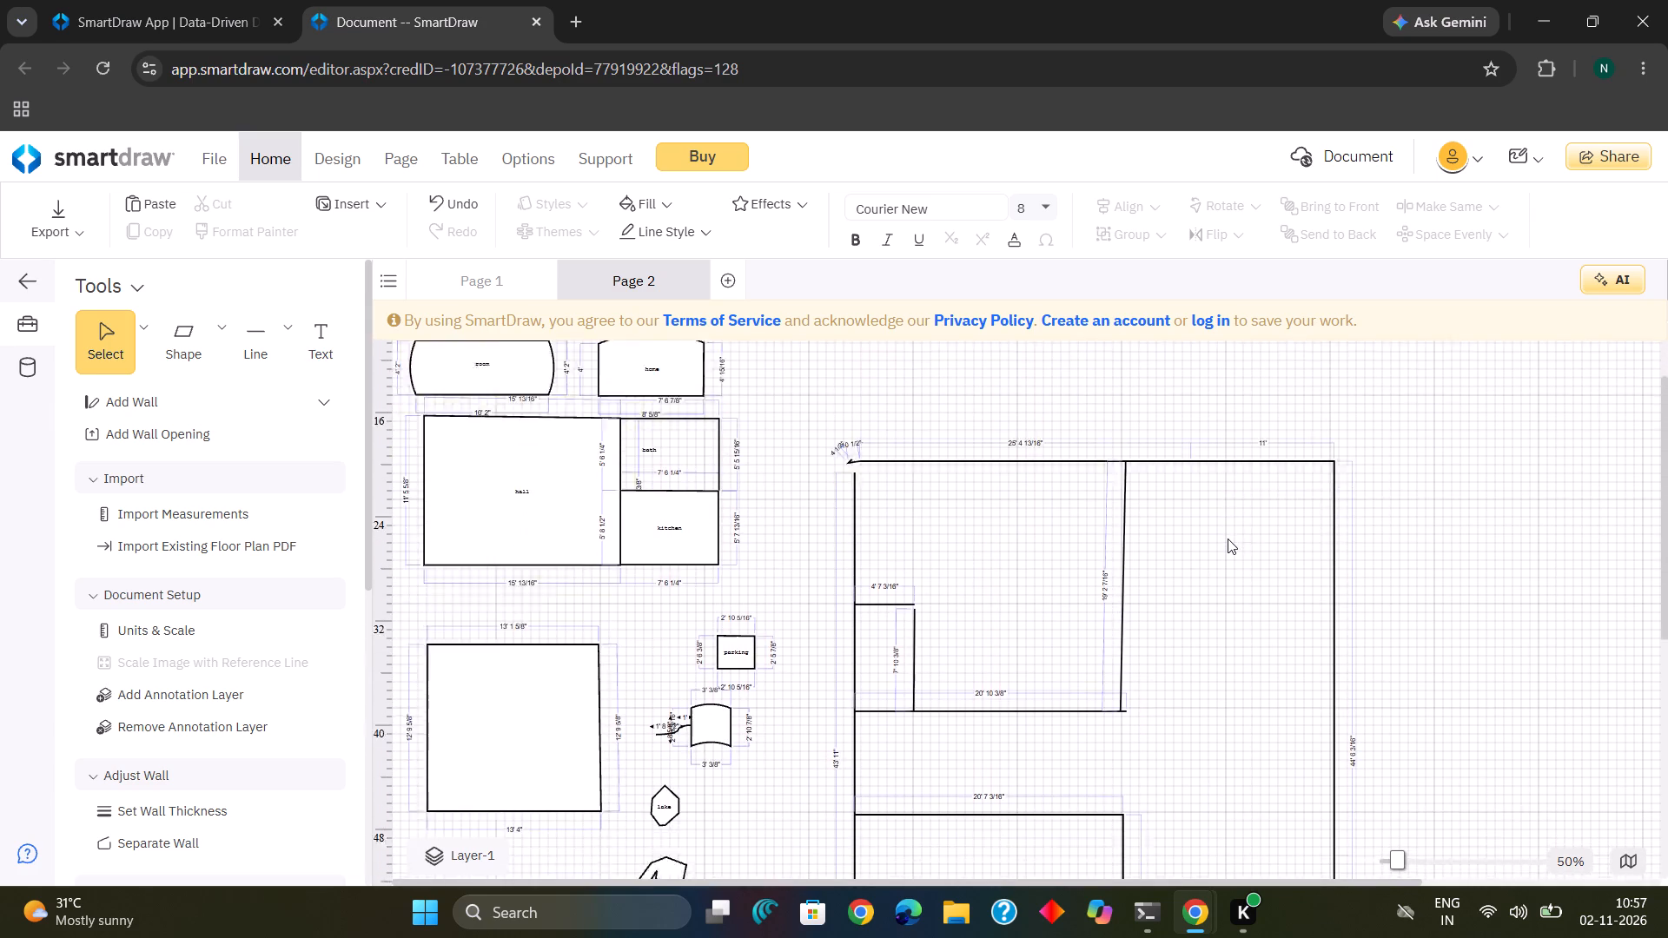
scroll(1228, 538, down, 2)
scroll(1223, 553, up, 3)
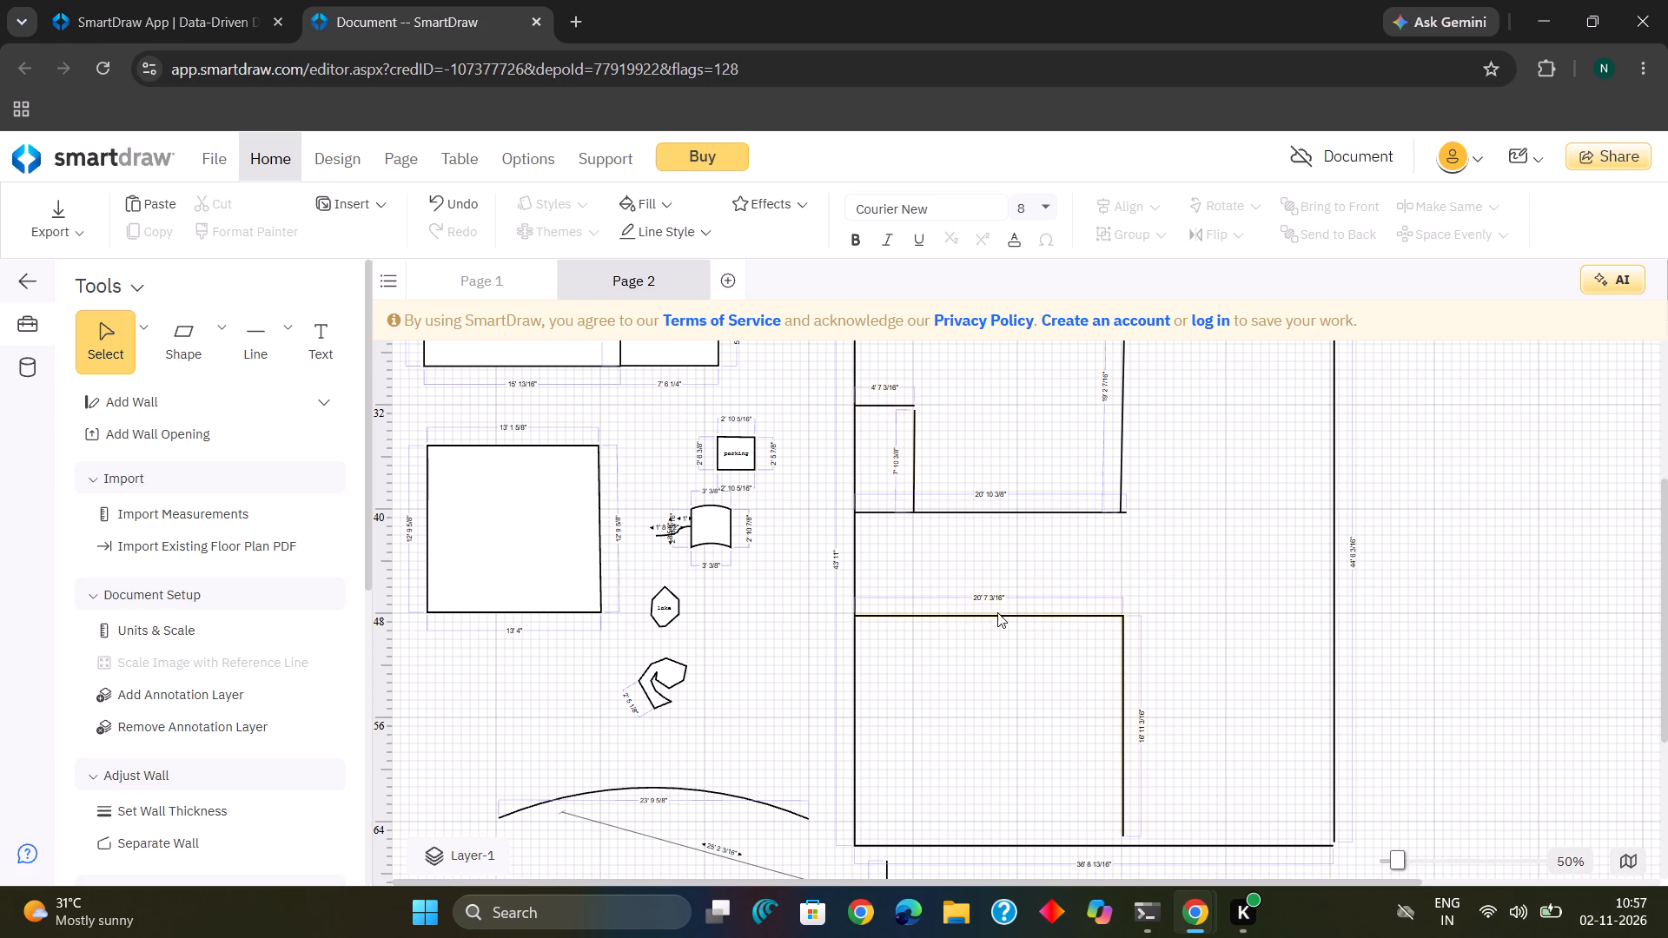
click(237, 334)
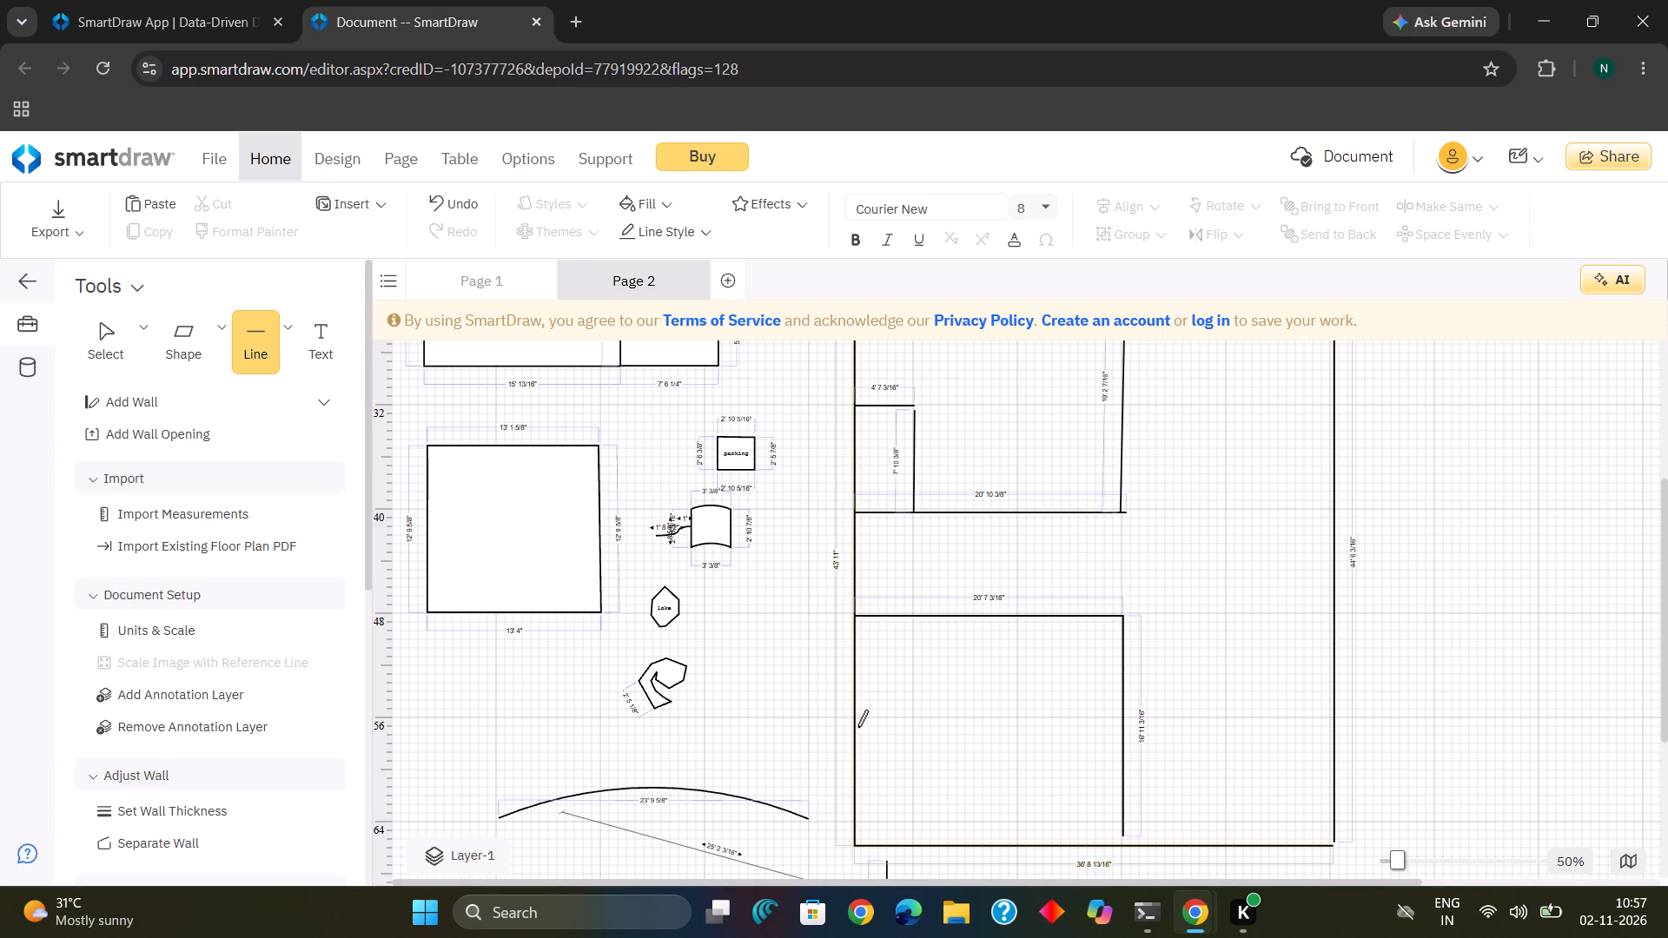
drag(856, 743, 867, 743)
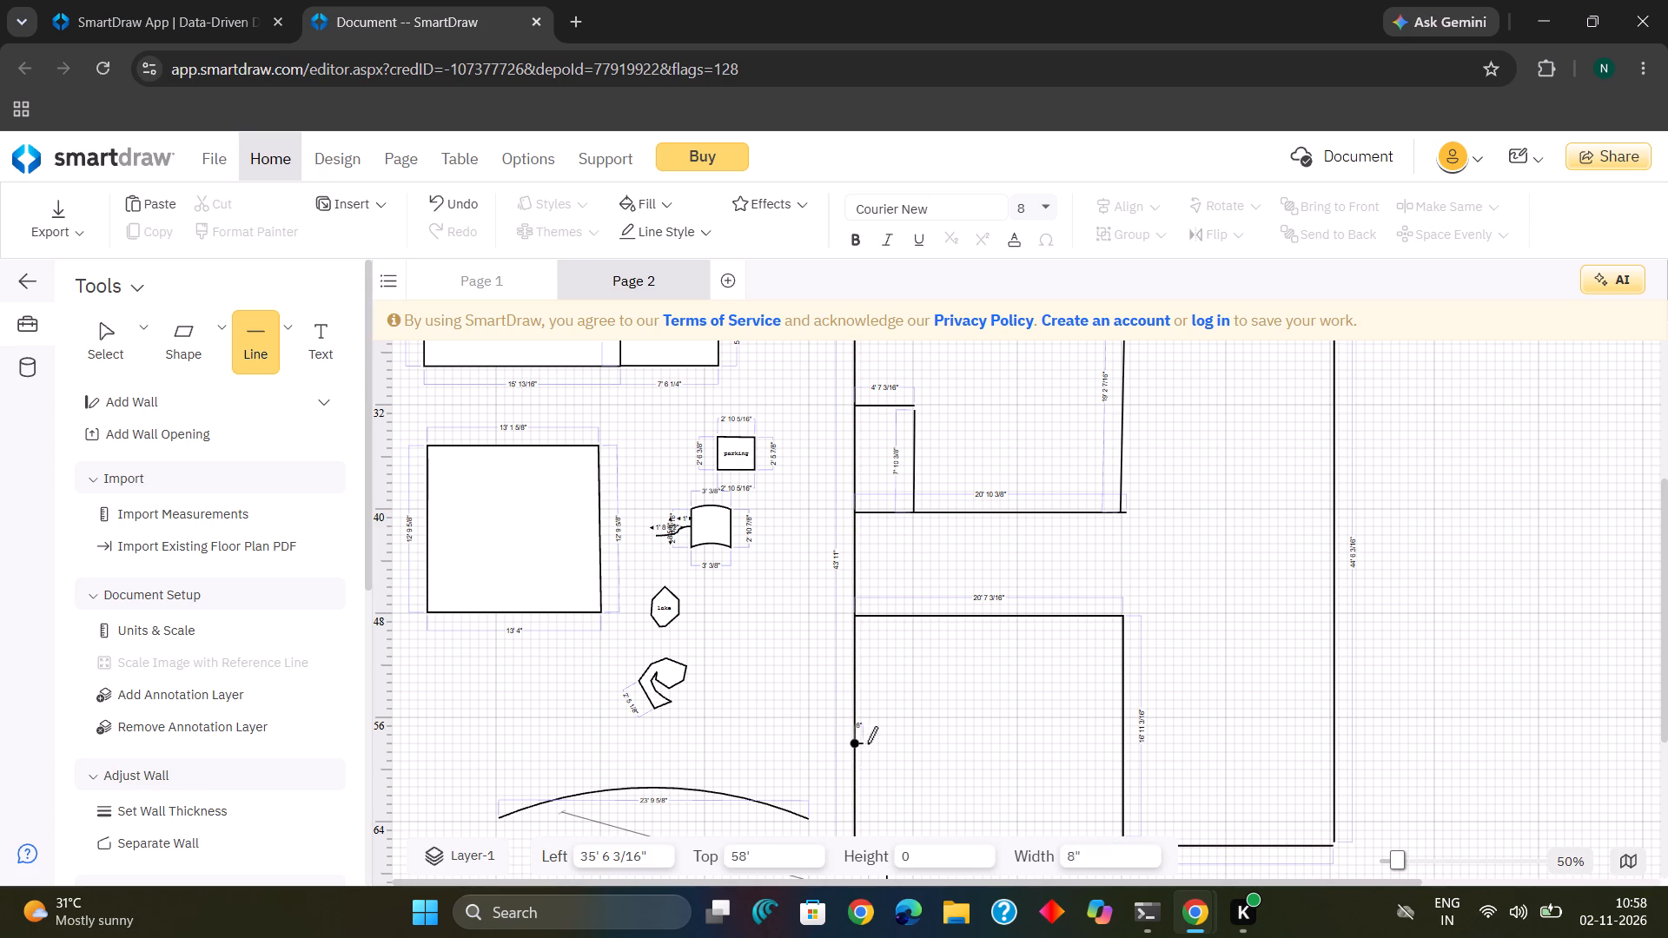
drag(867, 743, 910, 743)
drag(910, 743, 910, 747)
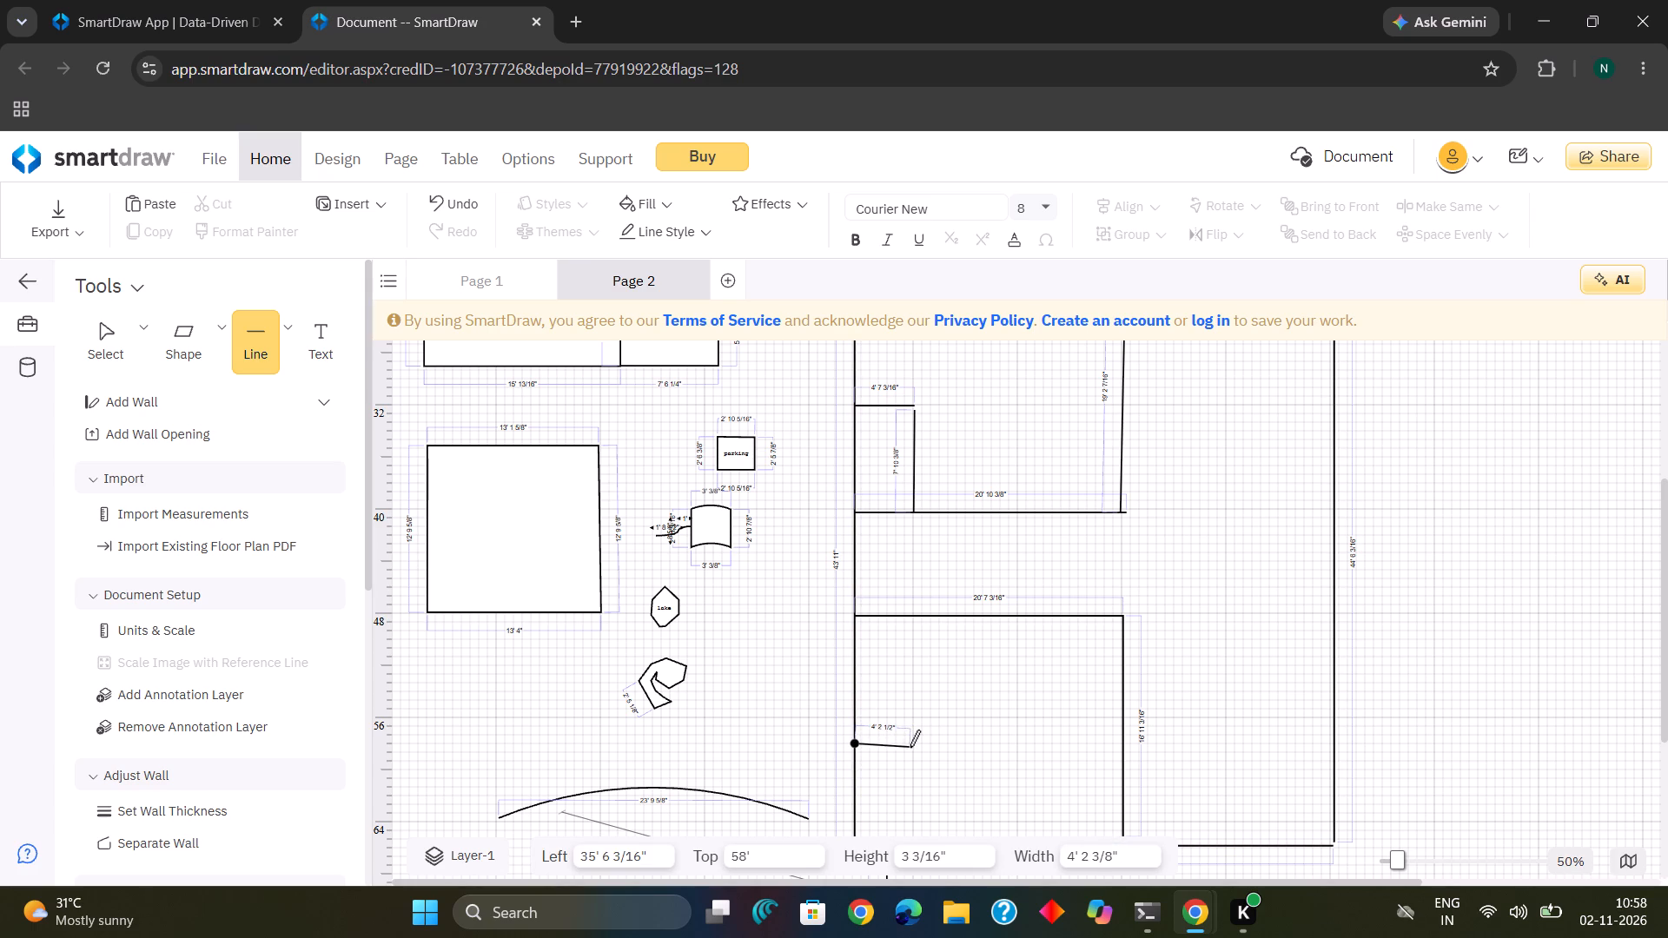
drag(910, 747, 910, 746)
click(910, 746)
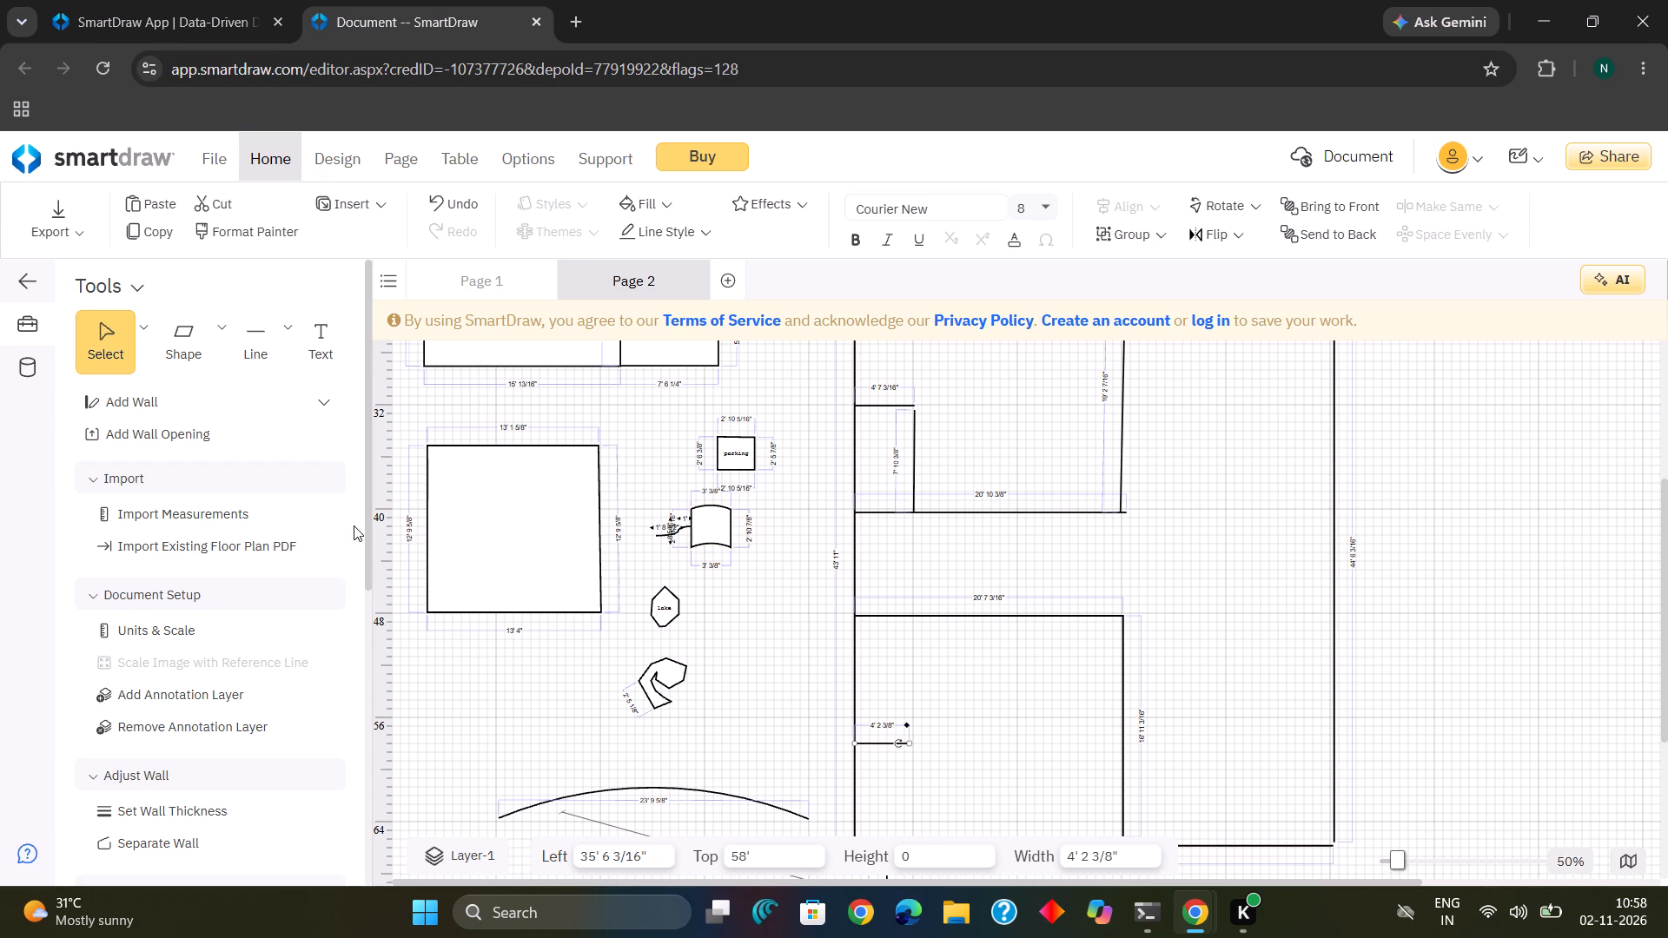
Draw a vertical line about 7' 6" long from near the short line's free end down to the outline's bottom line.
double_click(277, 355)
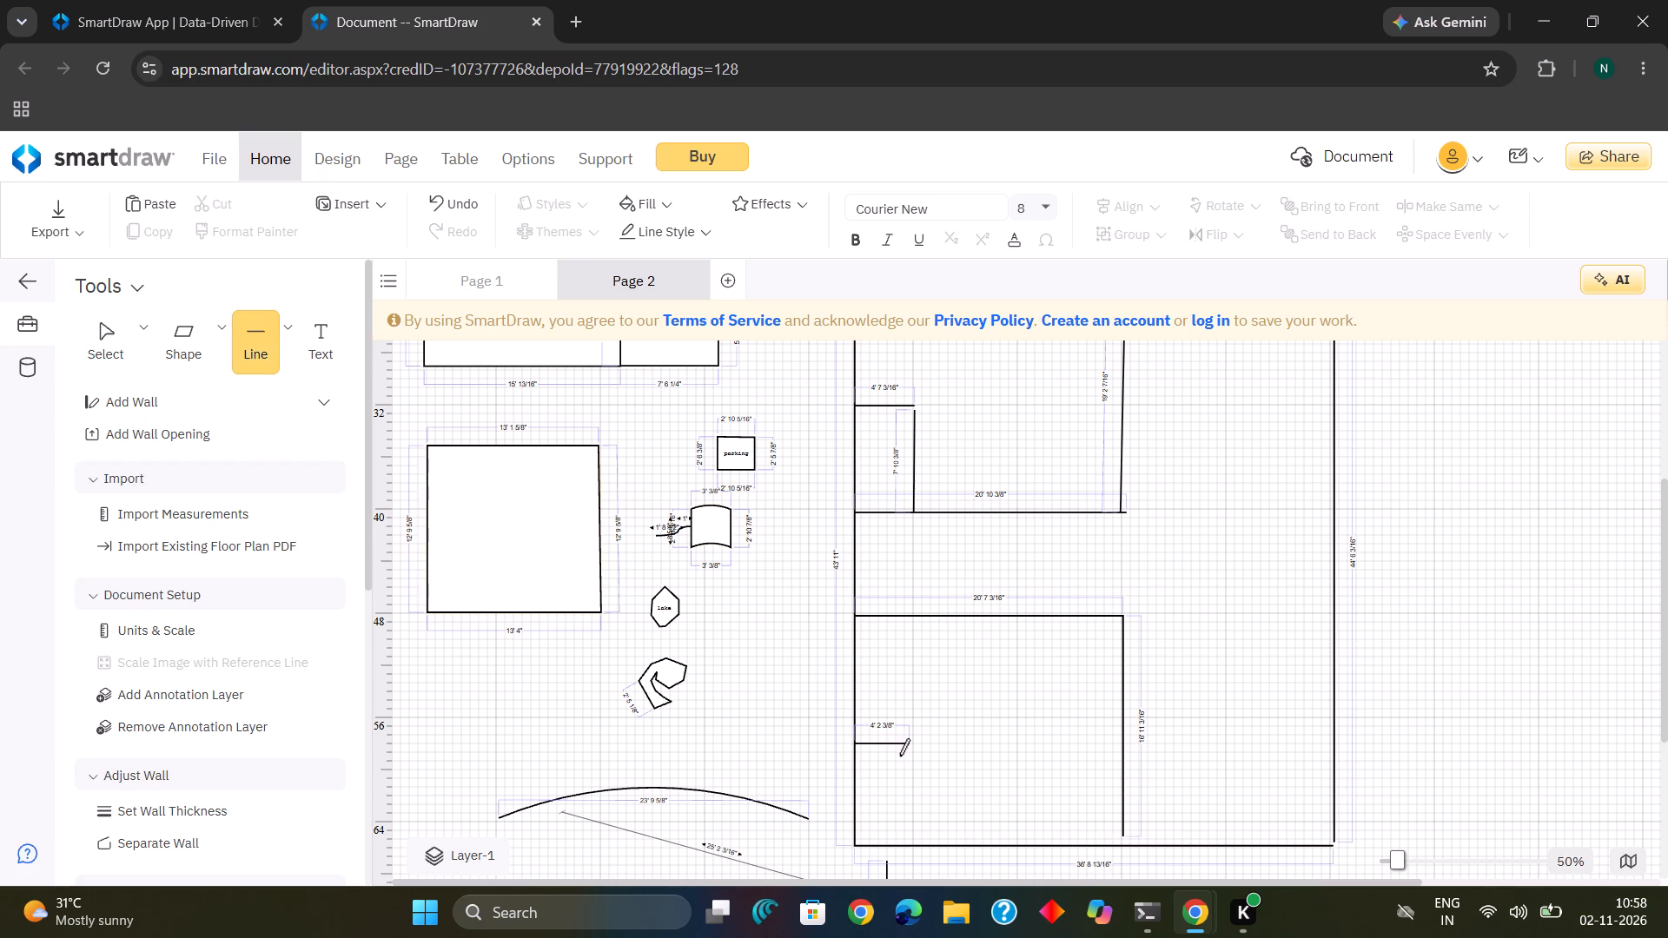
drag(912, 748, 912, 769)
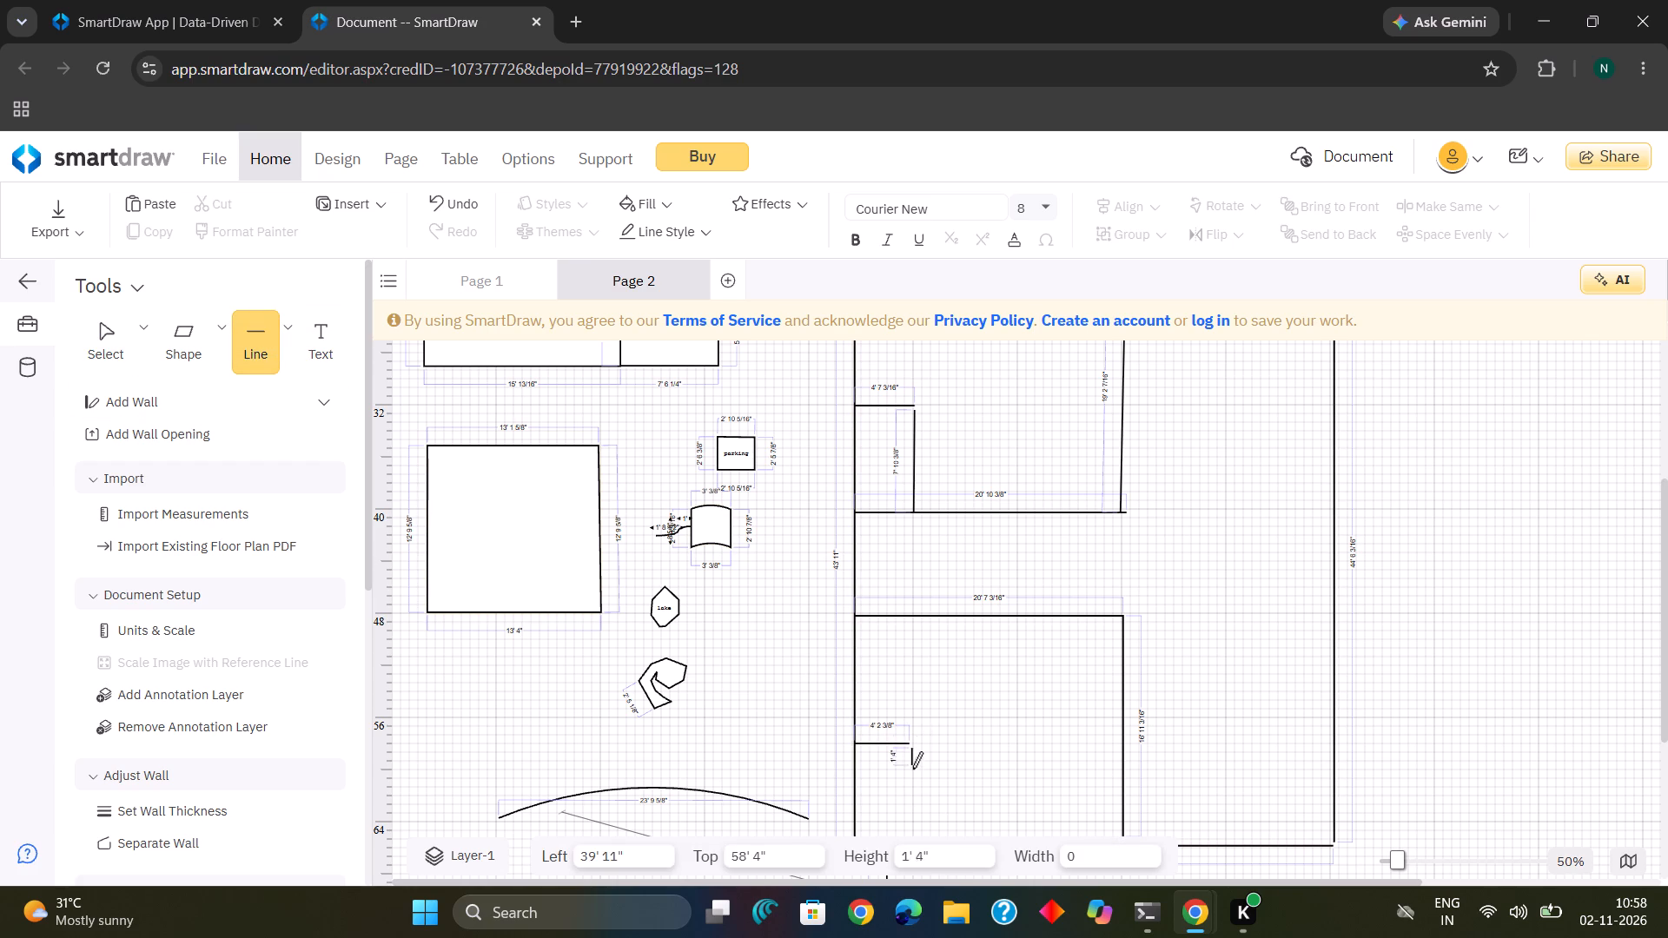
drag(912, 769, 912, 851)
Draw a short horizontal line about 1' 7" long inward from the upper room's right side, at about the 24' level.
scroll(1056, 816, down, 1)
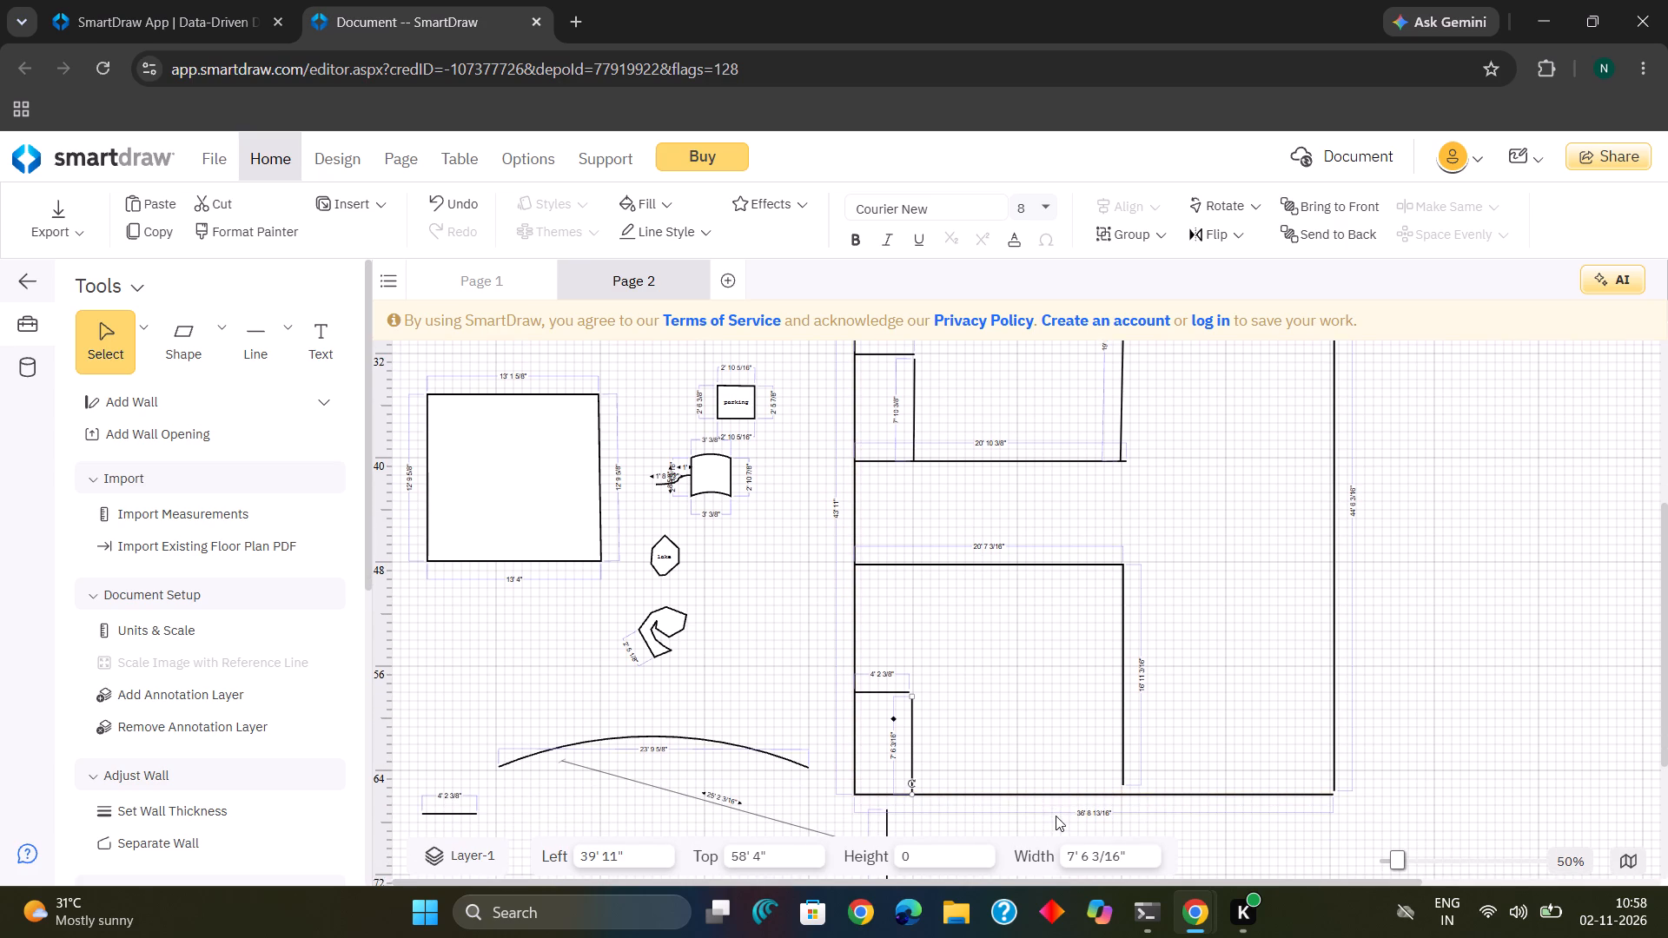
scroll(1209, 564, up, 2)
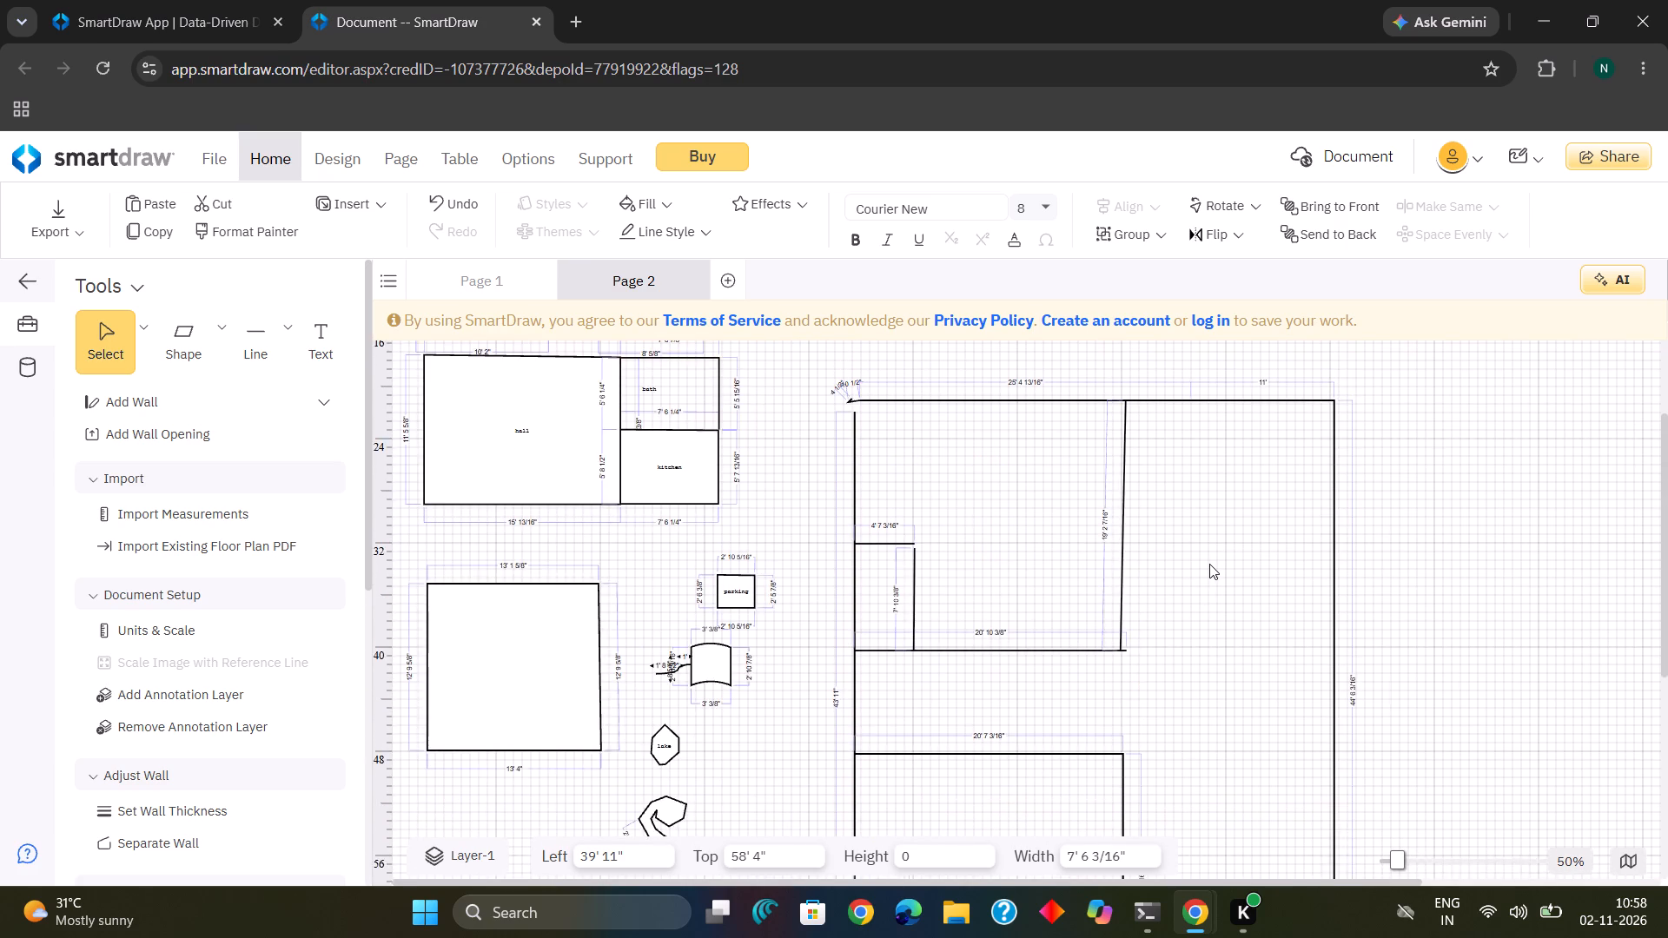
scroll(1209, 564, up, 1)
scroll(1209, 564, down, 1)
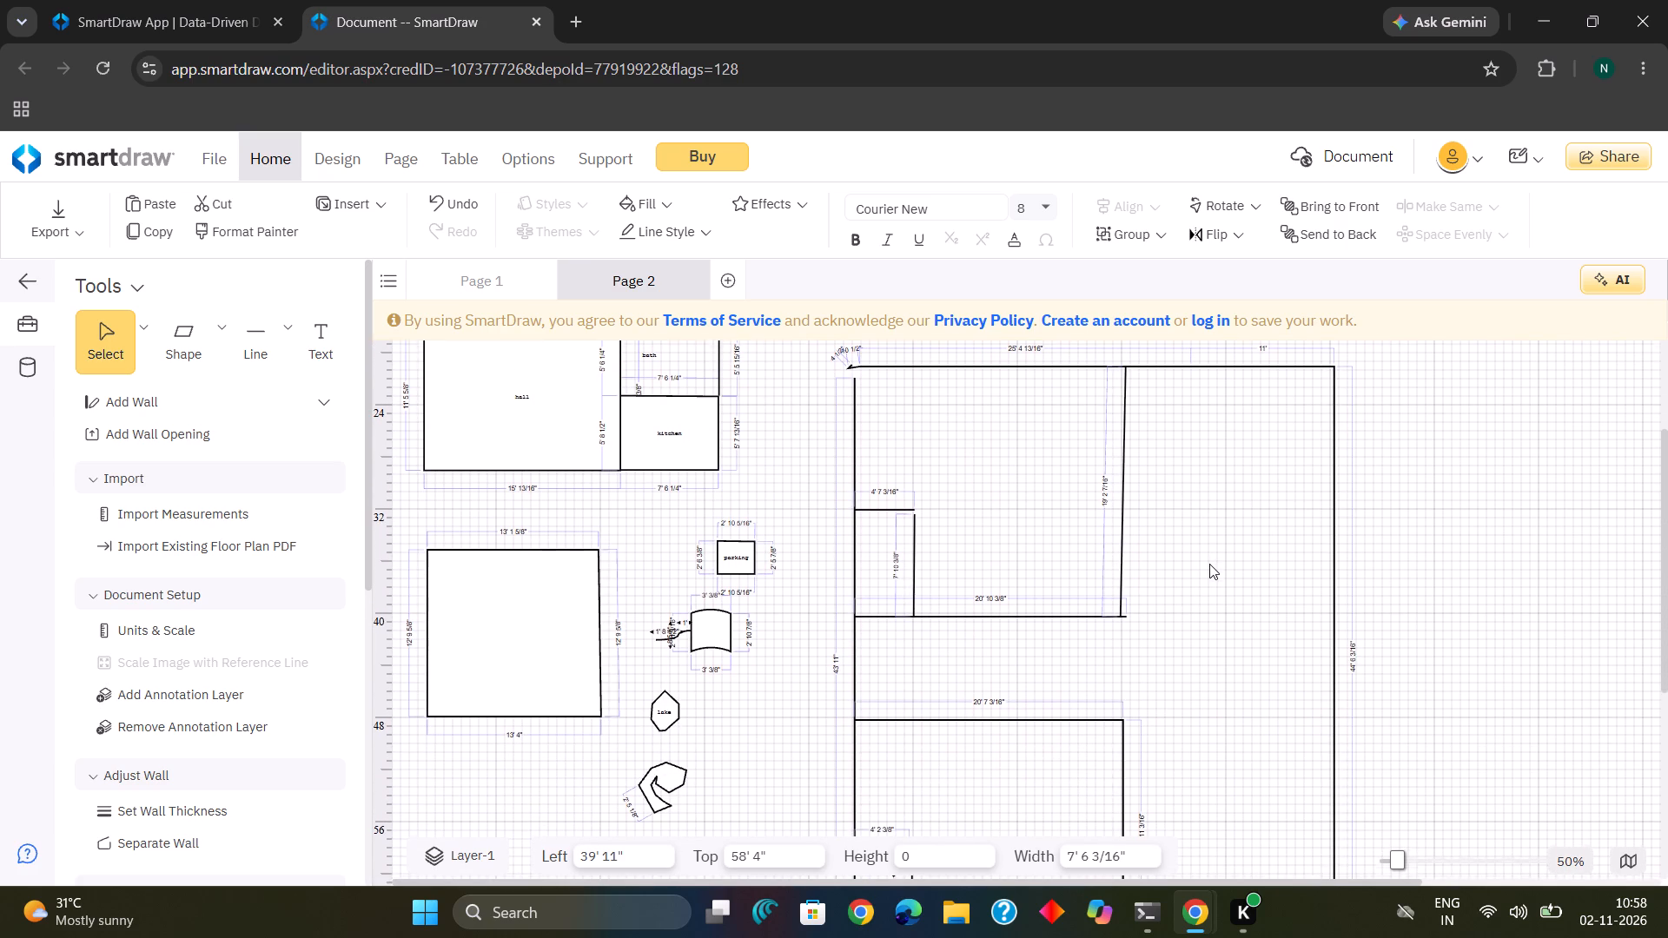
scroll(1209, 564, down, 1)
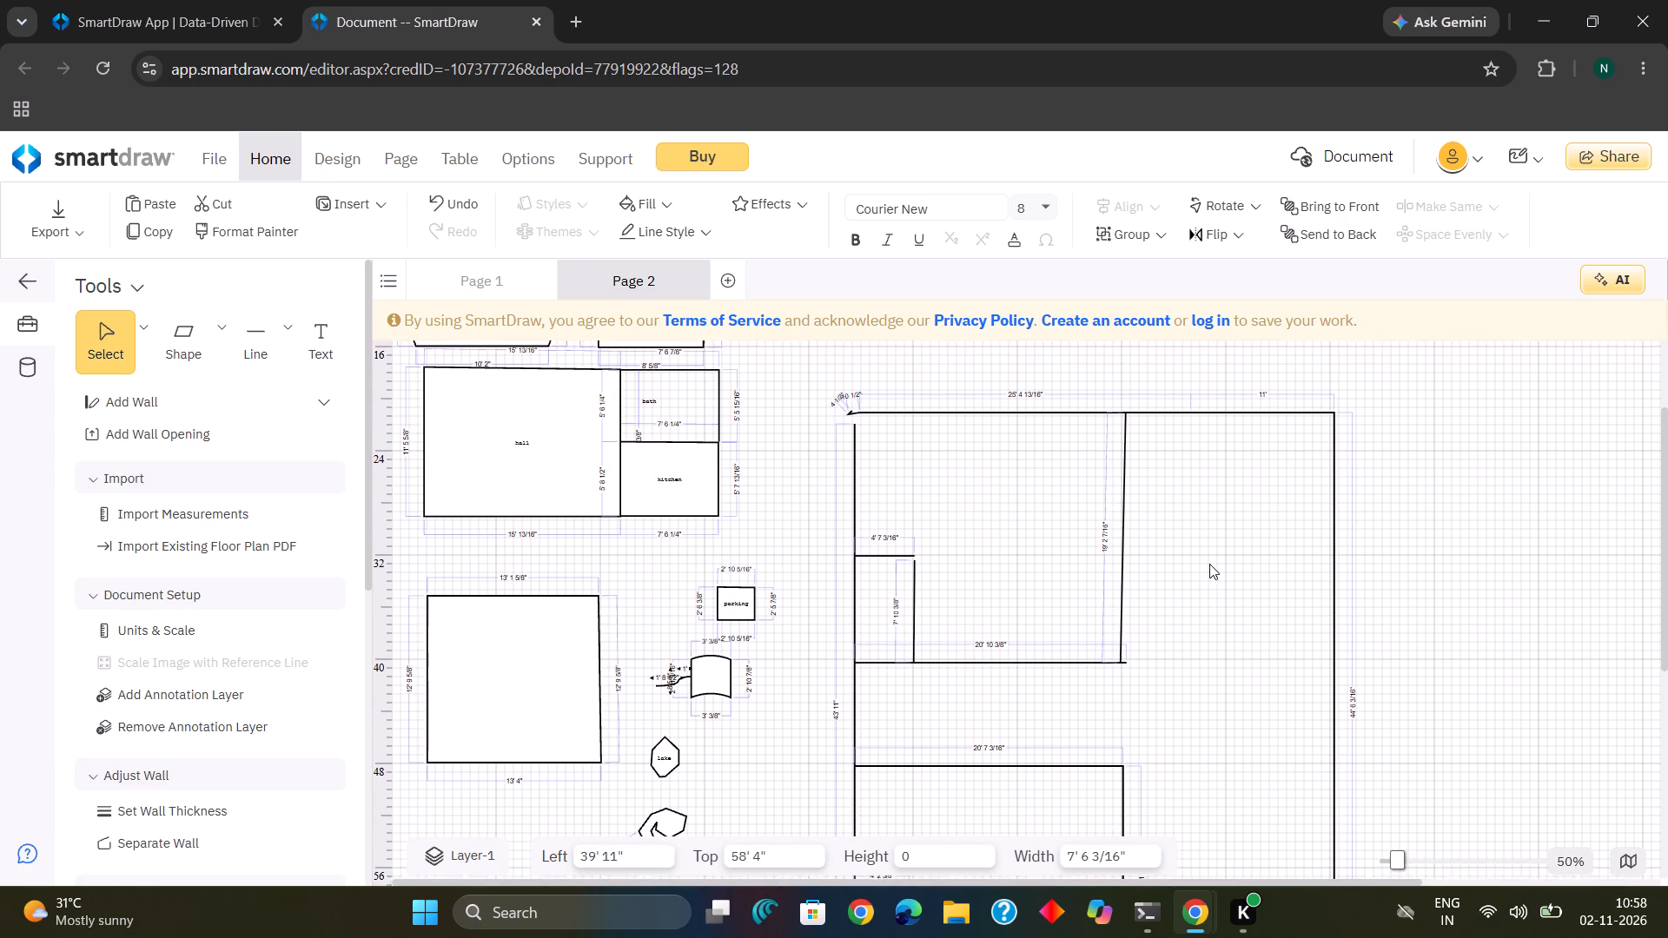
scroll(1209, 564, down, 2)
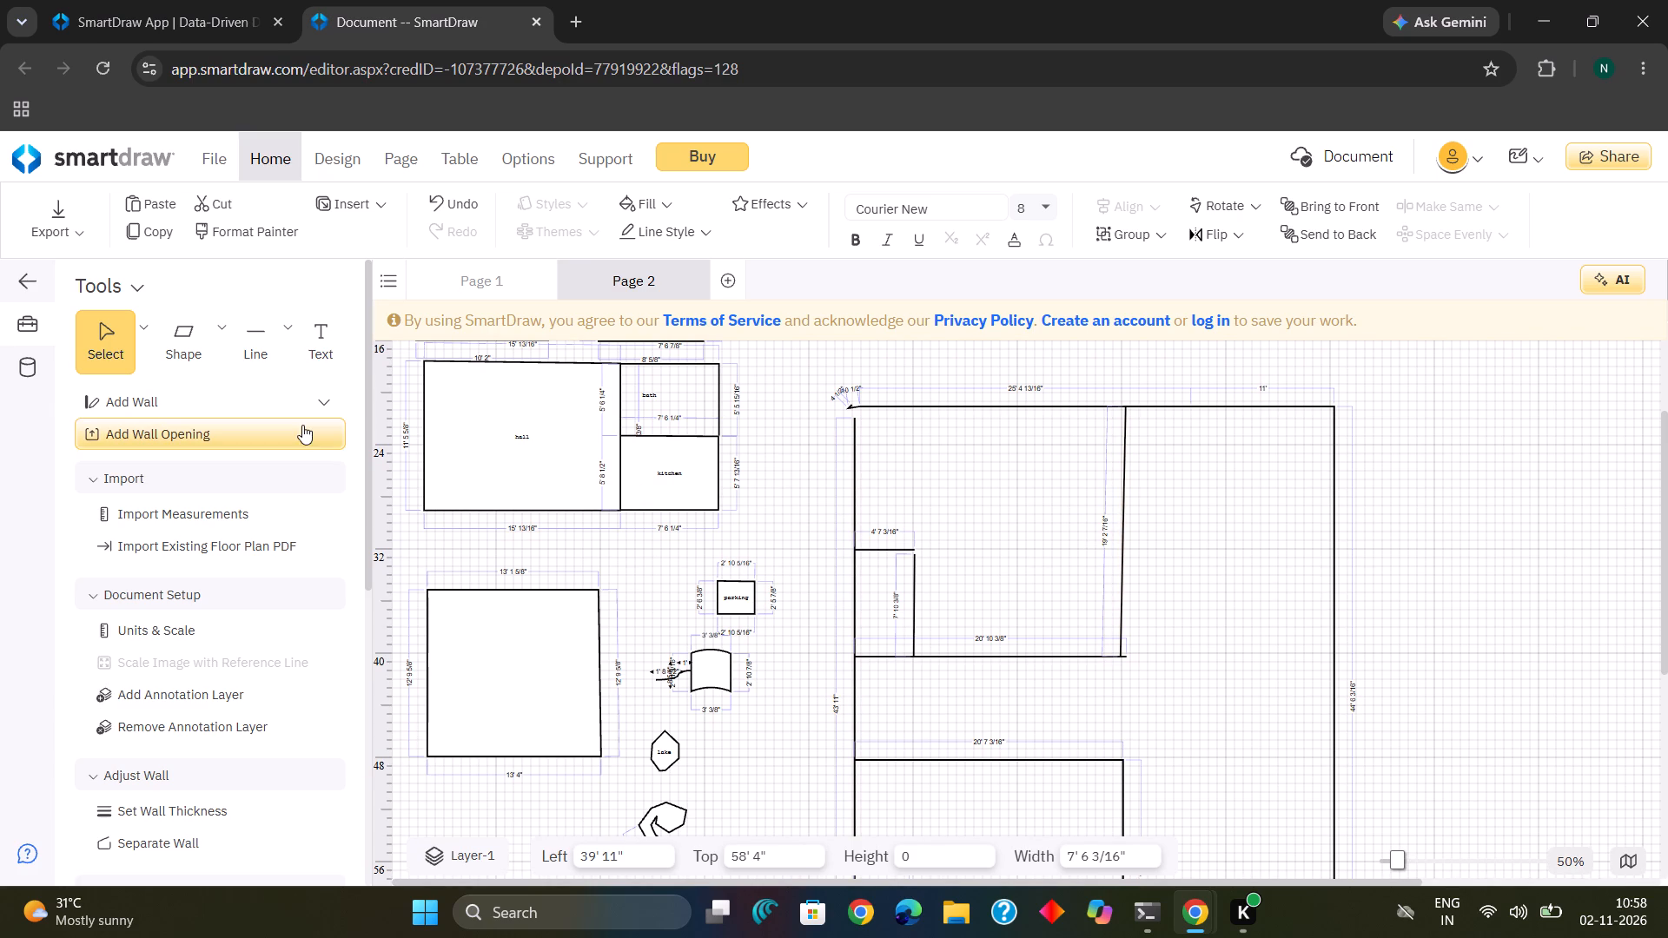
click(266, 328)
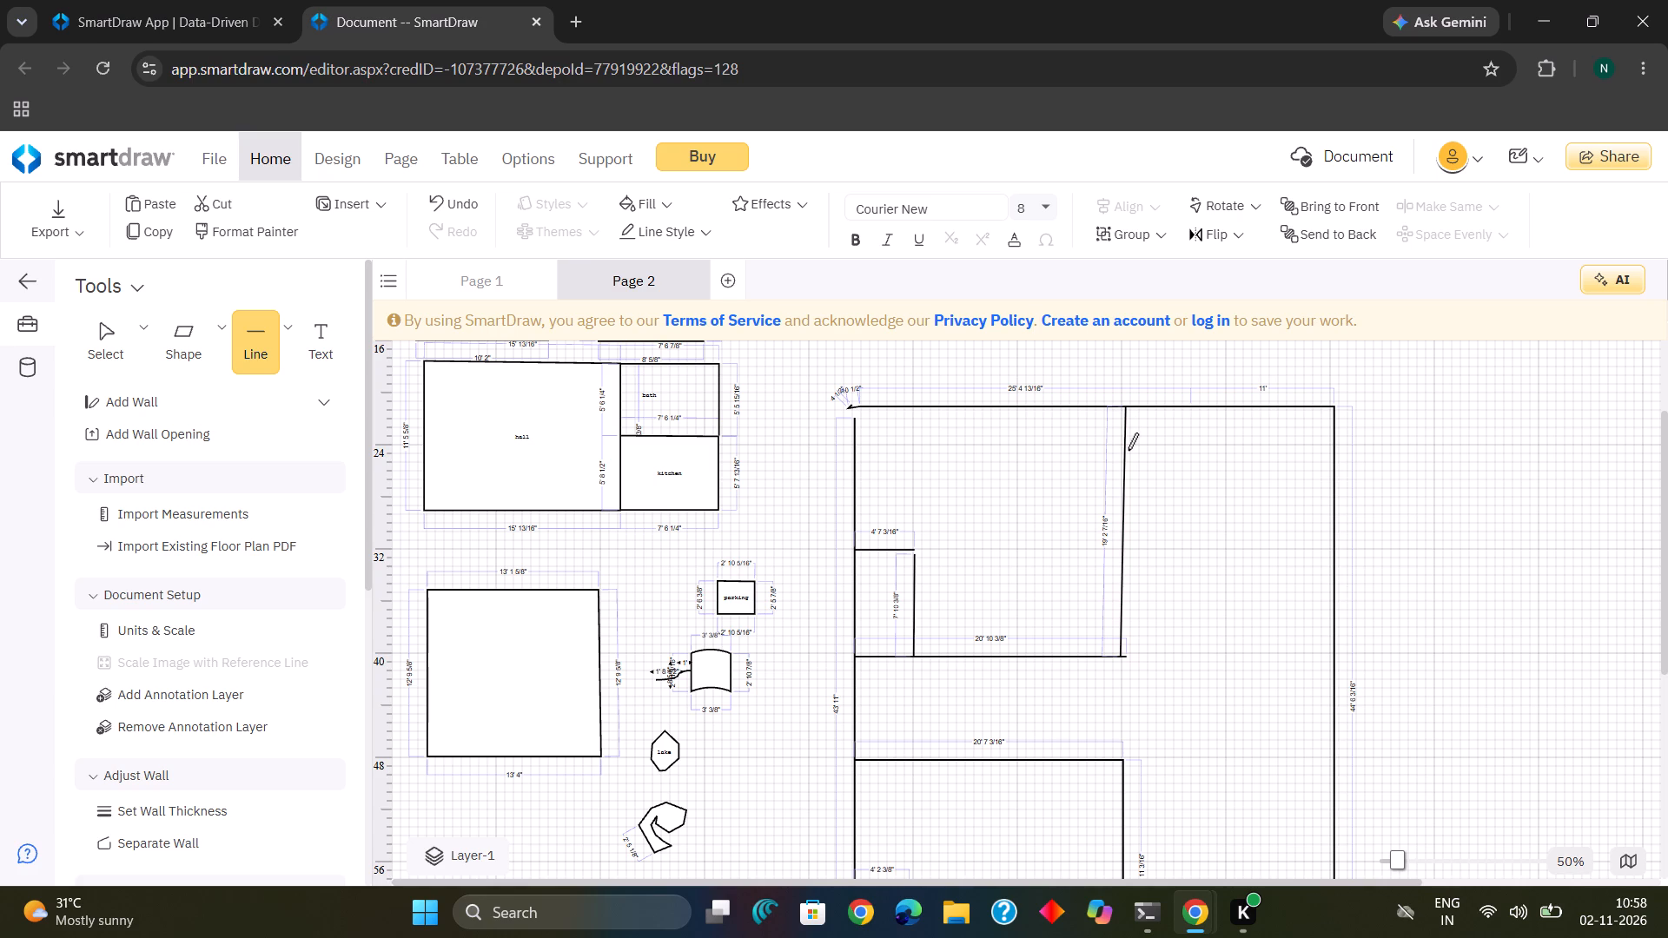
drag(1128, 450, 1107, 452)
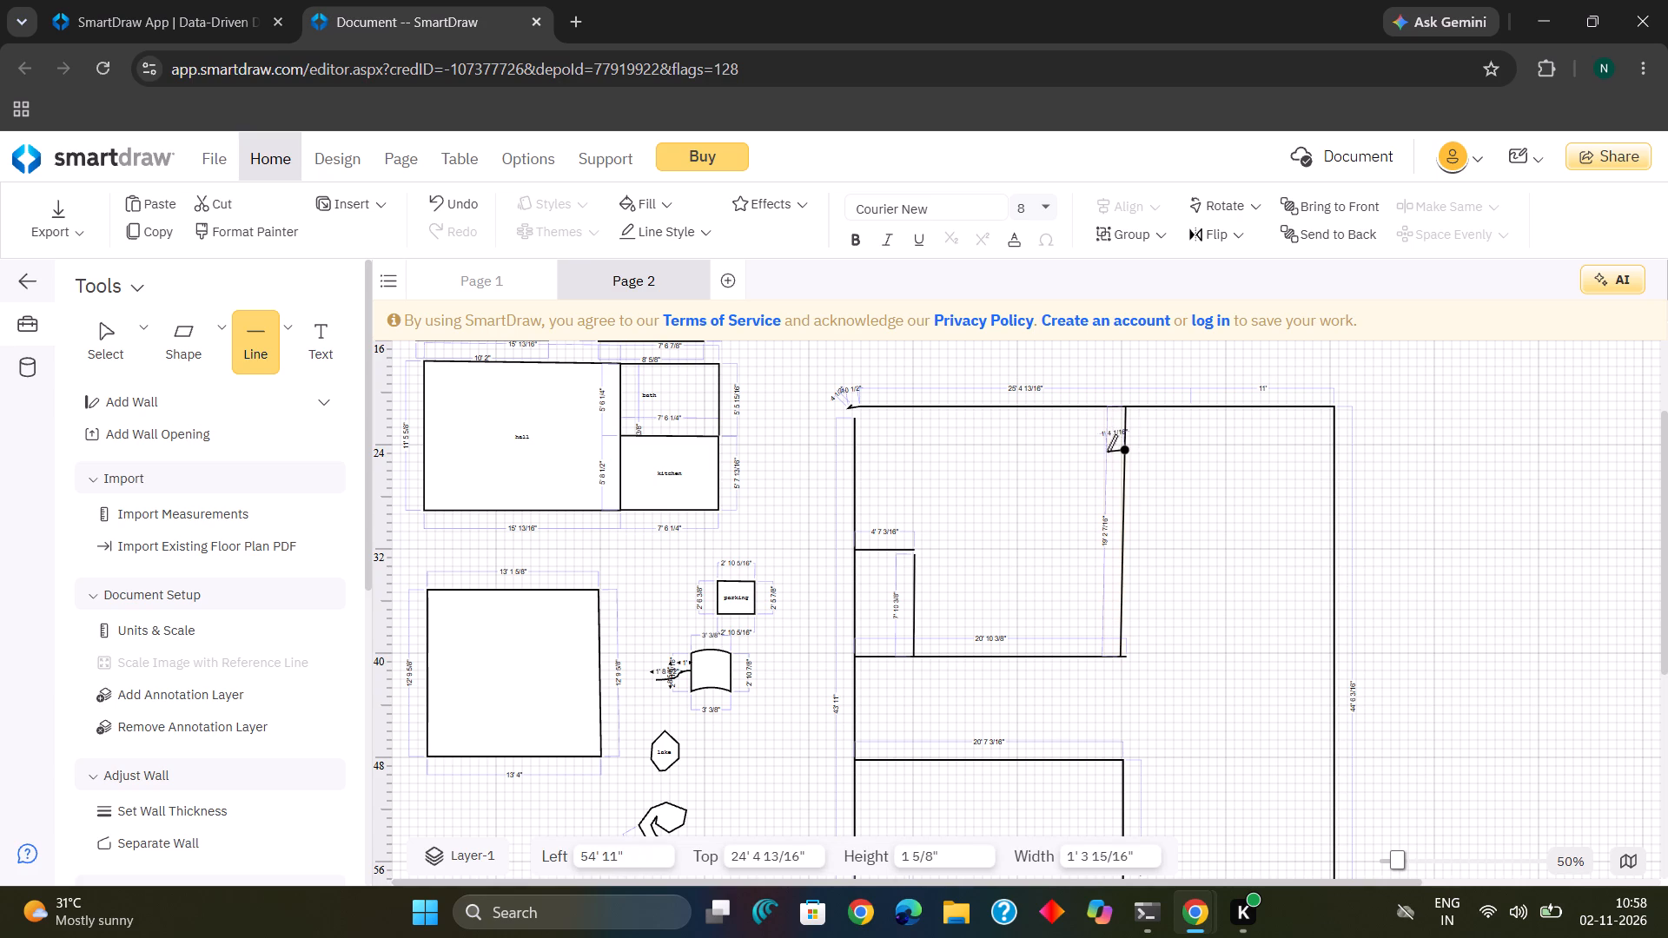
drag(1107, 452, 1109, 452)
click(1109, 452)
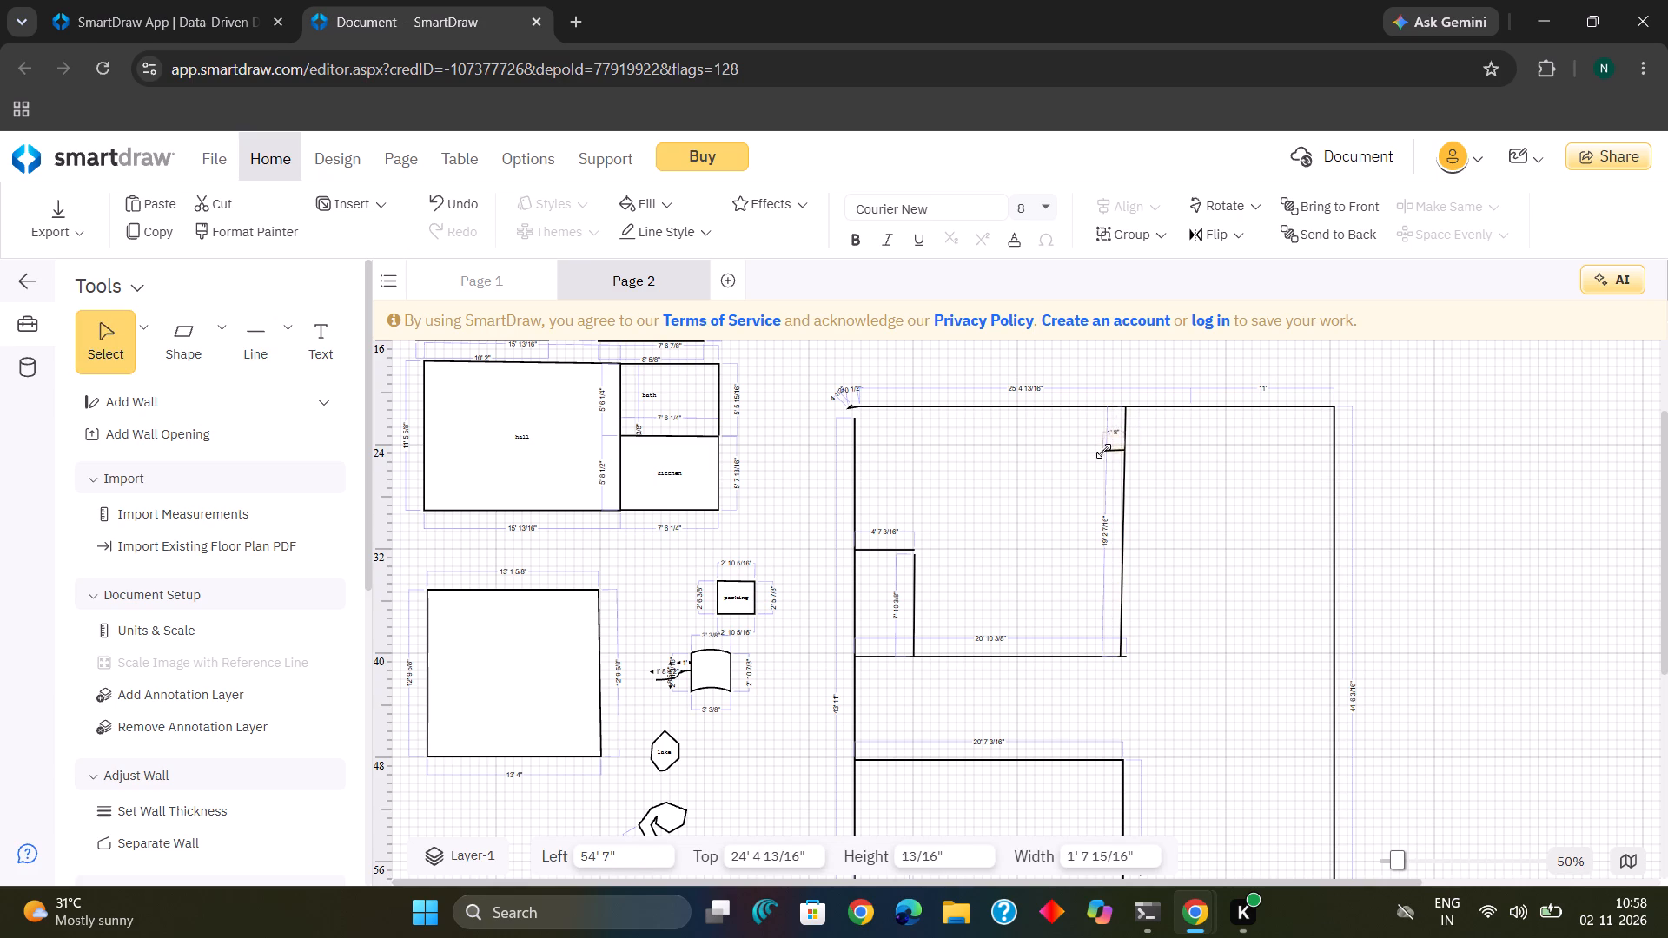
click(1104, 449)
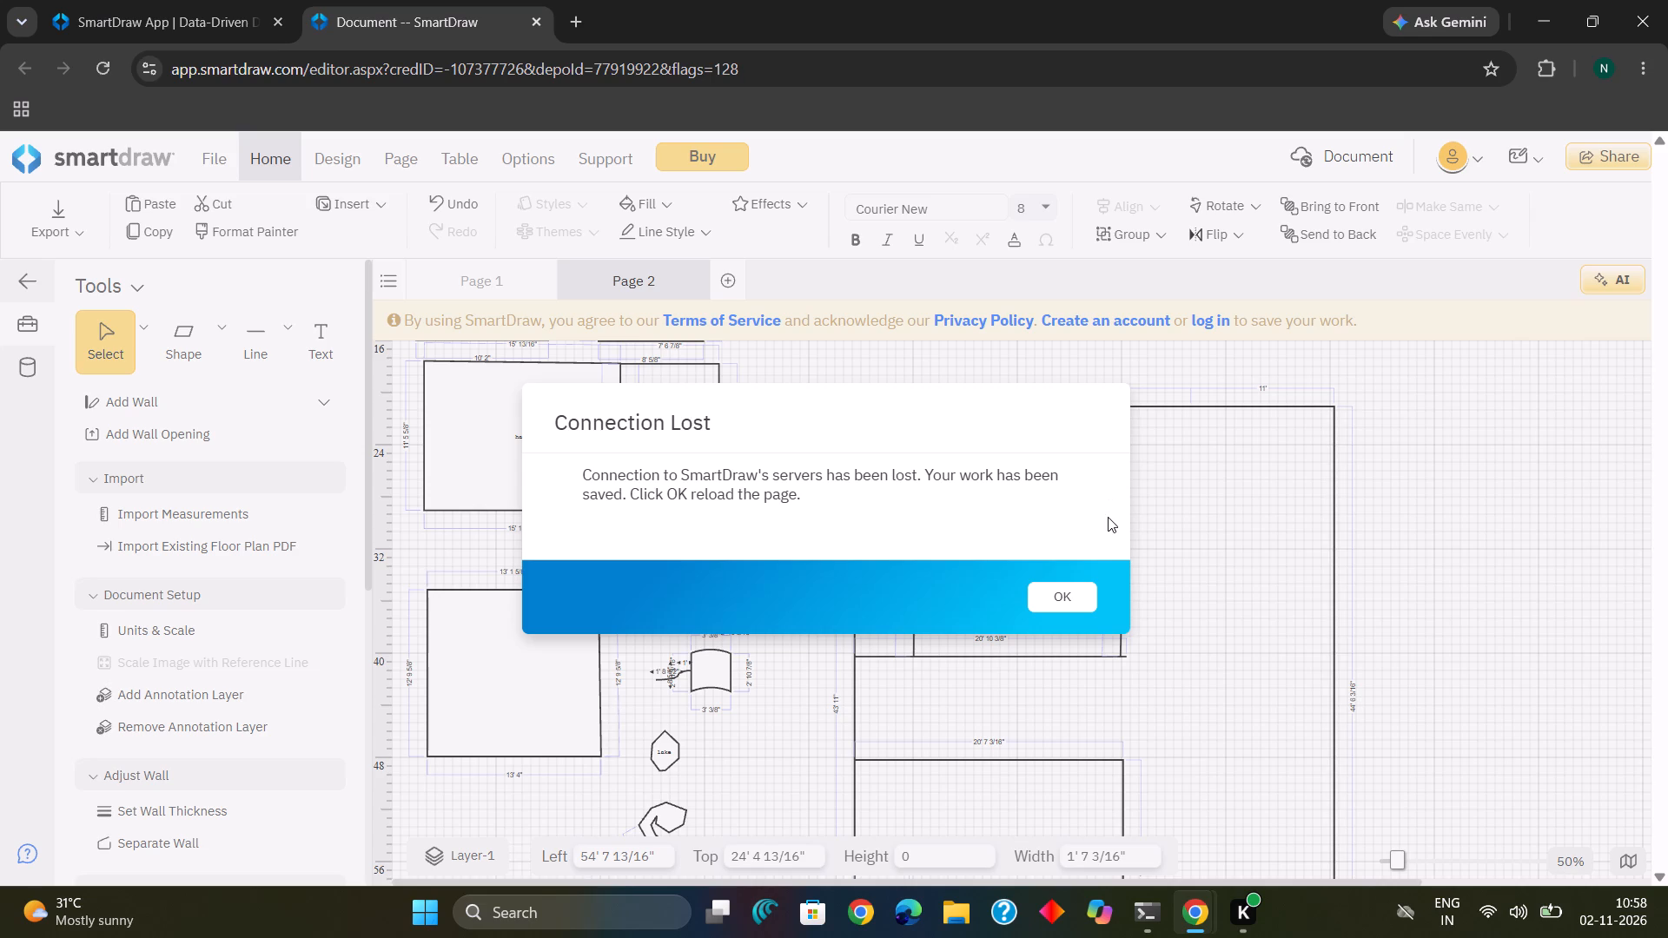
Accept the connection-lost notice to reload the document page.
click(1082, 593)
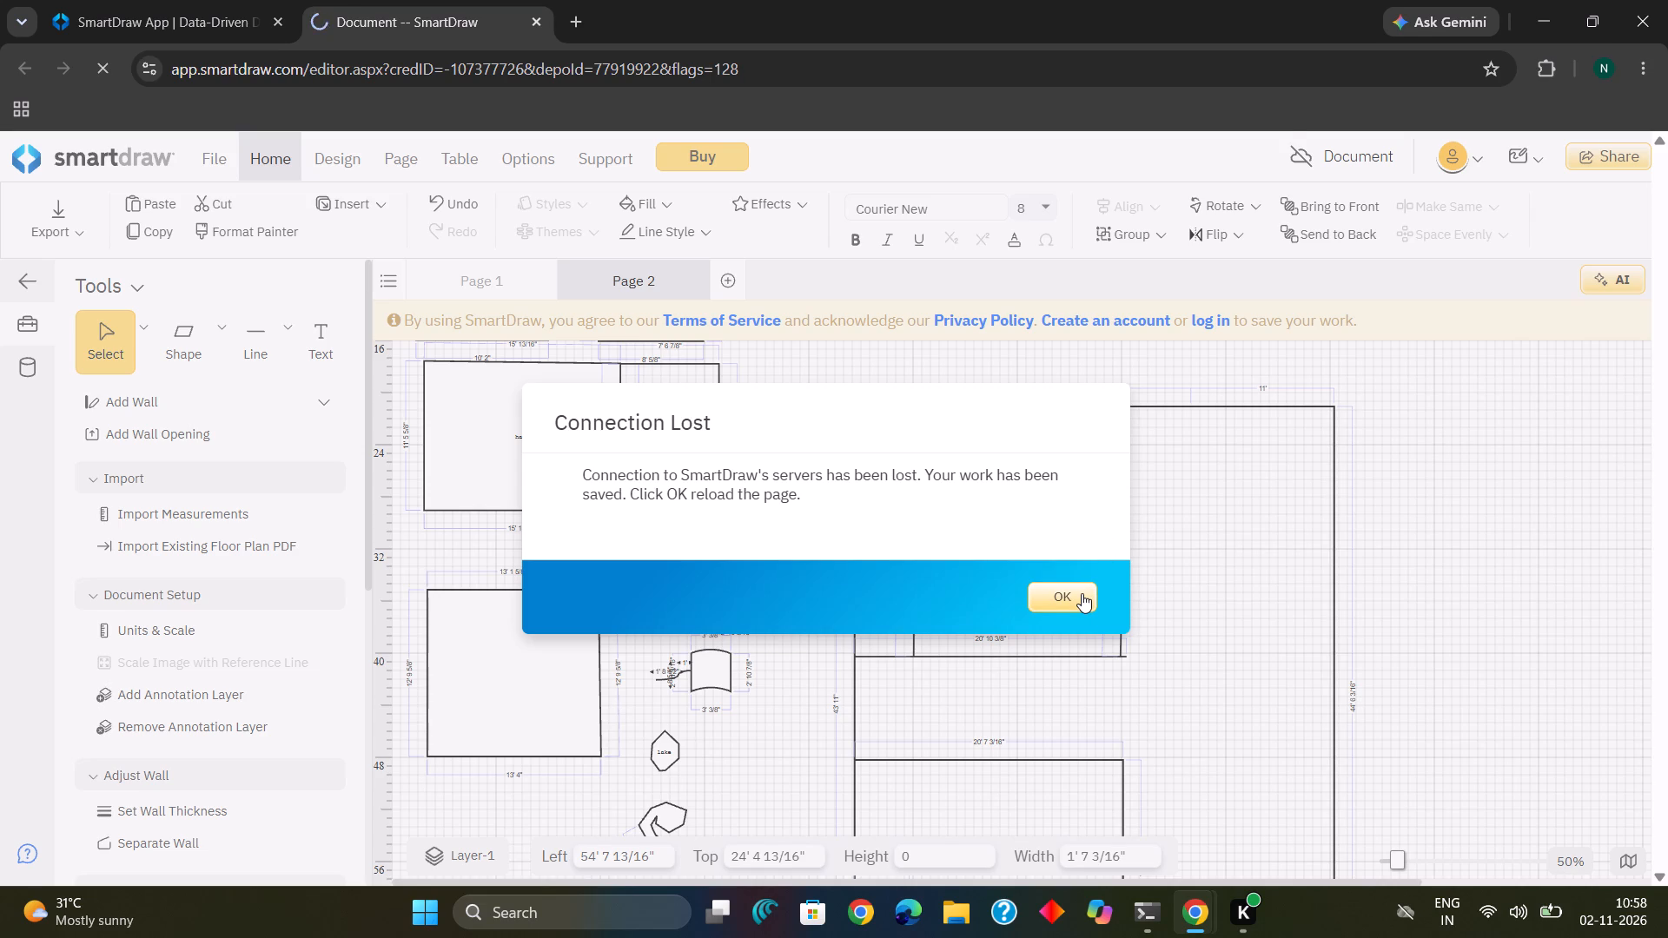
click(1082, 593)
click(1082, 593)
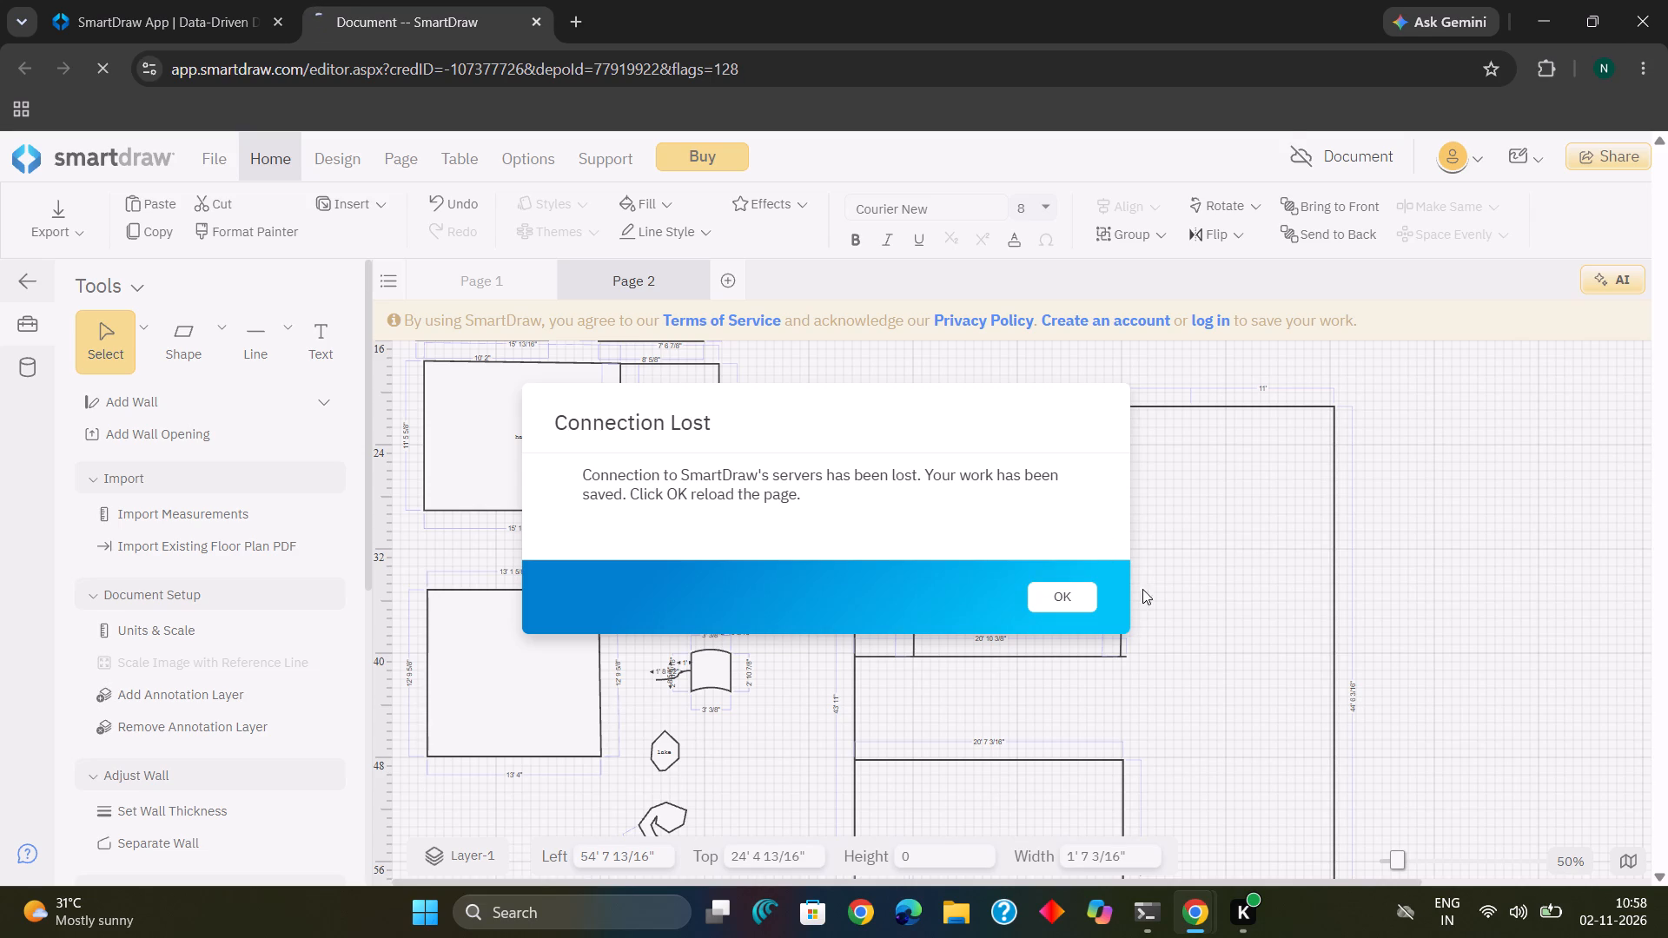
click(1069, 601)
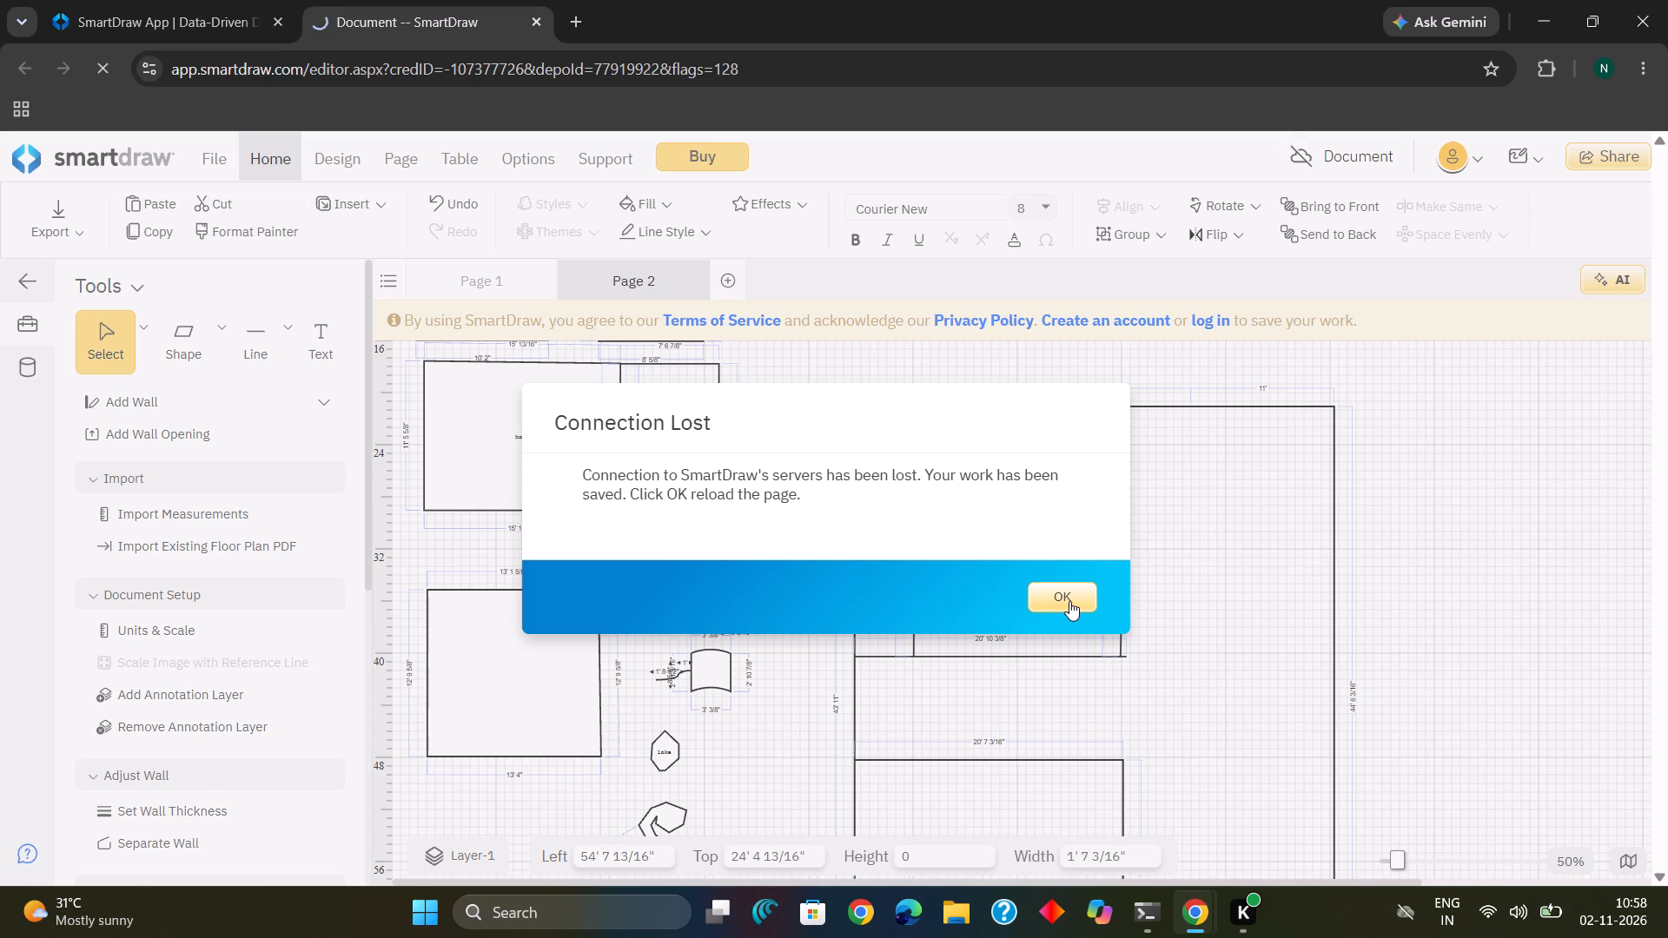
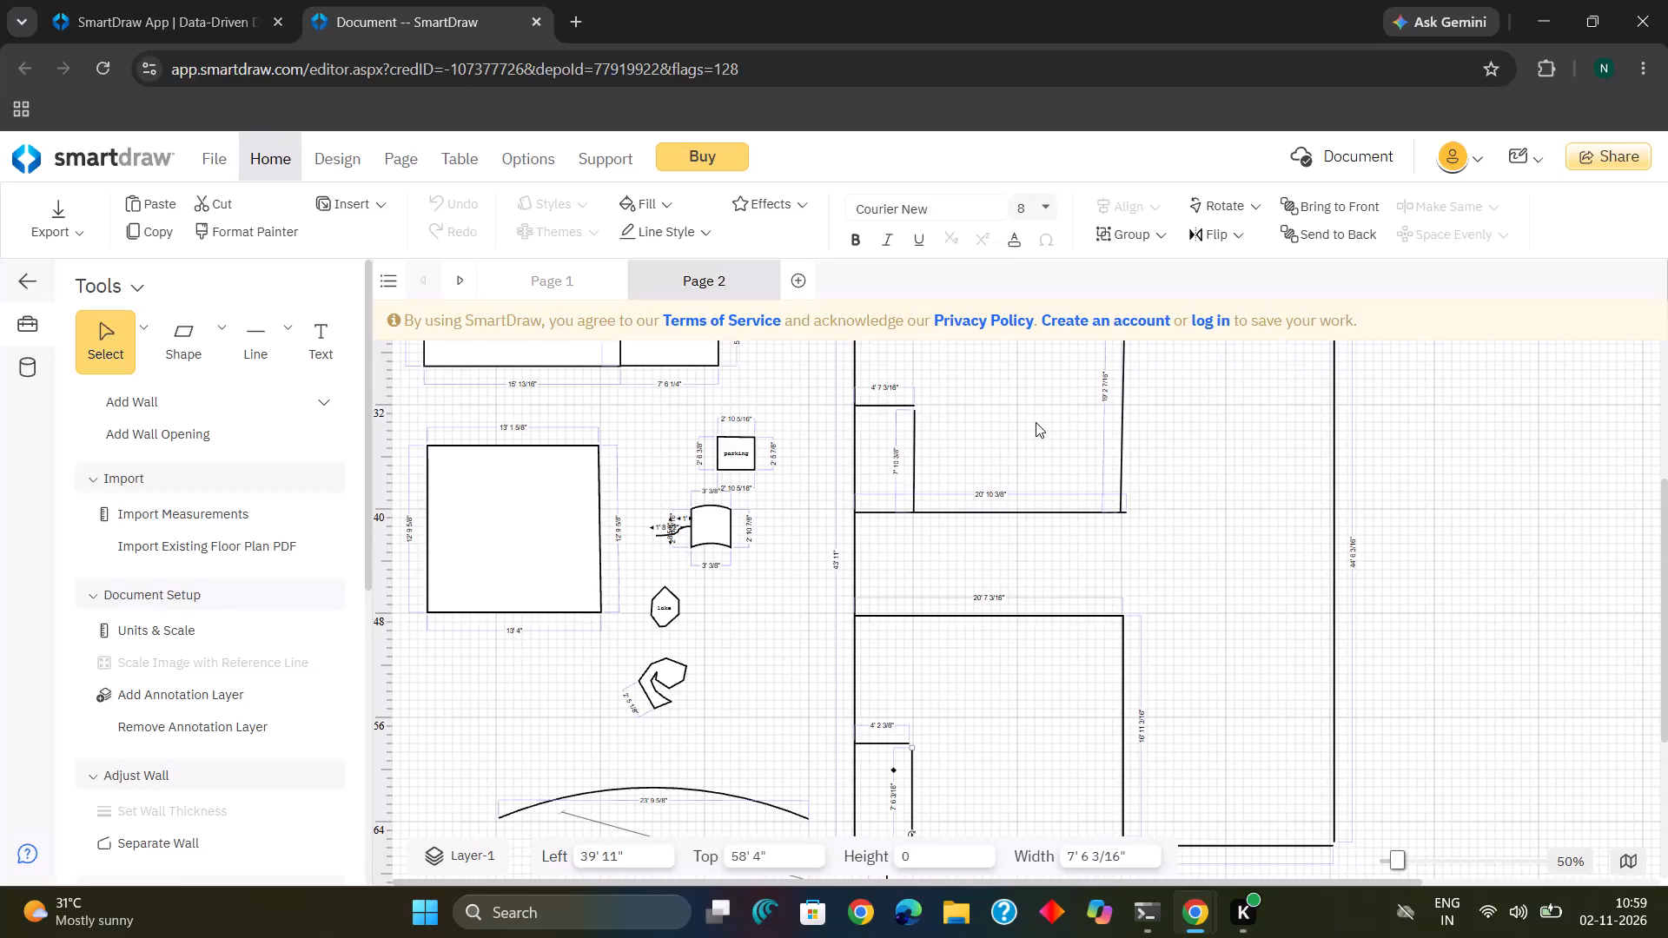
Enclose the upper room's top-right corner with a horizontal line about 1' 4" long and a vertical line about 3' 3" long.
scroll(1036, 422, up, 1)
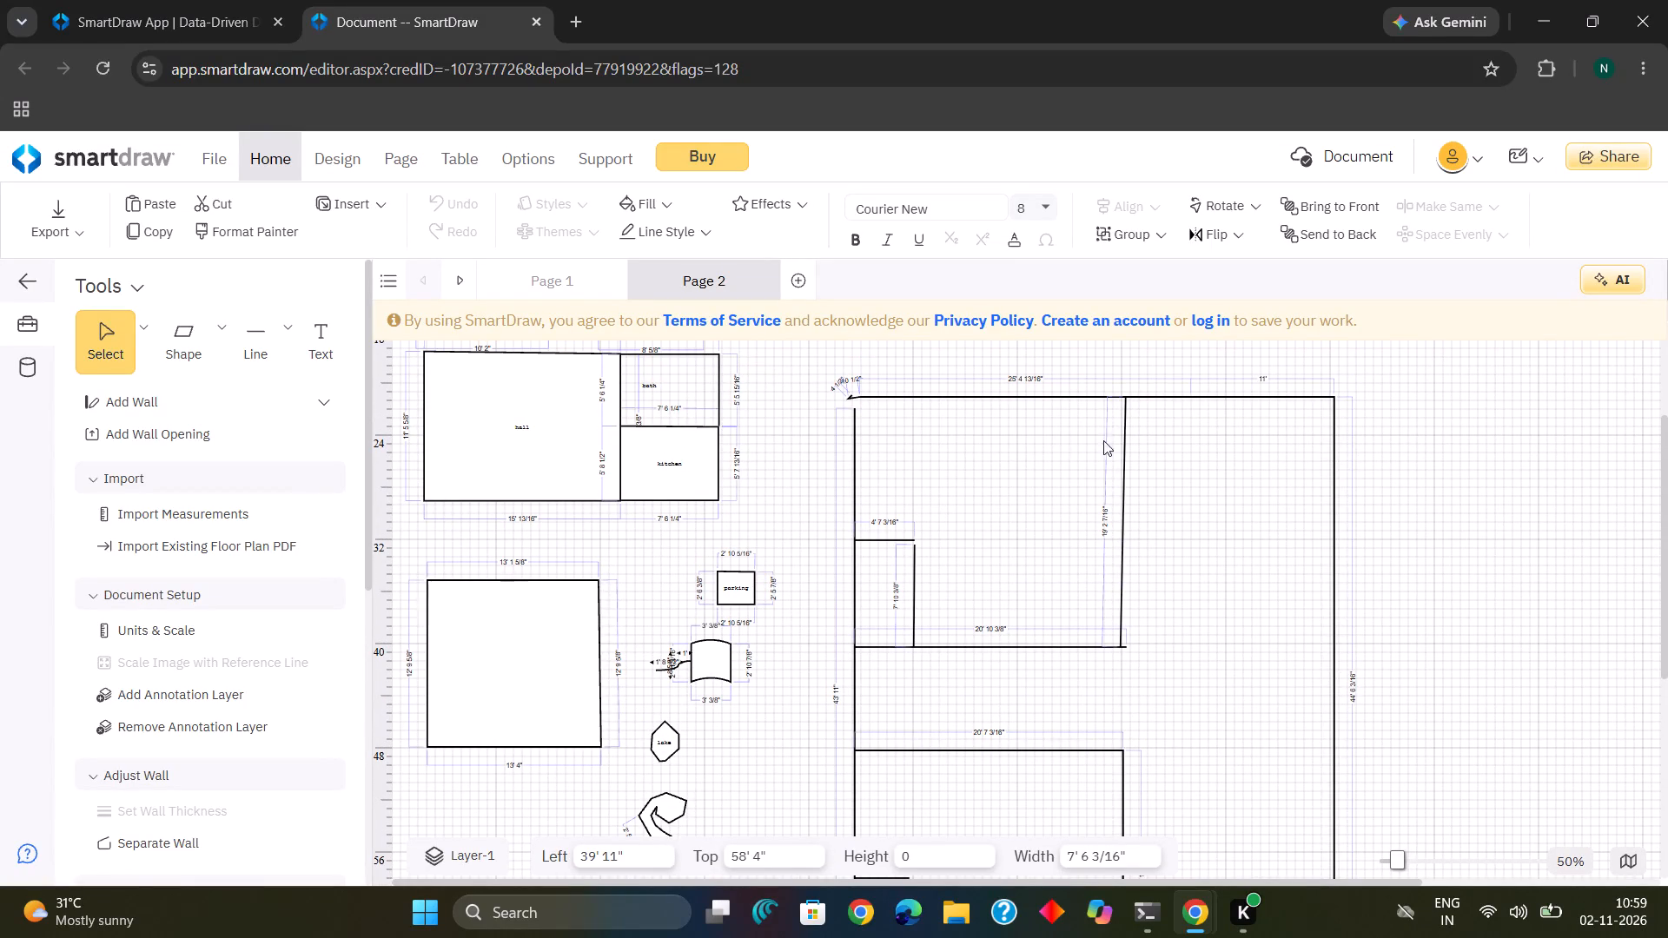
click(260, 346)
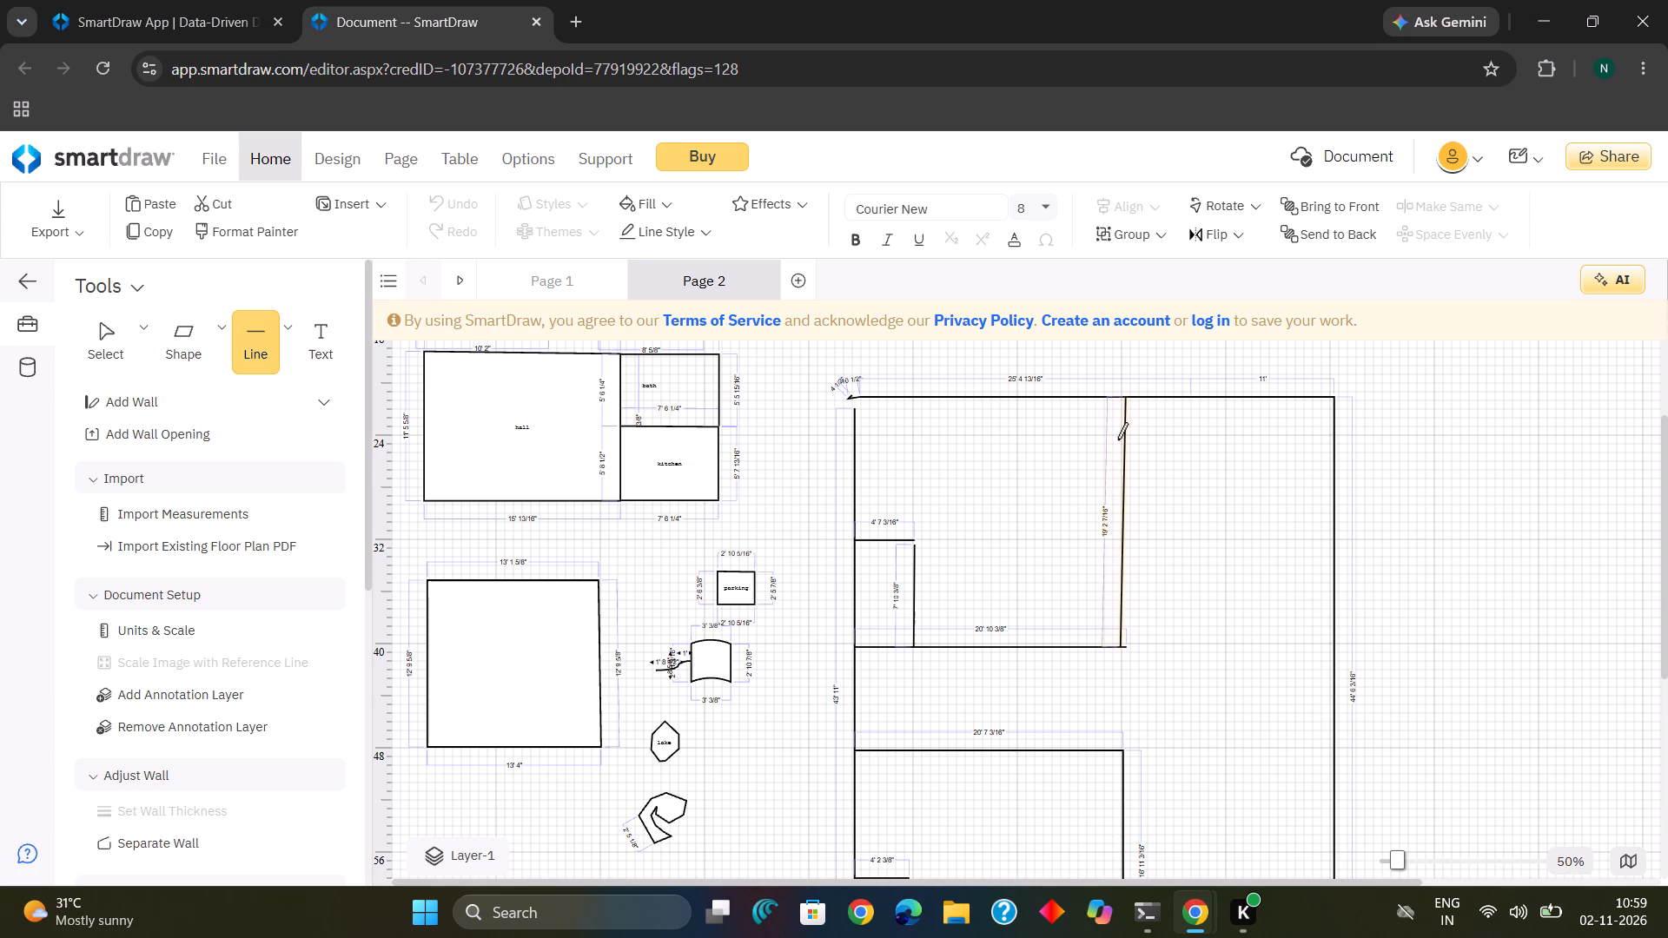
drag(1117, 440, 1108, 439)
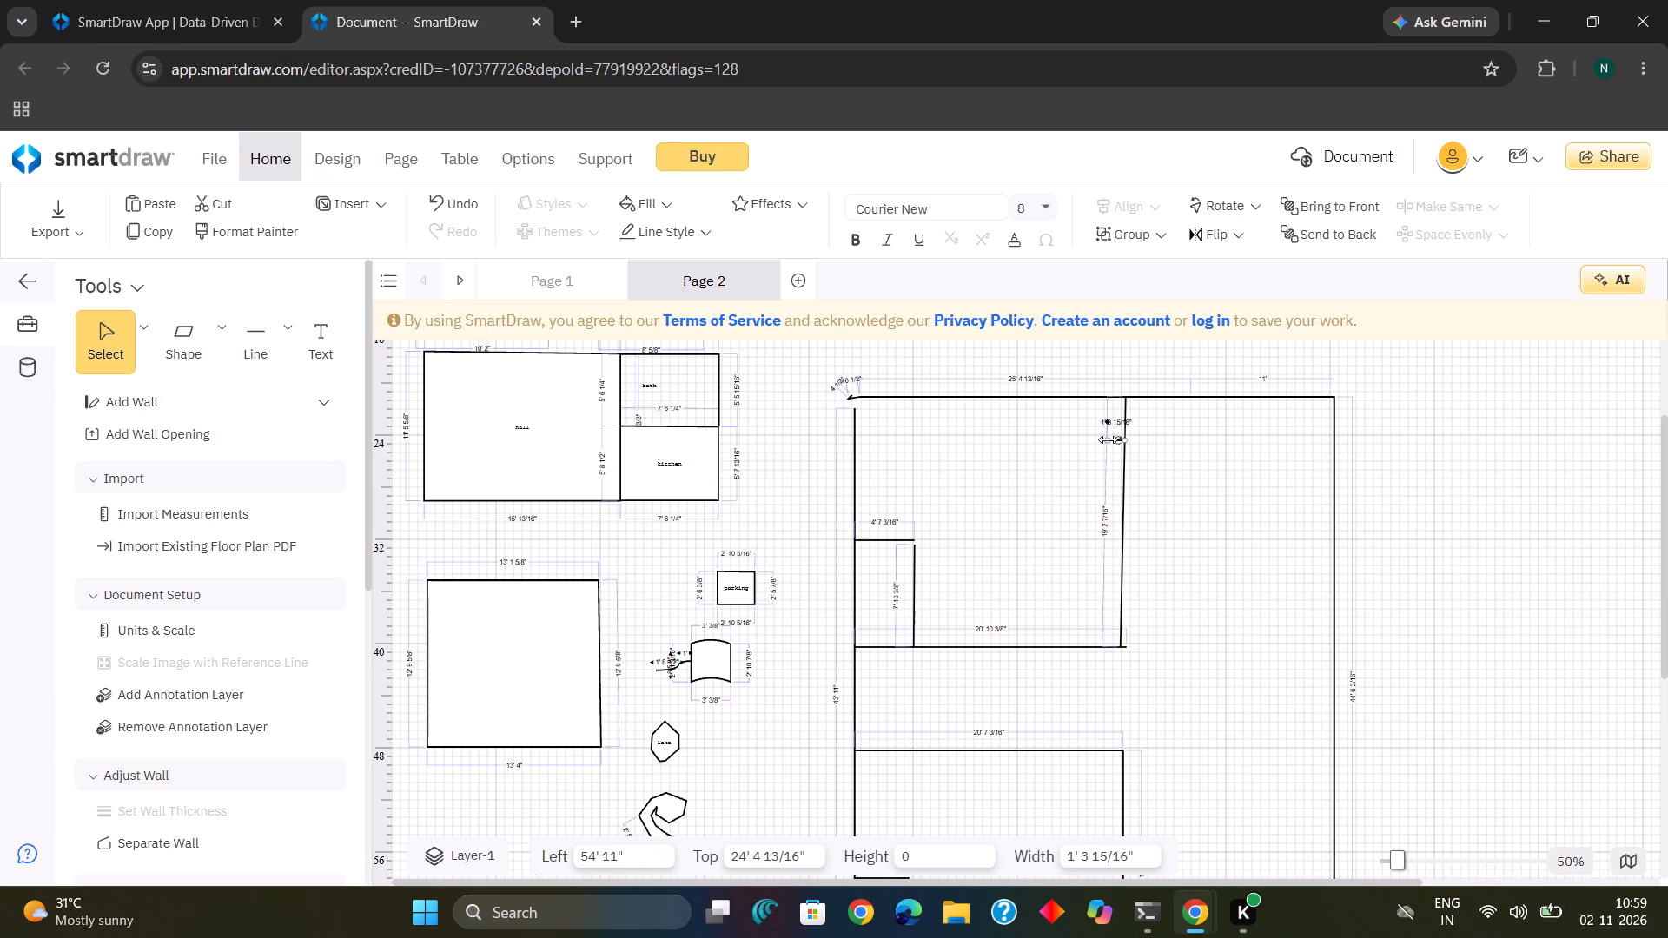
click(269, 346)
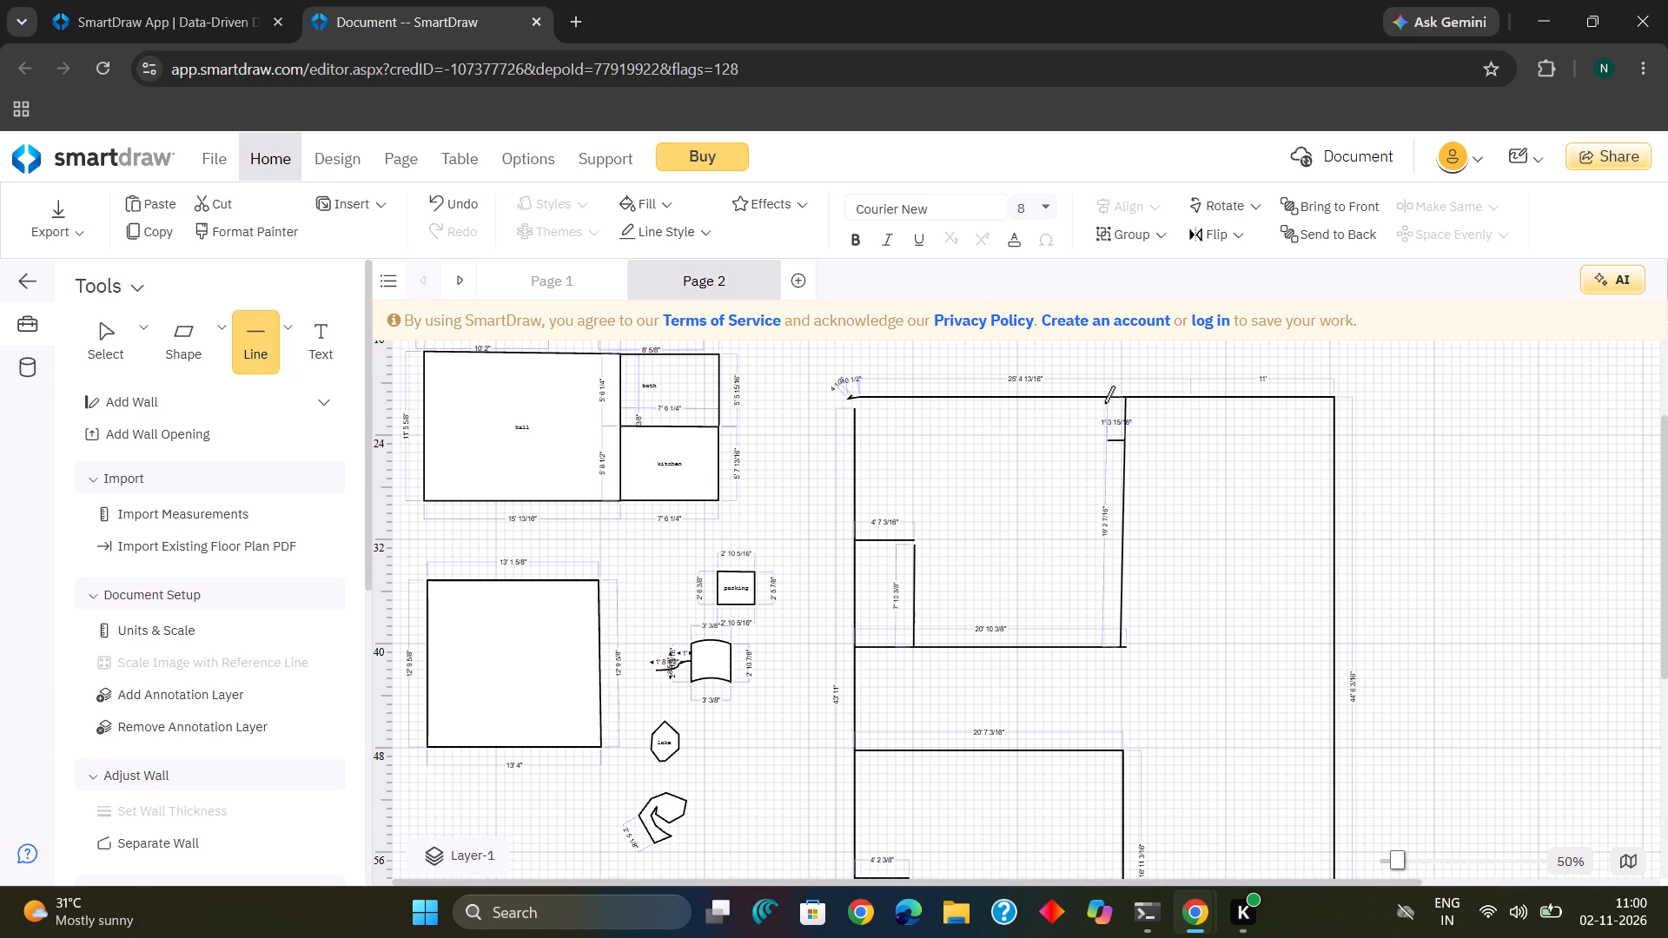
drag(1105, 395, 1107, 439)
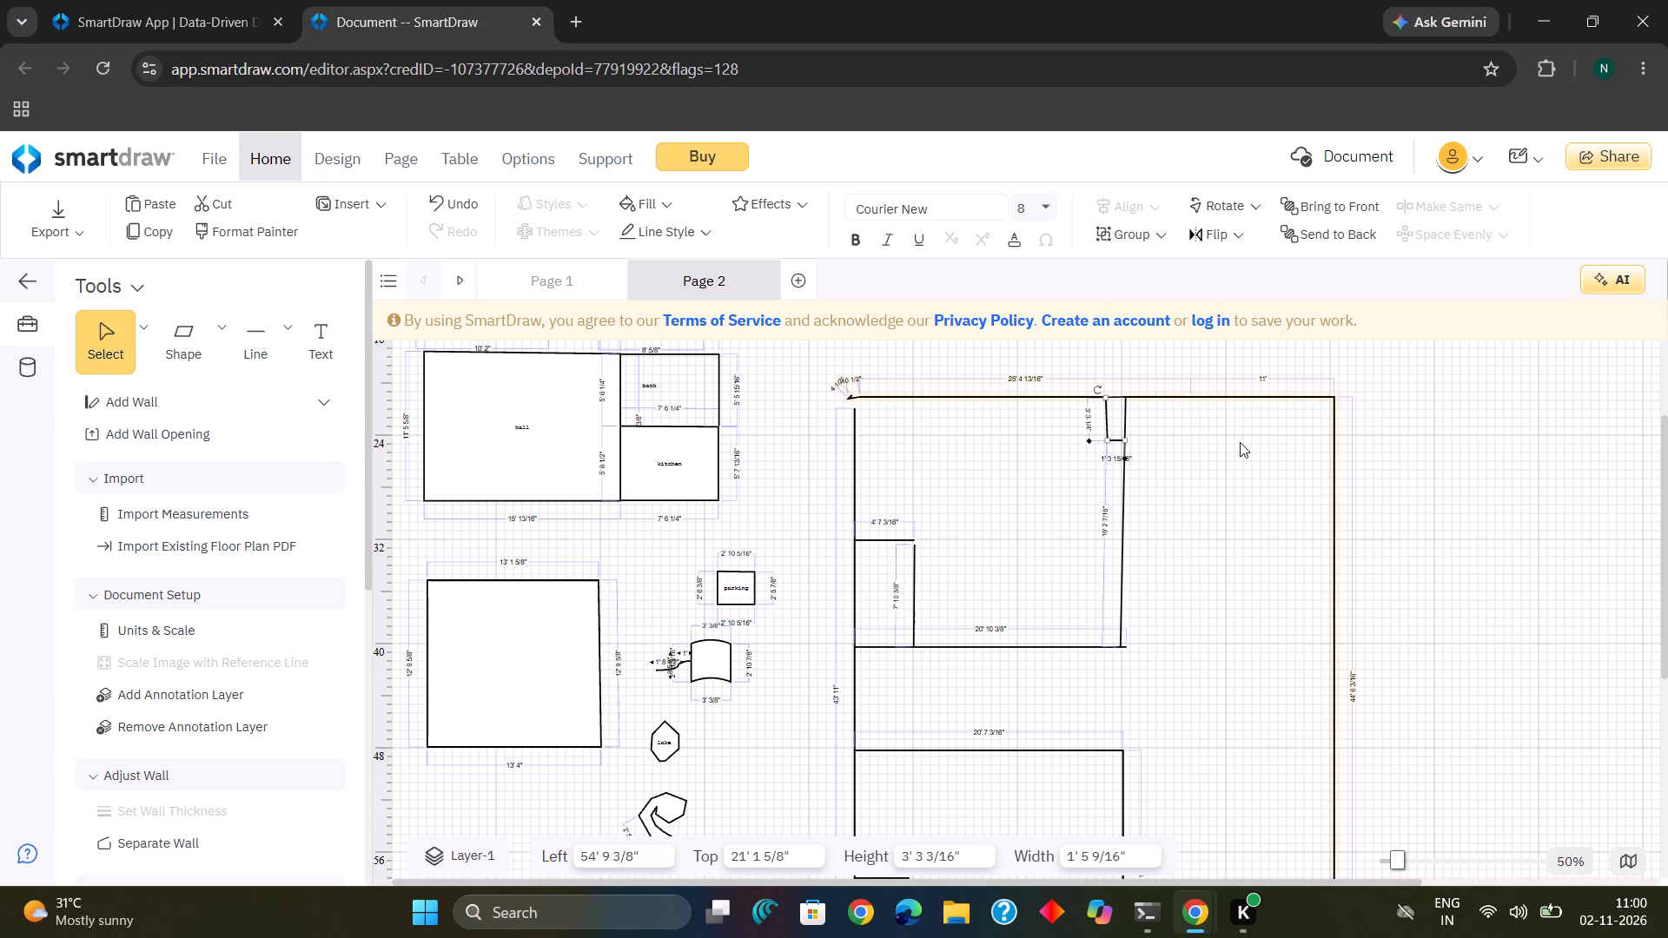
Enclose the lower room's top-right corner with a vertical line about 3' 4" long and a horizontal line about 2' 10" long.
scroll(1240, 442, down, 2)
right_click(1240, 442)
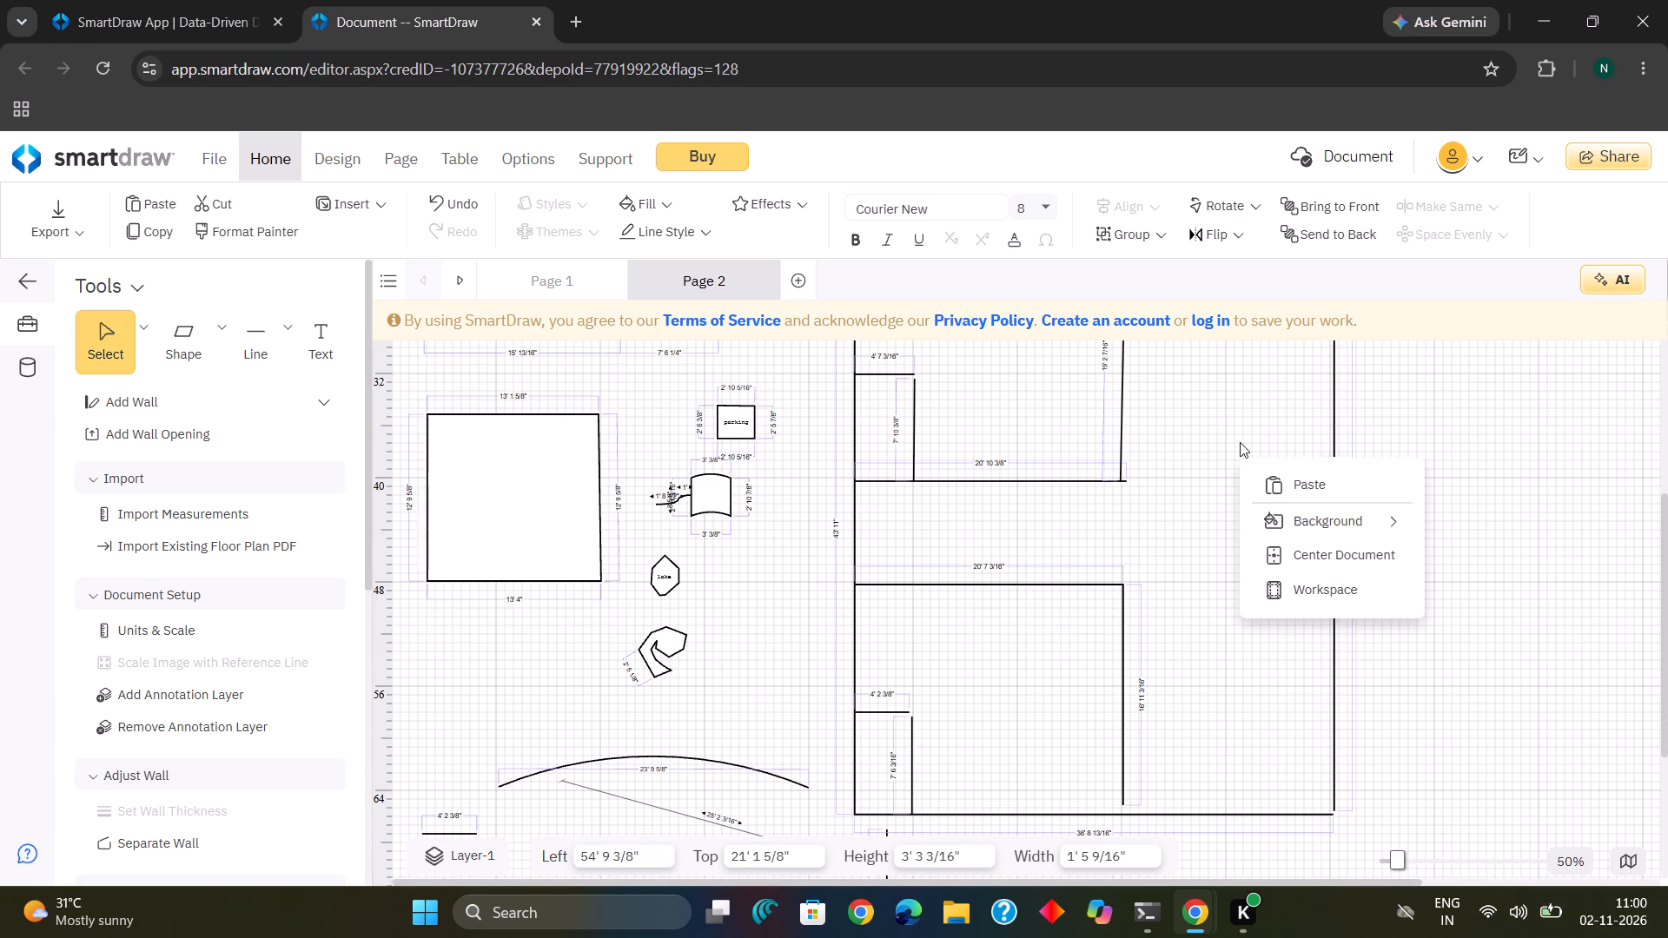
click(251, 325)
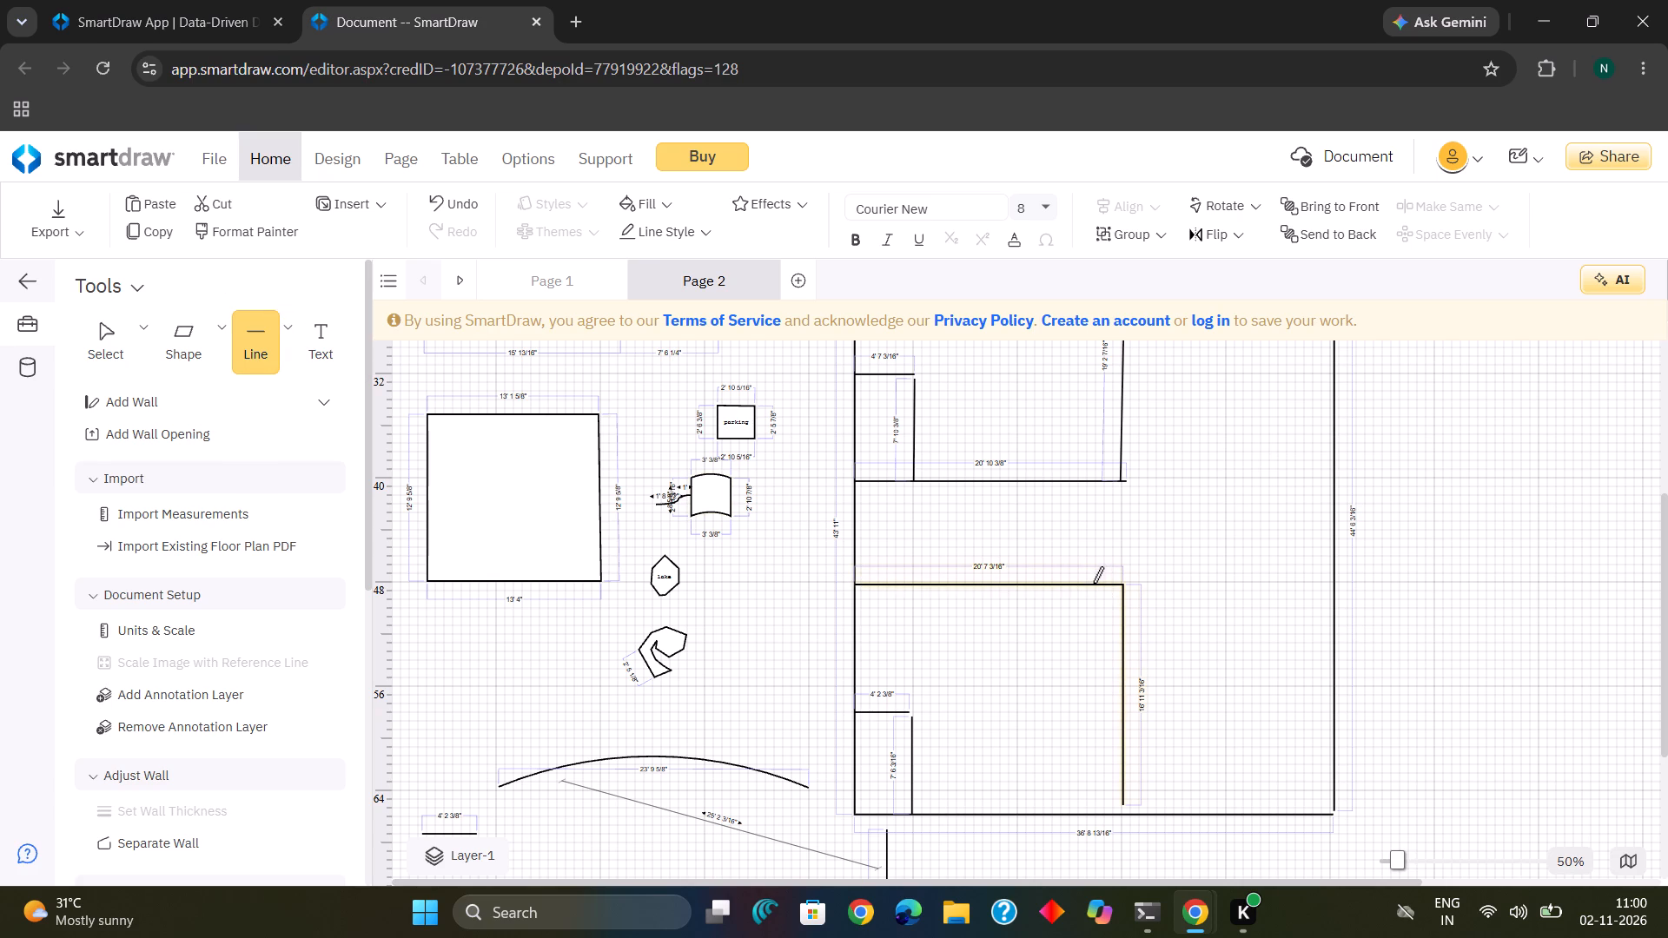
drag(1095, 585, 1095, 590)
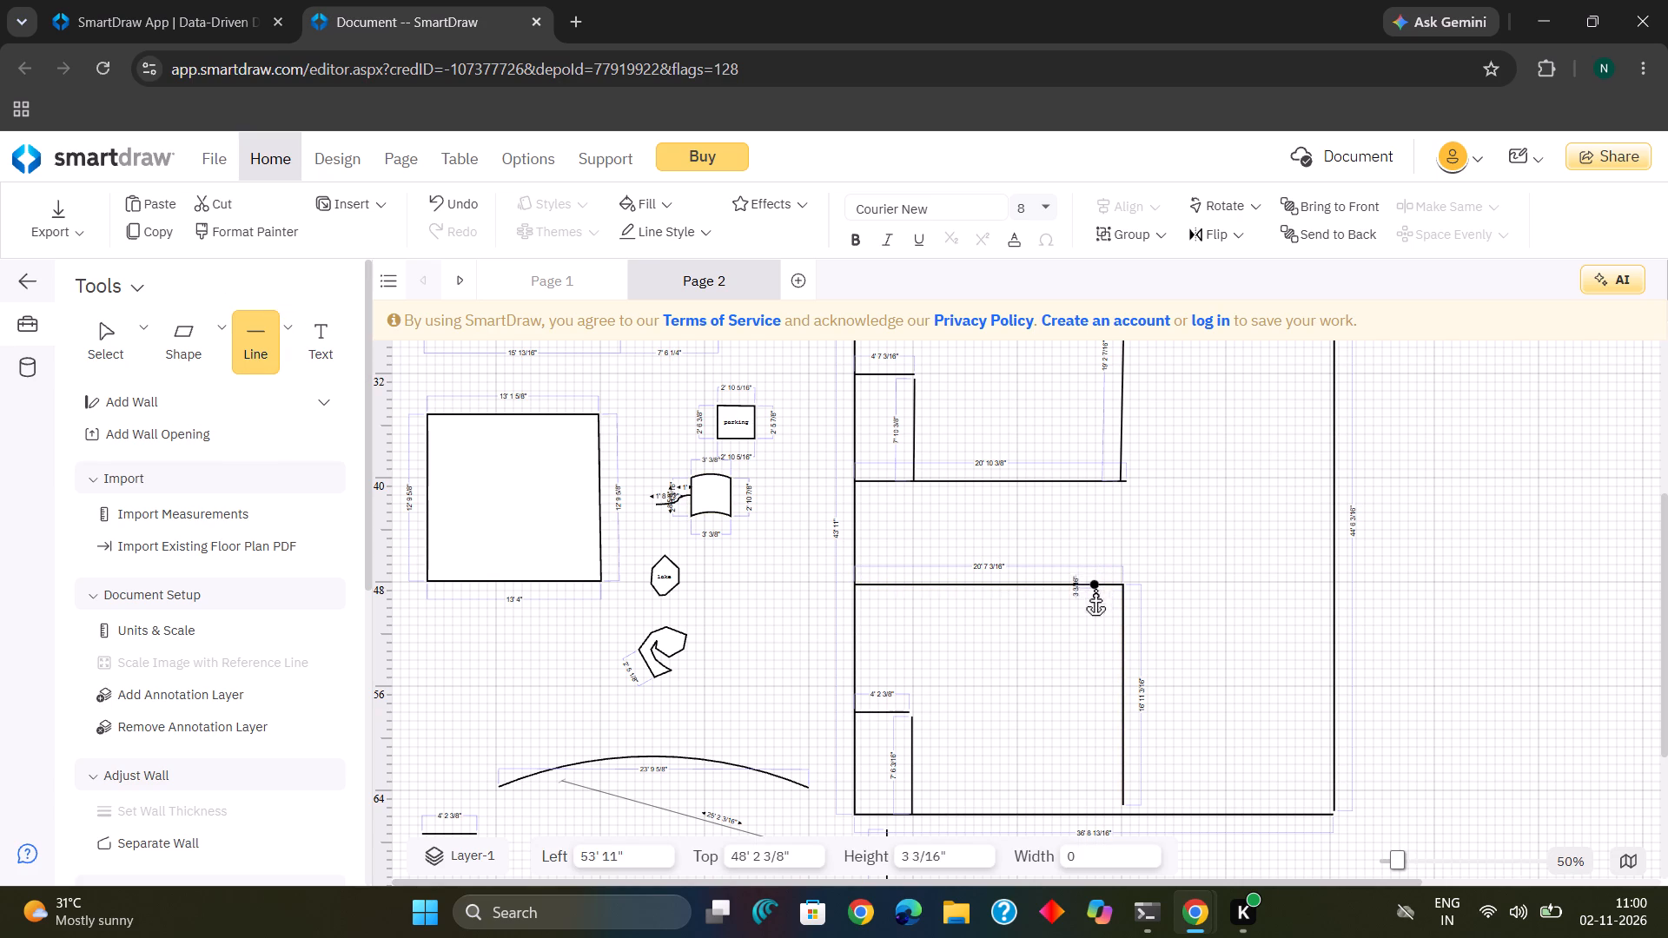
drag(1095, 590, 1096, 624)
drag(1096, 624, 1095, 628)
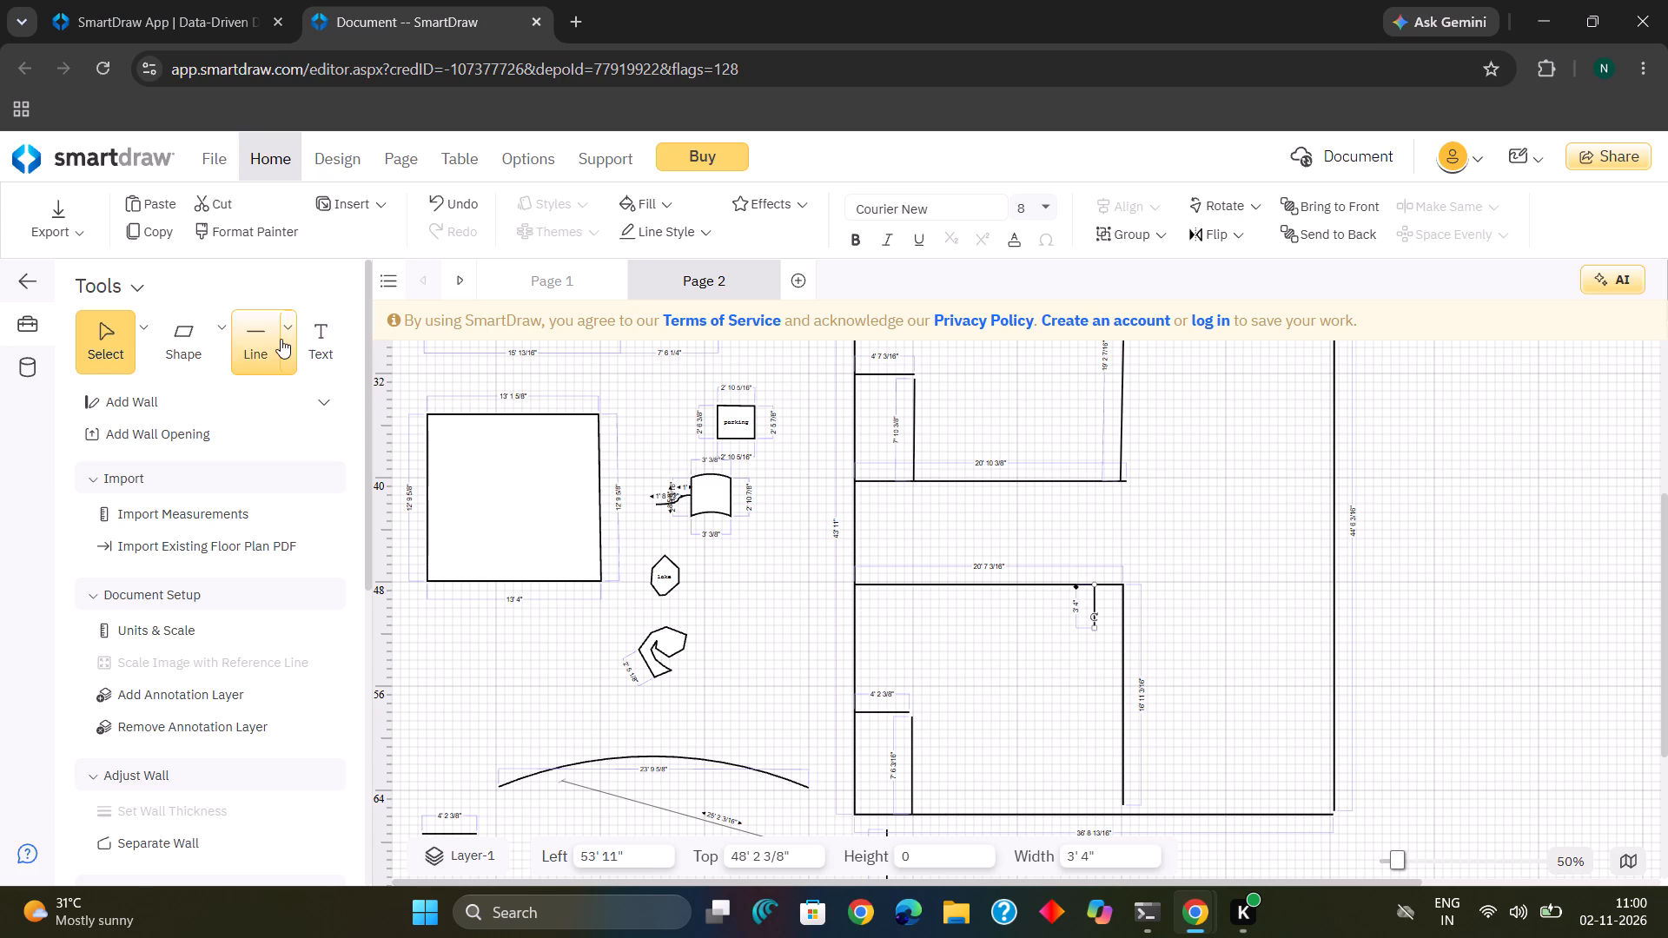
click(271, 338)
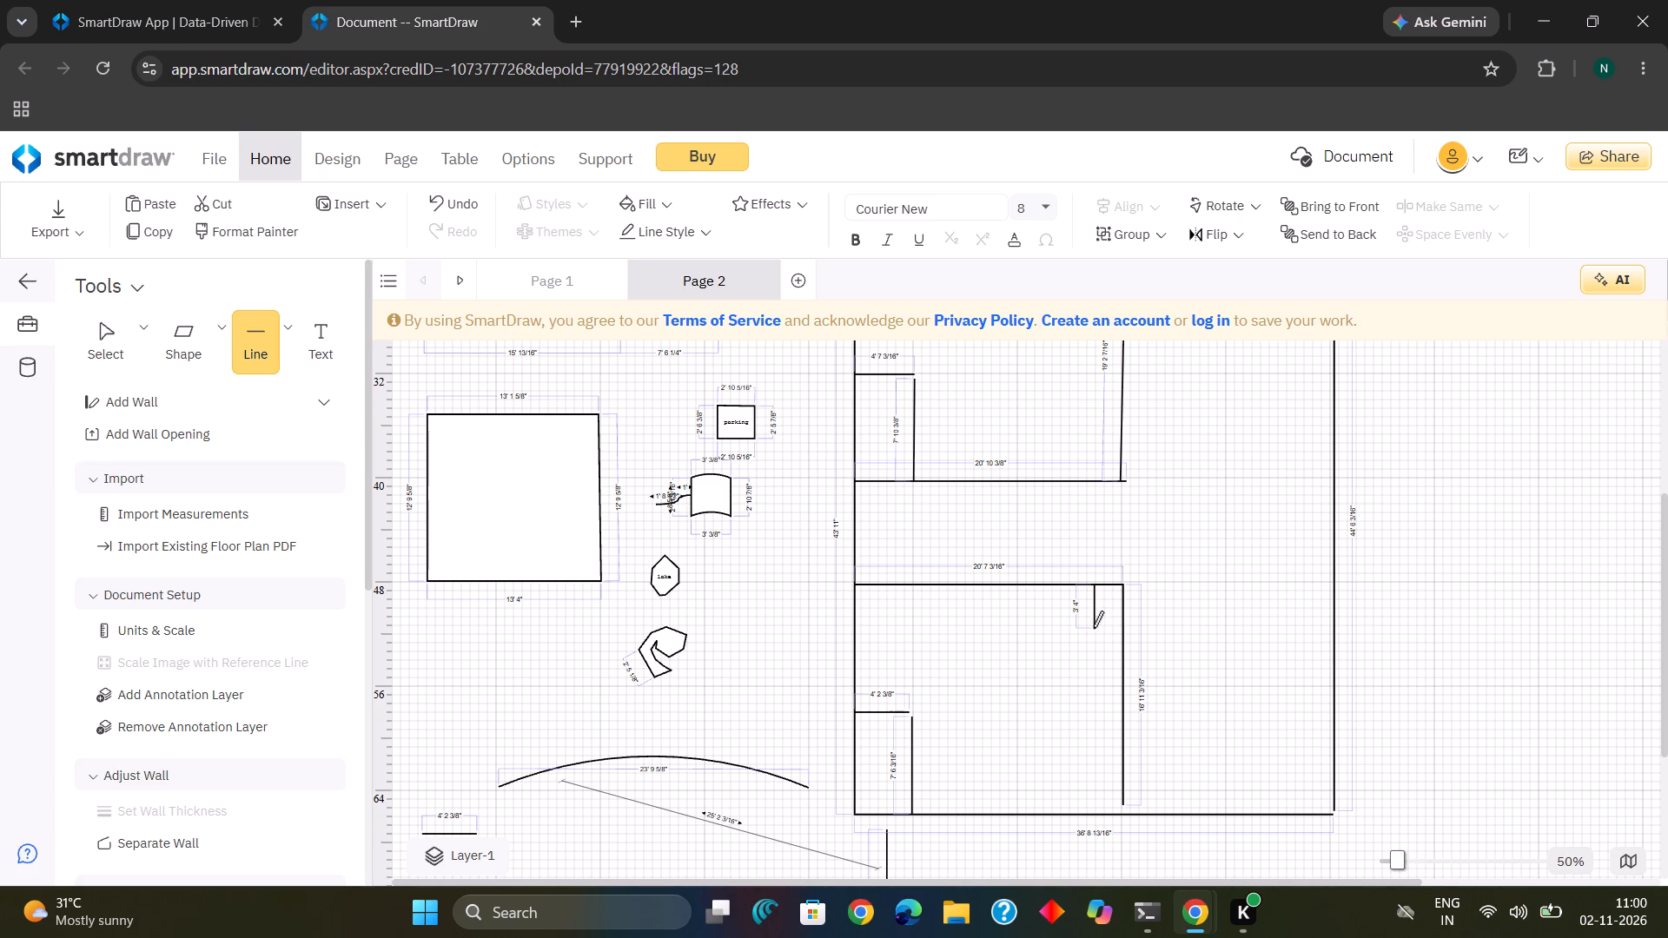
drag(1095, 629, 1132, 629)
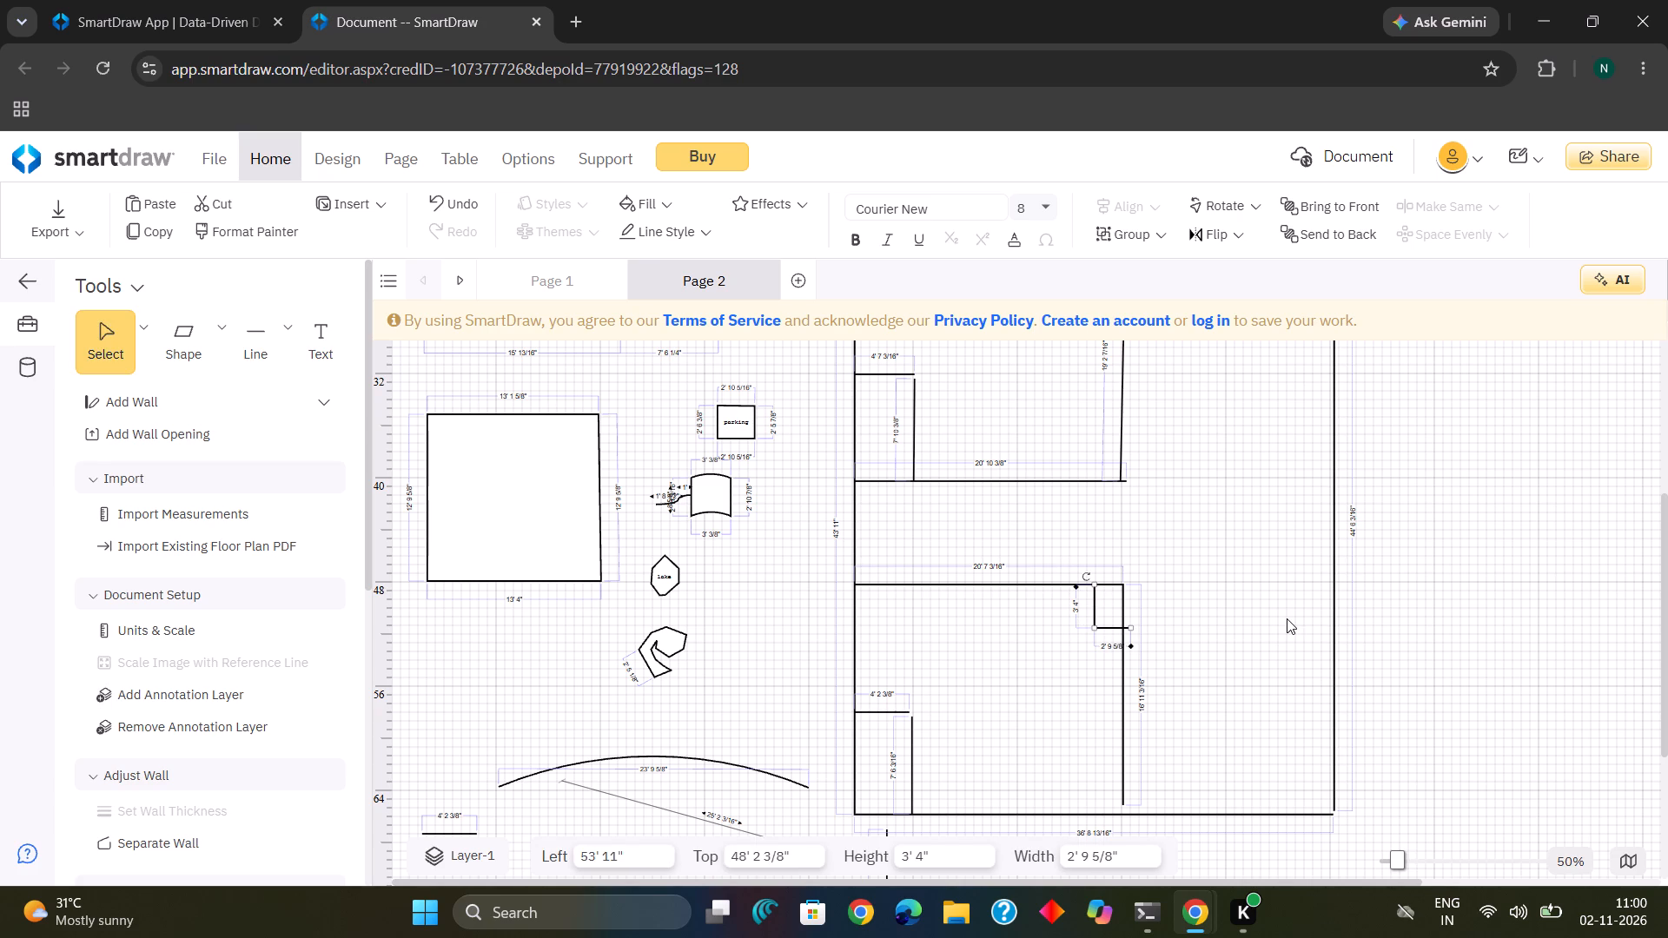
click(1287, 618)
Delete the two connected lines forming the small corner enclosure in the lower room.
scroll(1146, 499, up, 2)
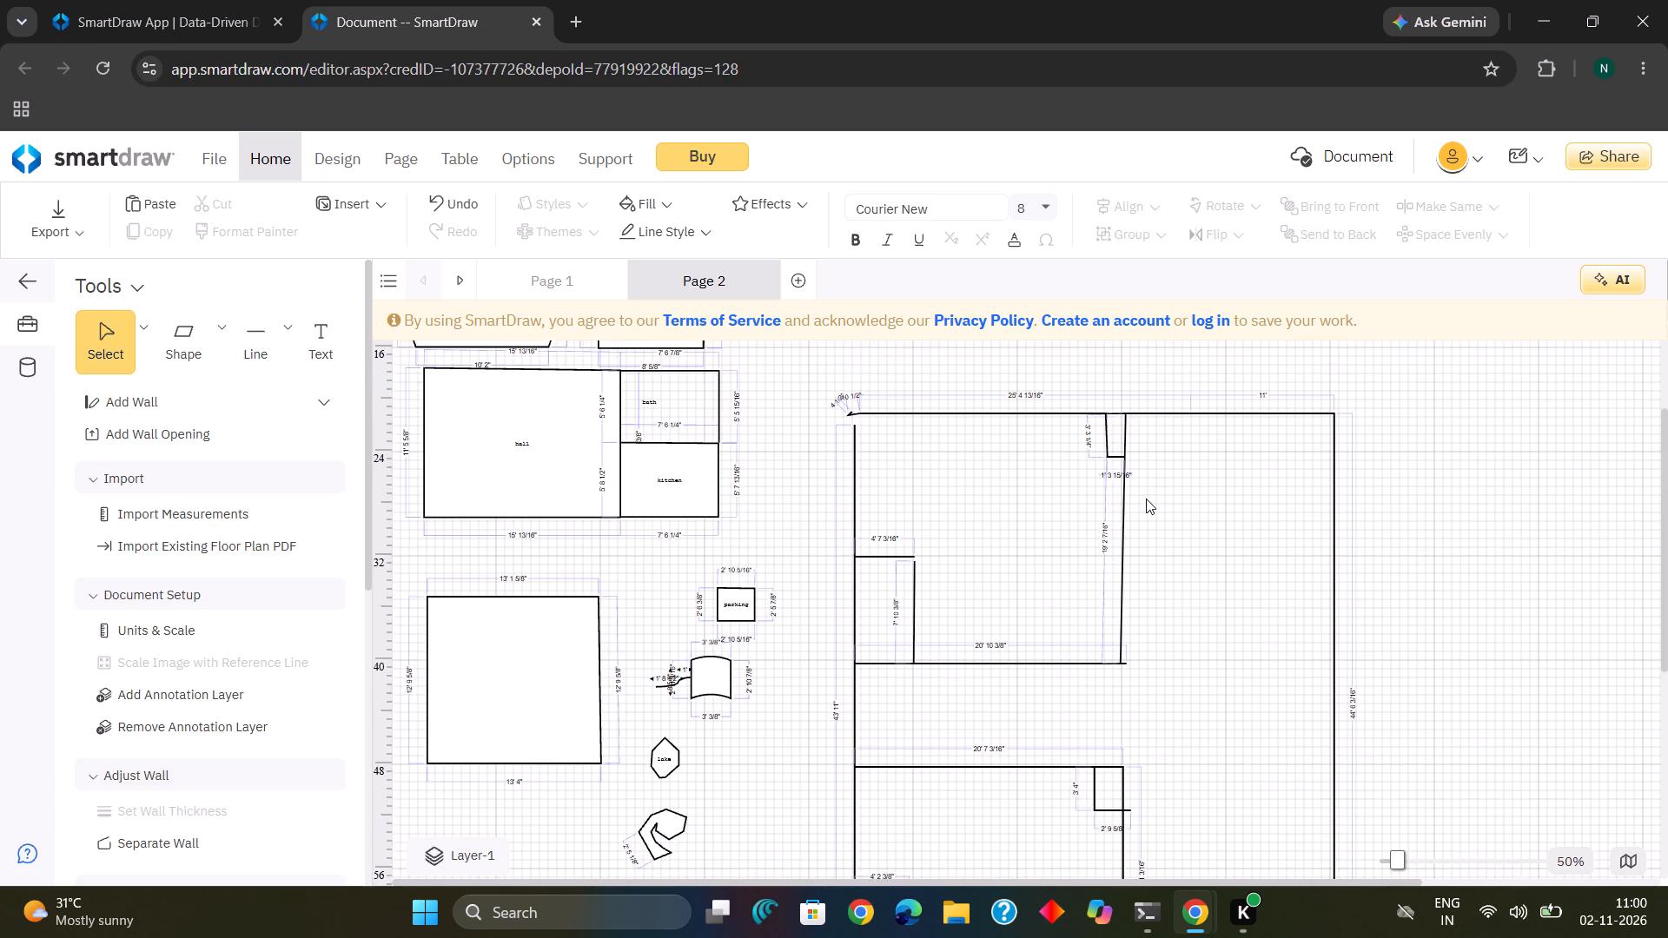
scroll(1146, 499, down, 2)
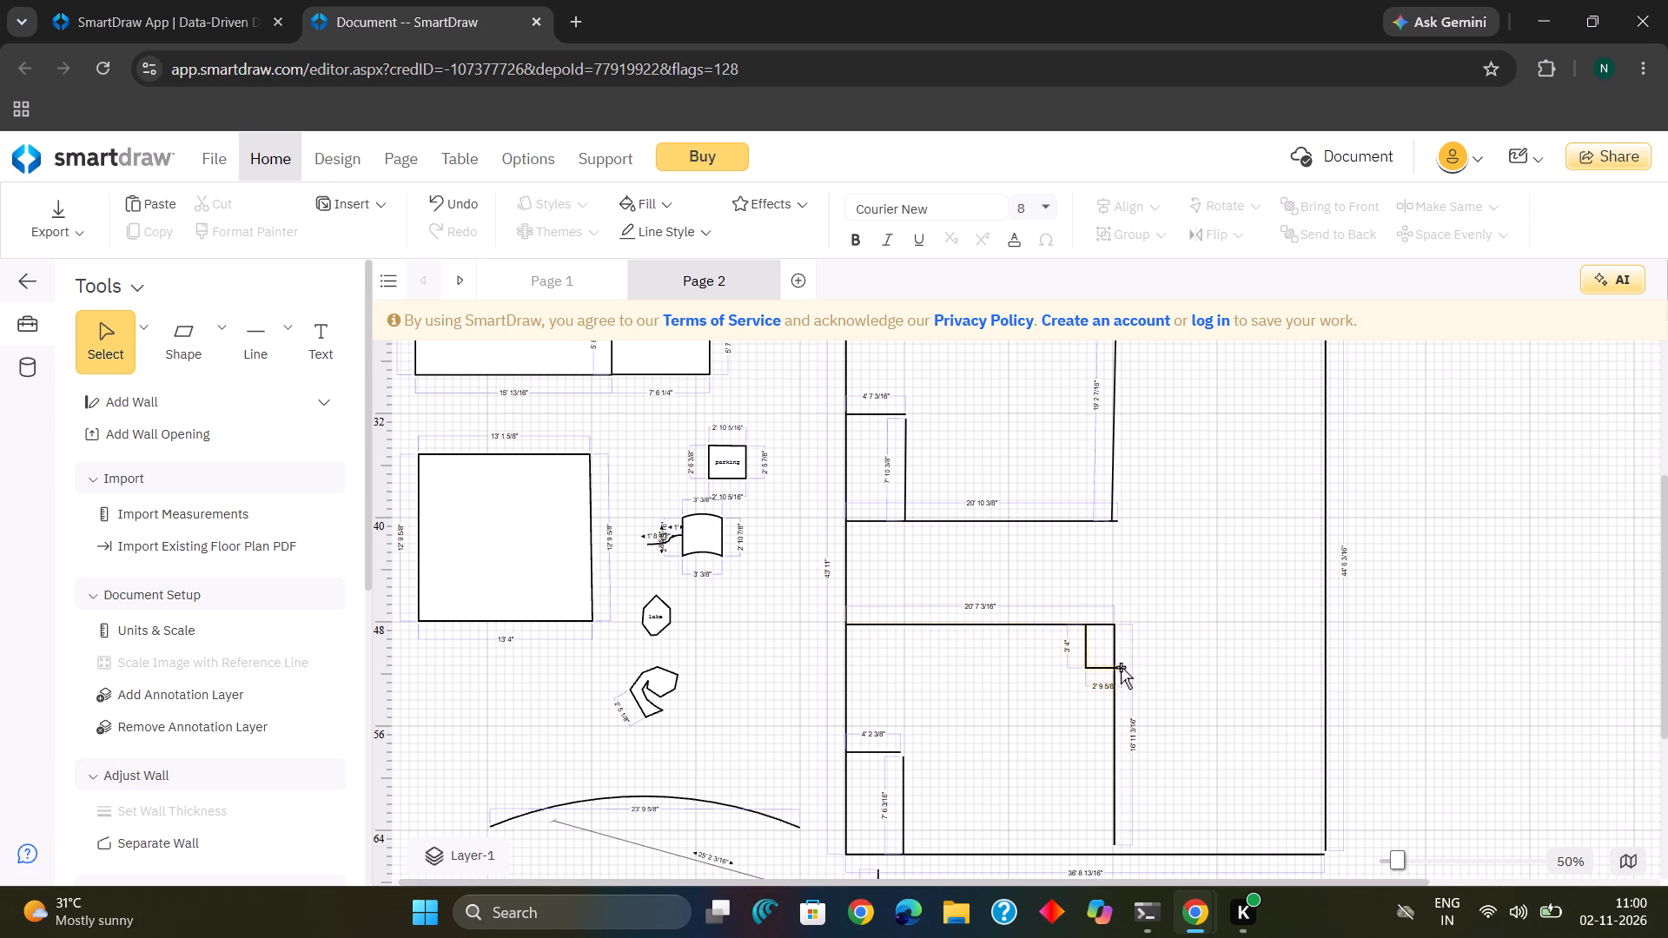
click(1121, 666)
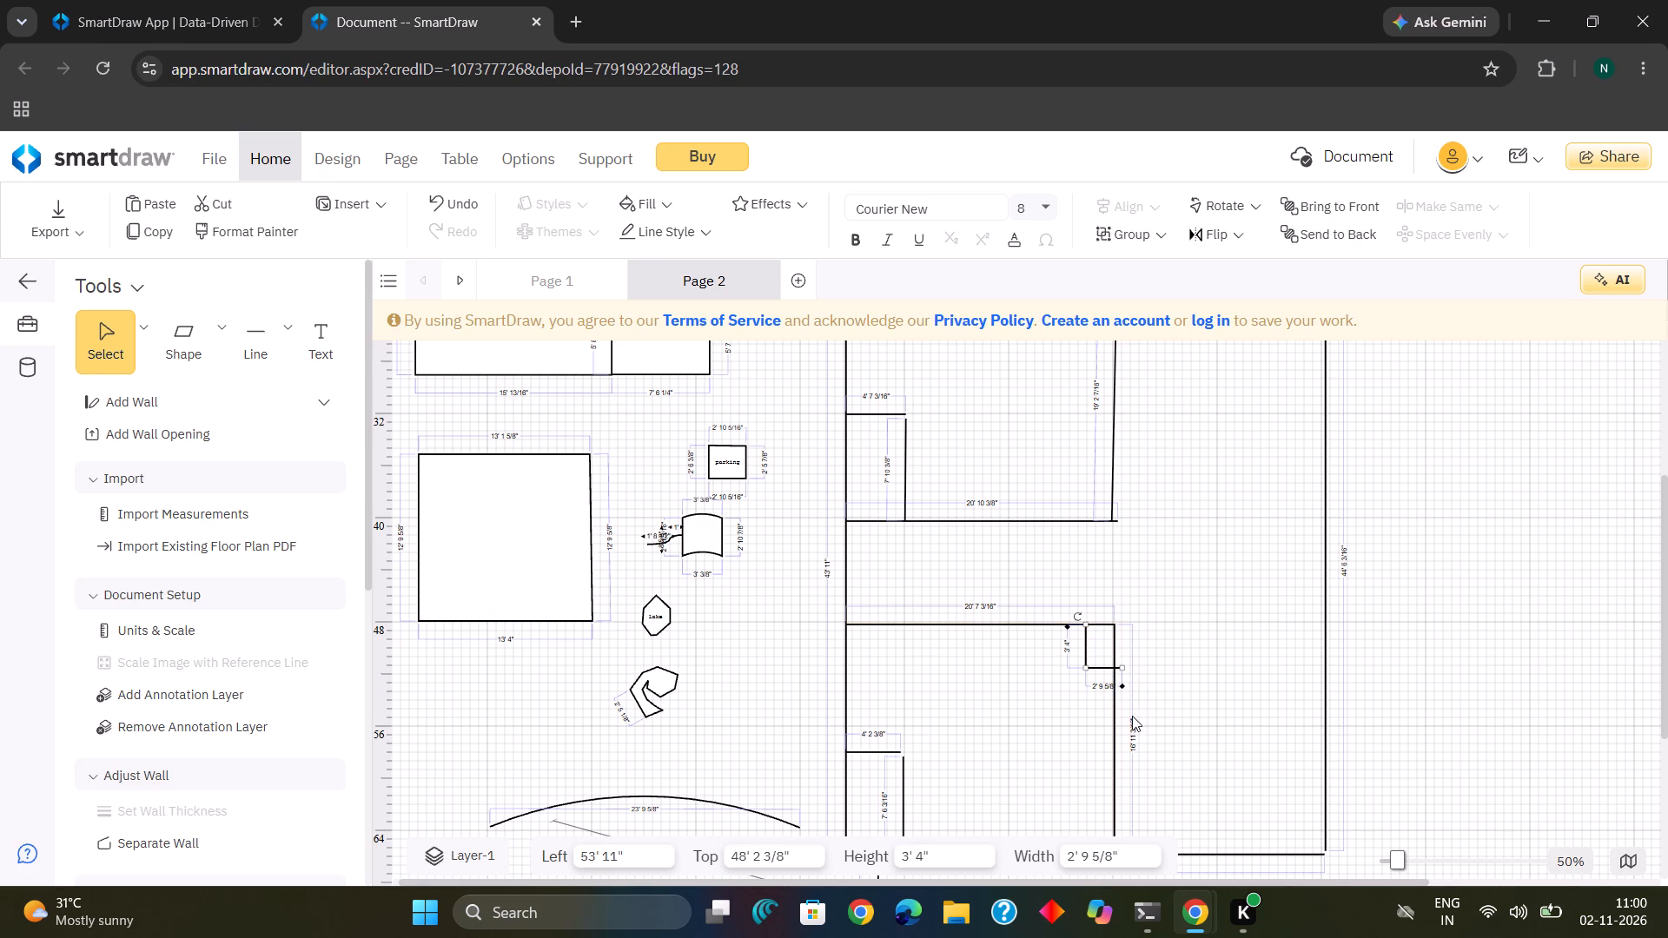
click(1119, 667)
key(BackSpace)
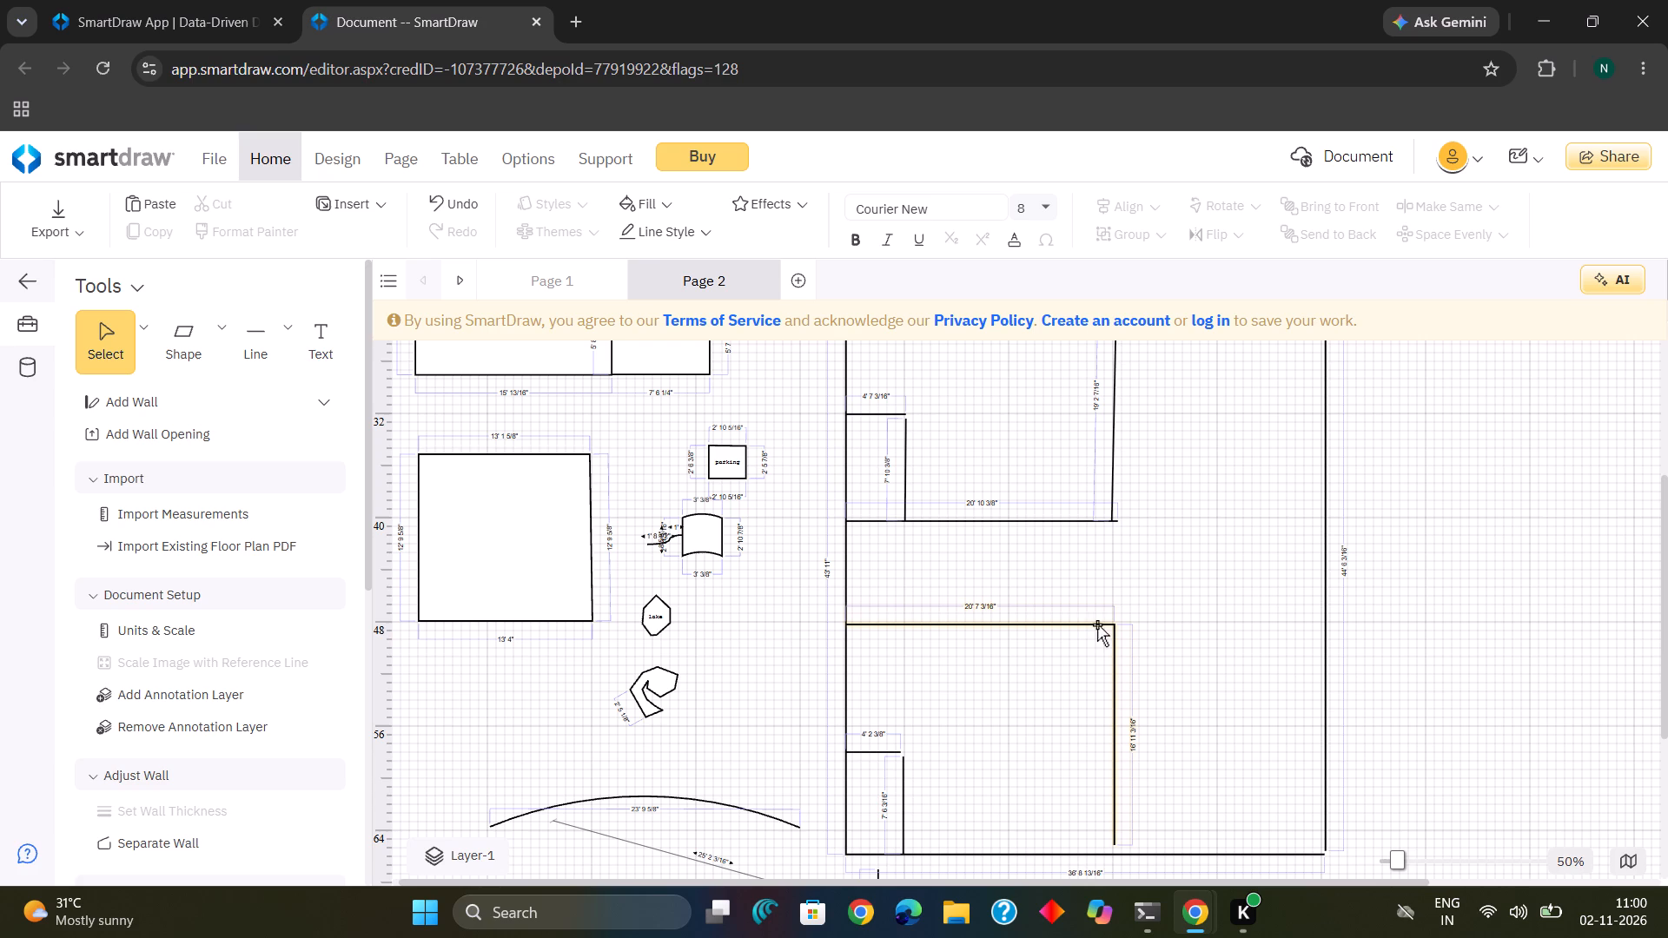
Redraw the lower room's top-right corner enclosure with a vertical line about 3' 5" long and a horizontal line about 2' 2" long.
click(1089, 627)
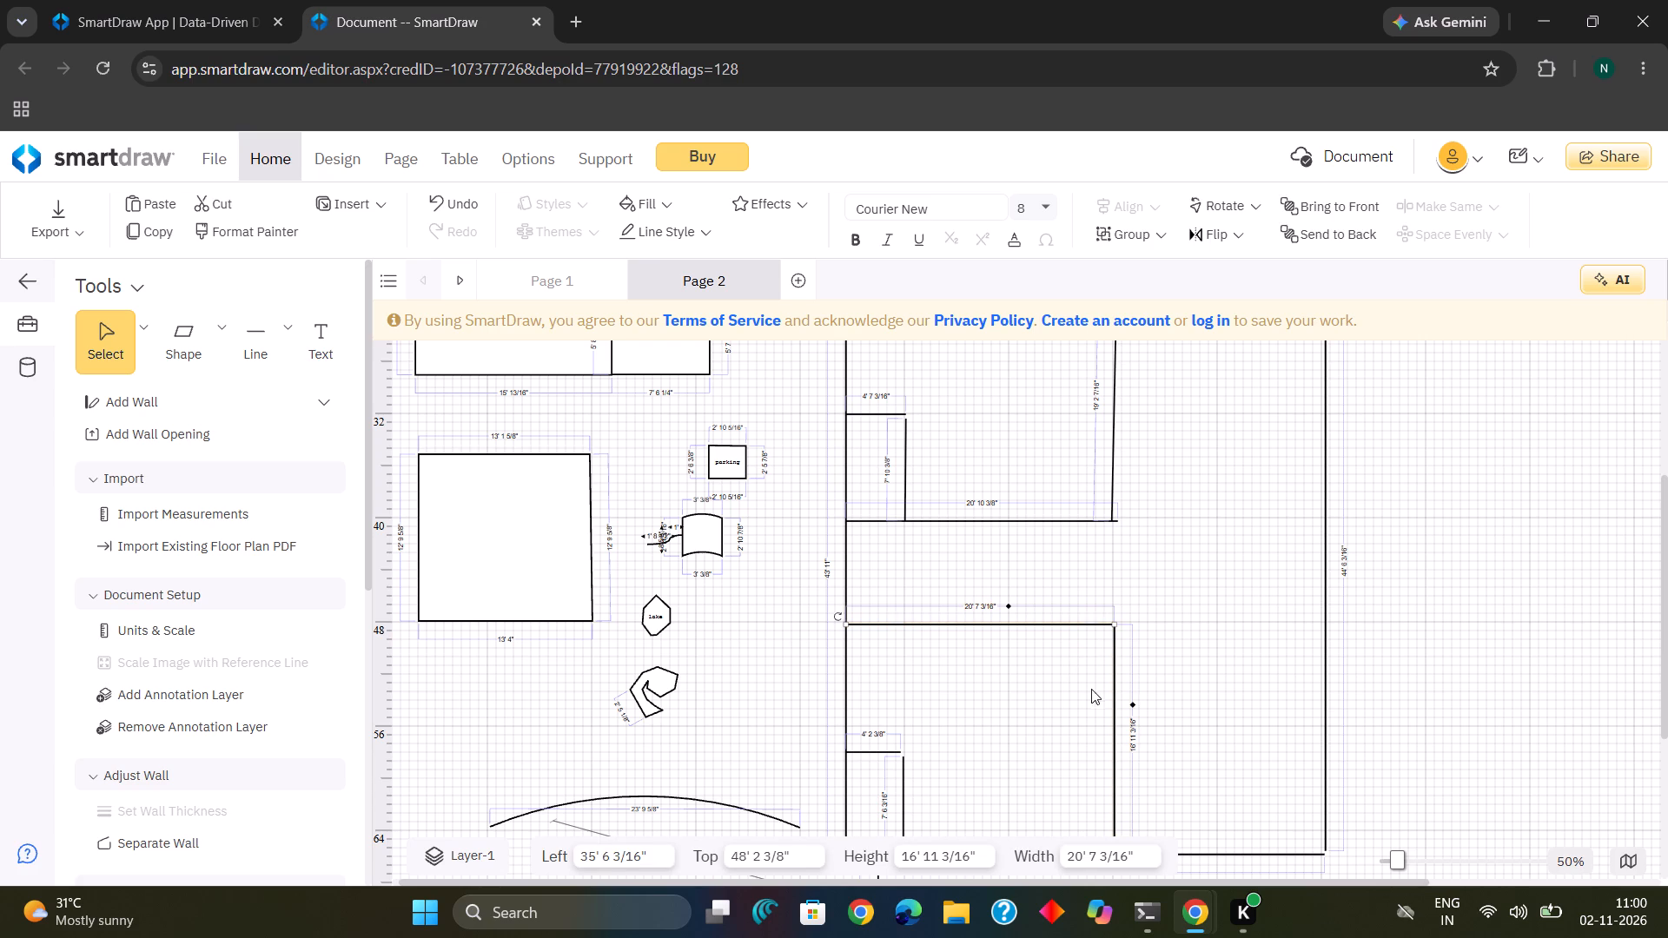
click(261, 321)
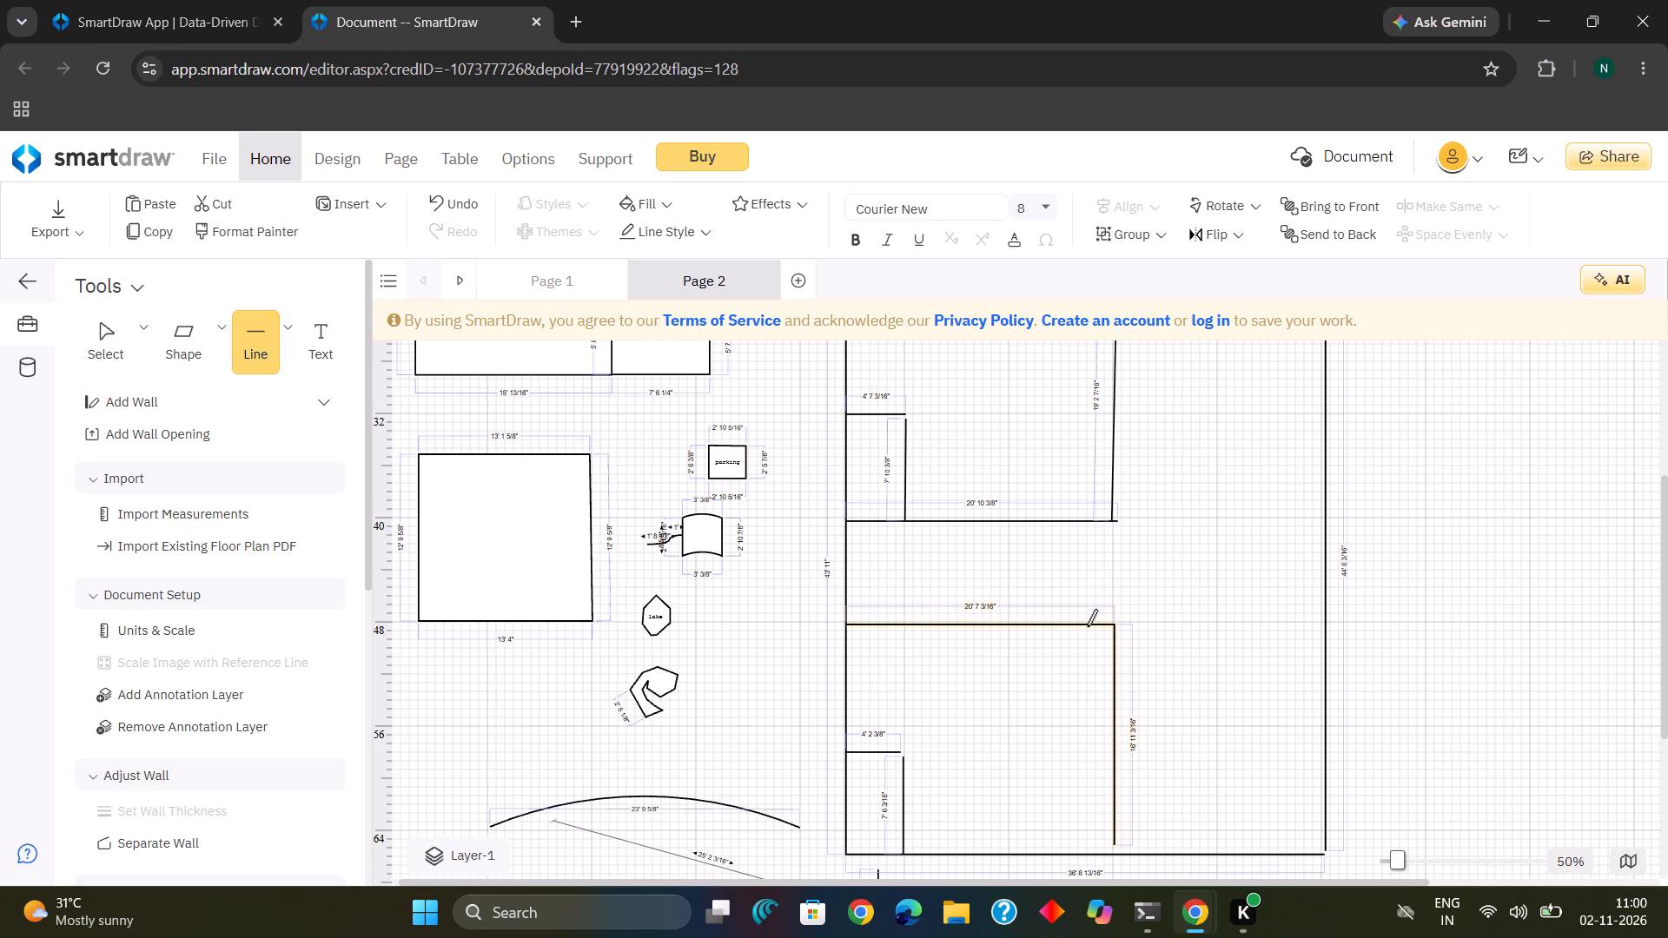
drag(1087, 626, 1089, 684)
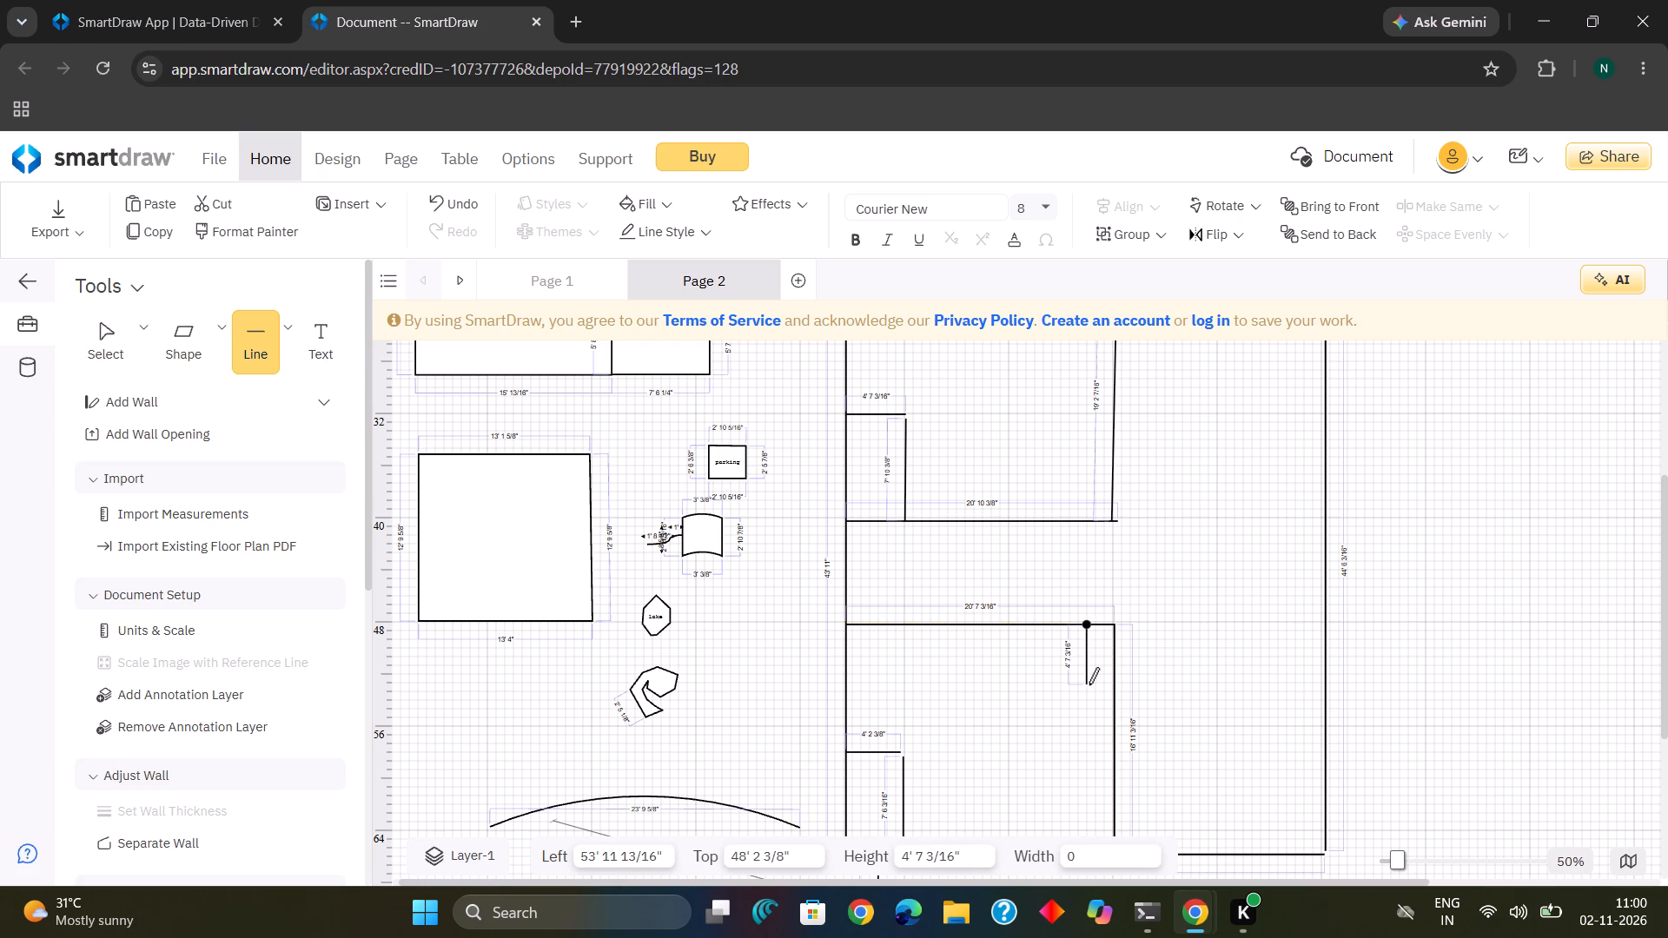
drag(1089, 684, 1087, 669)
click(1087, 669)
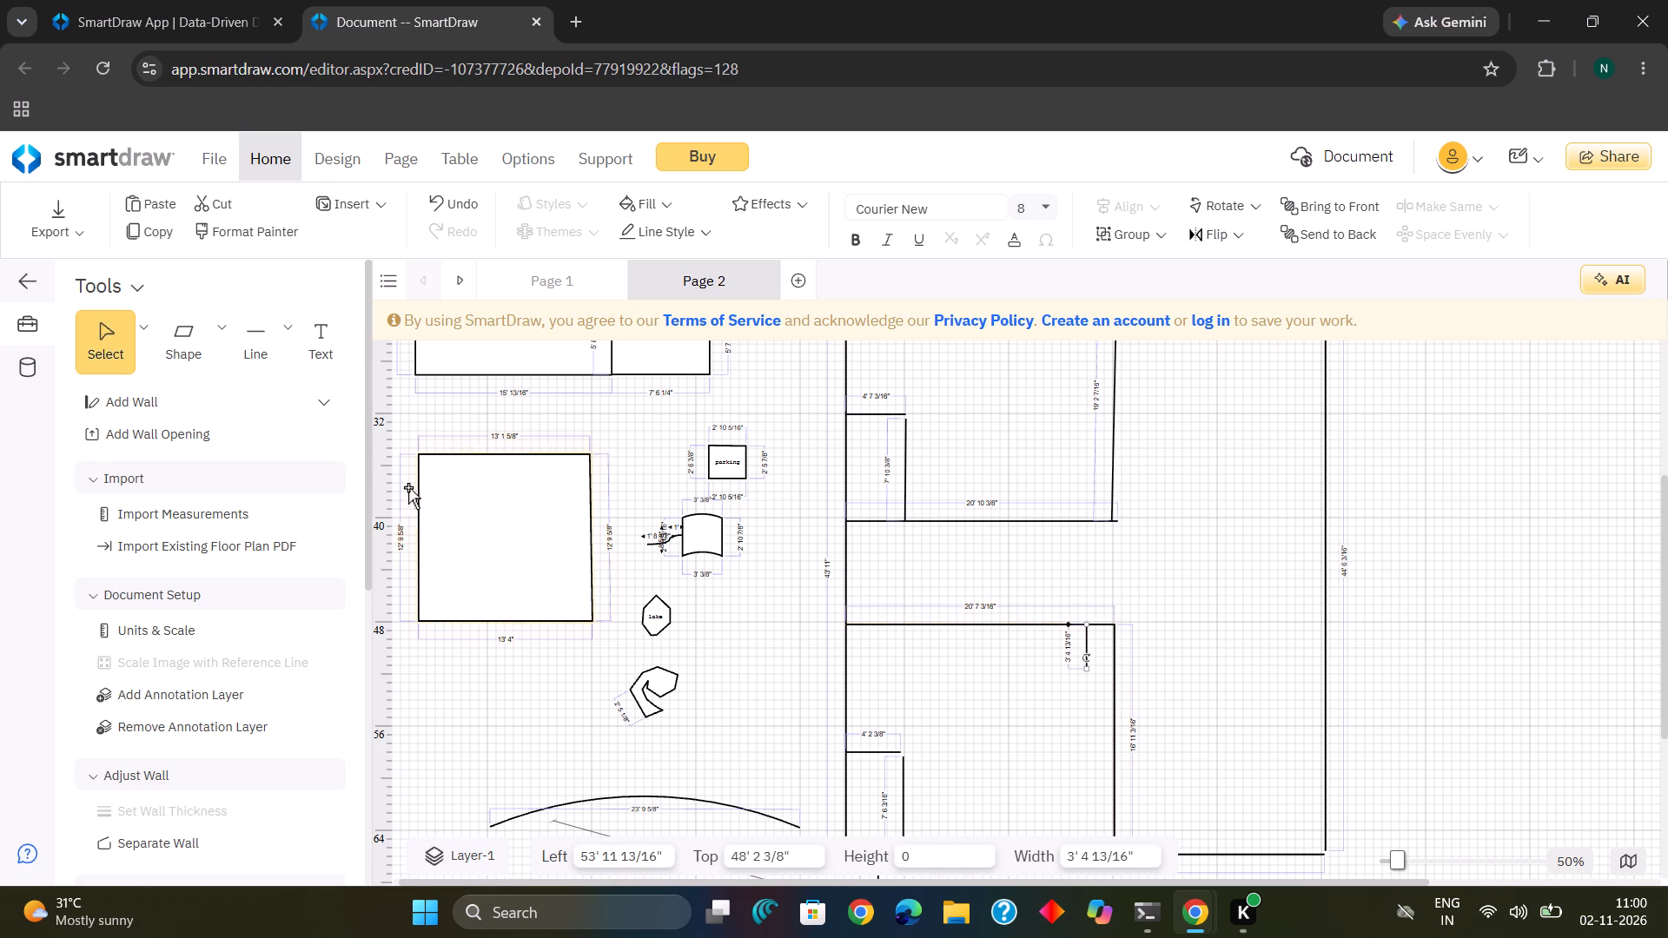
click(258, 330)
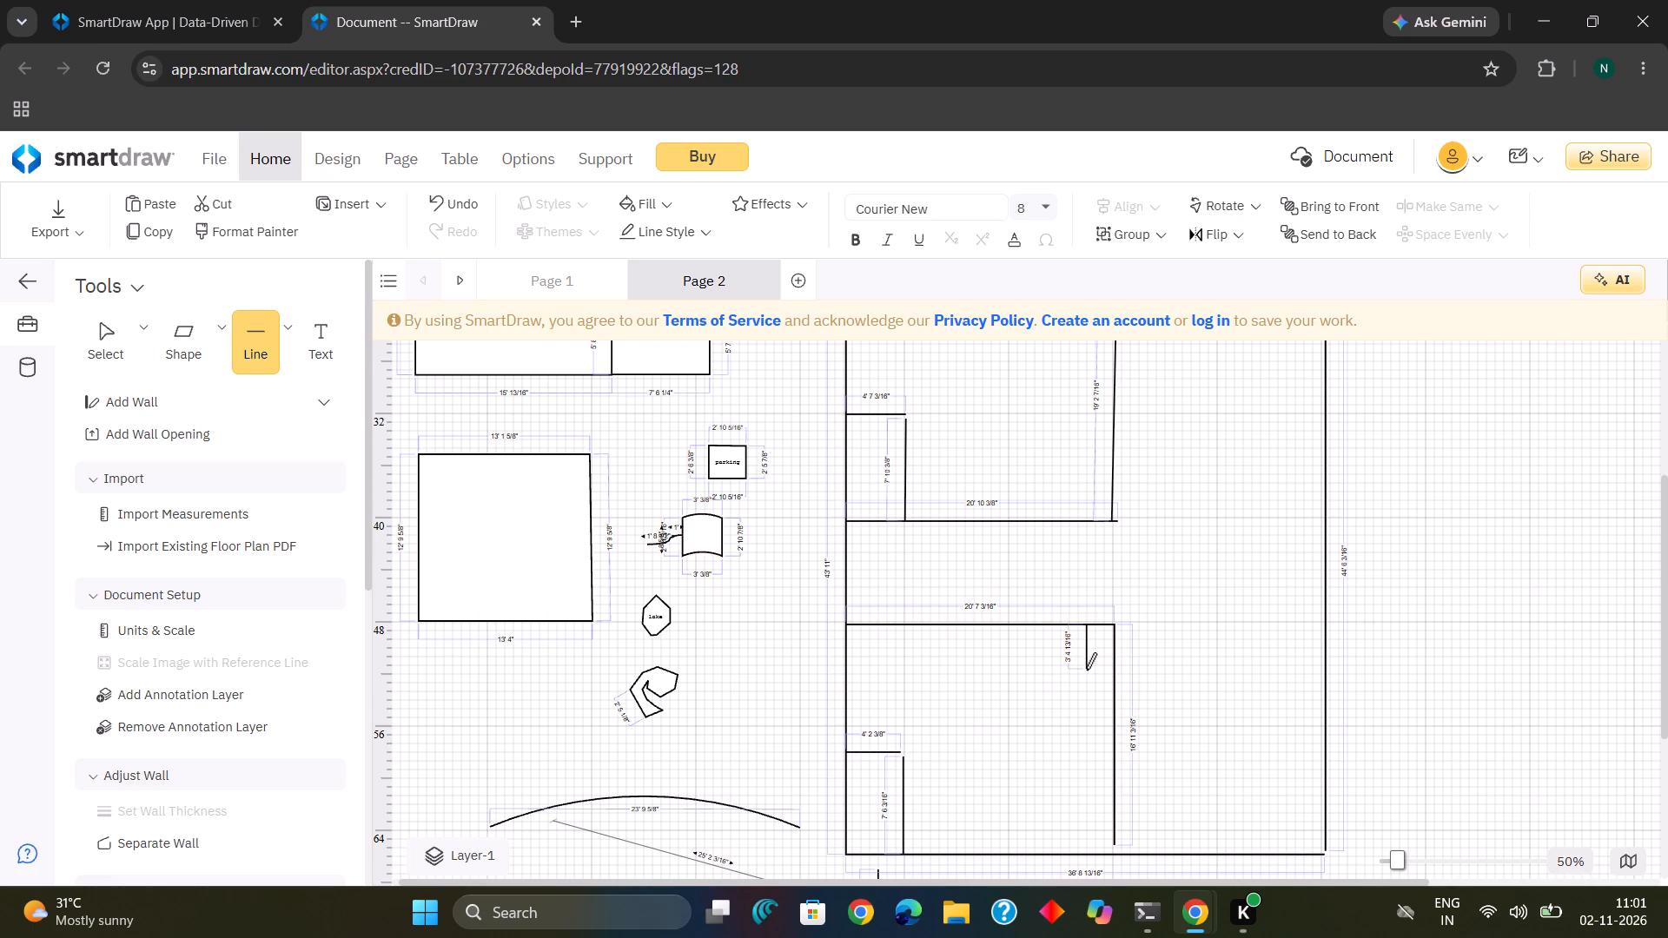
drag(1086, 670, 1110, 666)
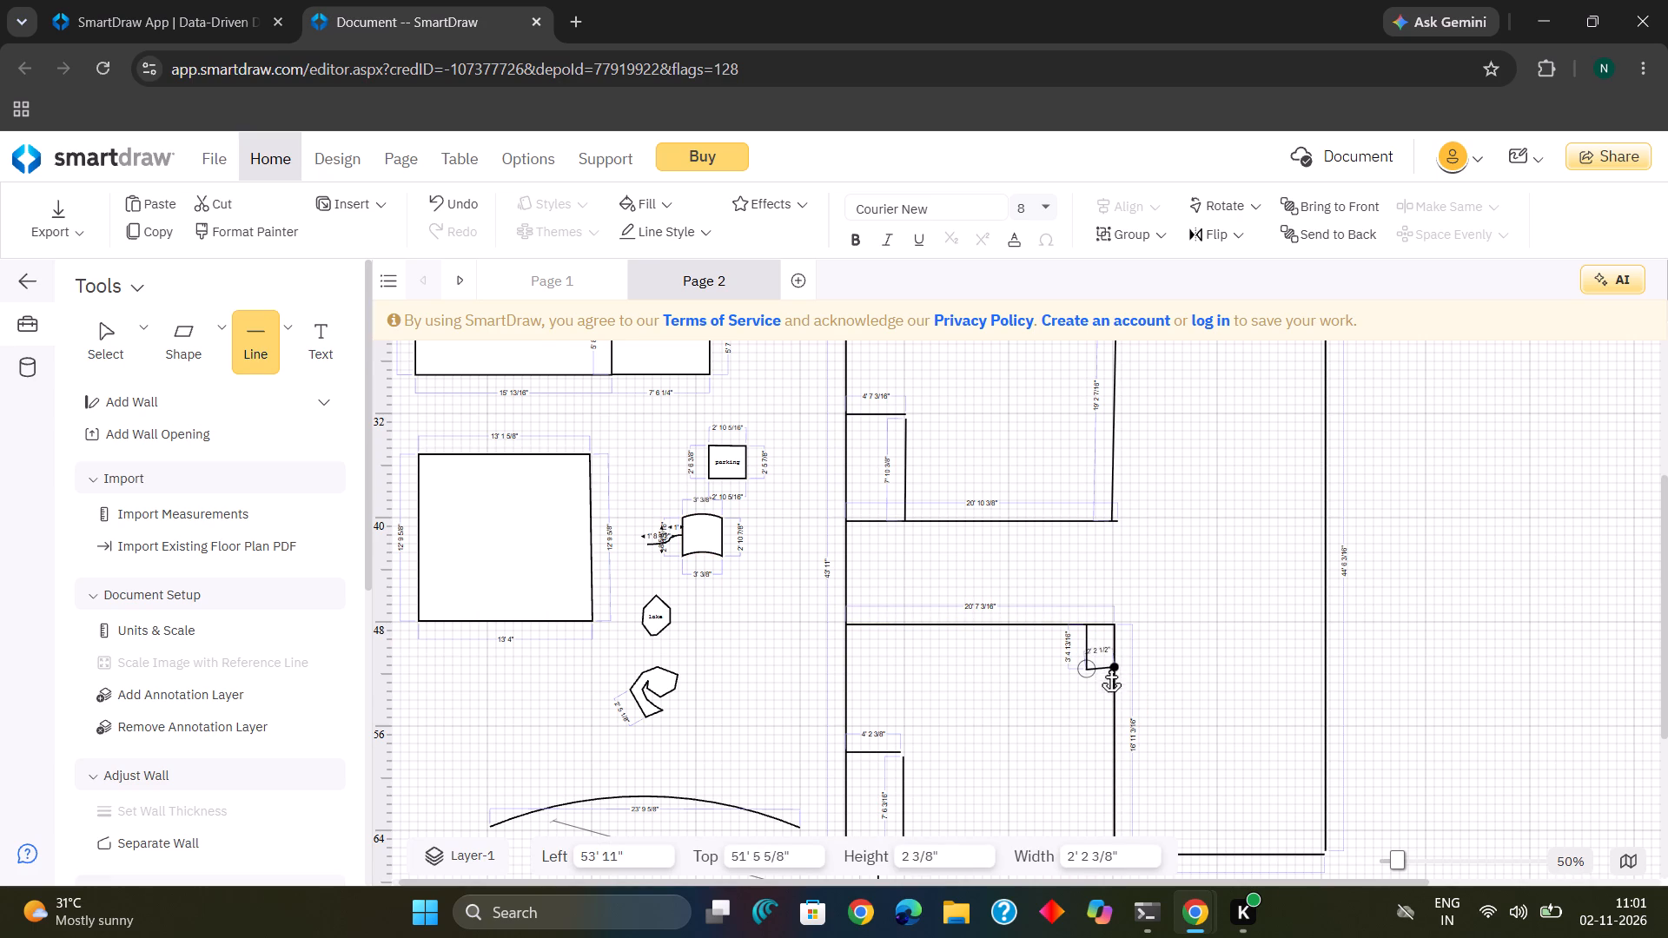
drag(1110, 666, 1109, 670)
click(1109, 670)
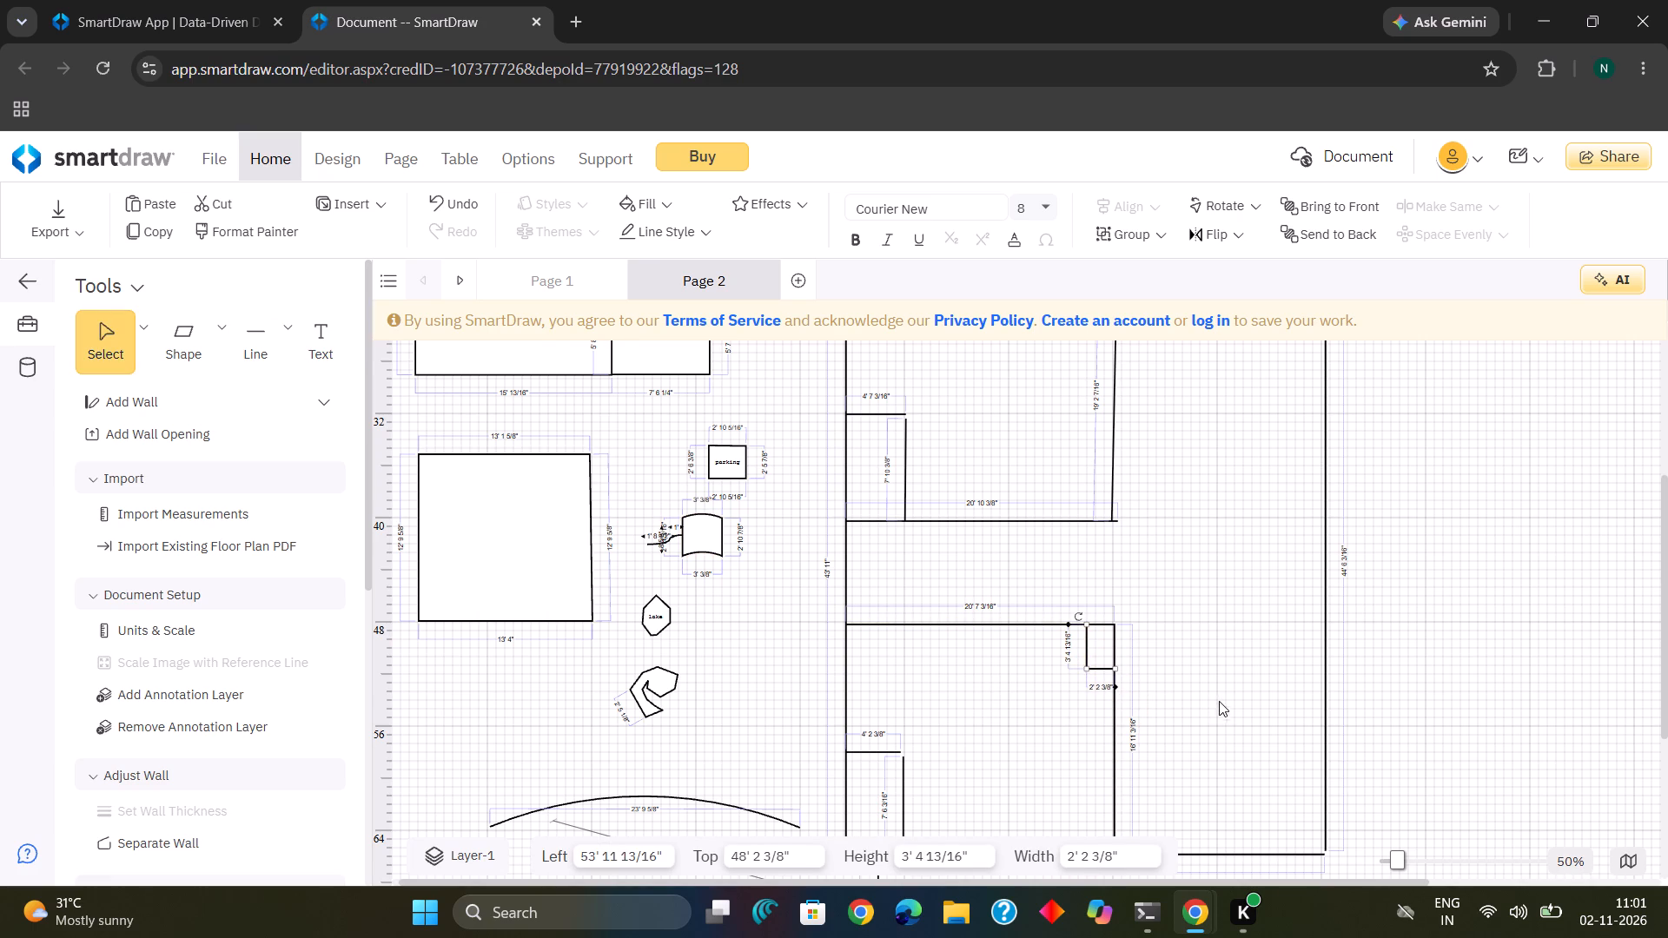
scroll(1218, 621, down, 2)
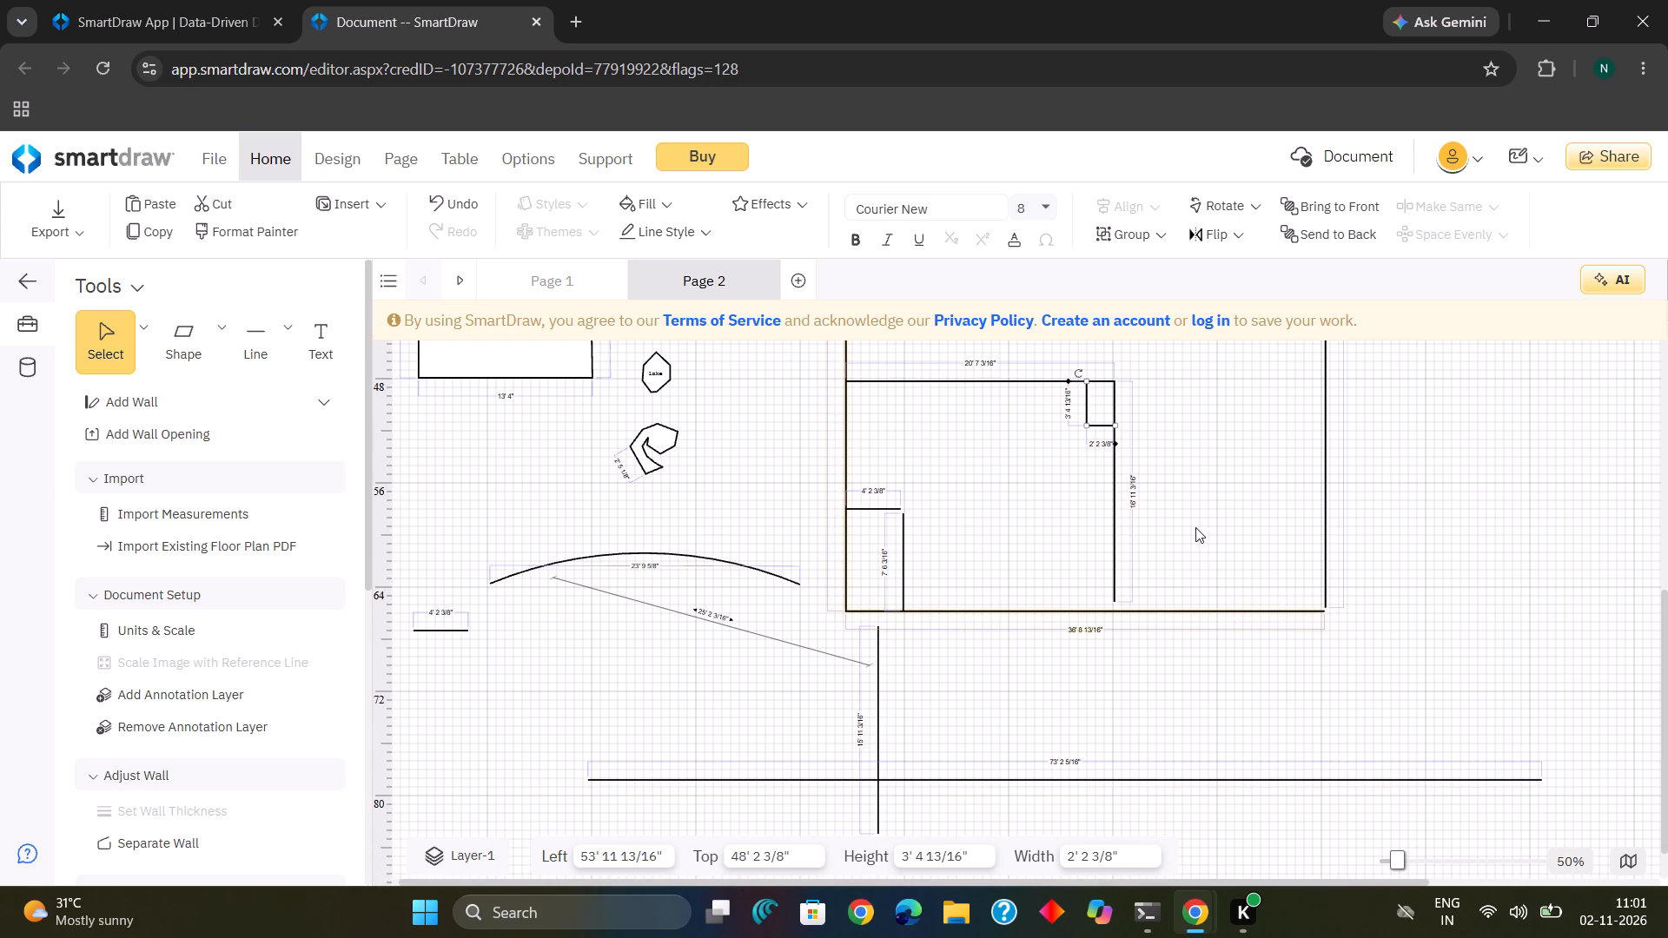
click(1522, 462)
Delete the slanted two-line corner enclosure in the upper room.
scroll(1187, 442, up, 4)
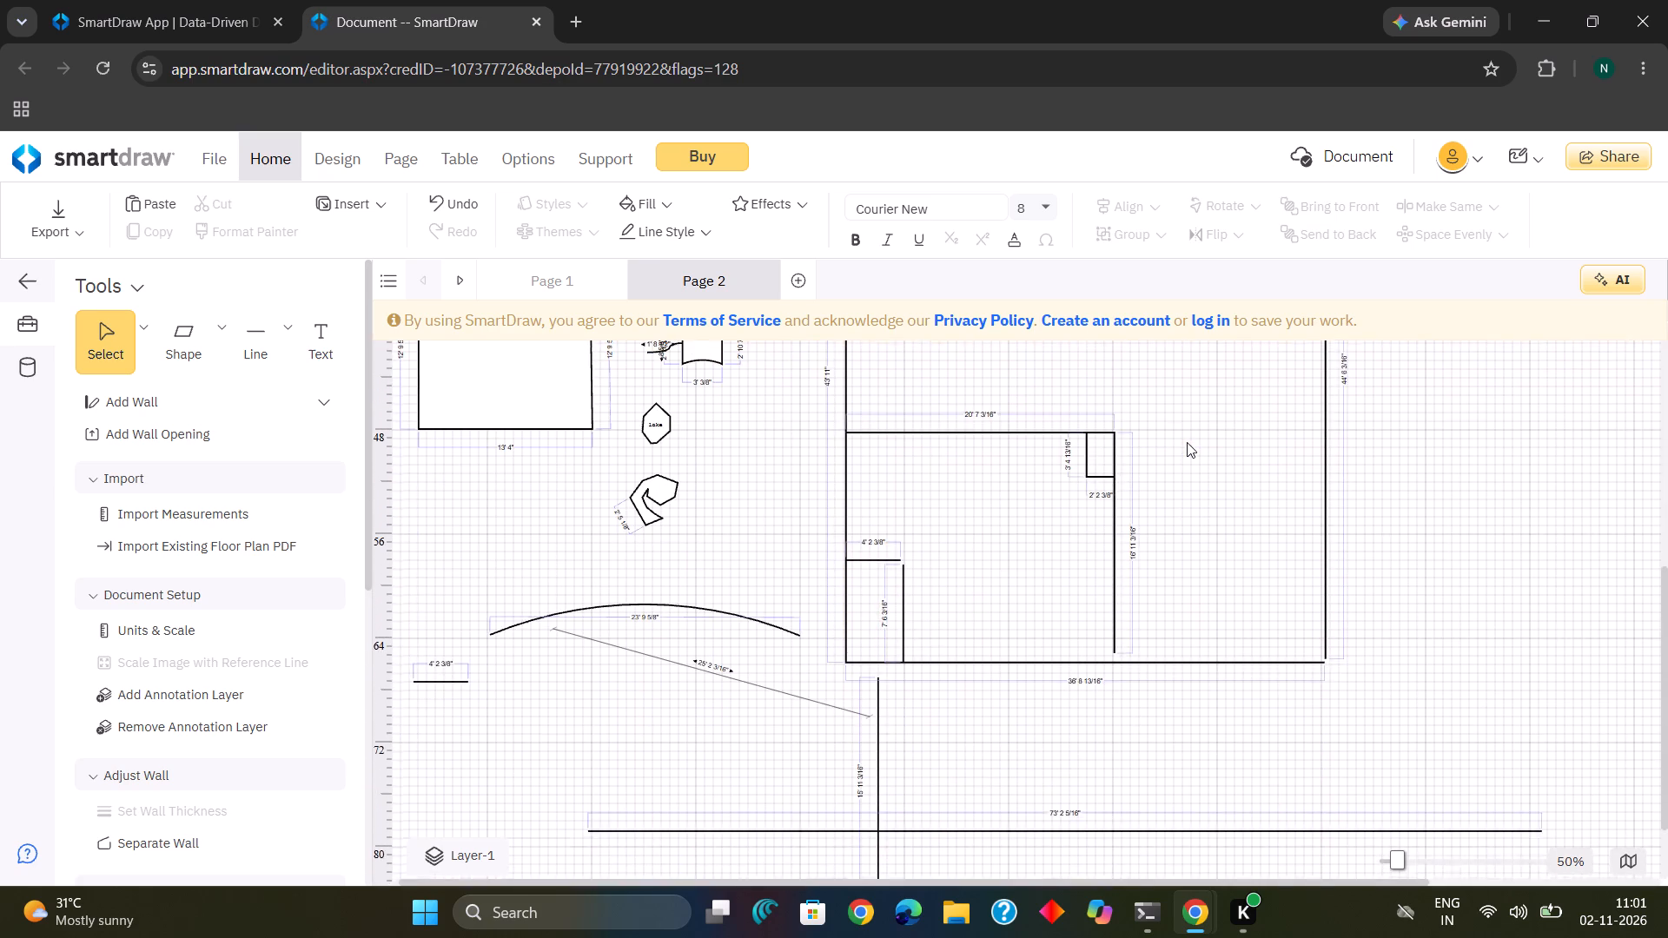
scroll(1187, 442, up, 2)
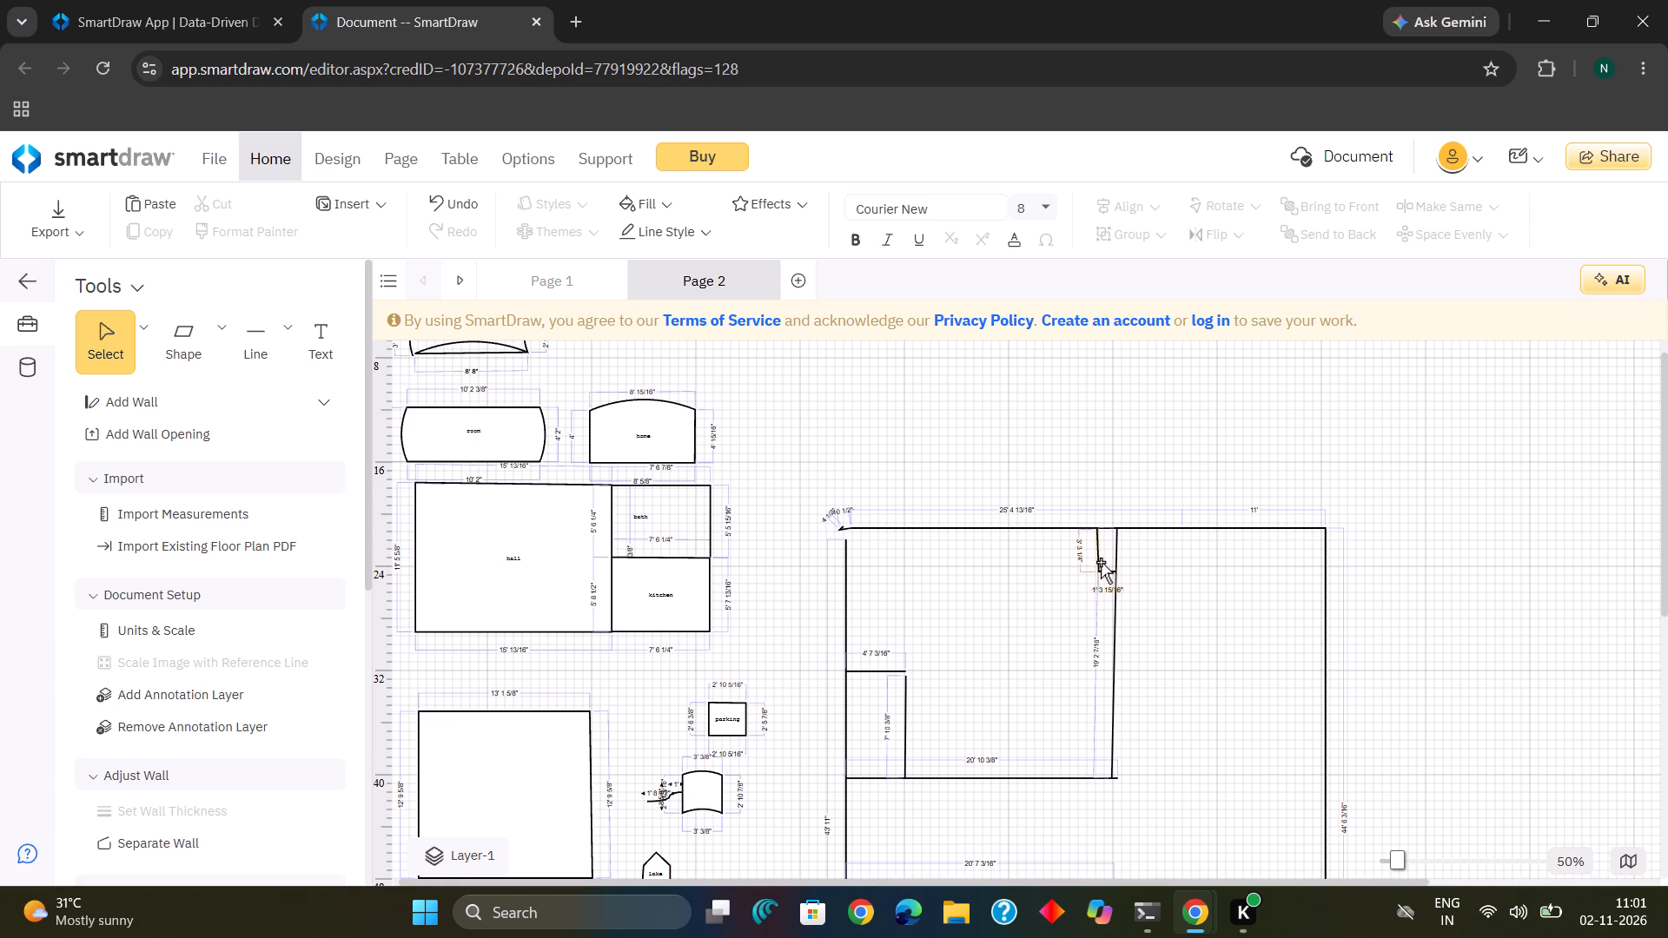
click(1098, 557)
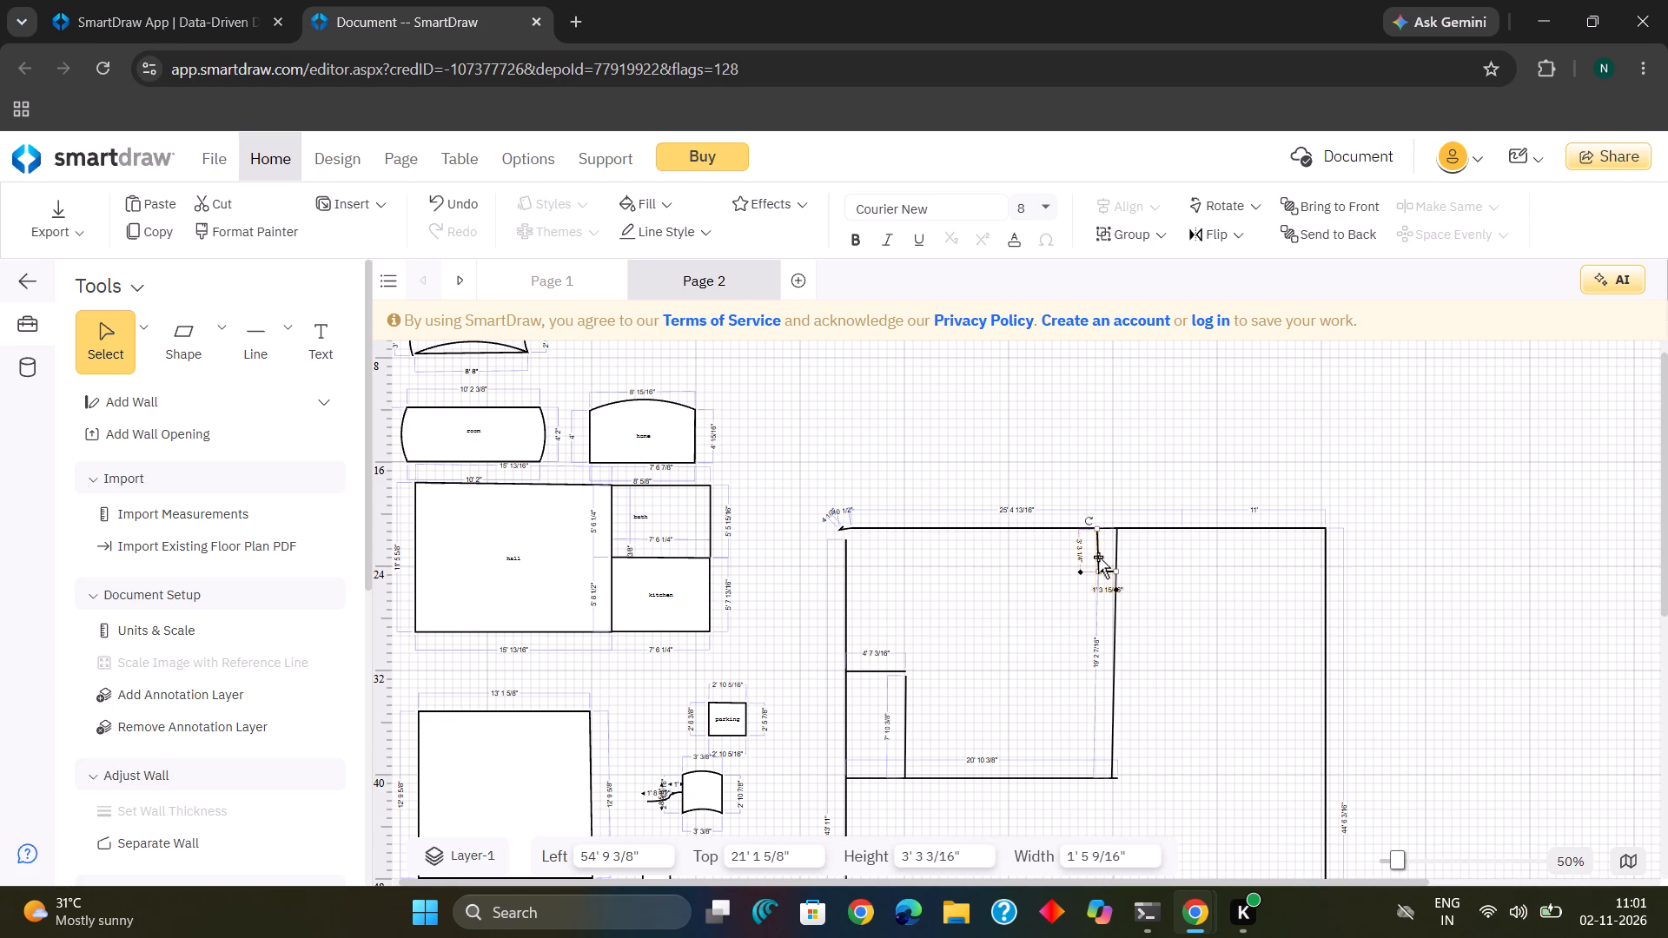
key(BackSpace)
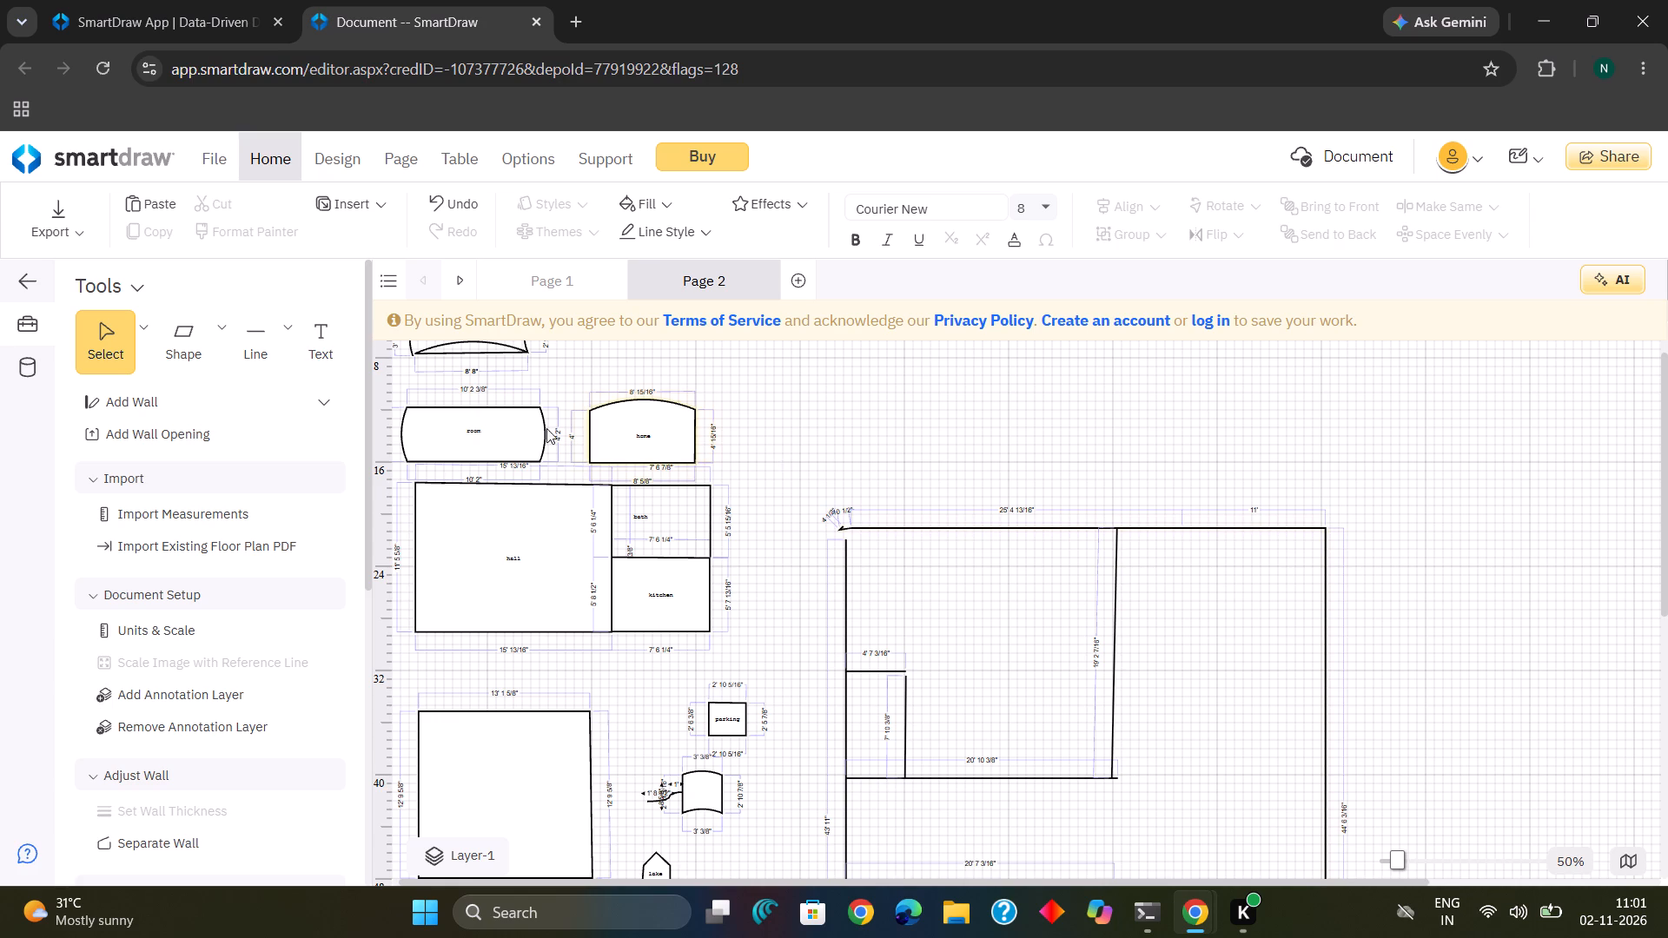
Redraw the upper room's top-right corner enclosure with a vertical line about 3' 3" long and a horizontal line about 1' 11" long.
click(257, 351)
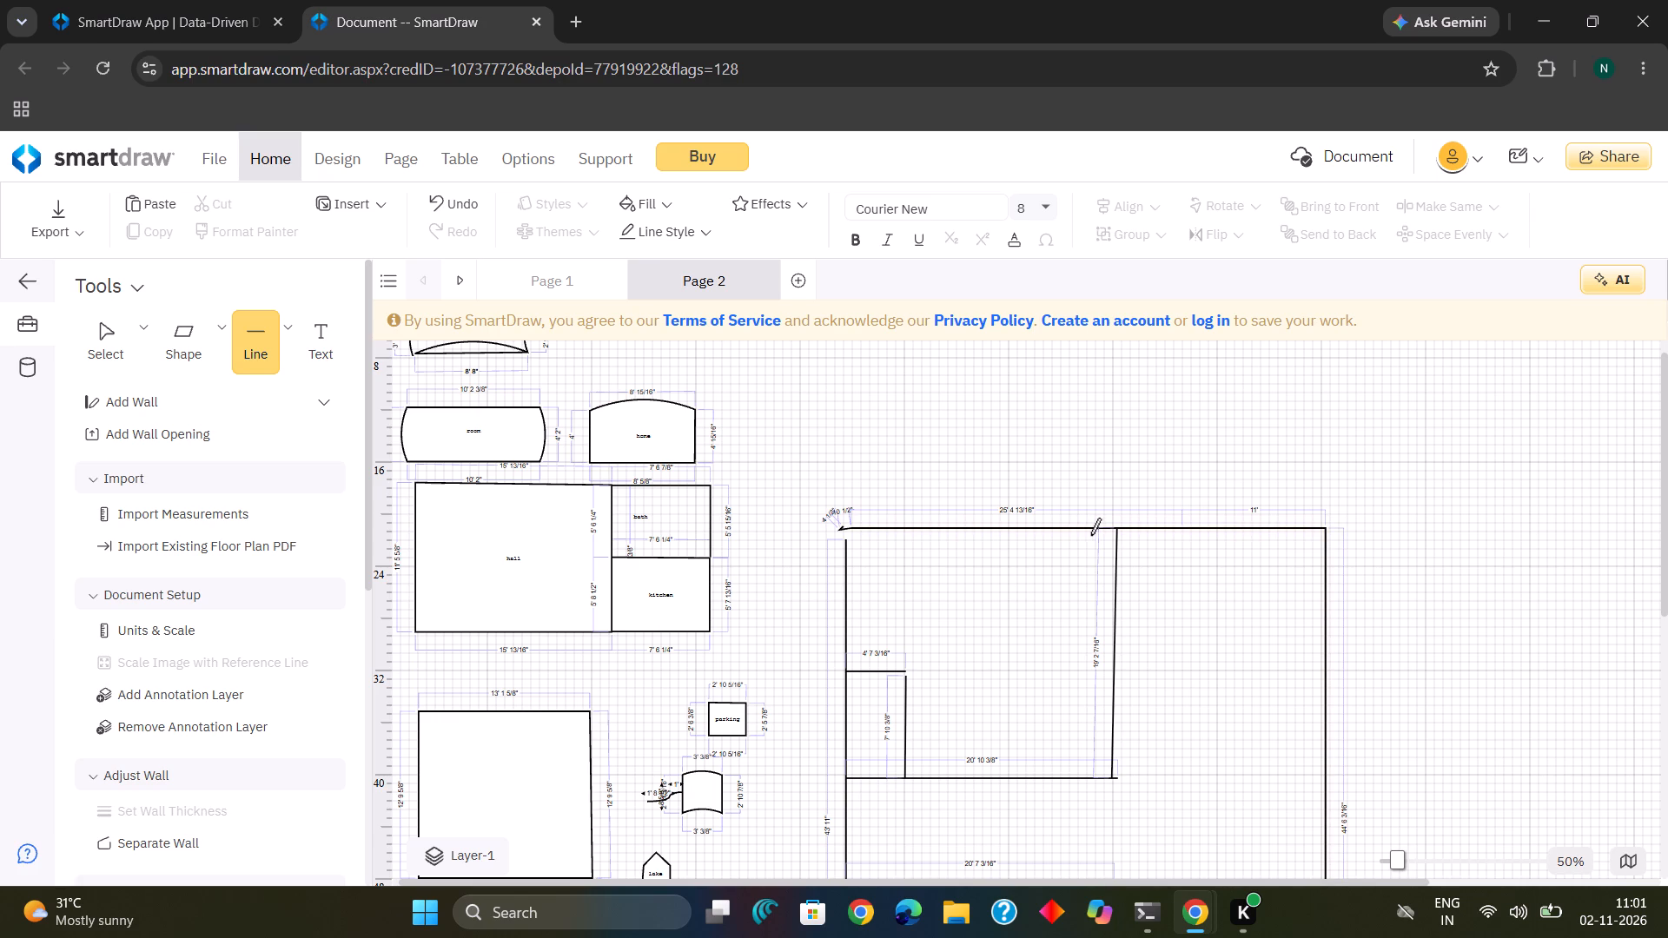
drag(1090, 532, 1092, 571)
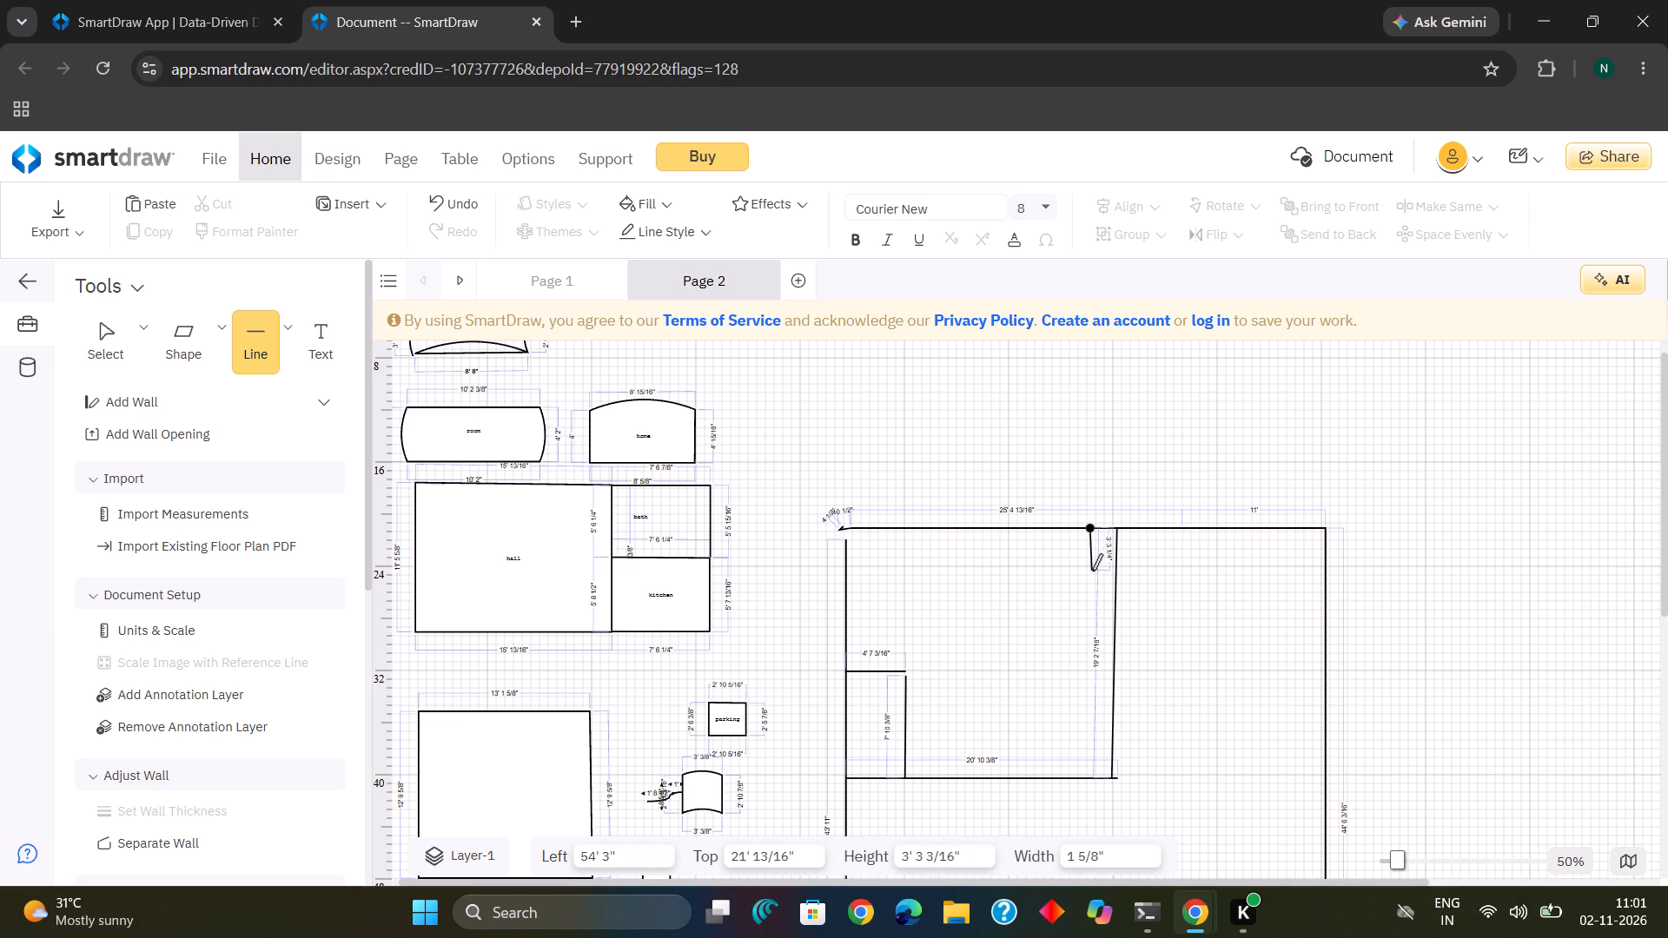
drag(1092, 571, 1089, 571)
click(1089, 571)
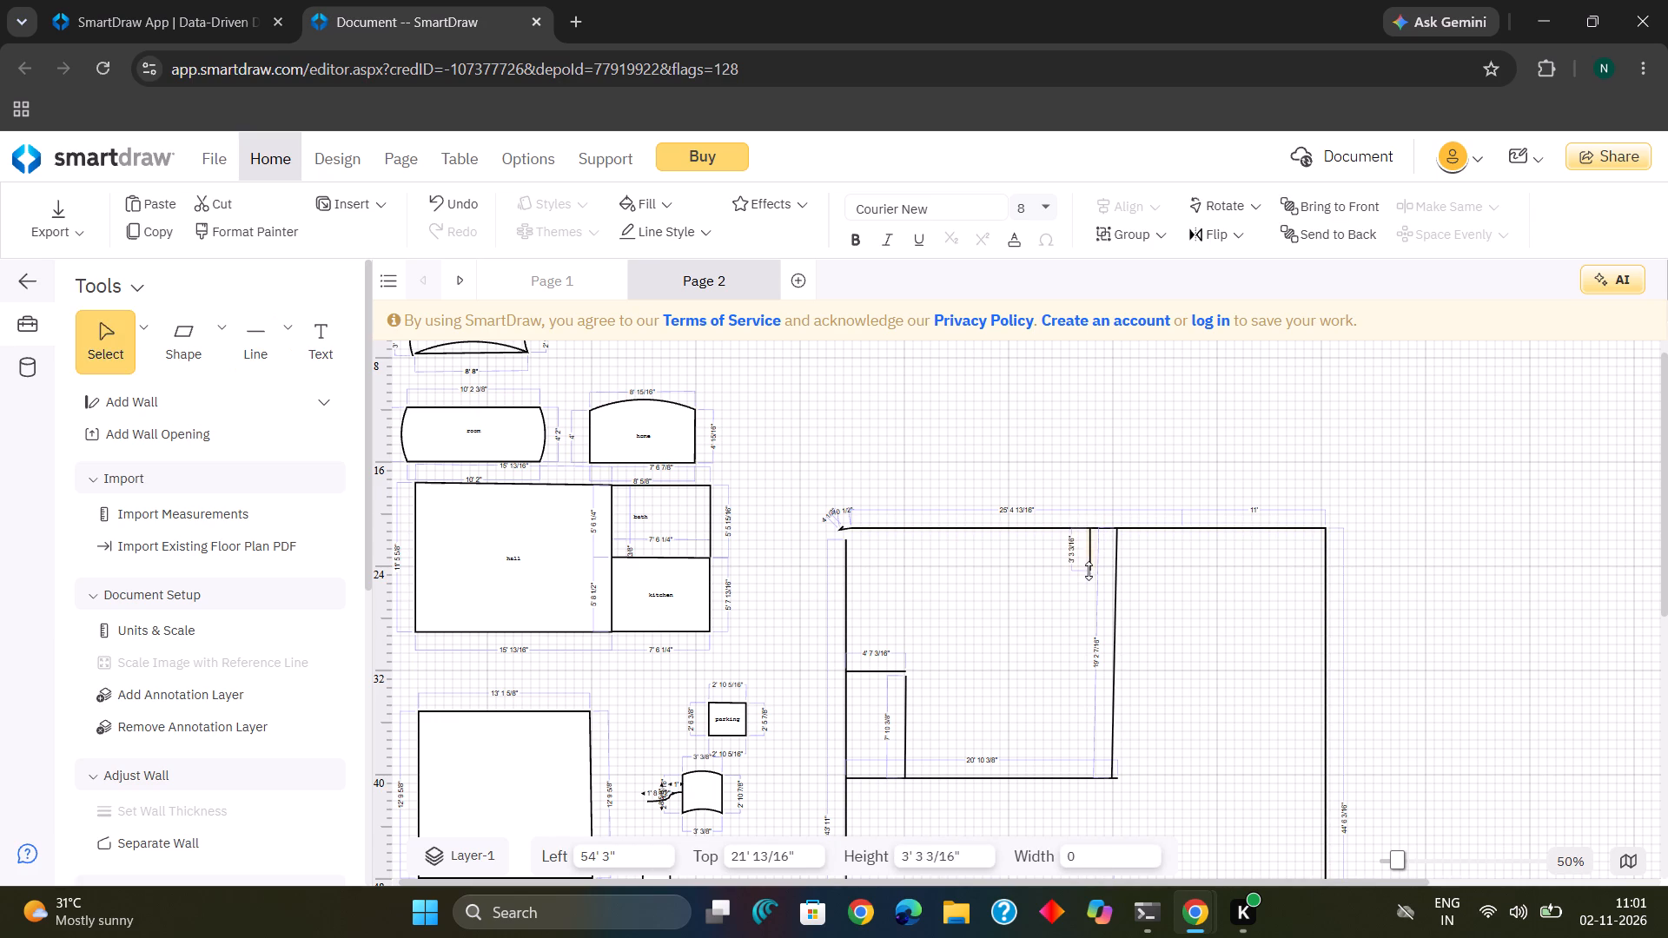
click(267, 333)
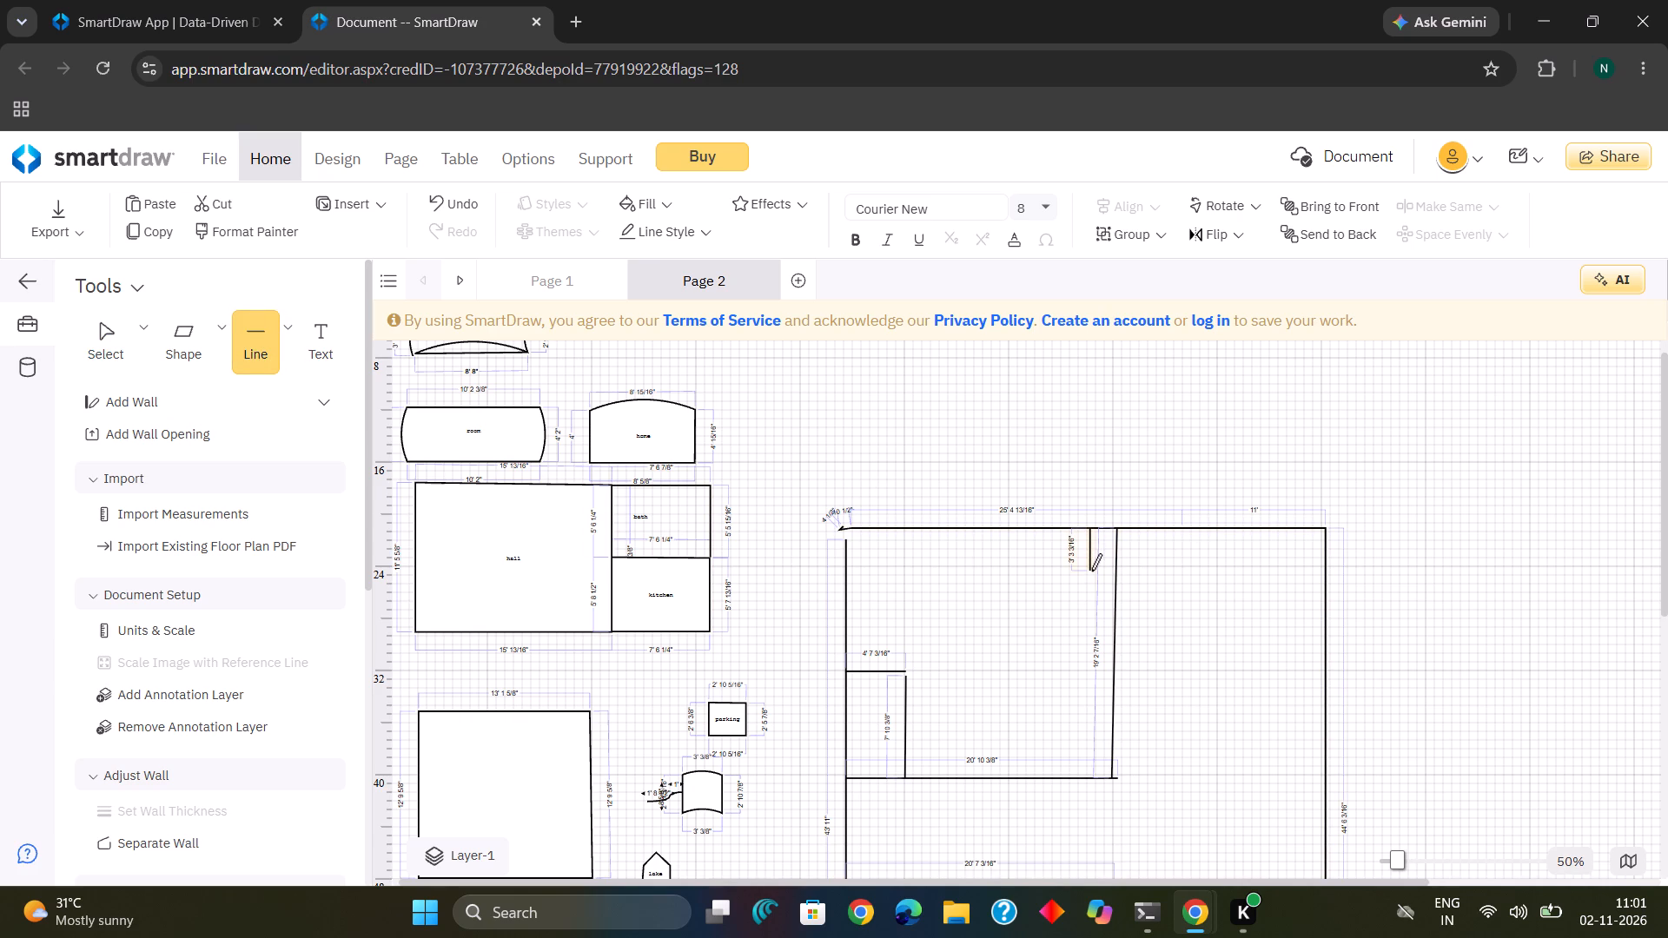
drag(1091, 571, 1106, 570)
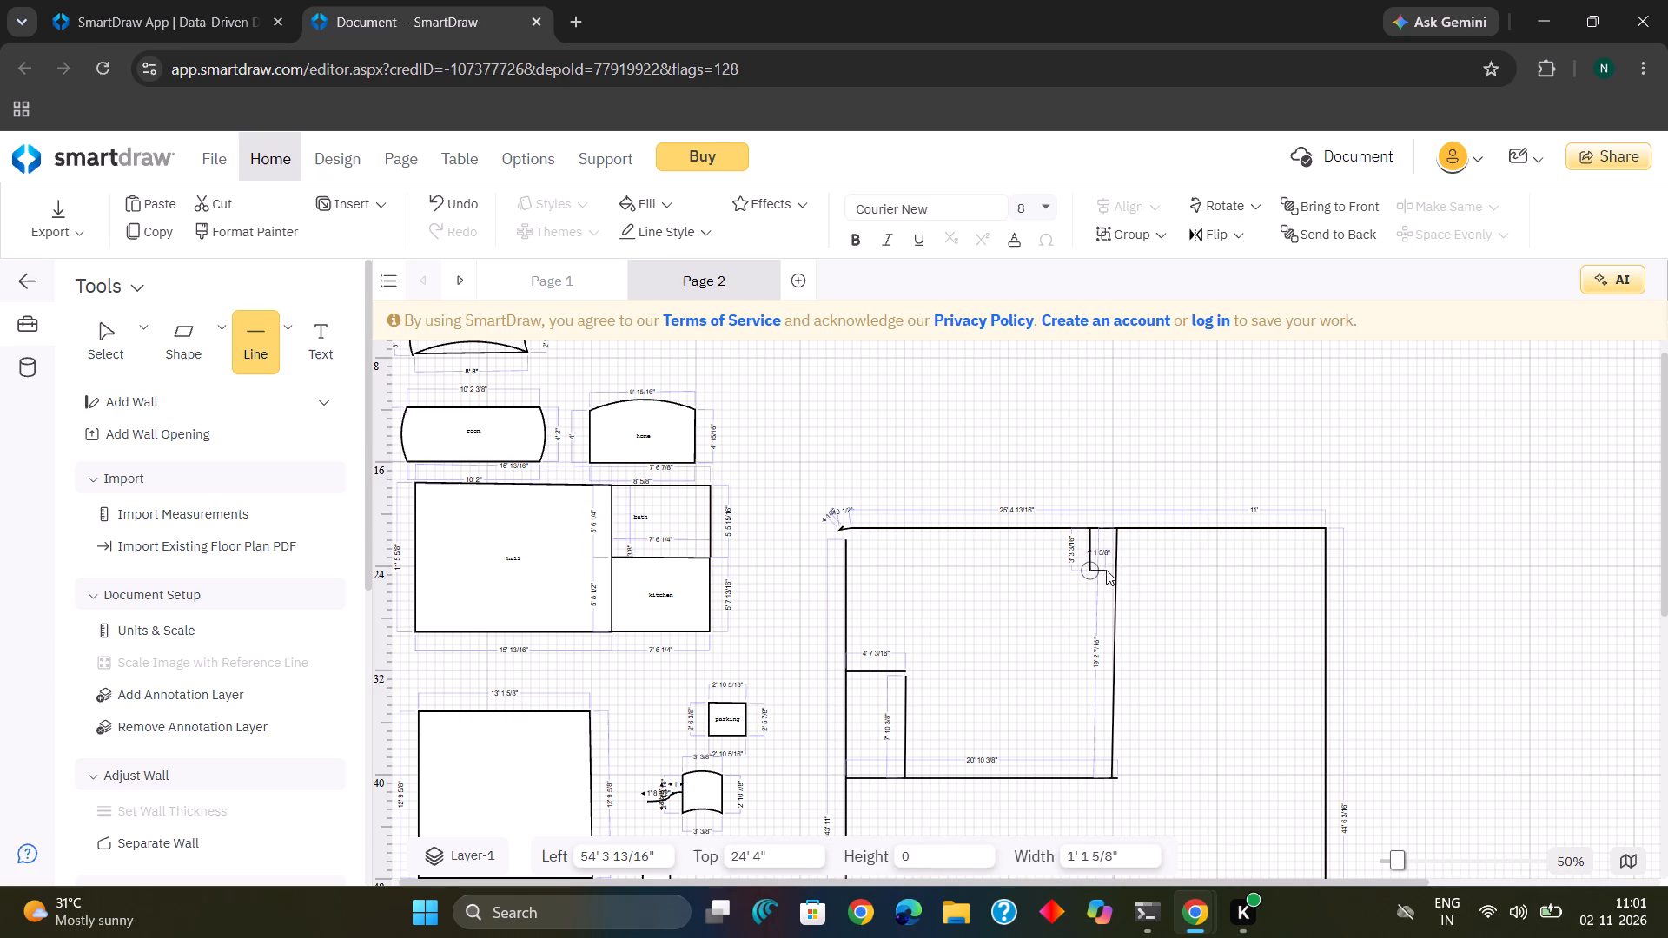
drag(1106, 570, 1109, 571)
click(1109, 571)
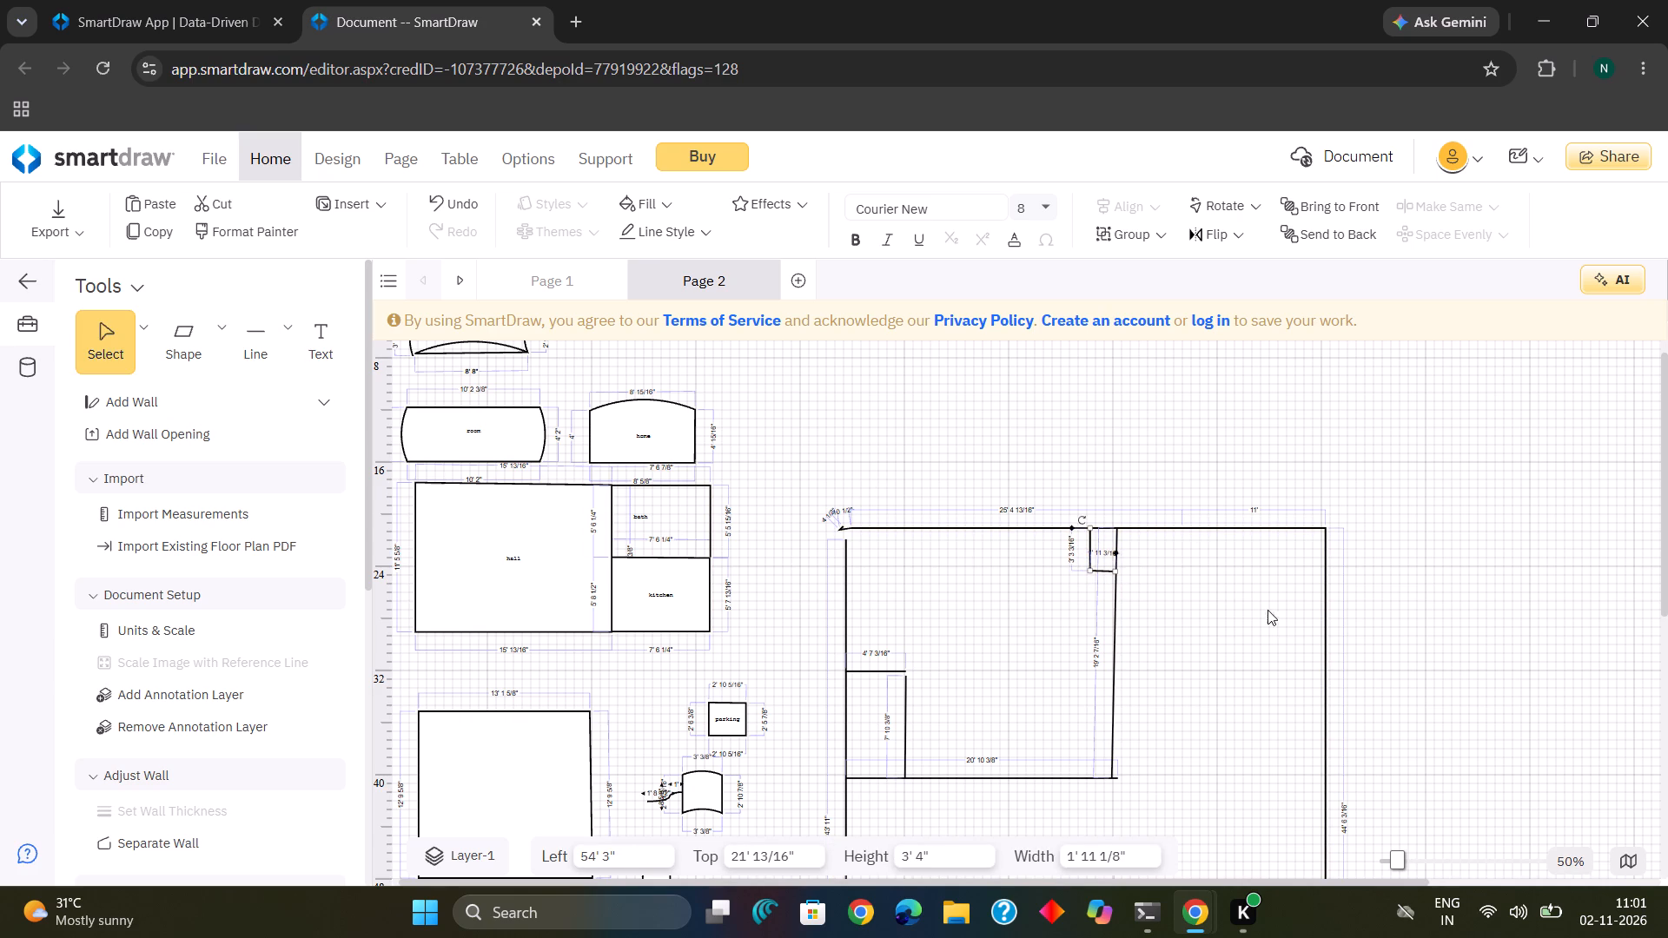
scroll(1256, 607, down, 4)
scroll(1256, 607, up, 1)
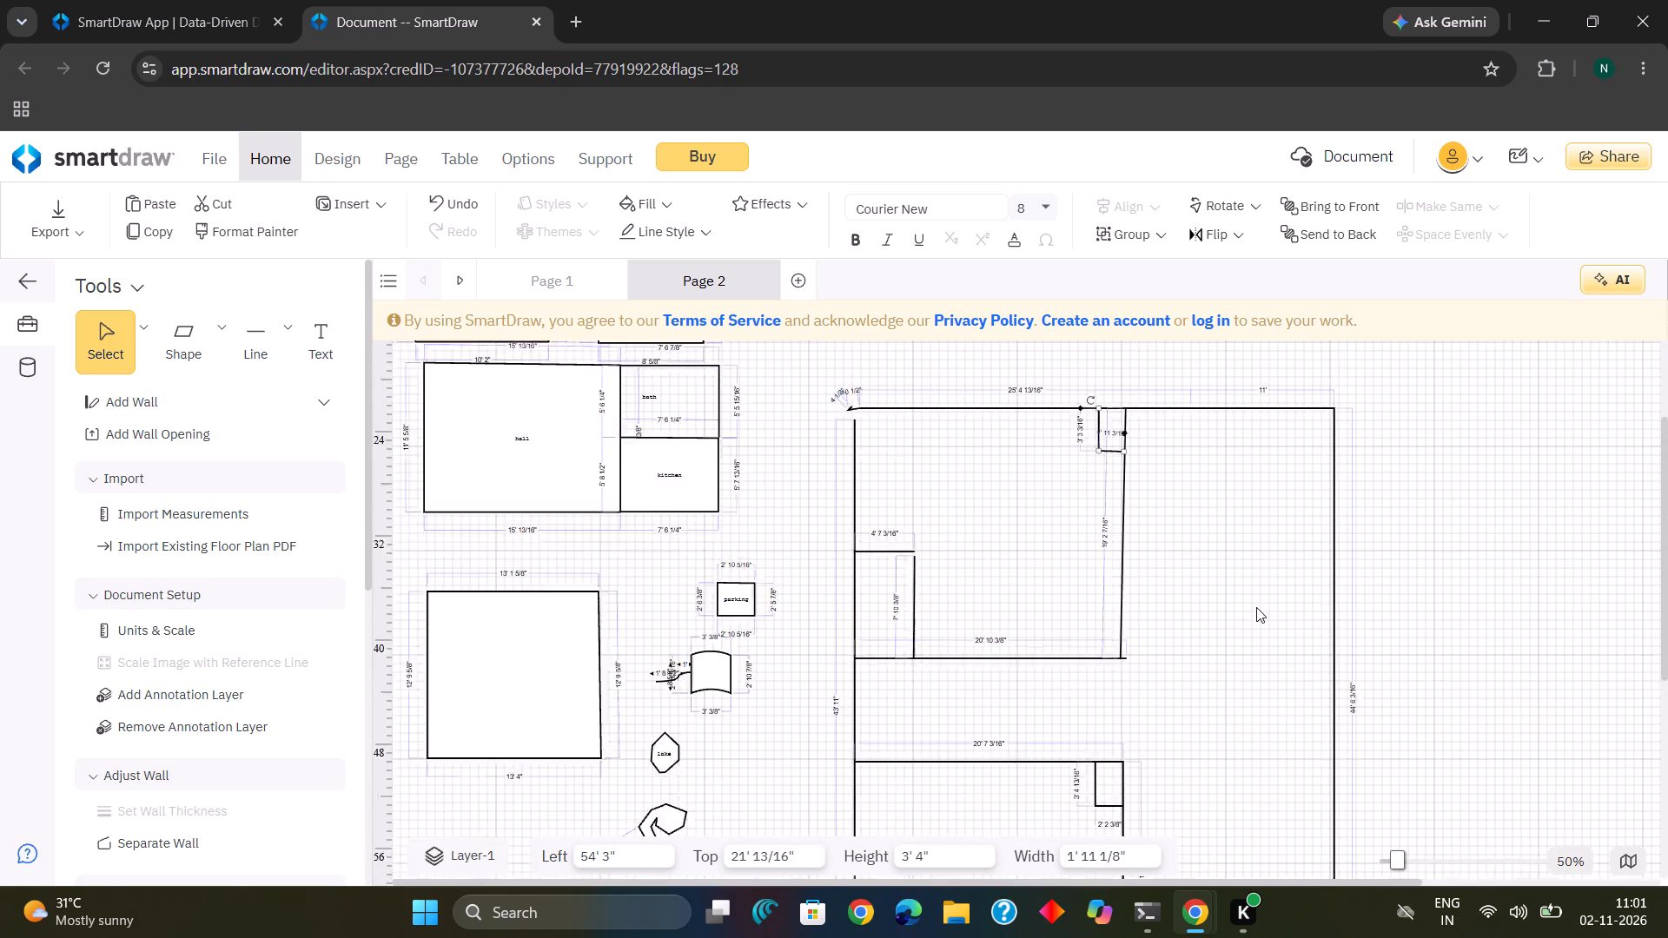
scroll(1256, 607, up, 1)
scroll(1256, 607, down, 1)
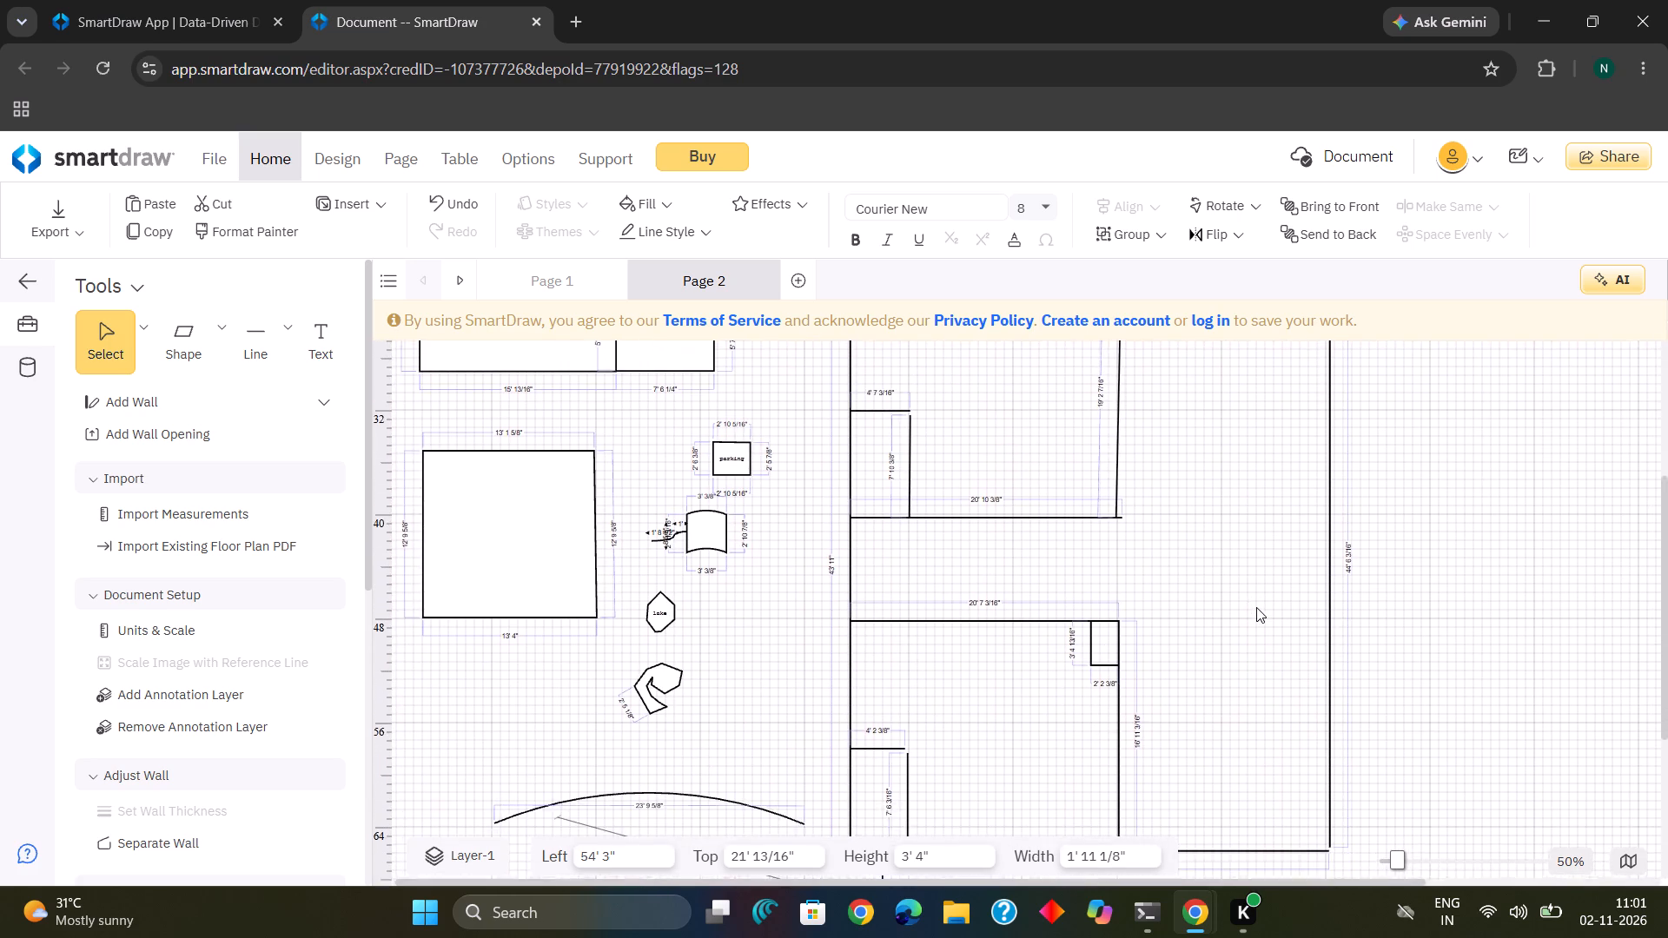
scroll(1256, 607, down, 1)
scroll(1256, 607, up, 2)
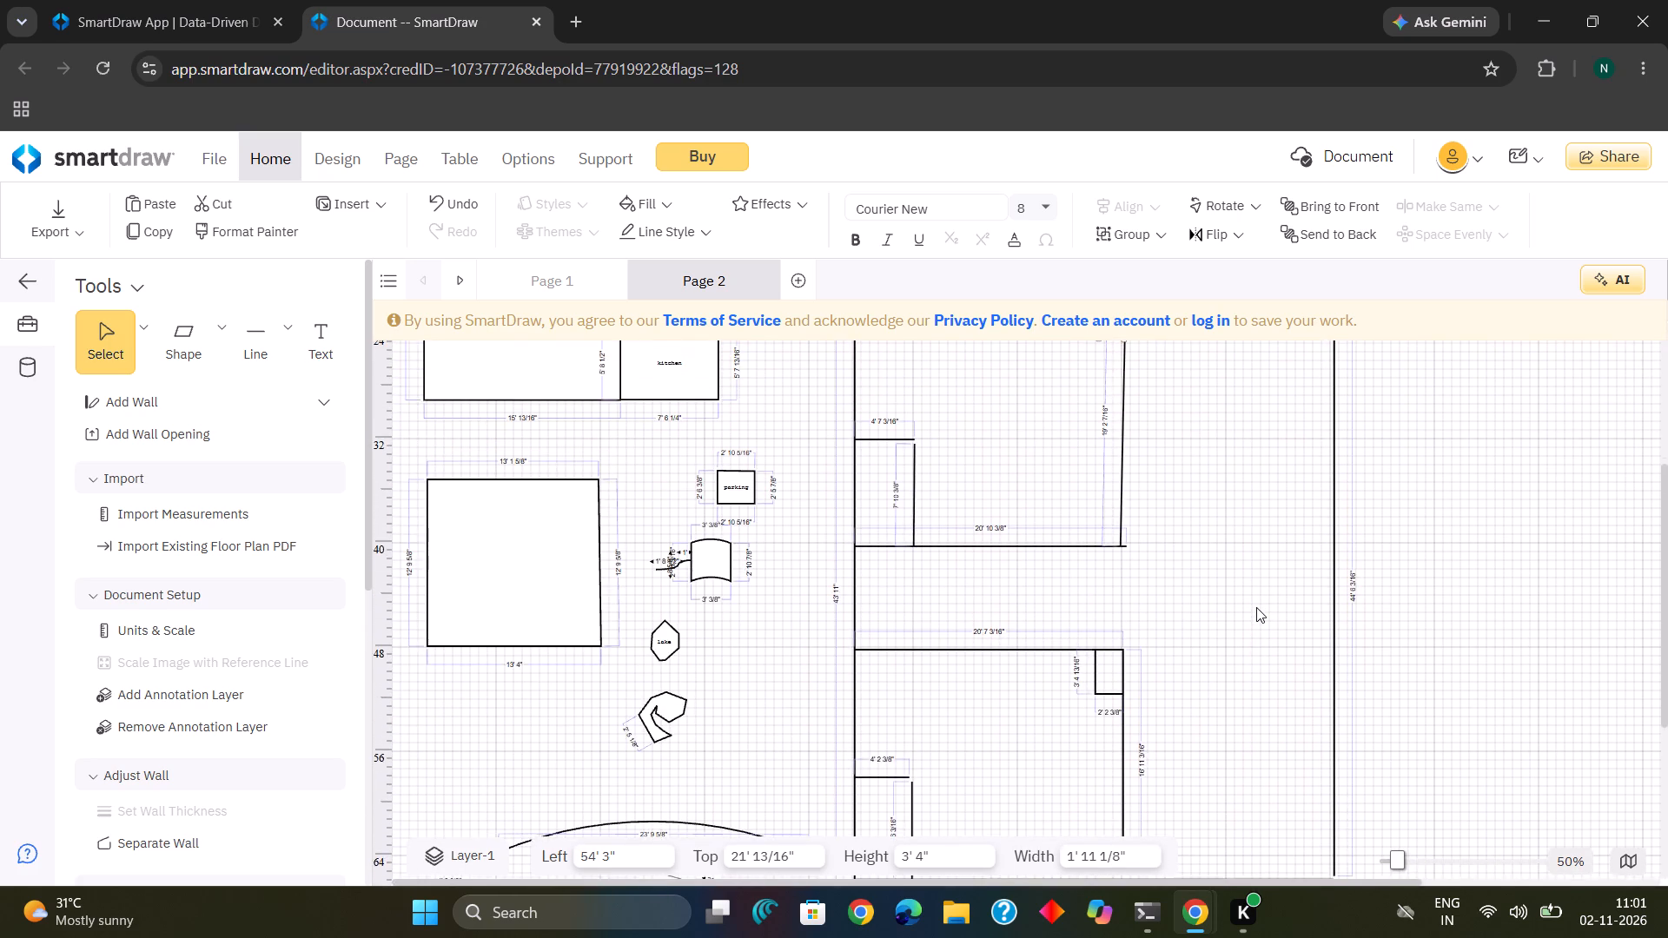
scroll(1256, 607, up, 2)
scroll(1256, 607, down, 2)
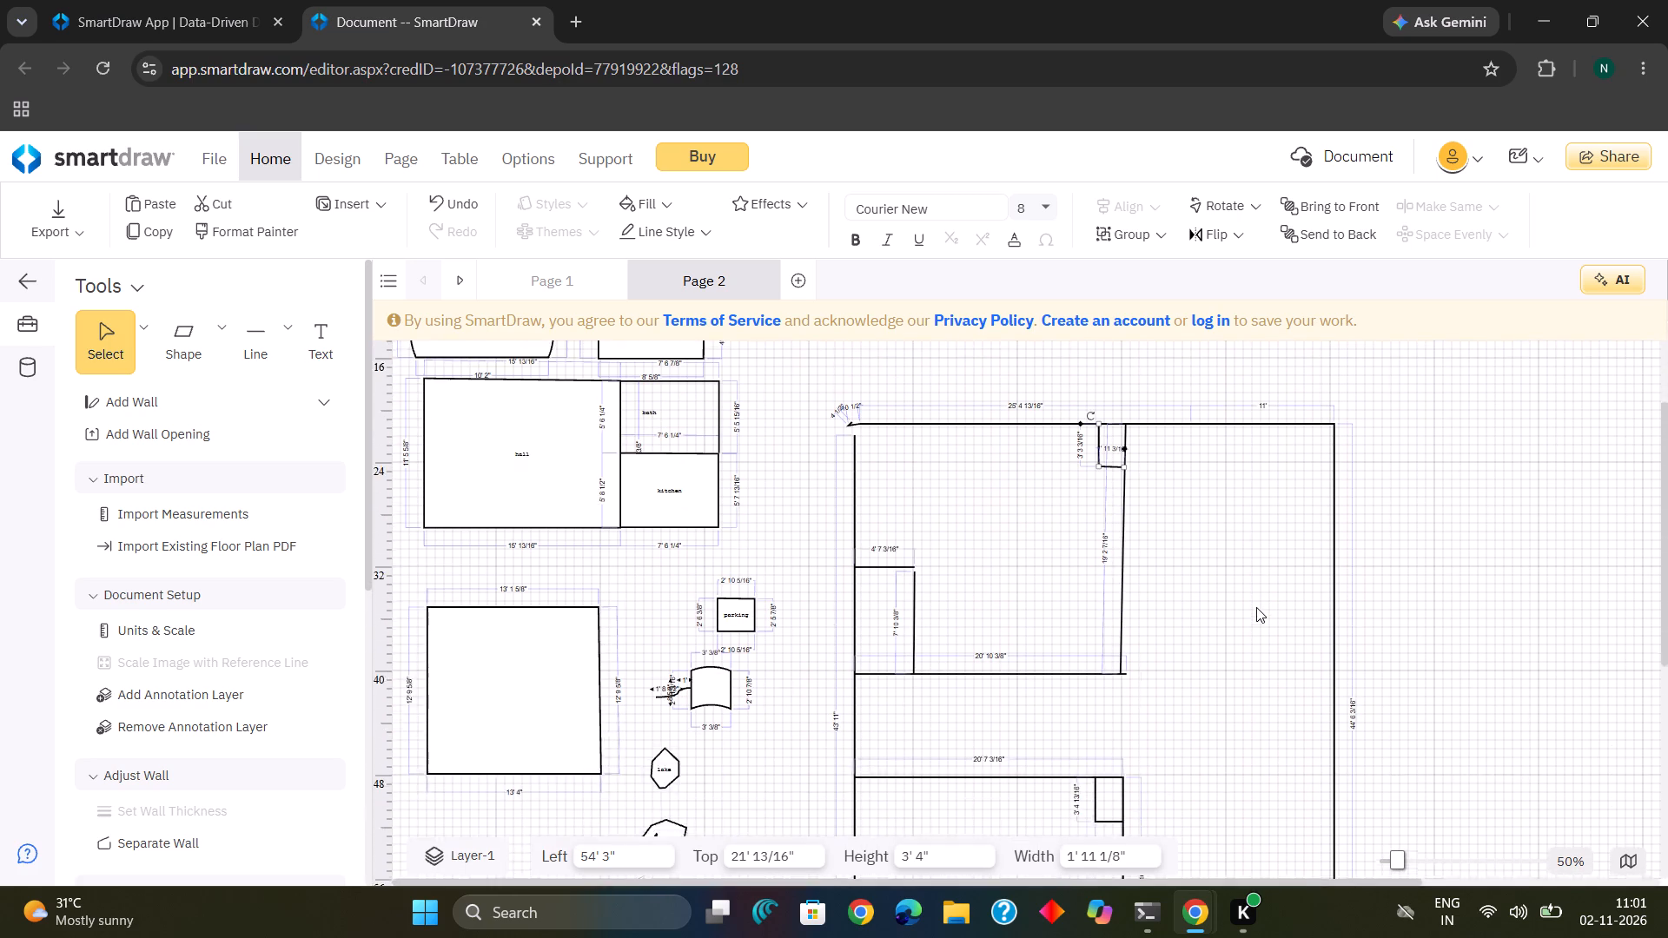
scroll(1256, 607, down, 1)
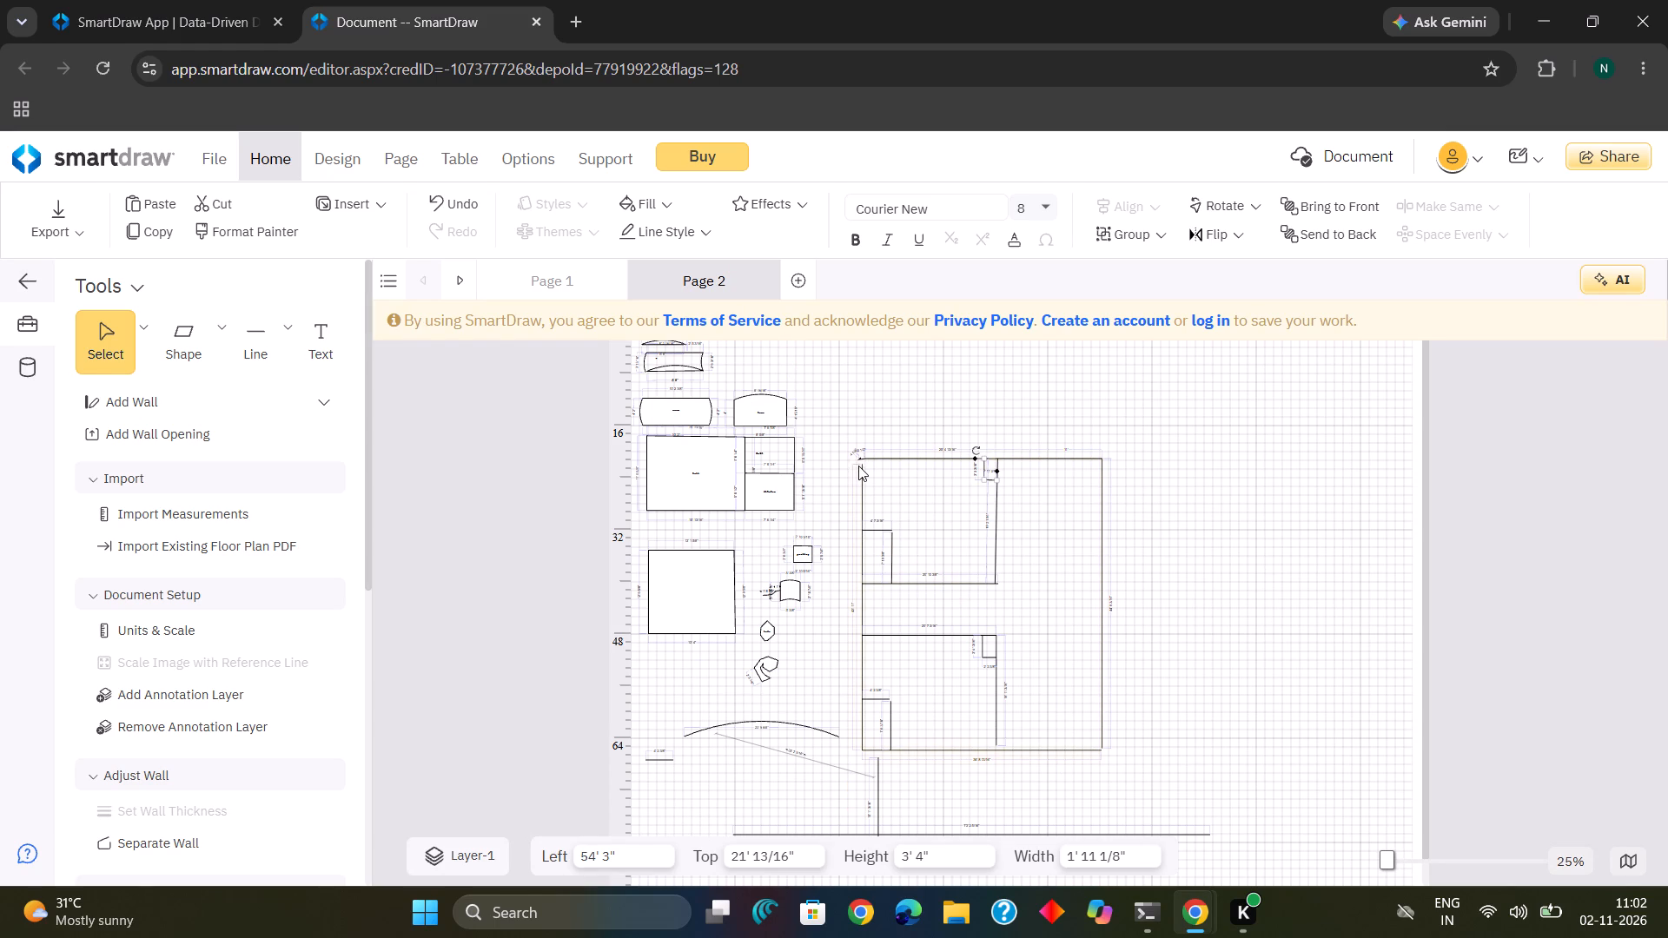
Move the large outline's left vertical line up so its top end joins the outline's top-left corner.
drag(859, 462, 857, 459)
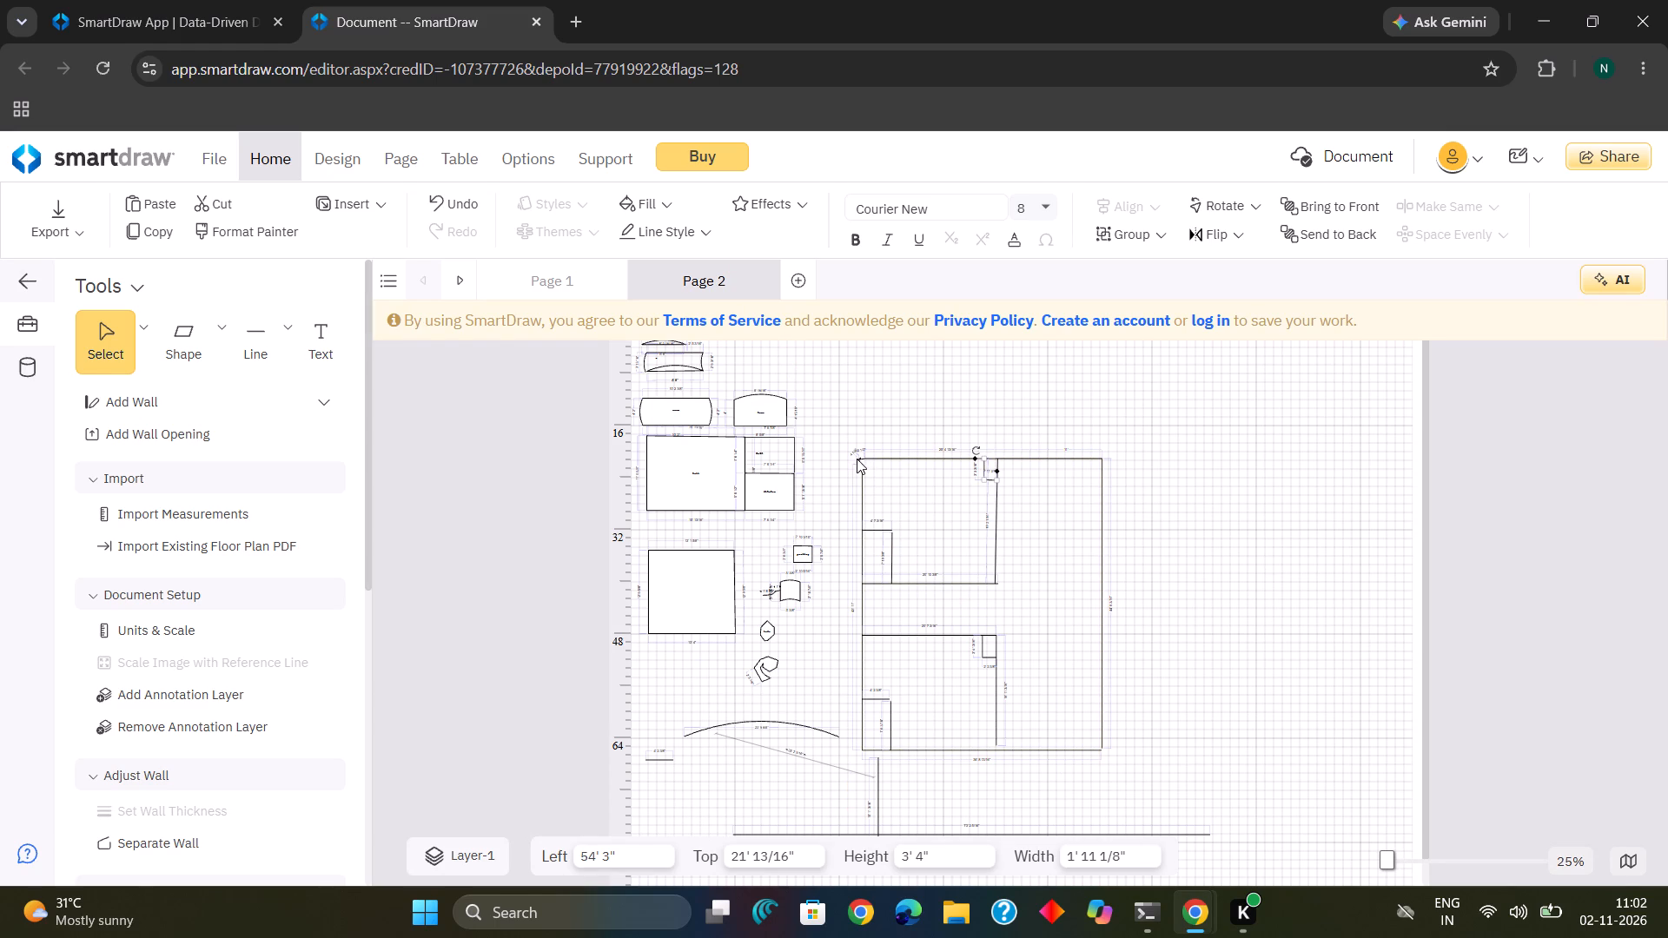
drag(857, 459, 866, 474)
click(866, 474)
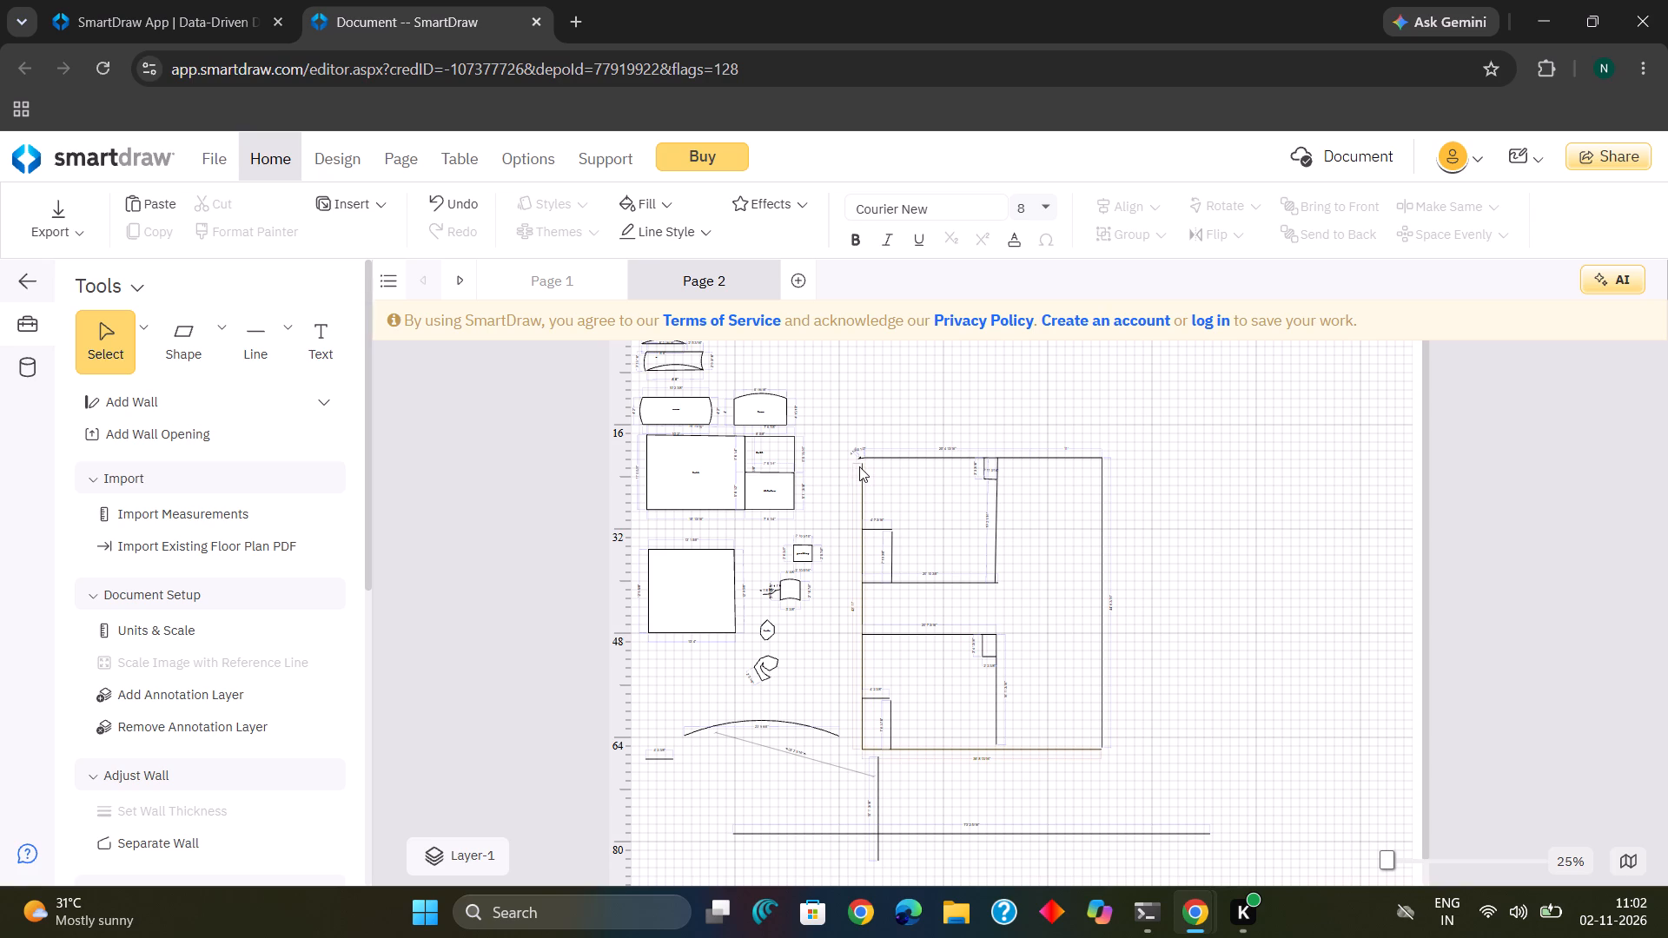
click(862, 466)
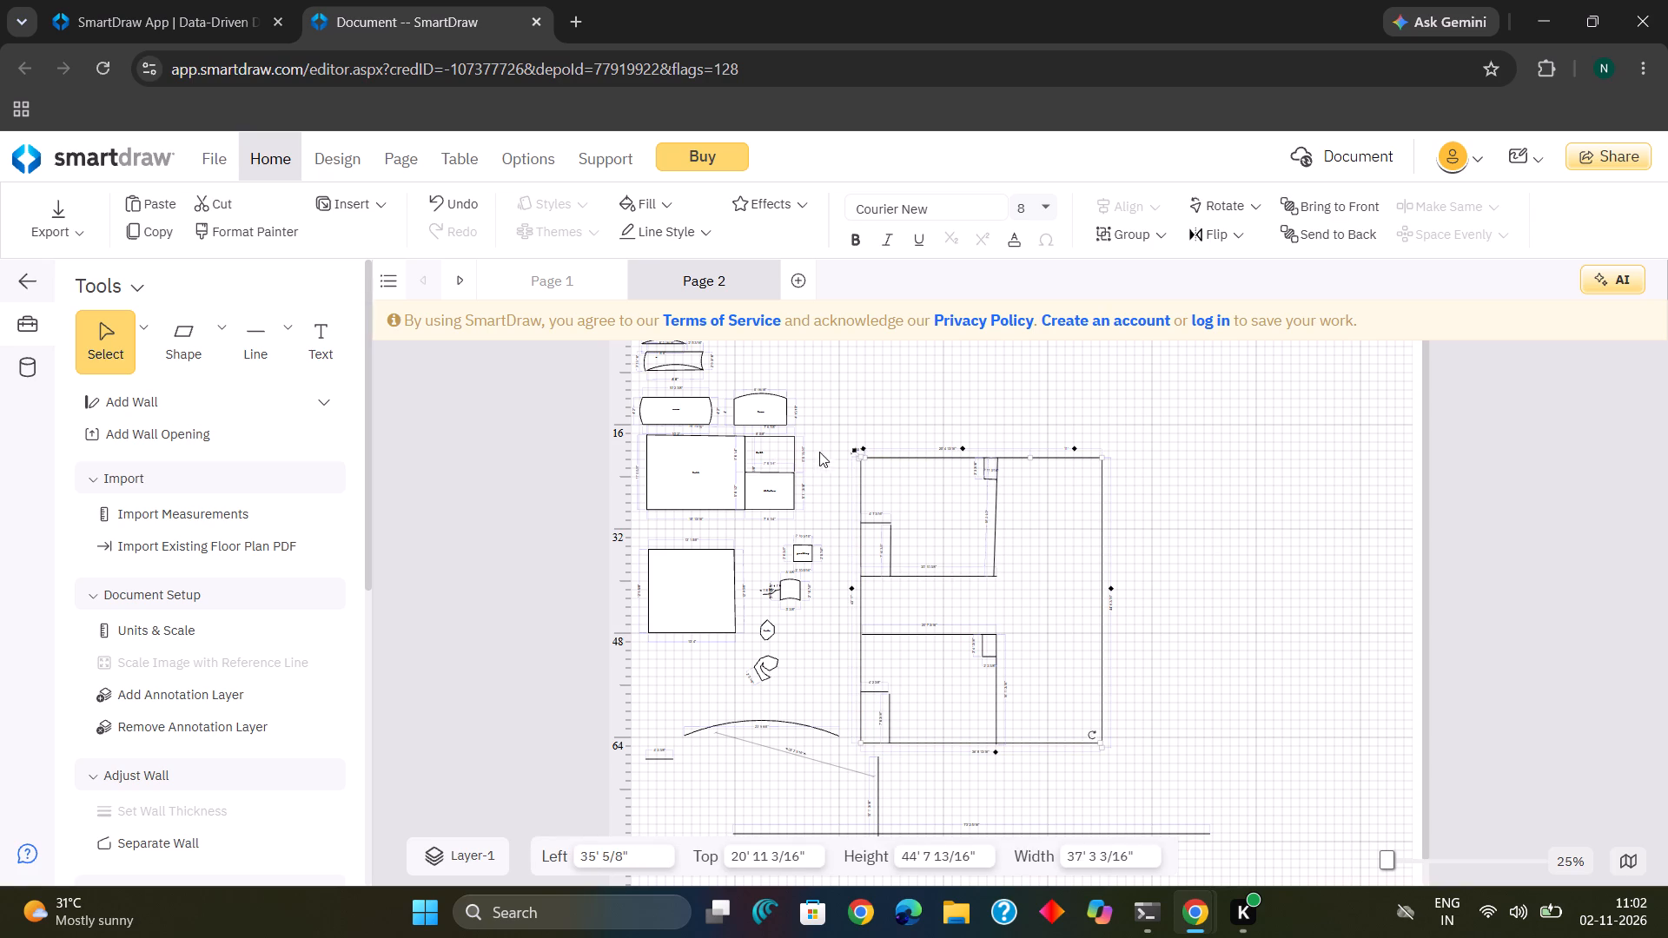
click(828, 442)
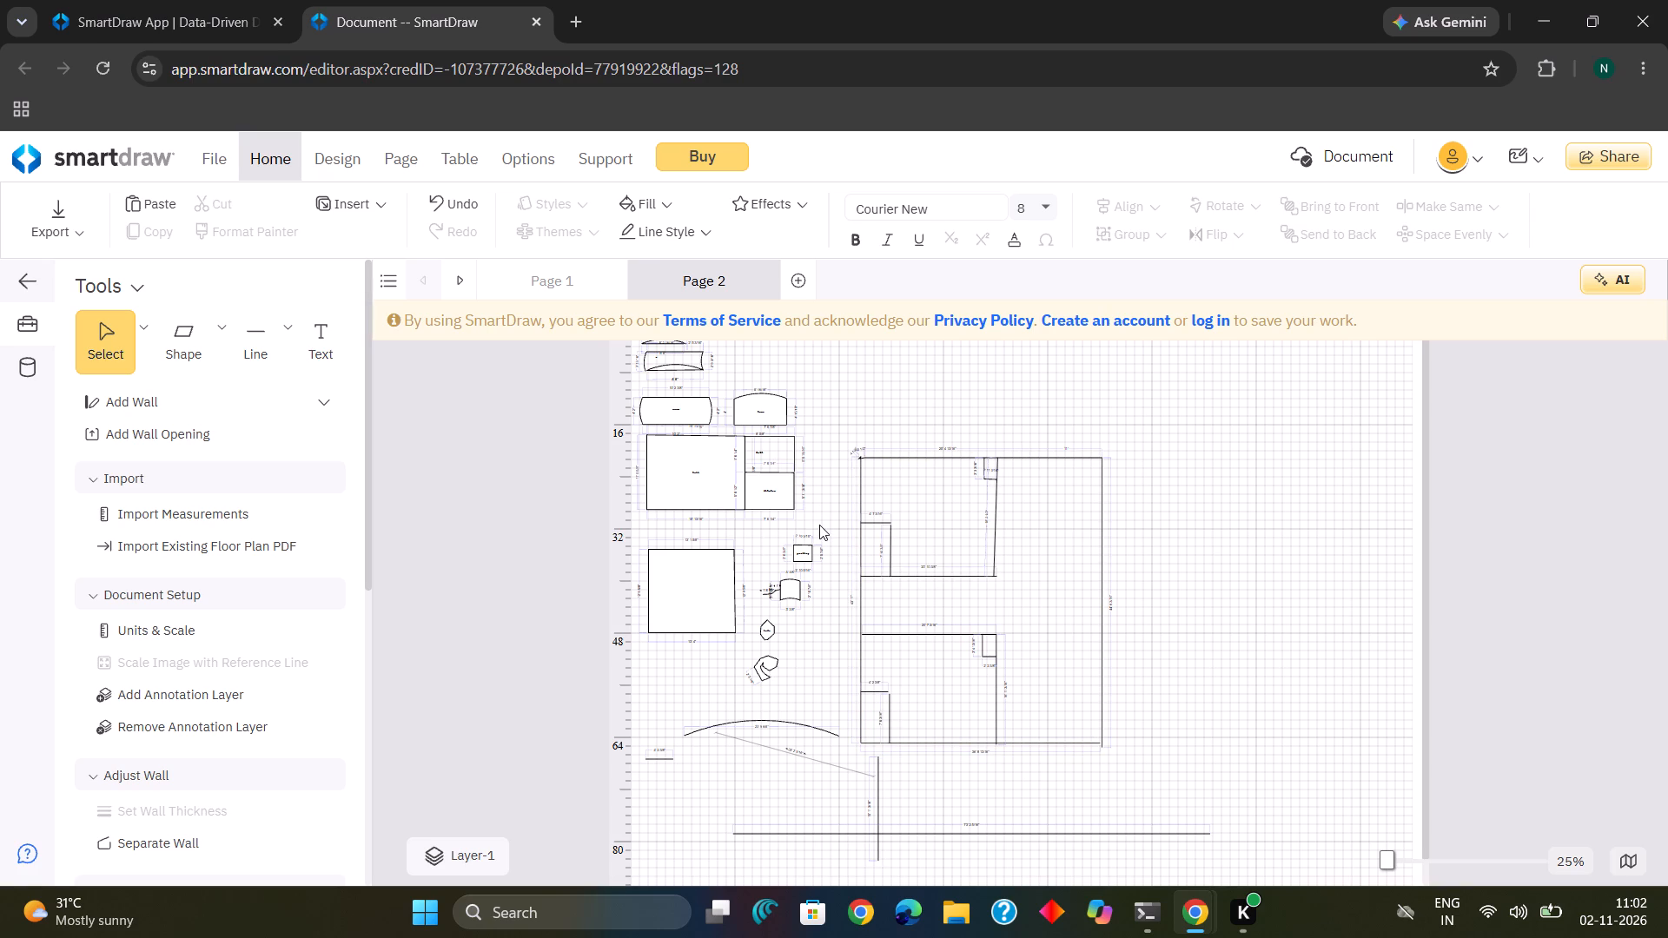
Draw a three-line enclosure against the outline's right wall: top line about 3' 5", vertical line about 5' 10", bottom line about 4' 10".
click(1029, 578)
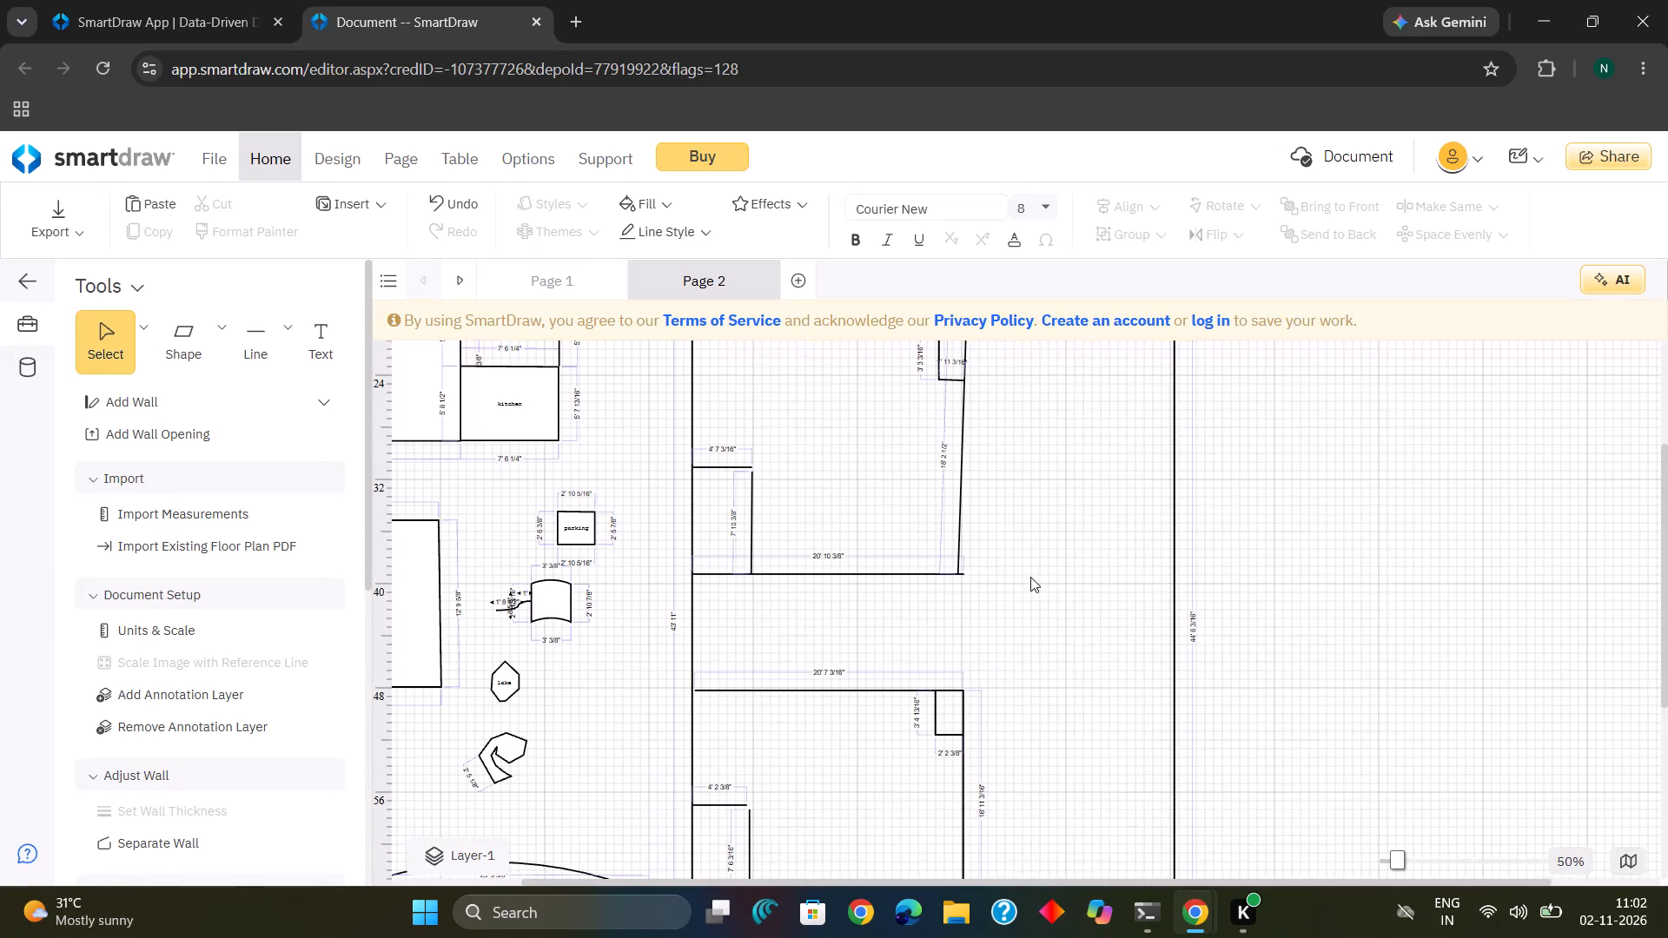
scroll(1061, 625, down, 1)
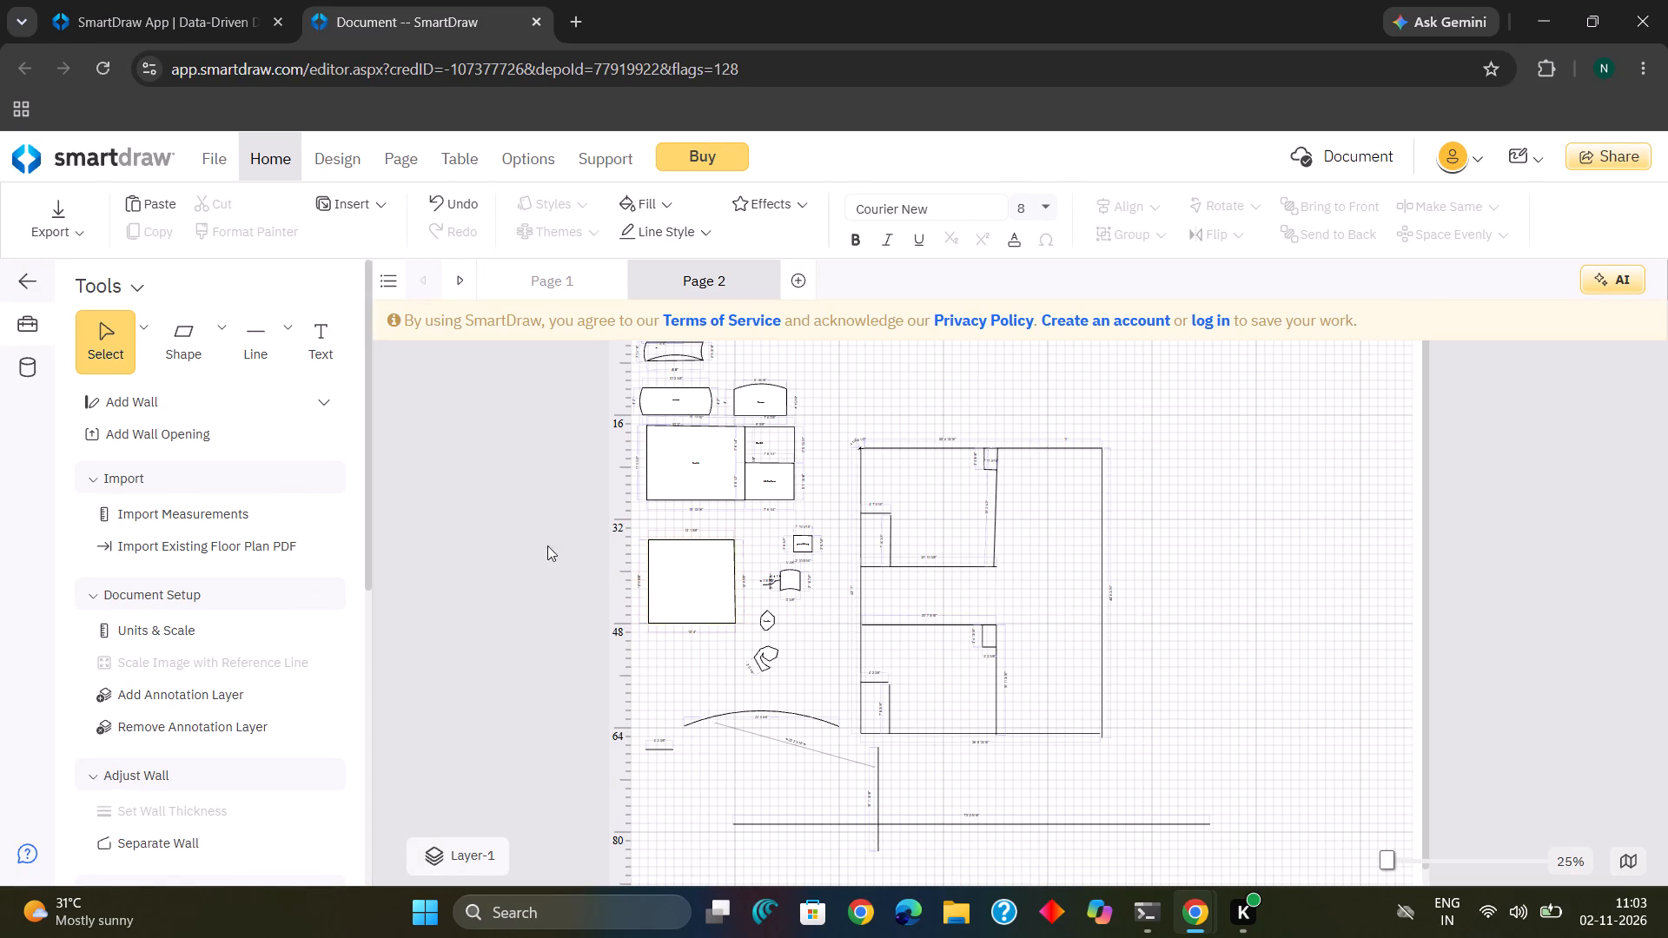
click(242, 332)
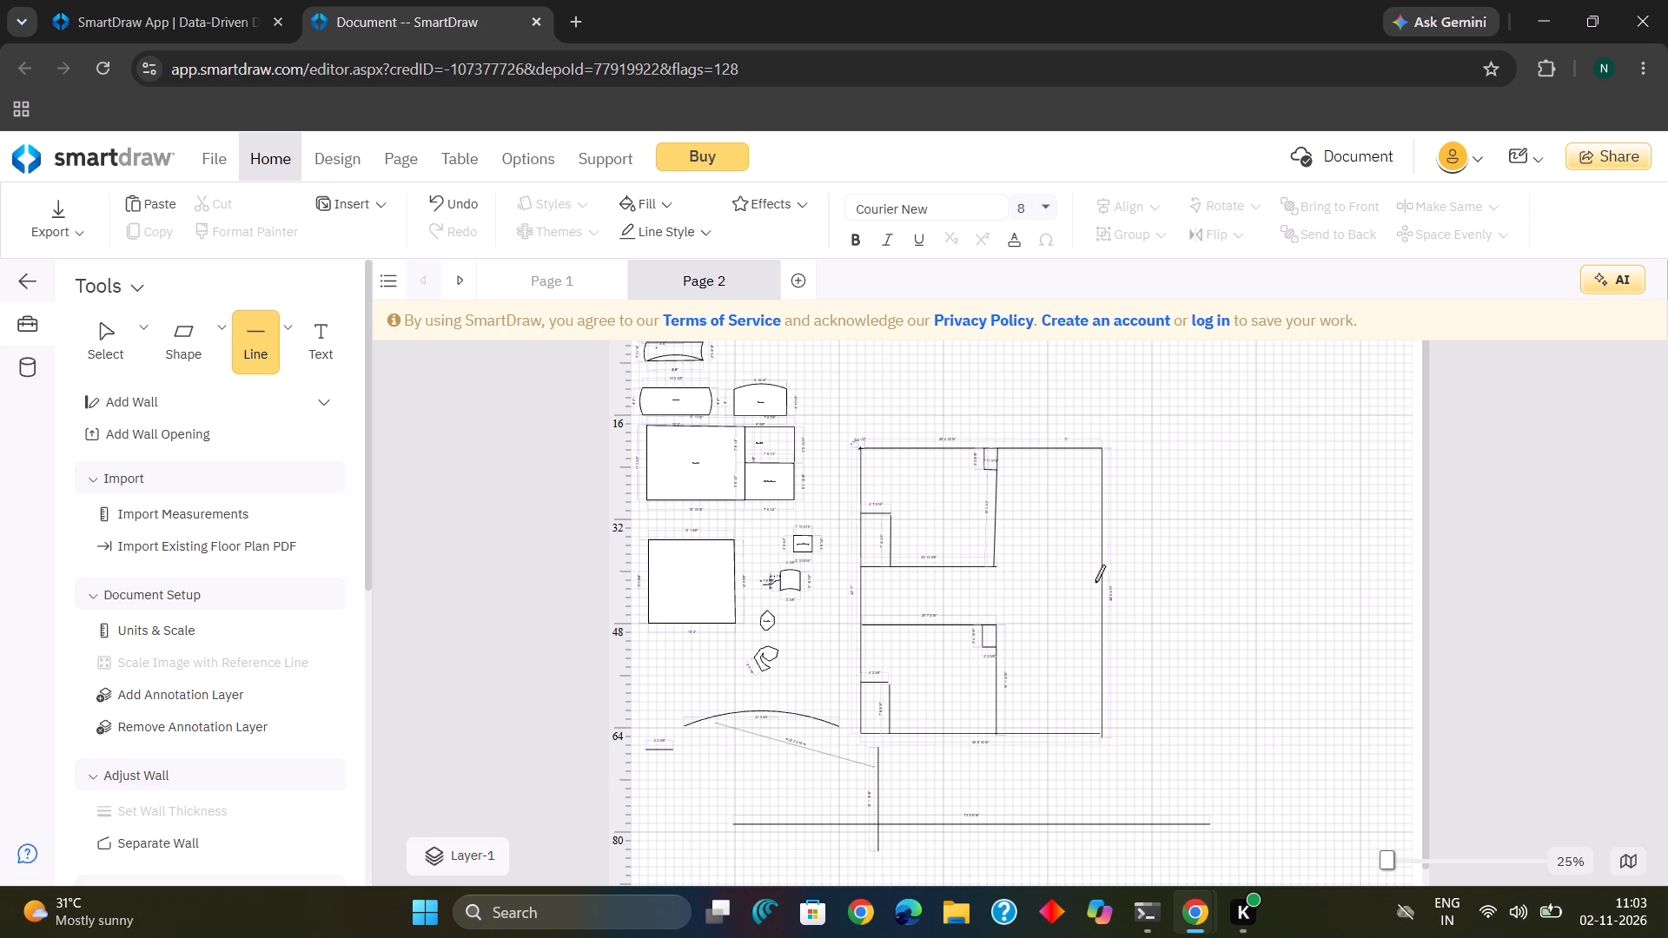
drag(1100, 583, 1081, 581)
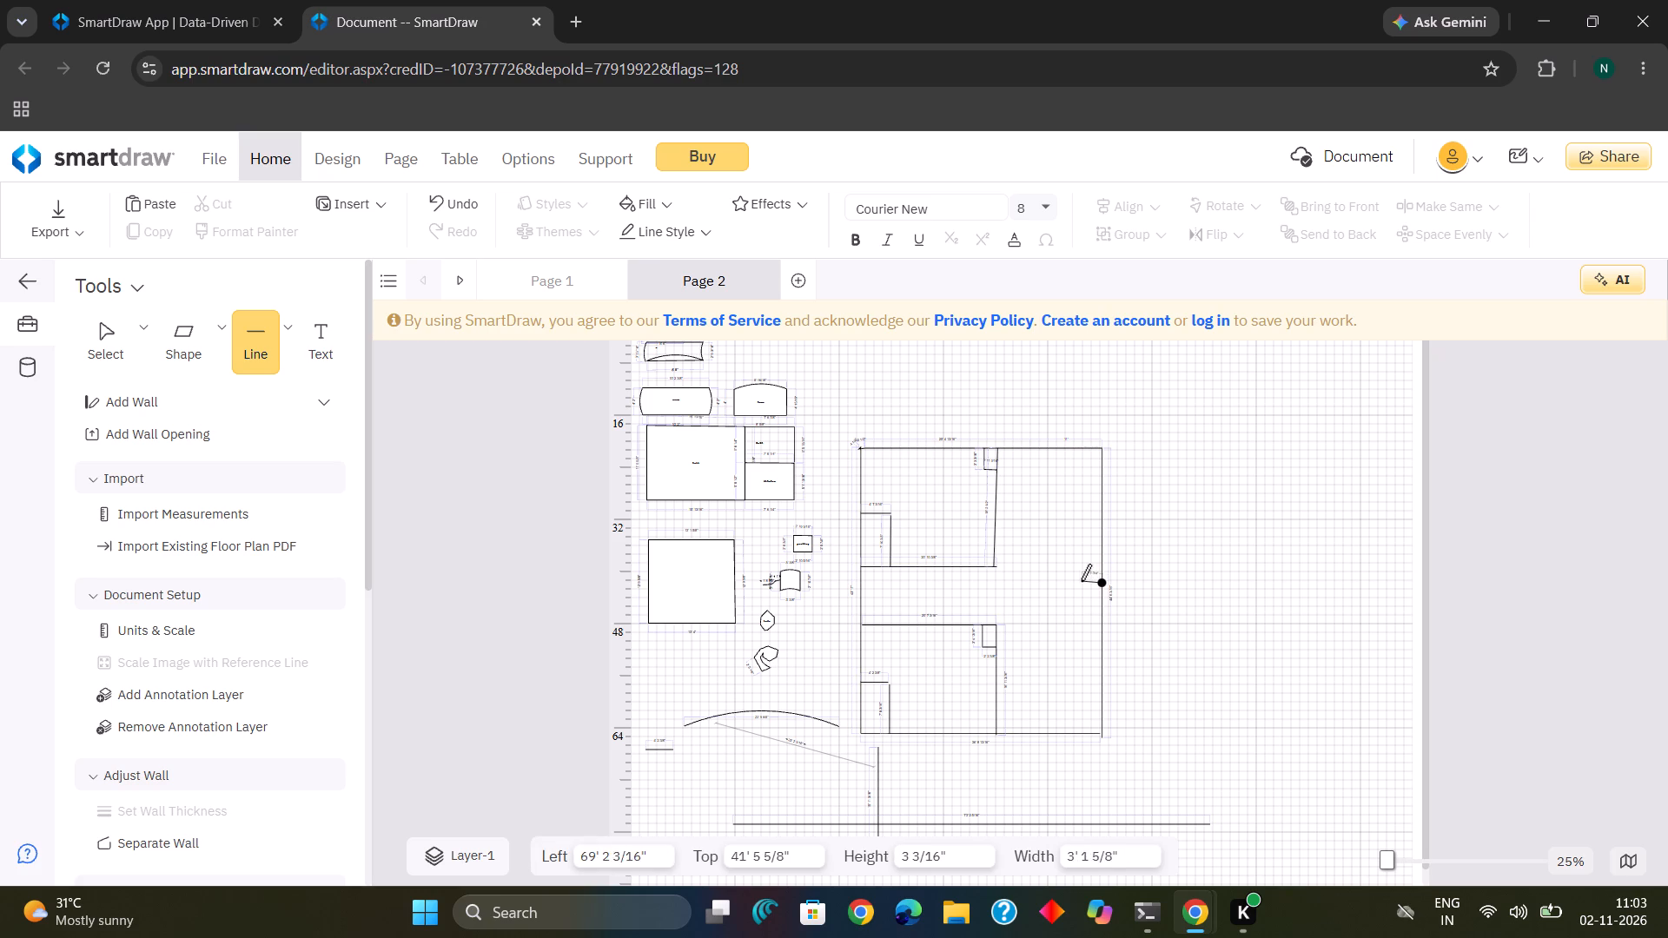
drag(1081, 581, 1080, 582)
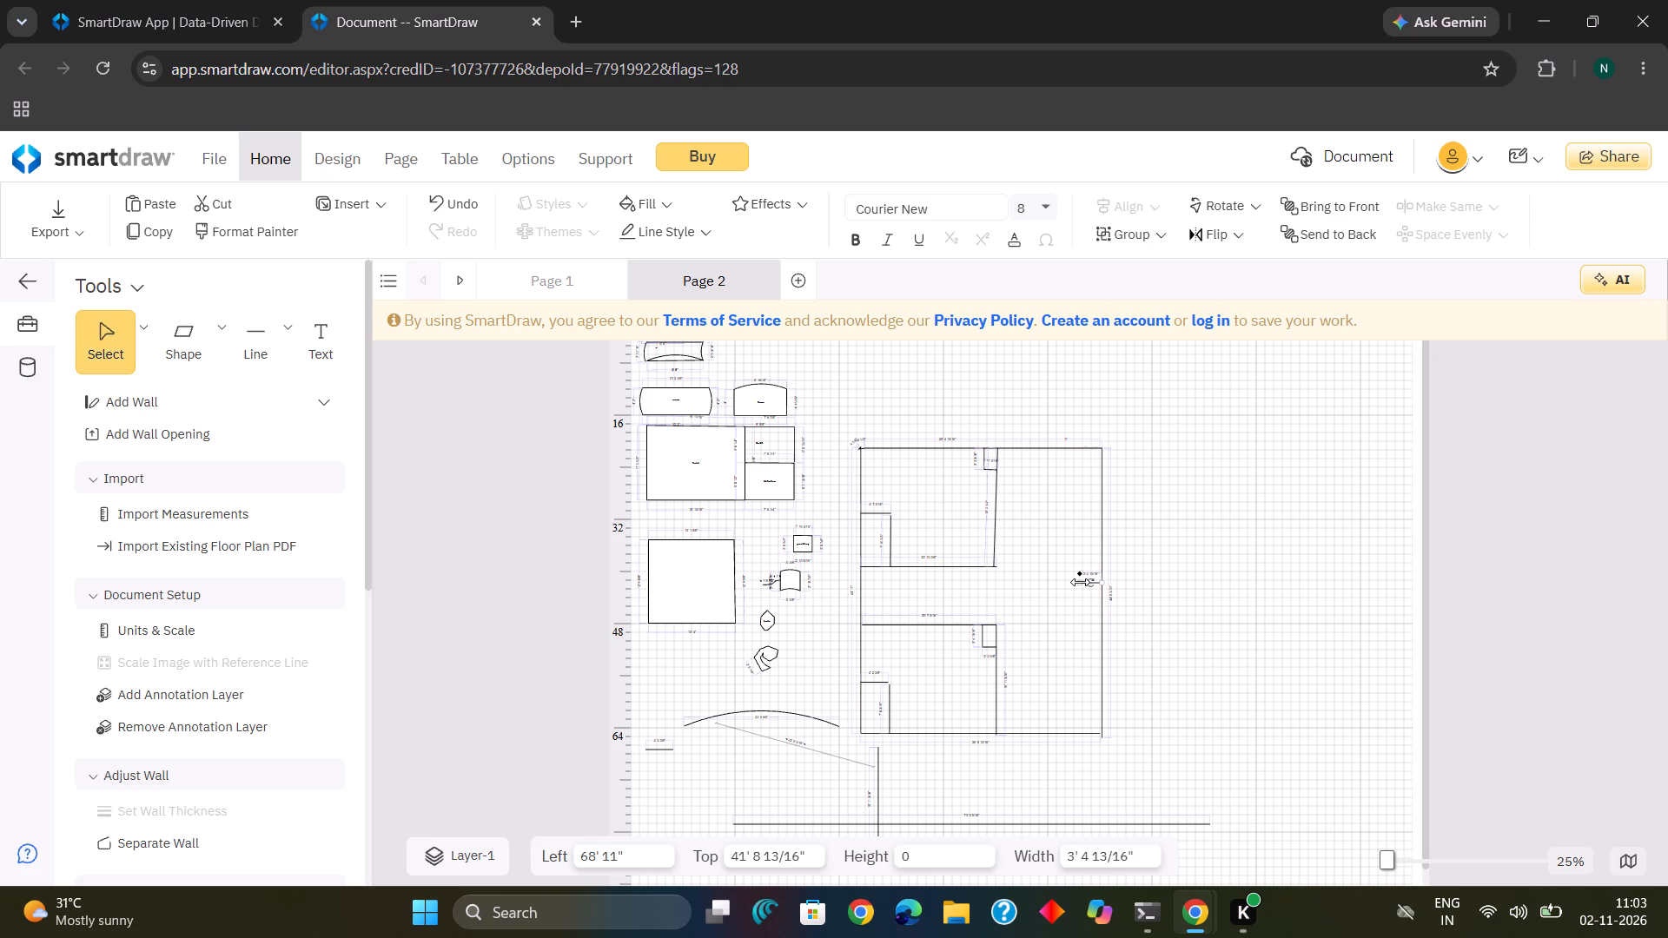
click(1080, 582)
click(240, 334)
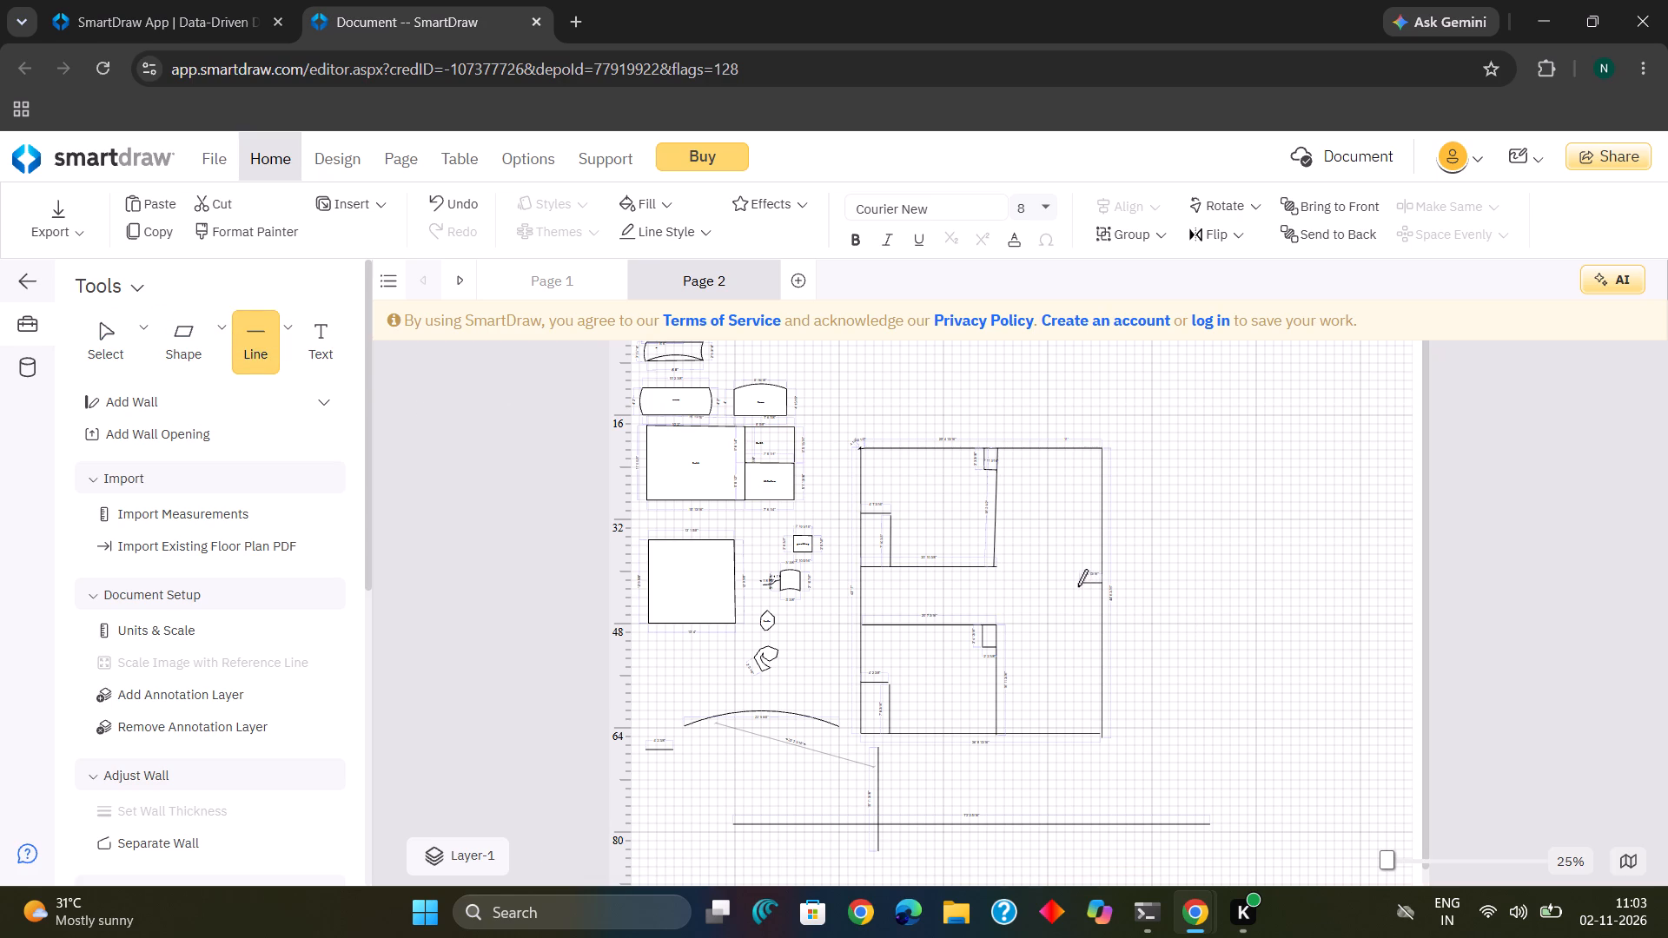
drag(1077, 586, 1077, 611)
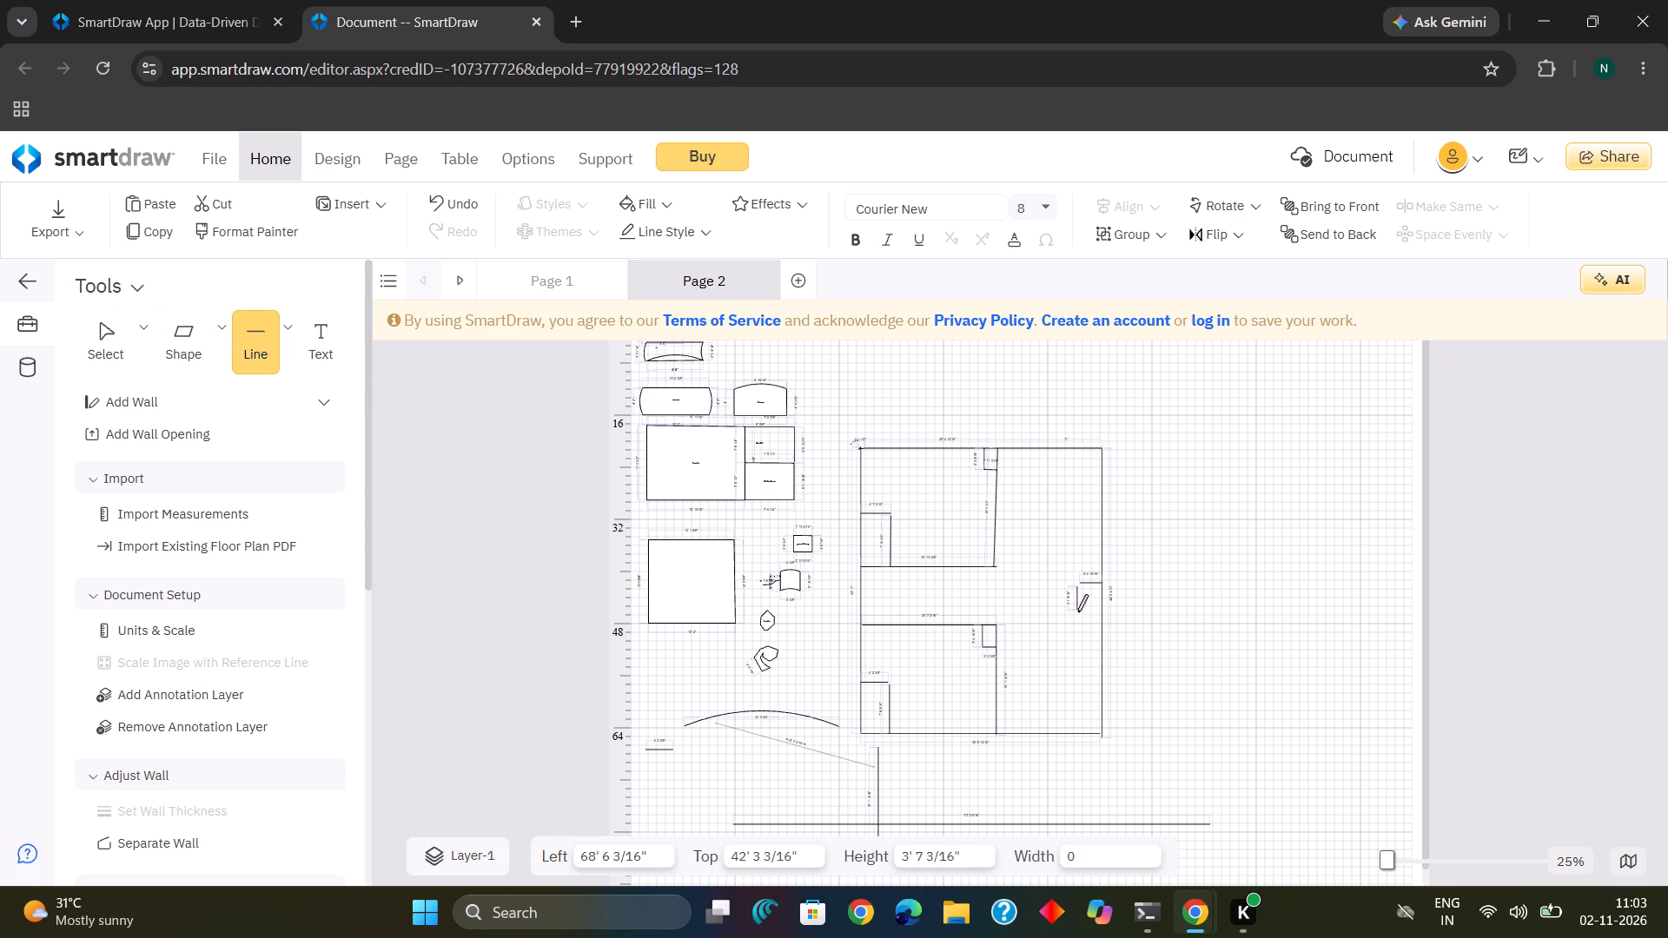
drag(1077, 611, 1078, 624)
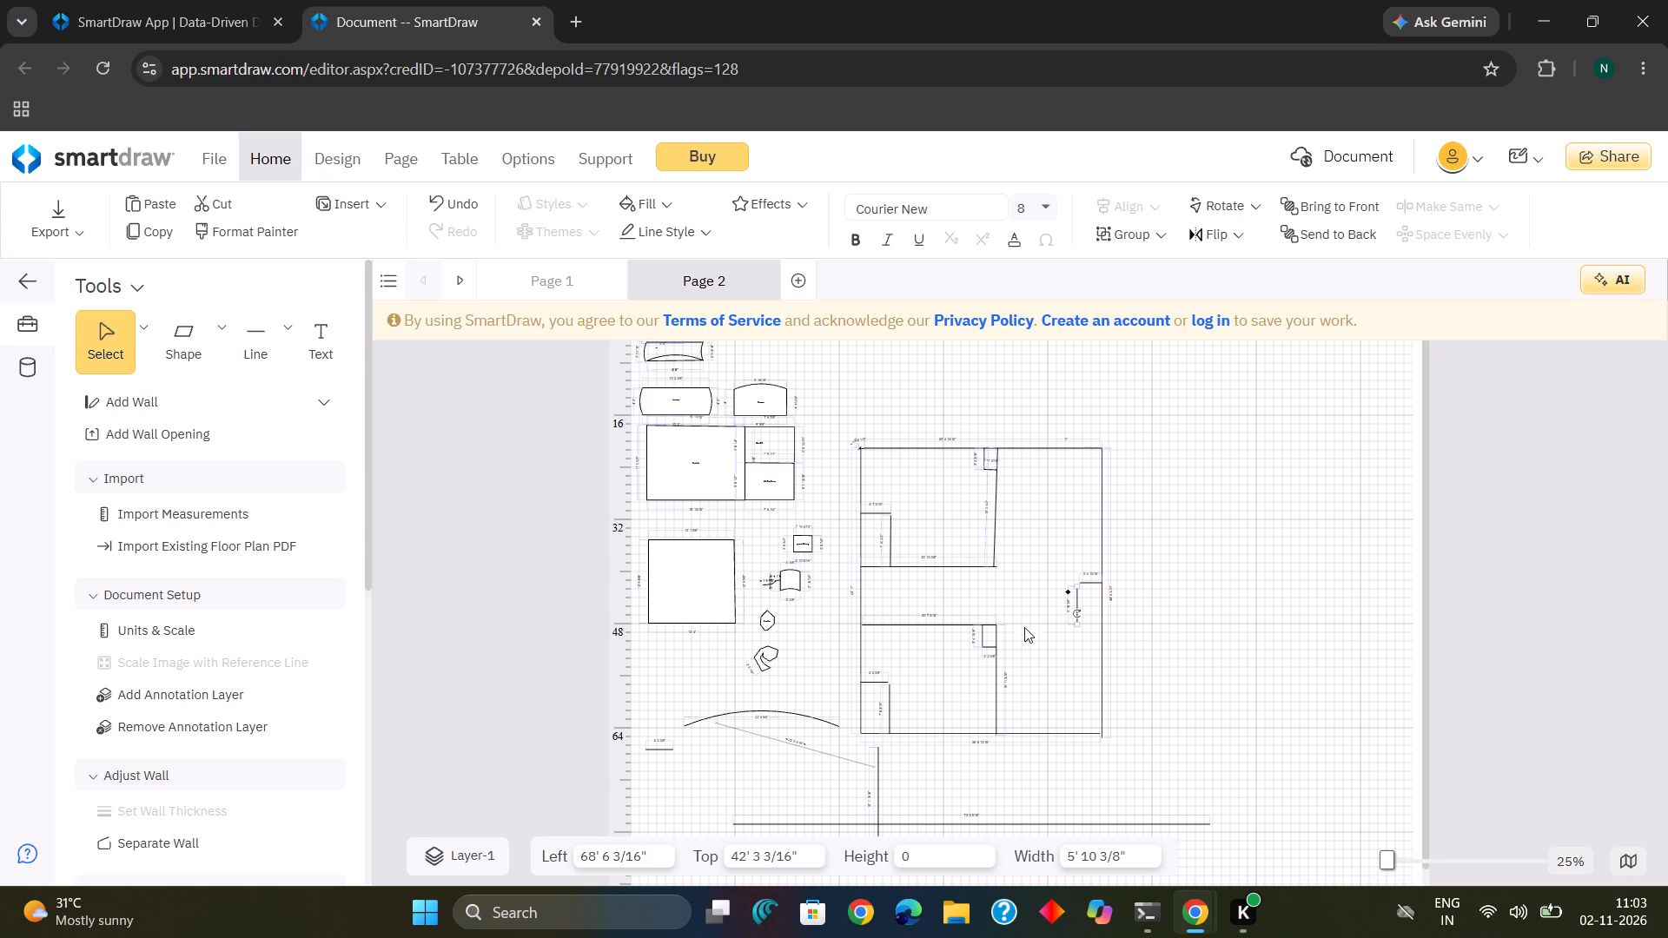
click(268, 346)
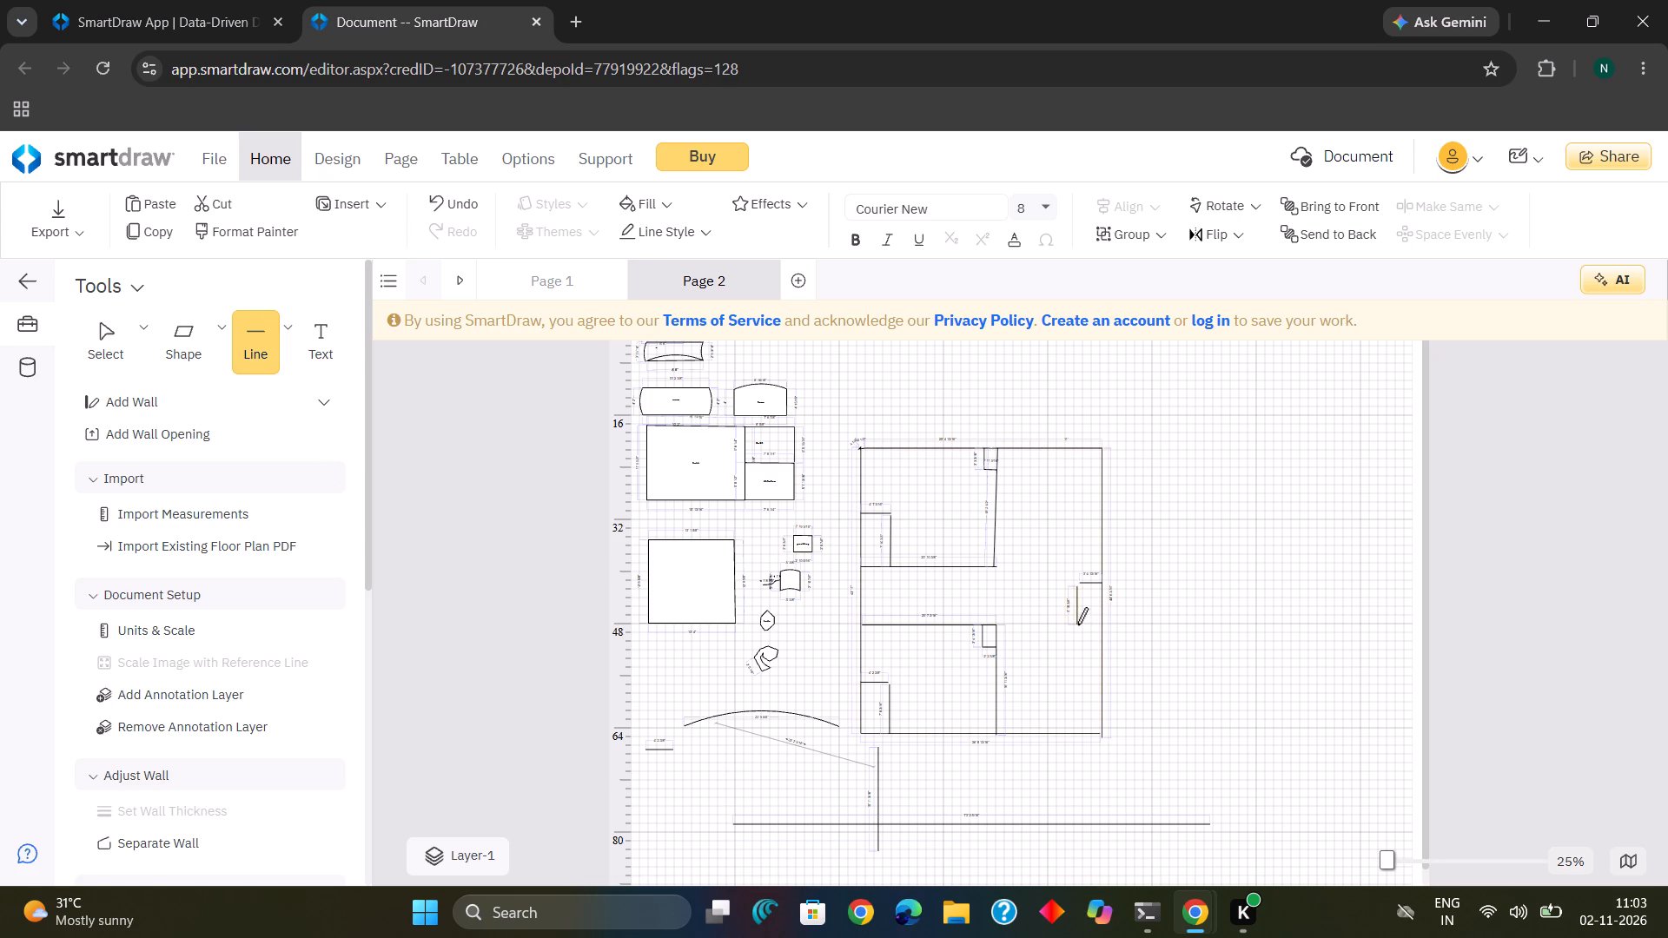
drag(1077, 622, 1109, 621)
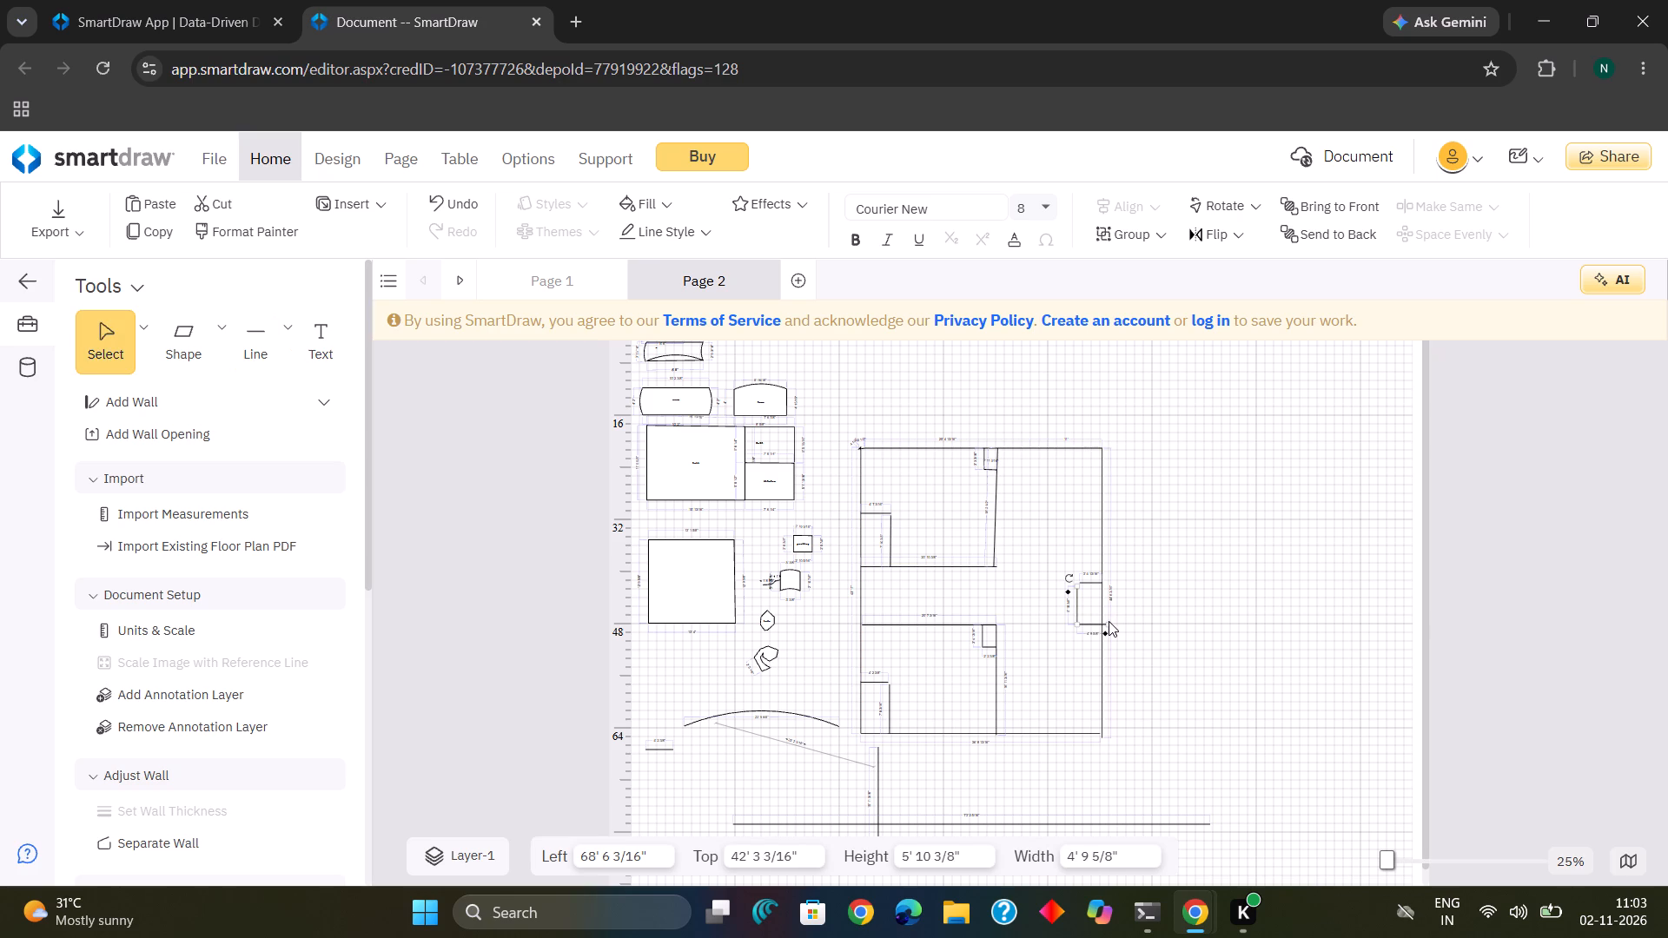
click(1136, 604)
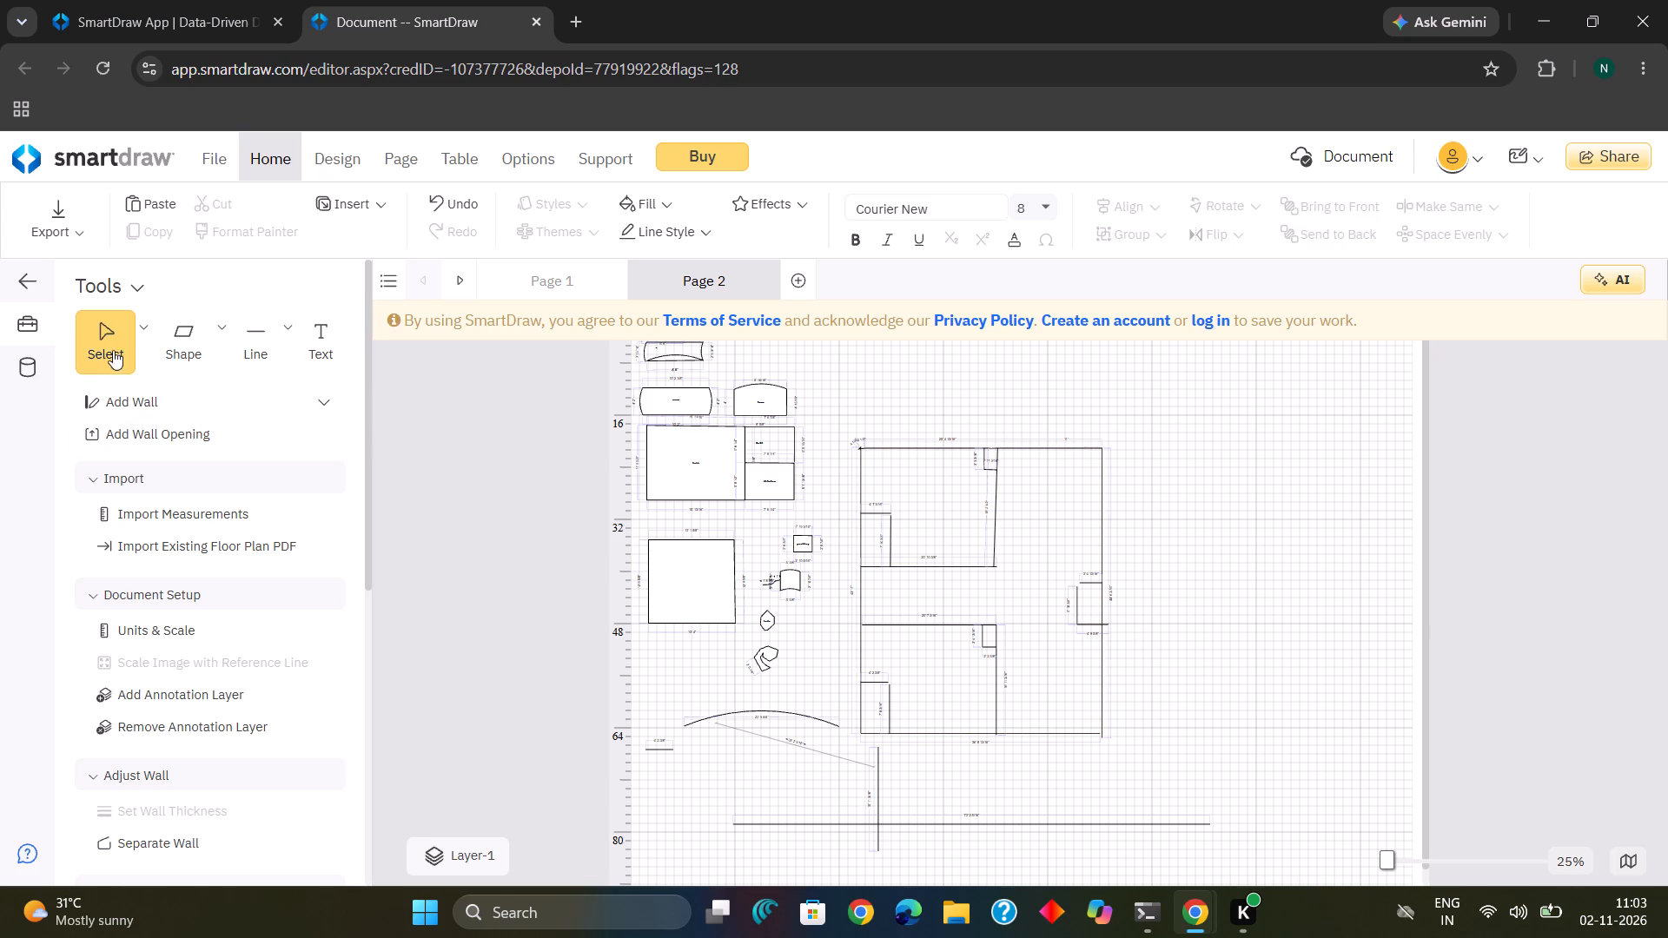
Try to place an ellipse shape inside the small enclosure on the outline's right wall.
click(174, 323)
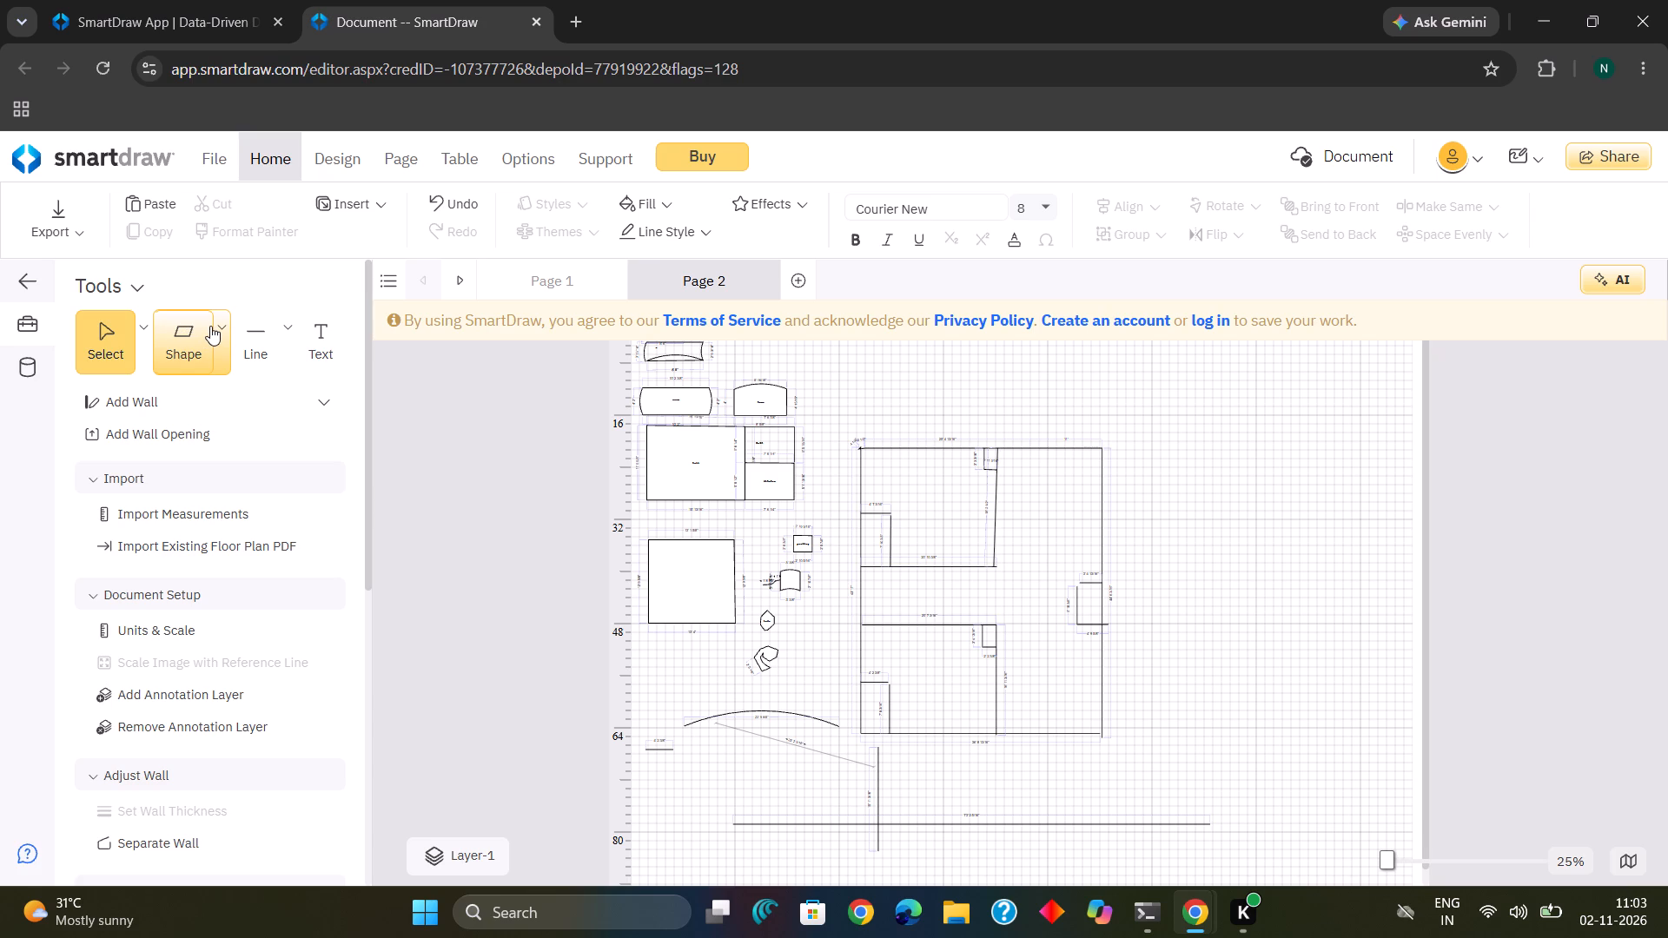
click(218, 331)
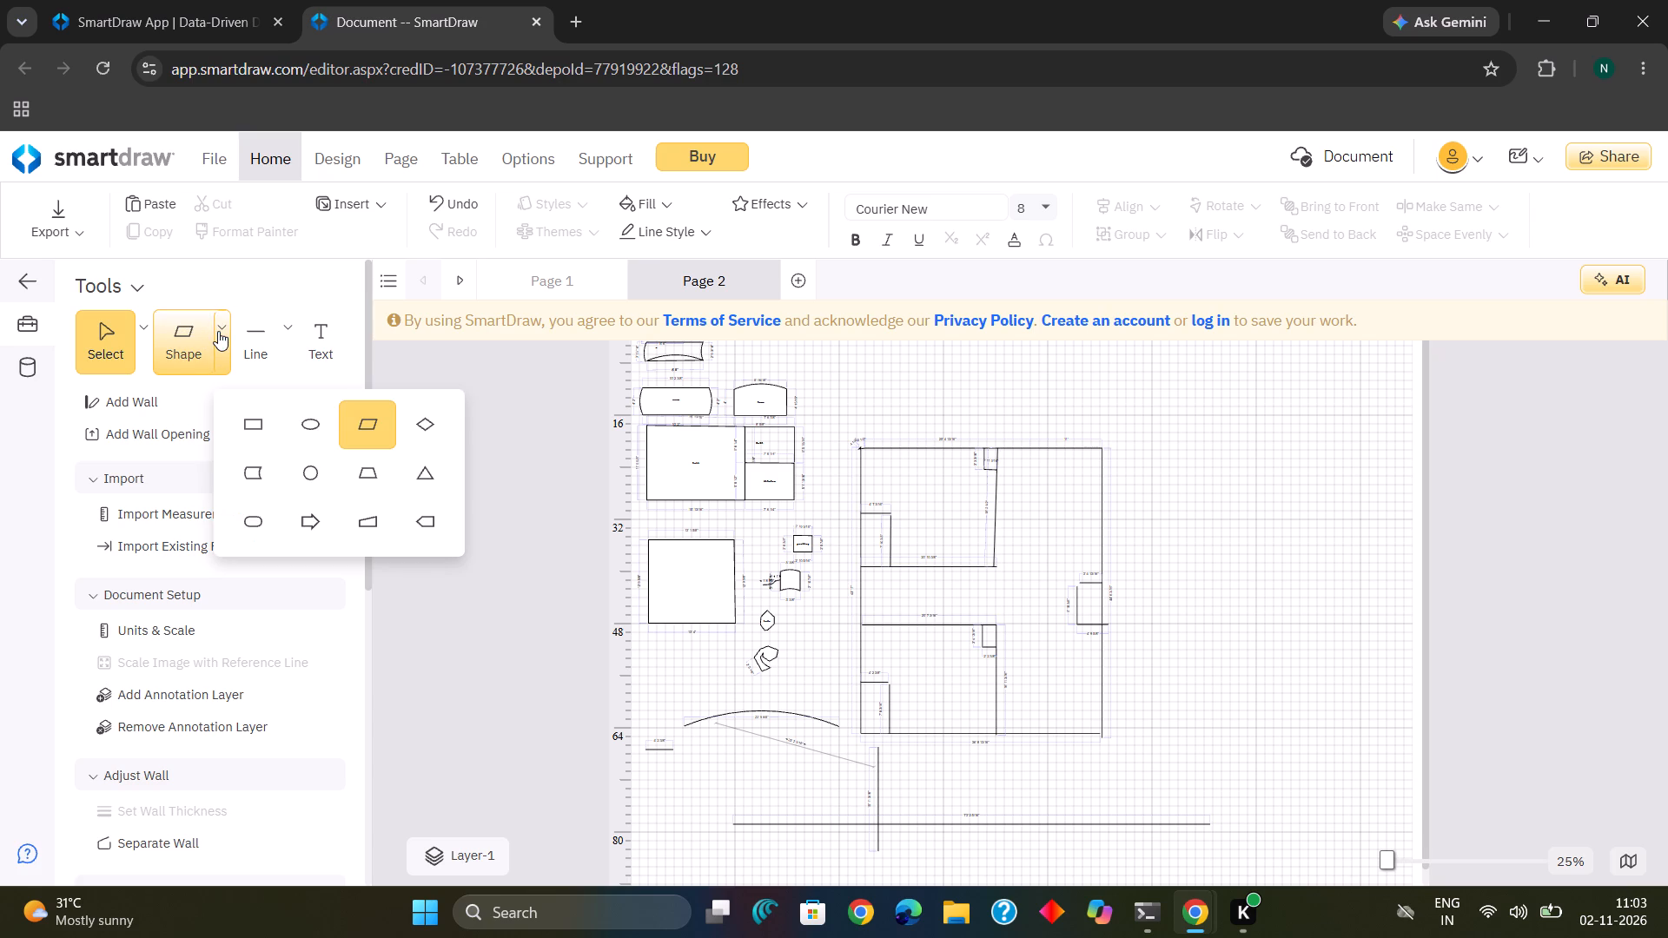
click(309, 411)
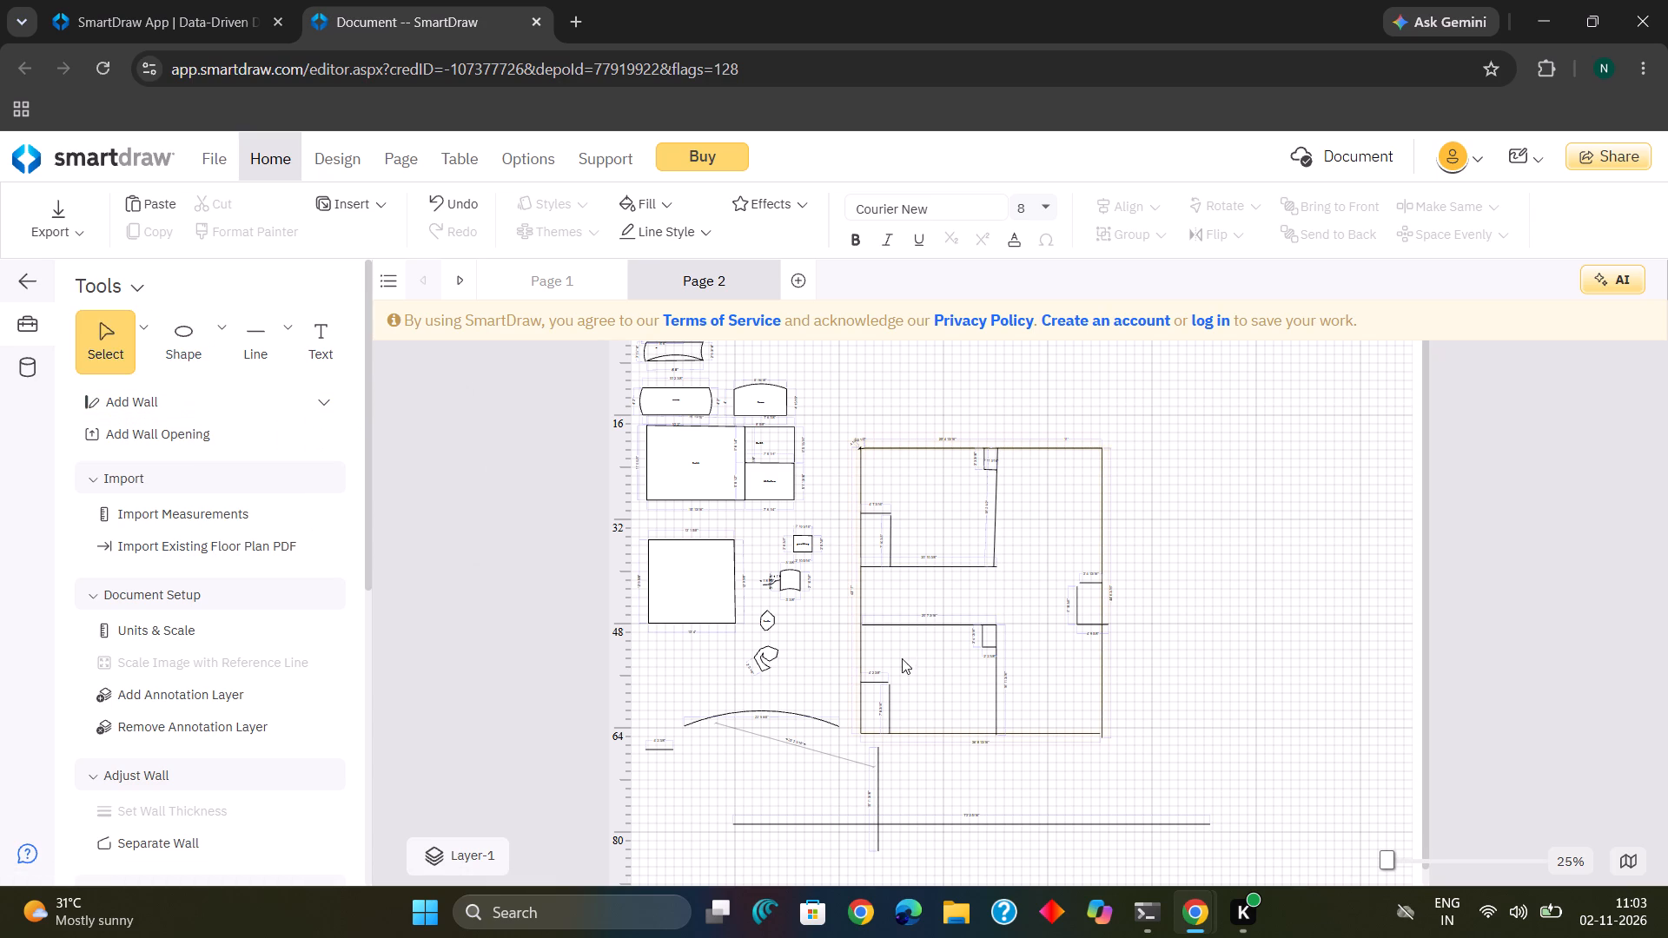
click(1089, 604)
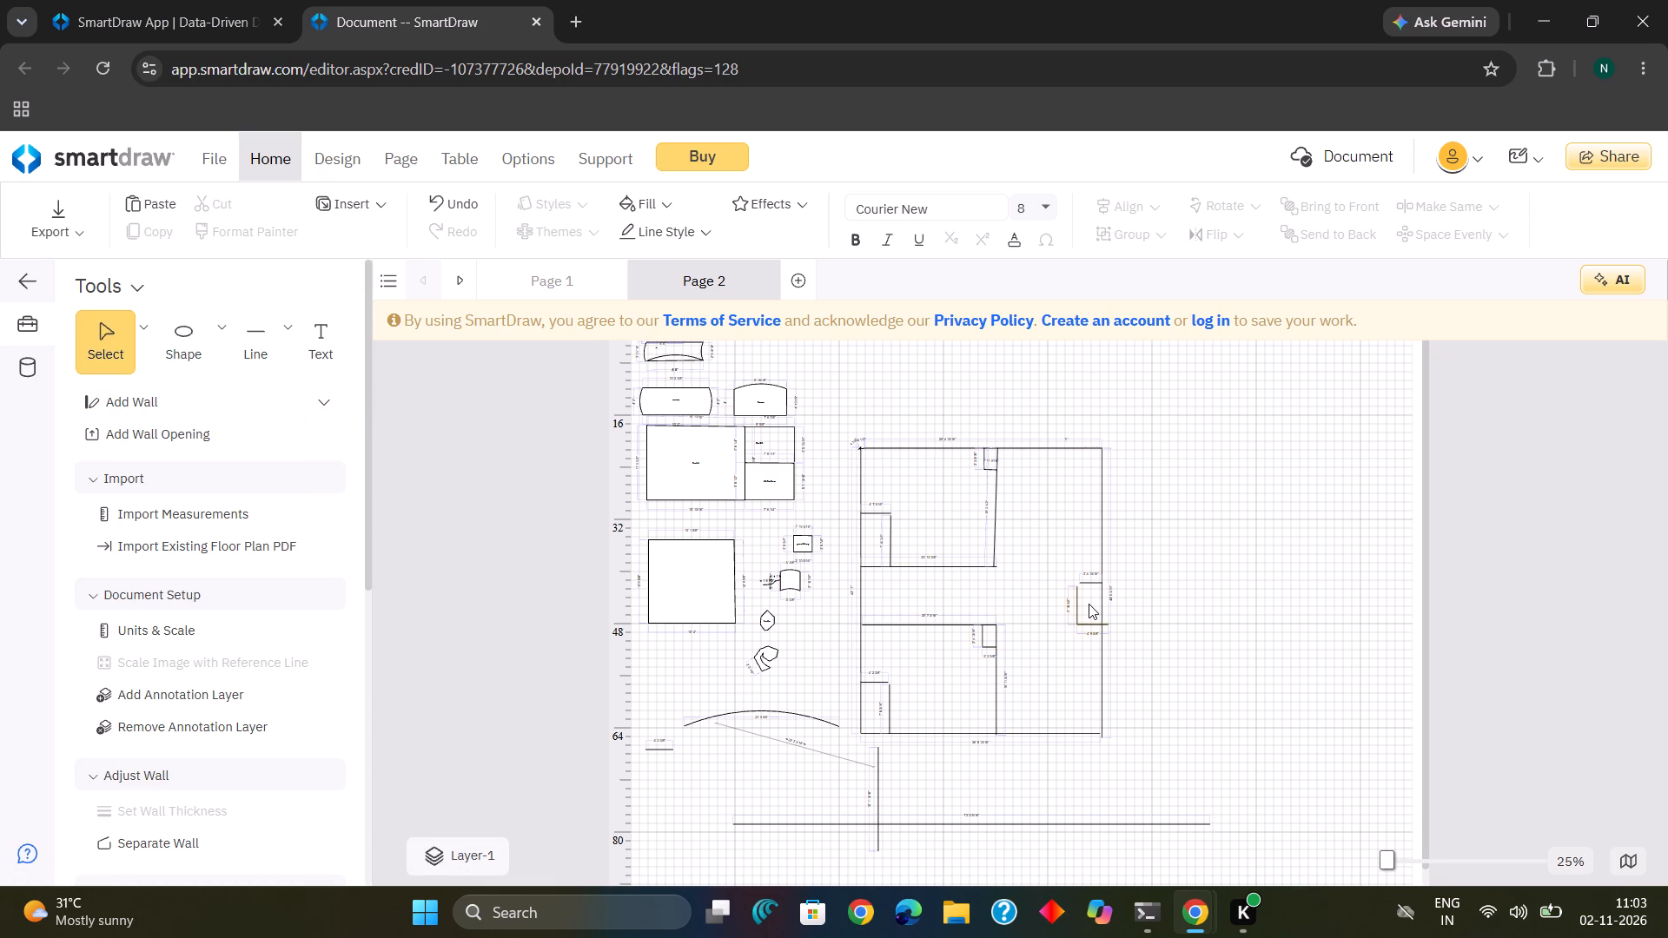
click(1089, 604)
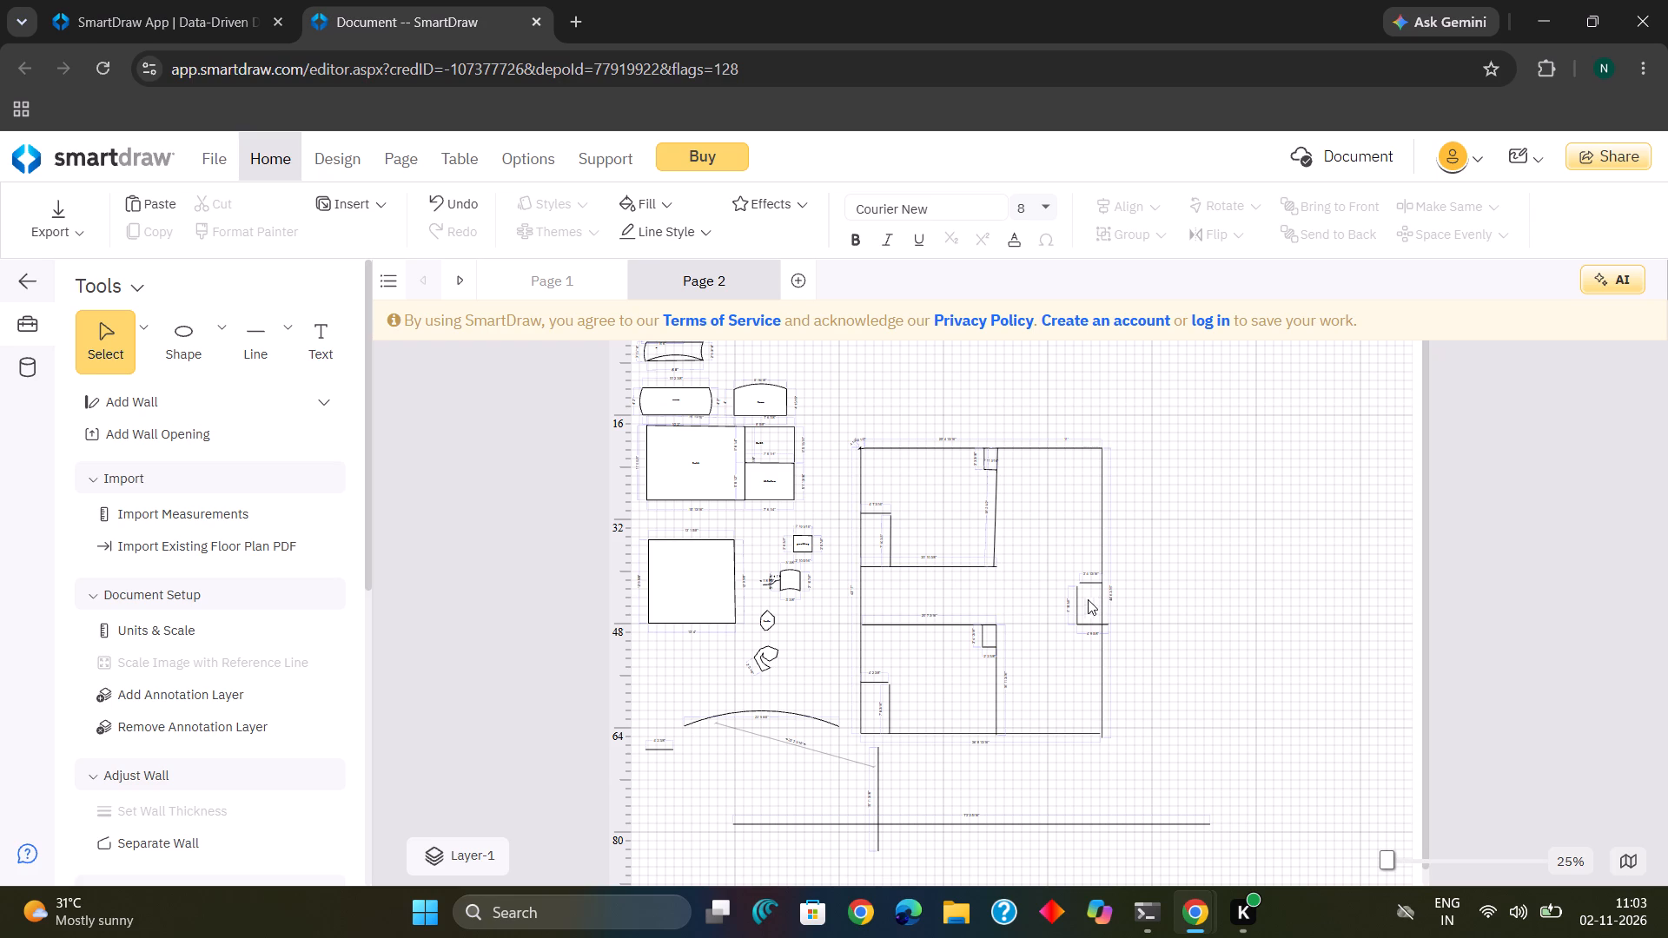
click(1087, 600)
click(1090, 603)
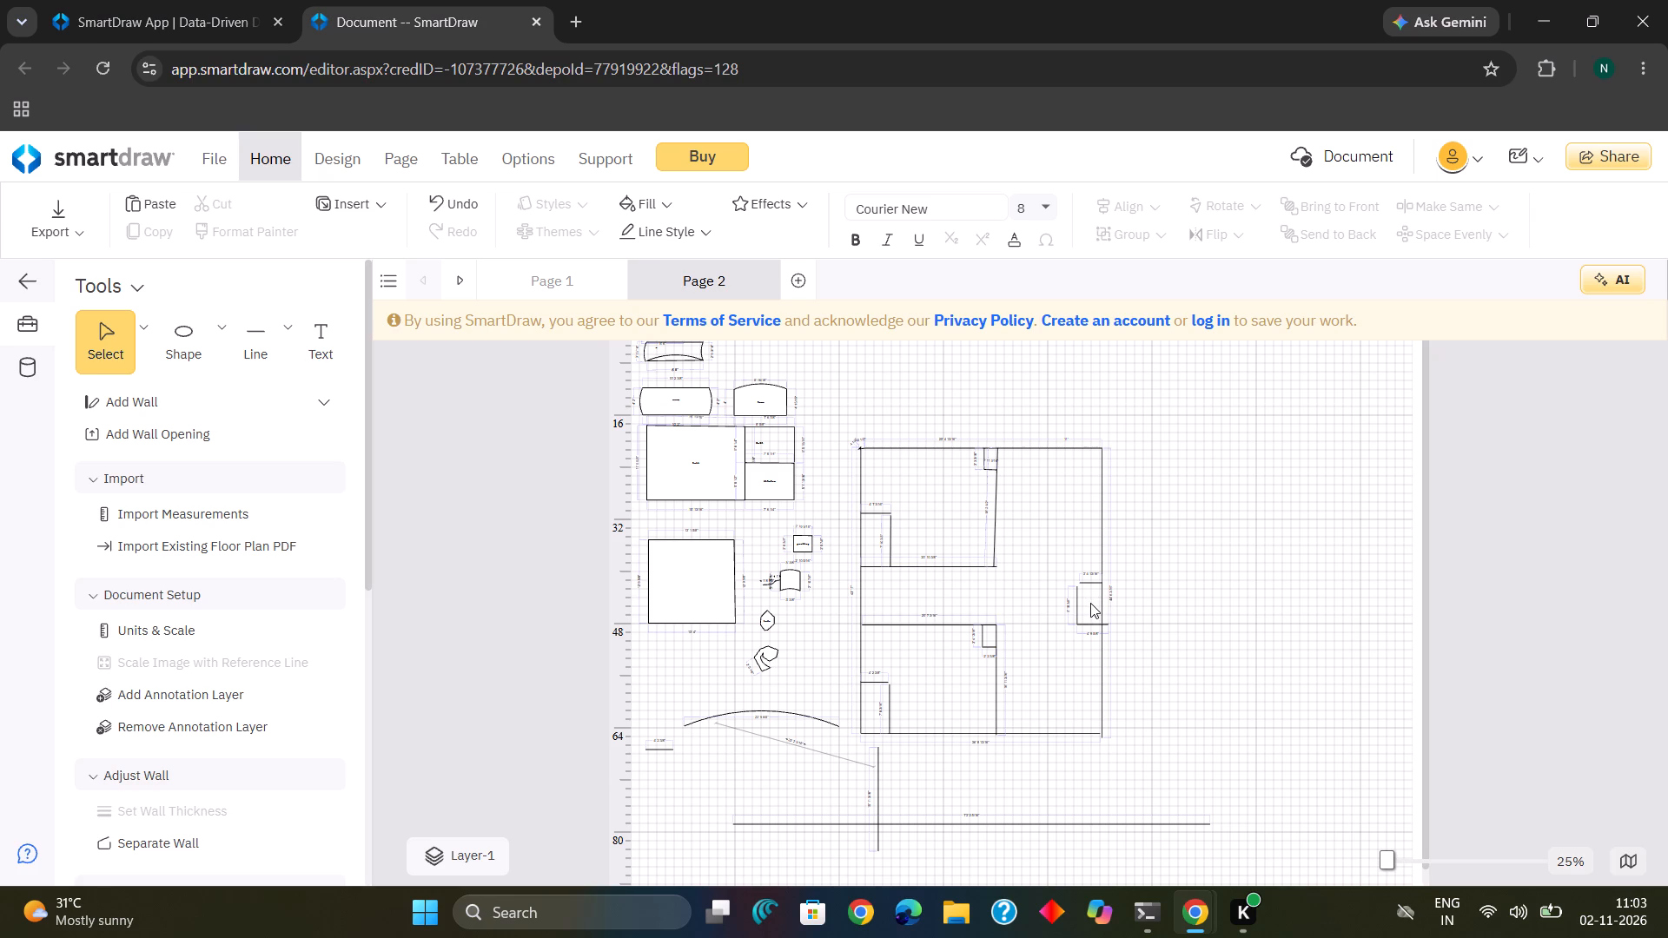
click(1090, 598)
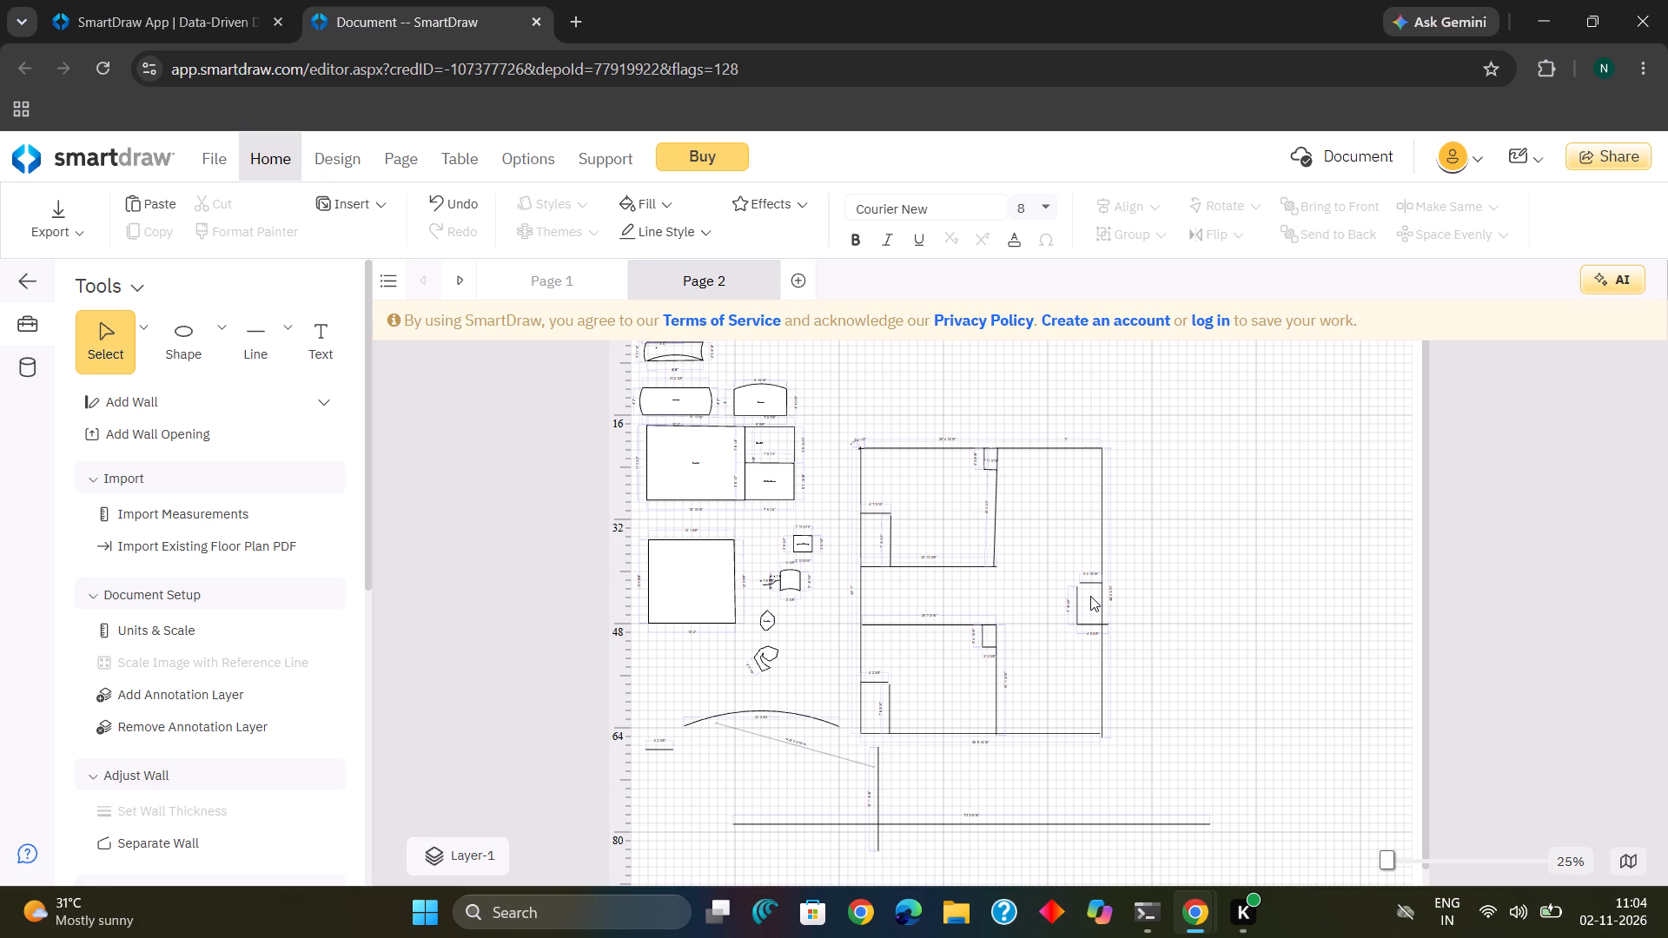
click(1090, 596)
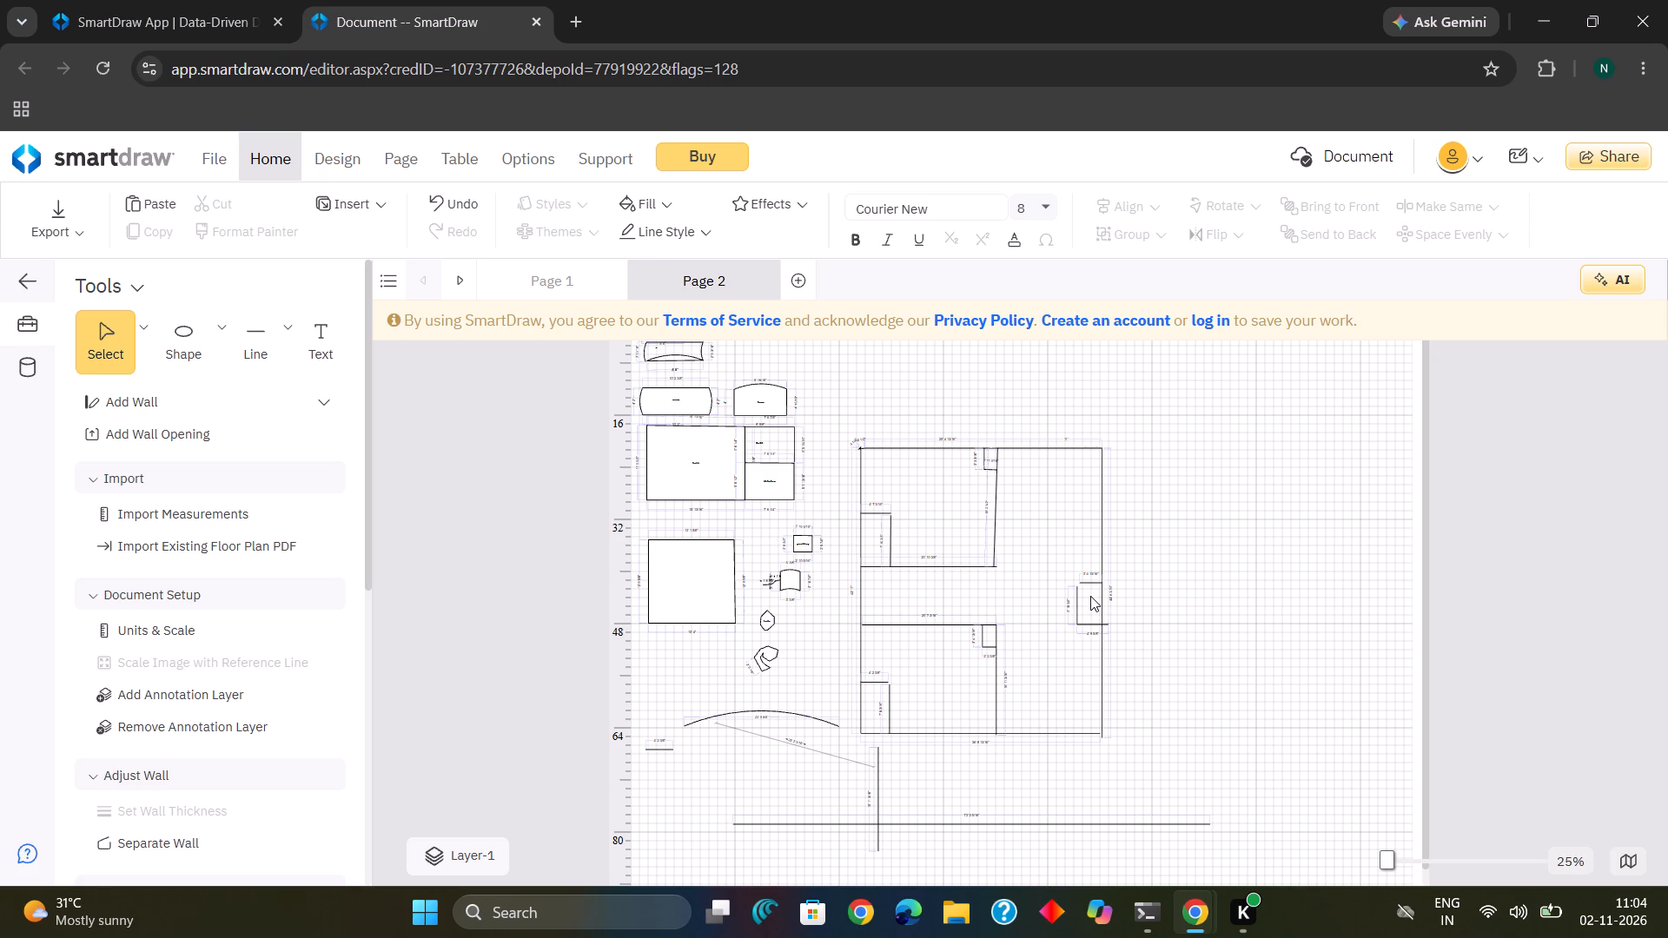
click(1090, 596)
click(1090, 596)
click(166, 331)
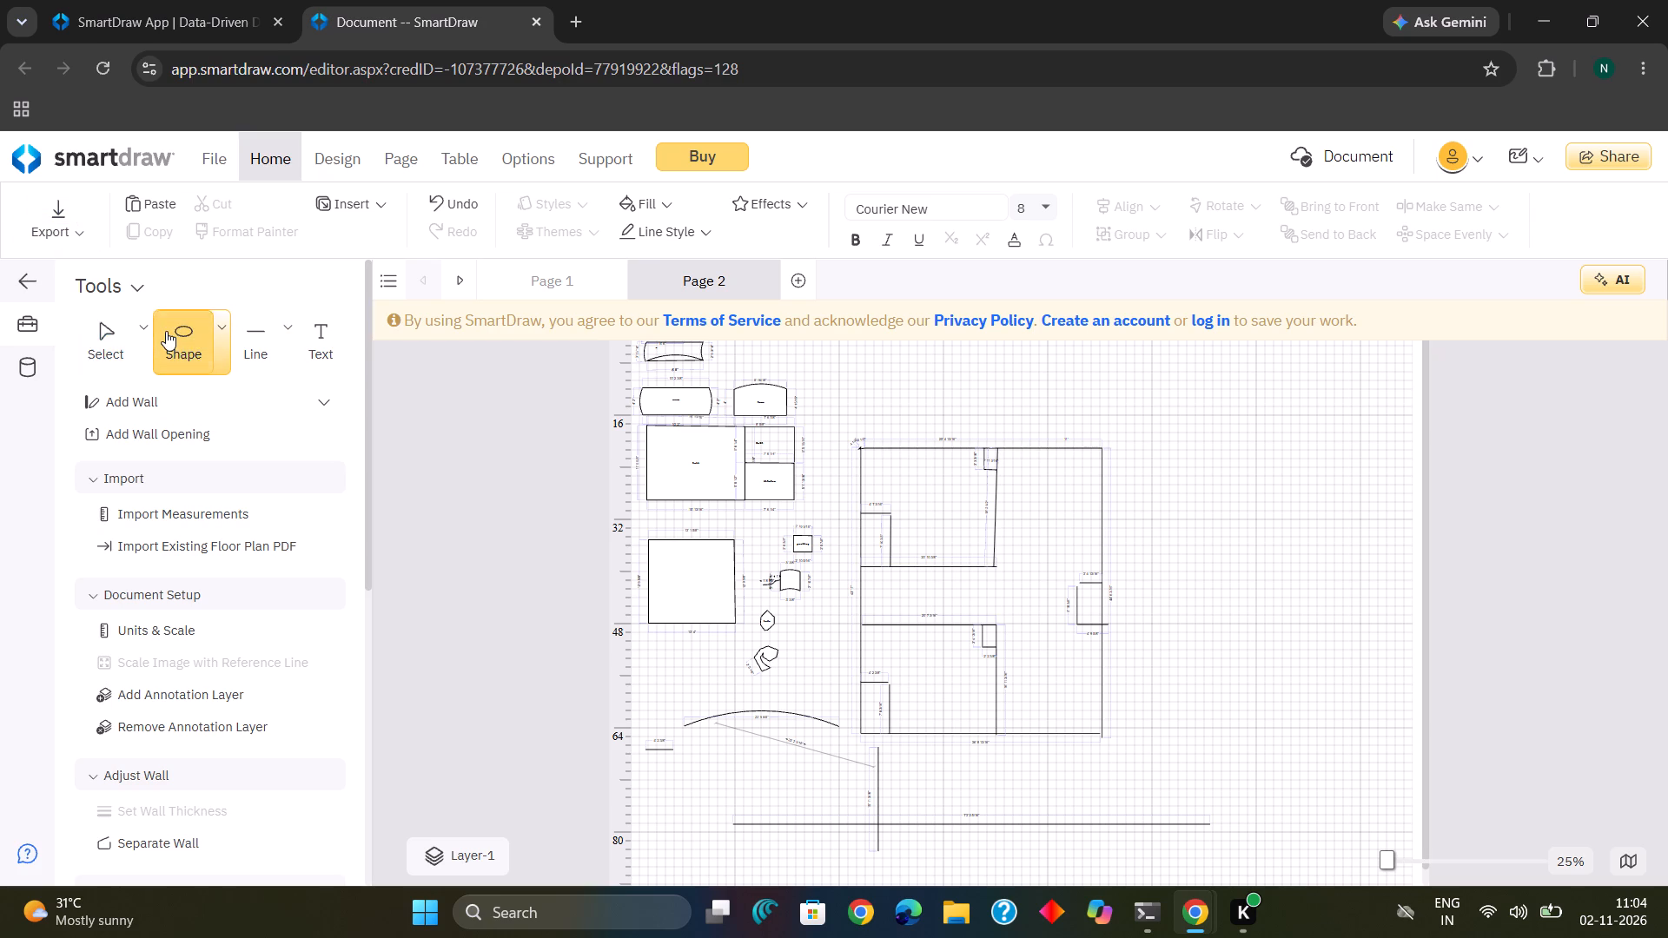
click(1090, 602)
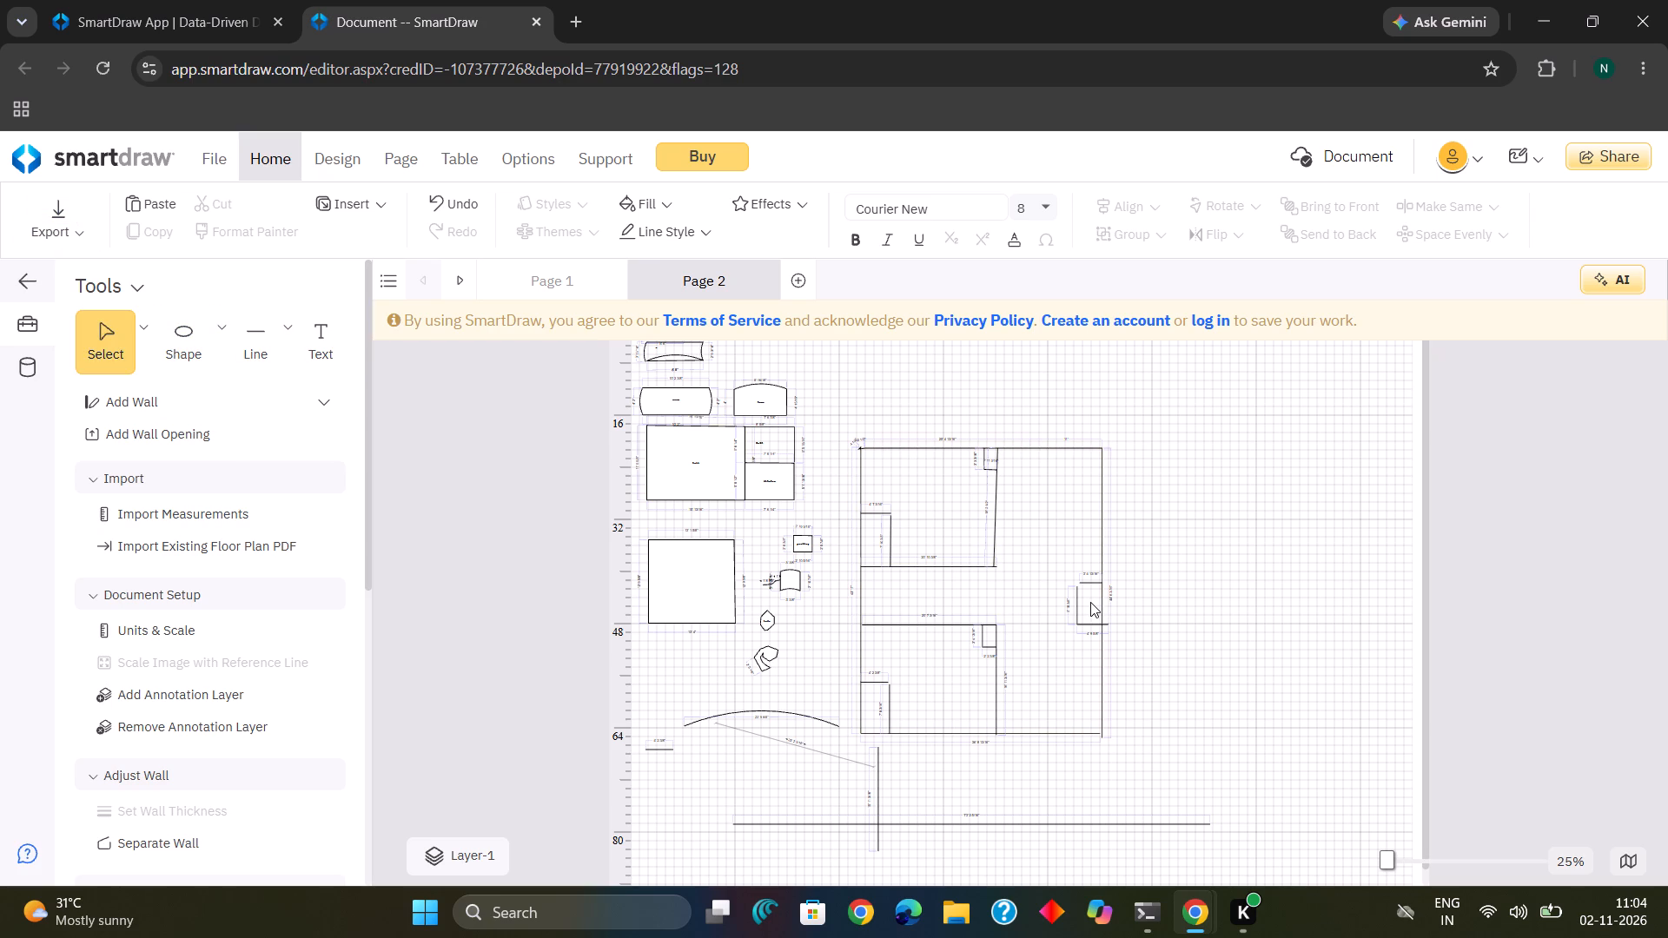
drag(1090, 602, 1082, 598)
Add the text label DOOR, stacked one letter per line, inside the small enclosure on the outline's right wall.
click(306, 340)
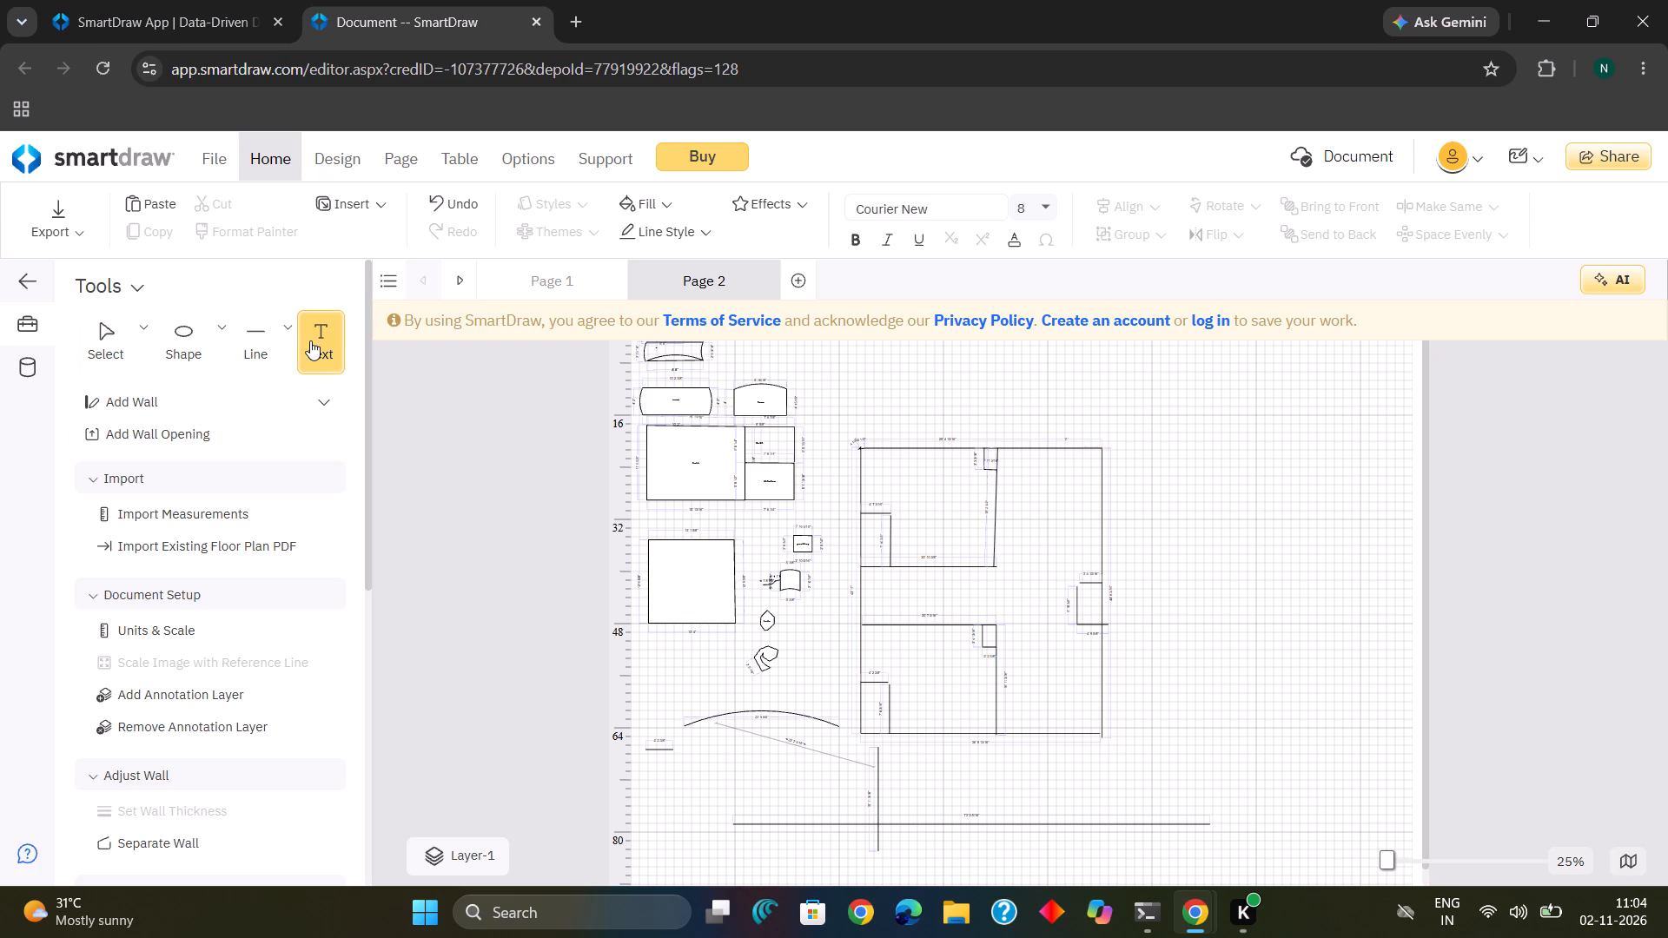
click(310, 340)
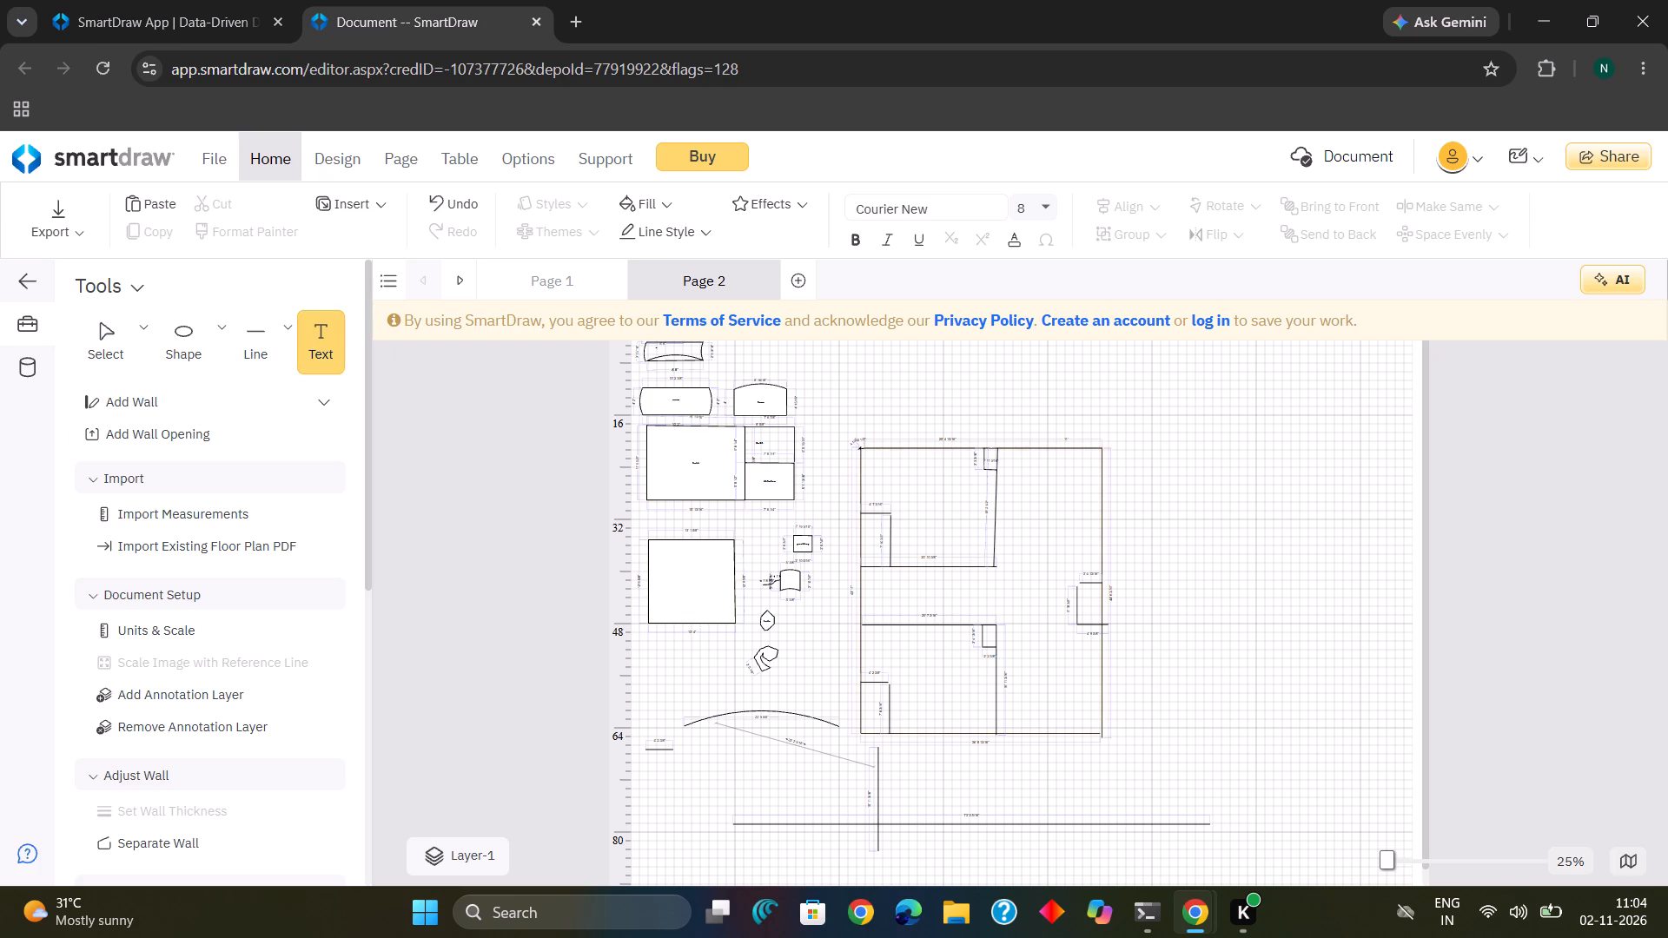
click(1089, 597)
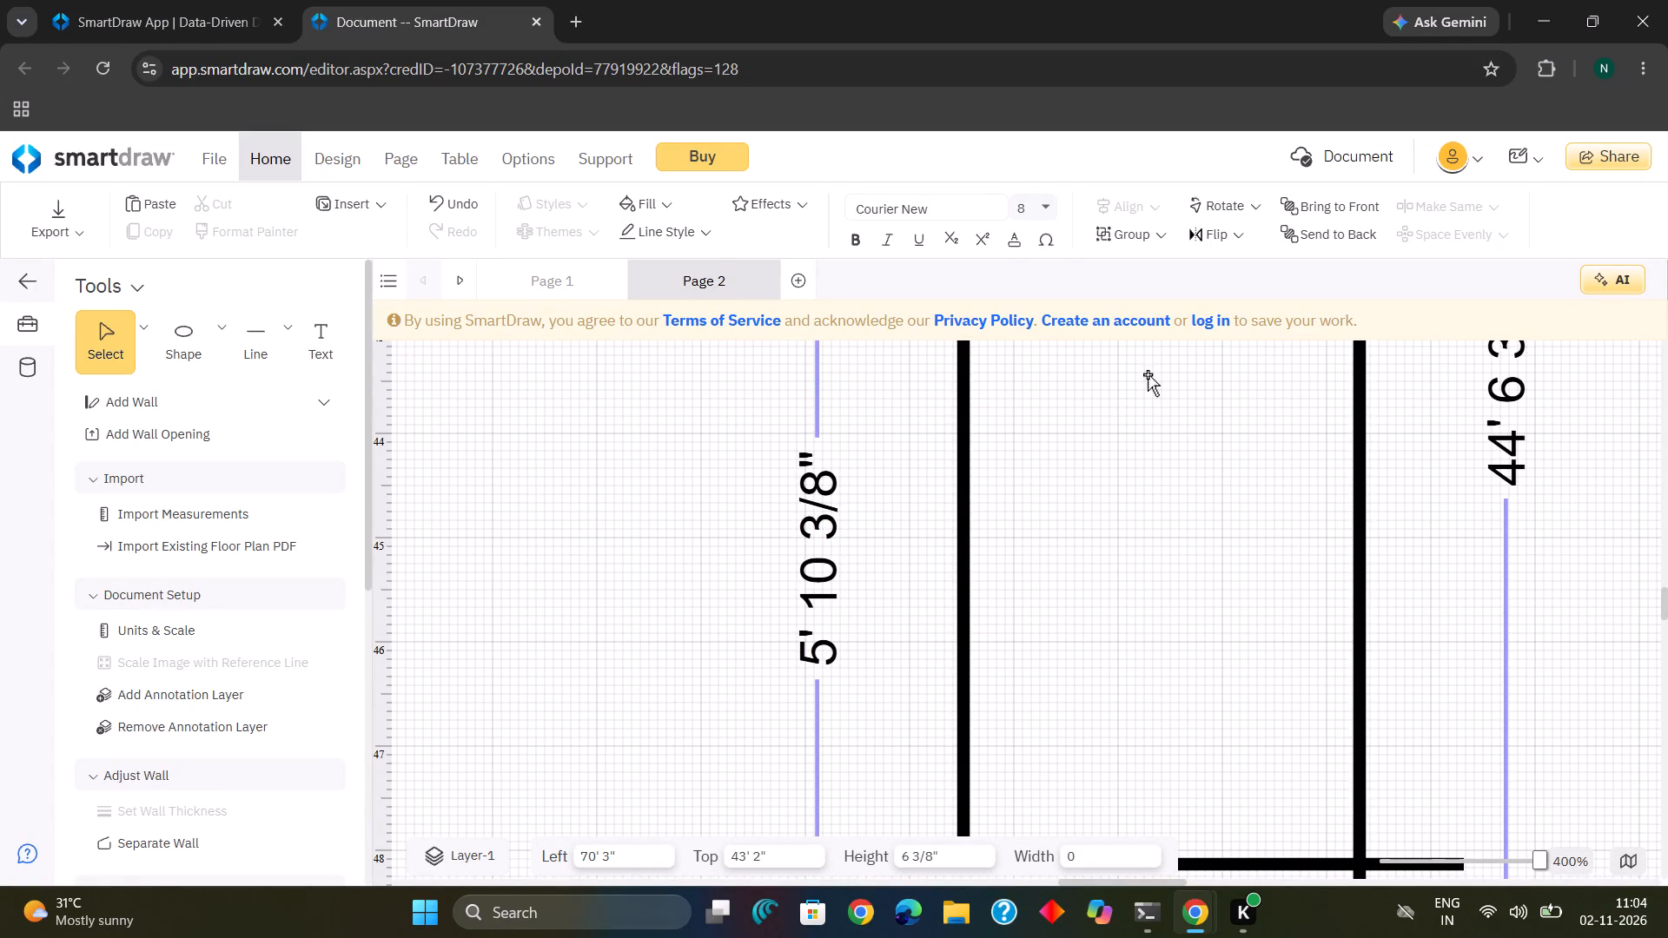
key(d)
key(BackSpace)
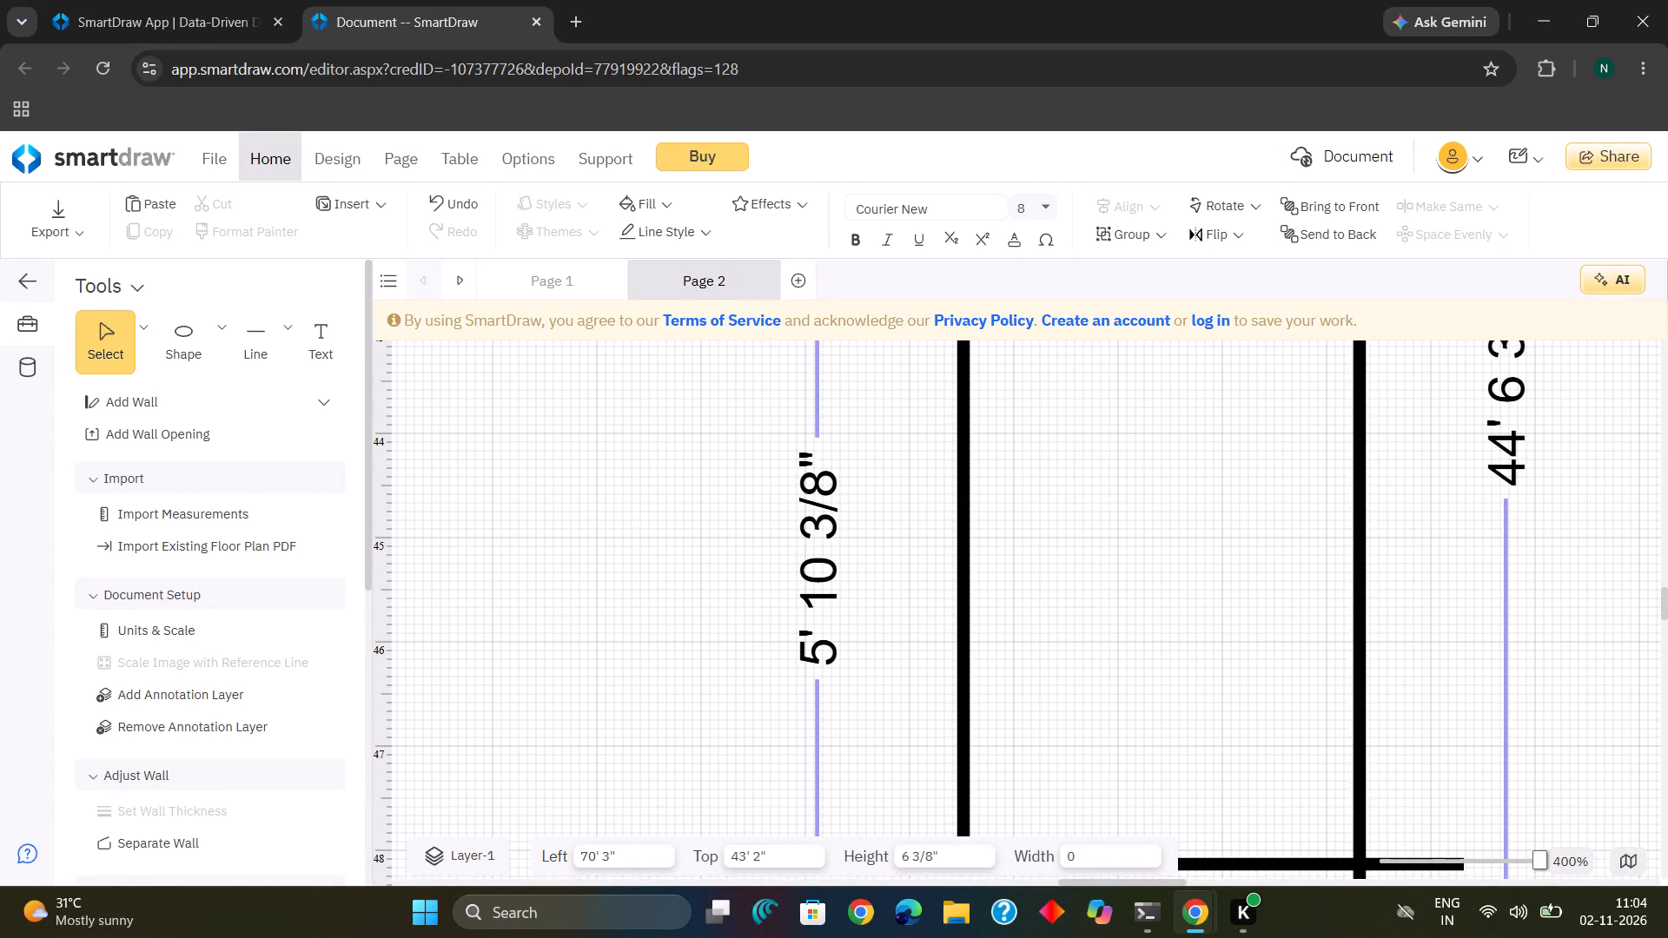
key(d)
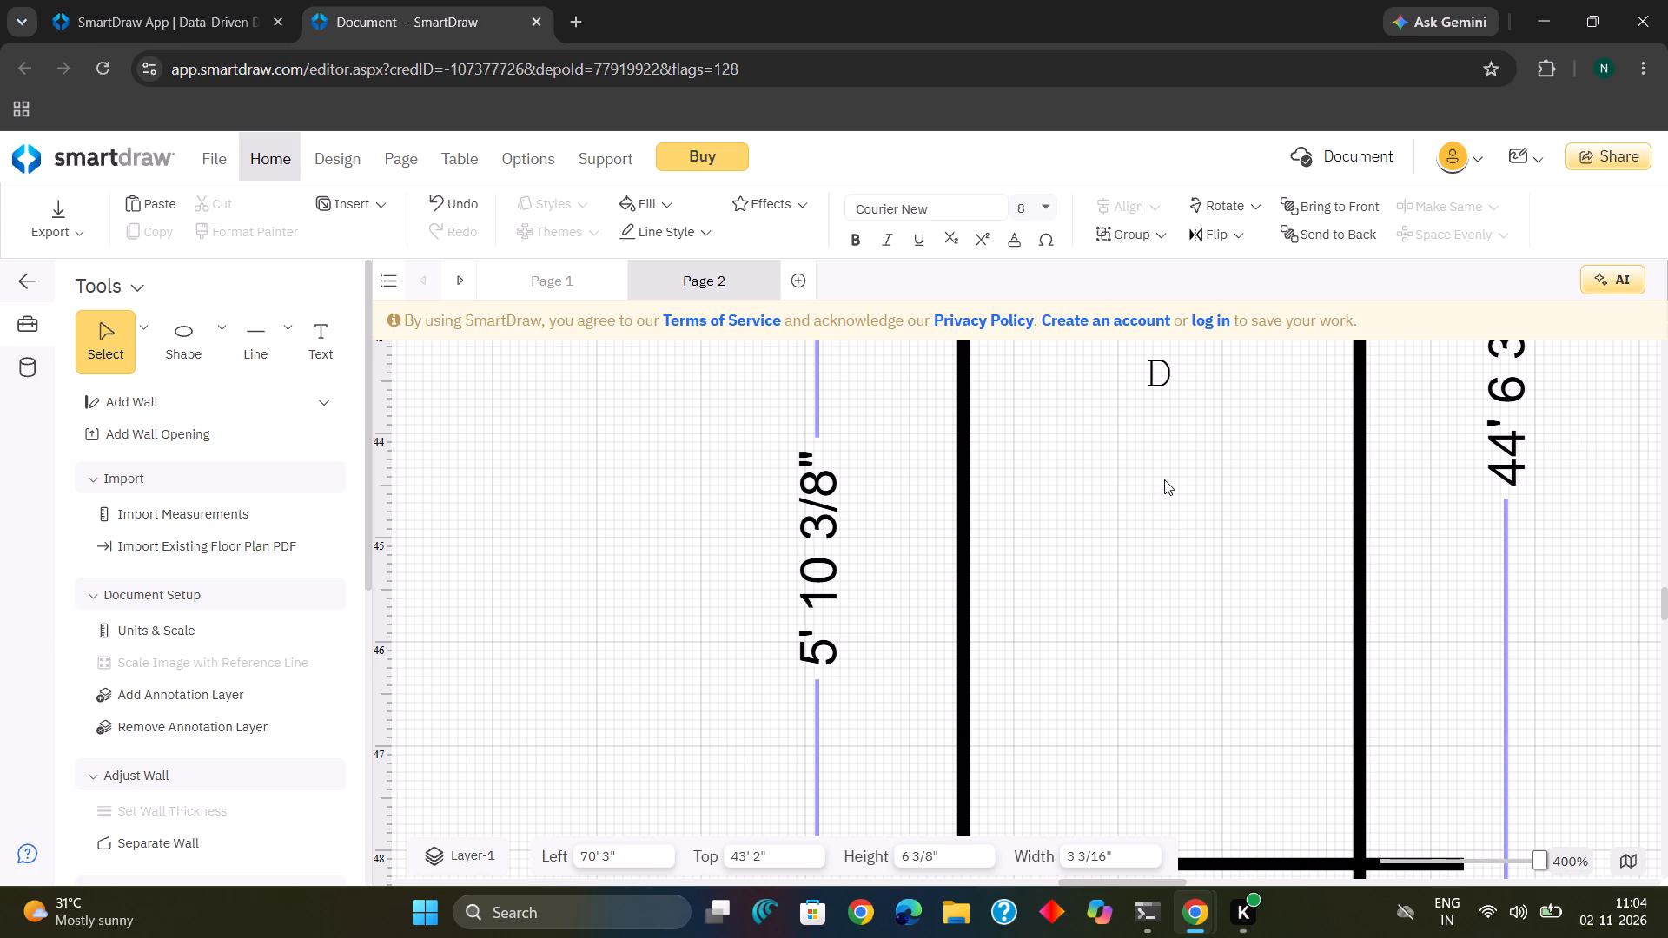
key(Return)
key(o)
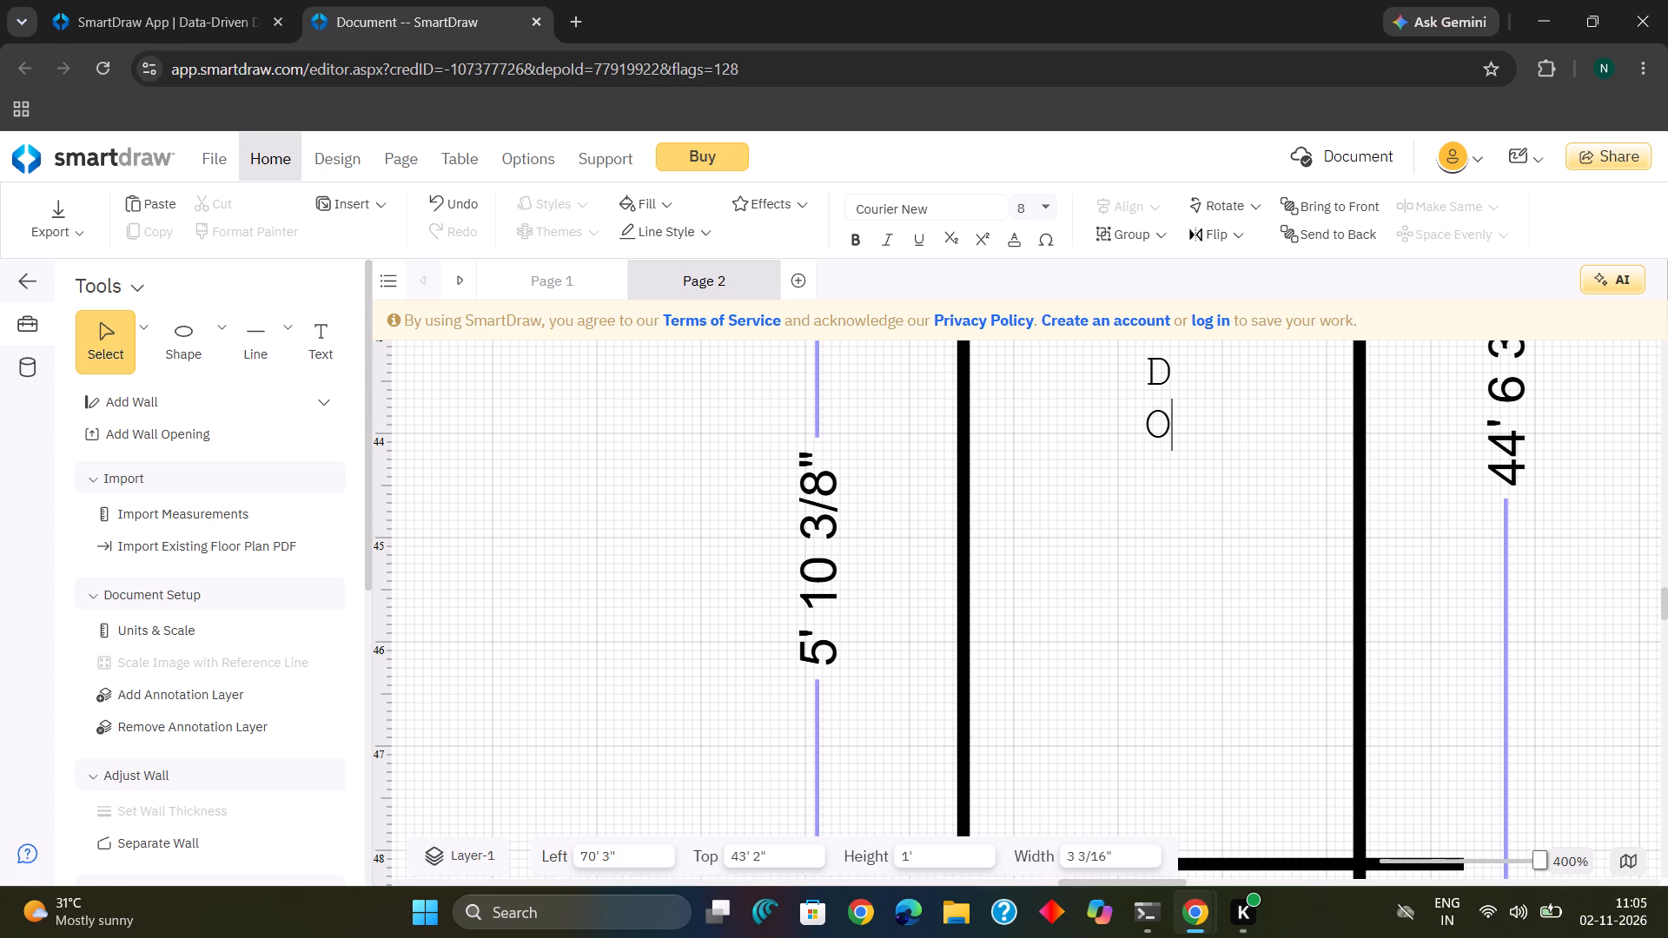
key(Return)
key(o)
key(Return)
key(r)
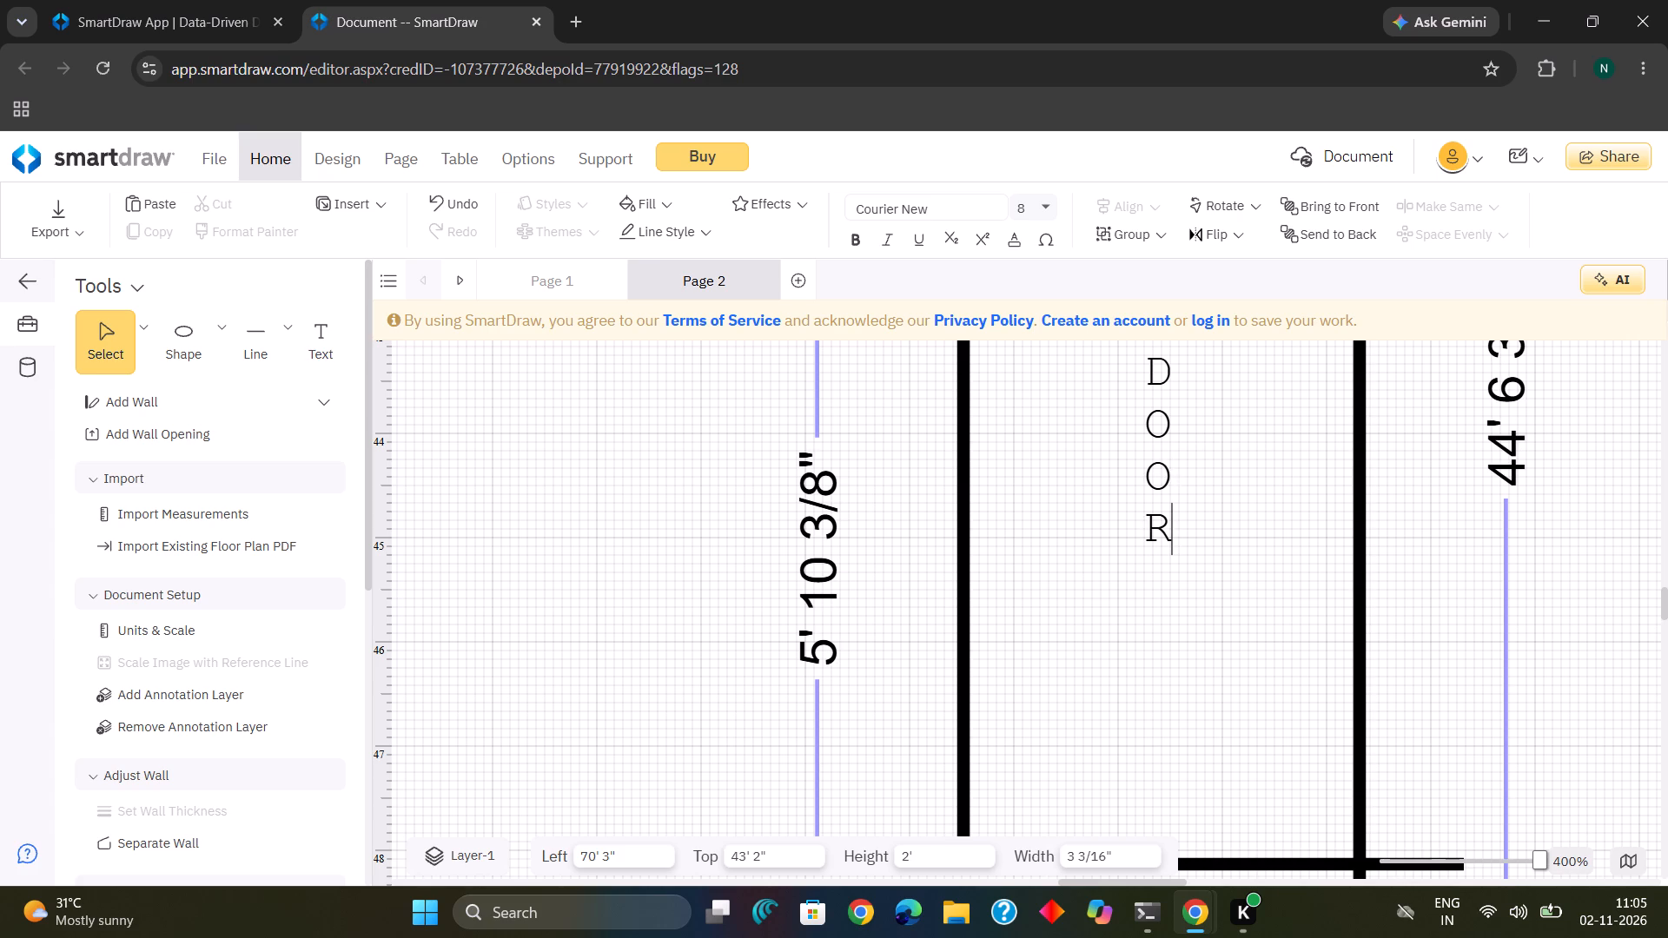
click(1164, 479)
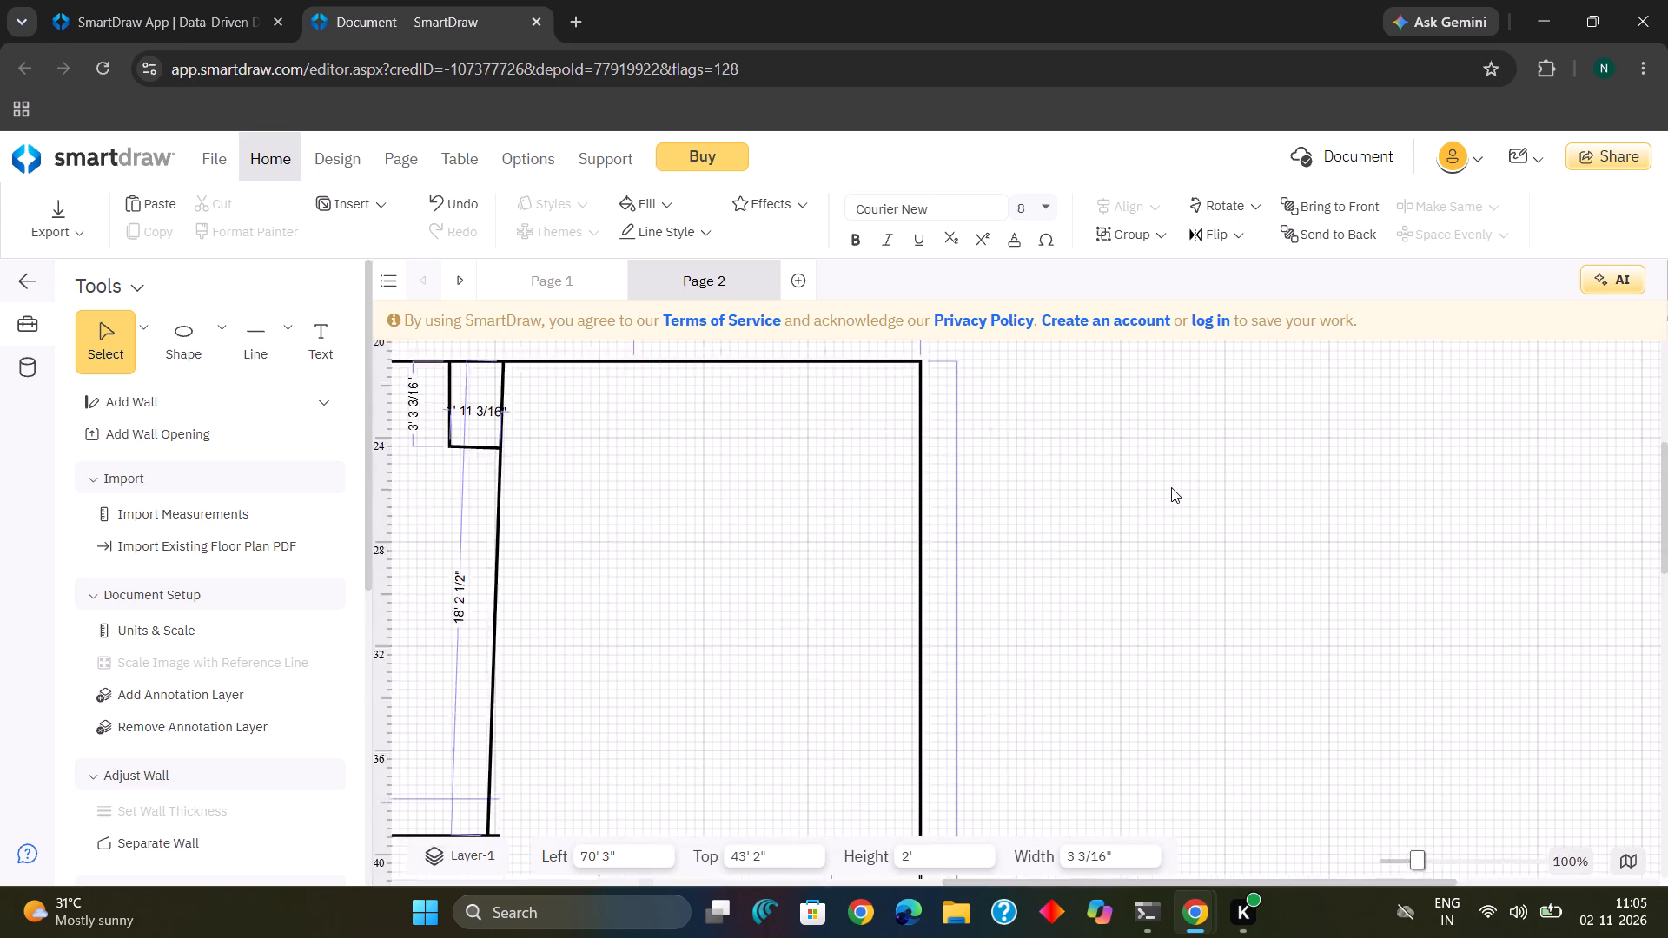
Extend the DOOR enclosure's left vertical line up to the level of its top line with a short line about 6 3/8".
scroll(930, 721, down, 1)
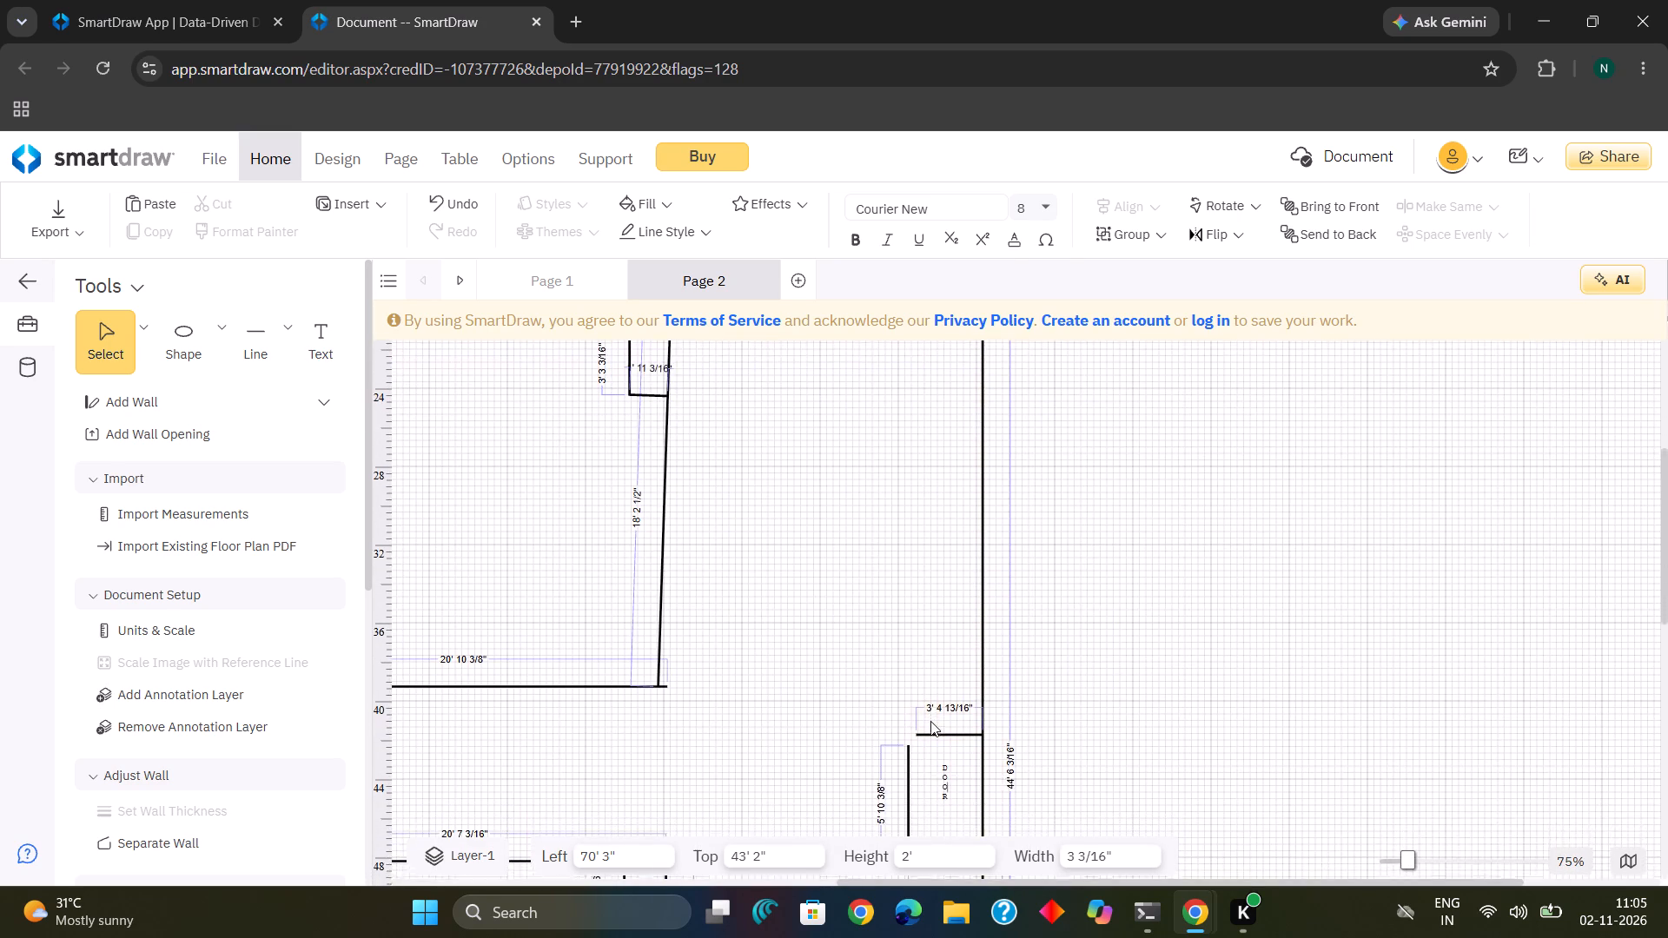
scroll(930, 721, down, 1)
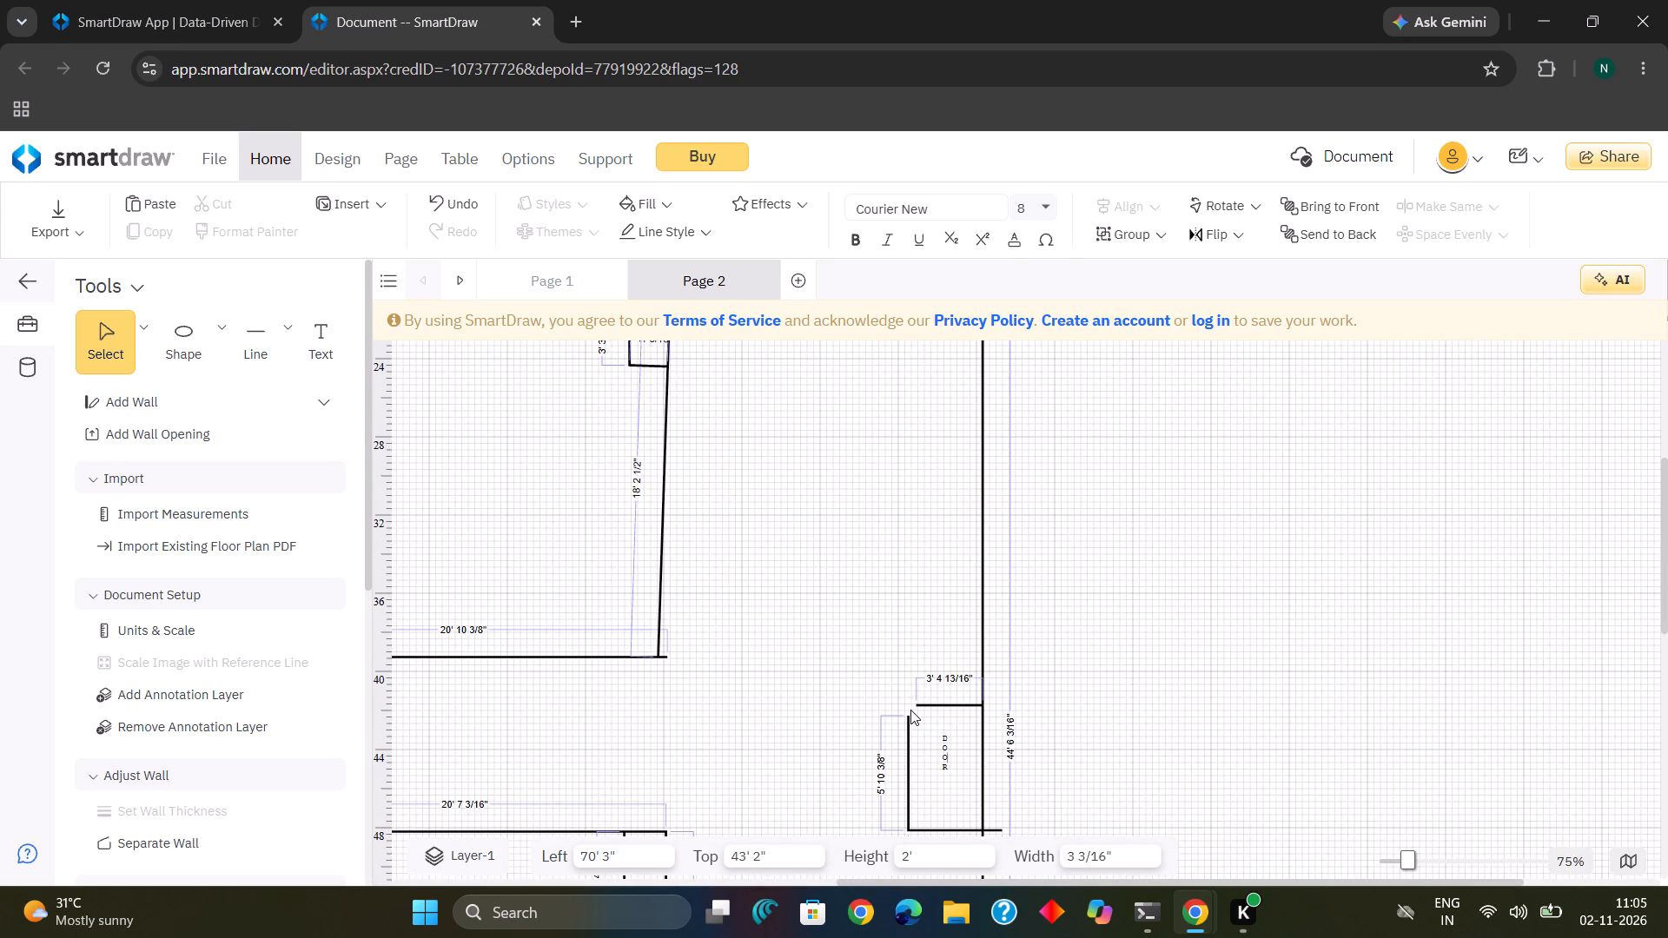
drag(910, 710, 920, 718)
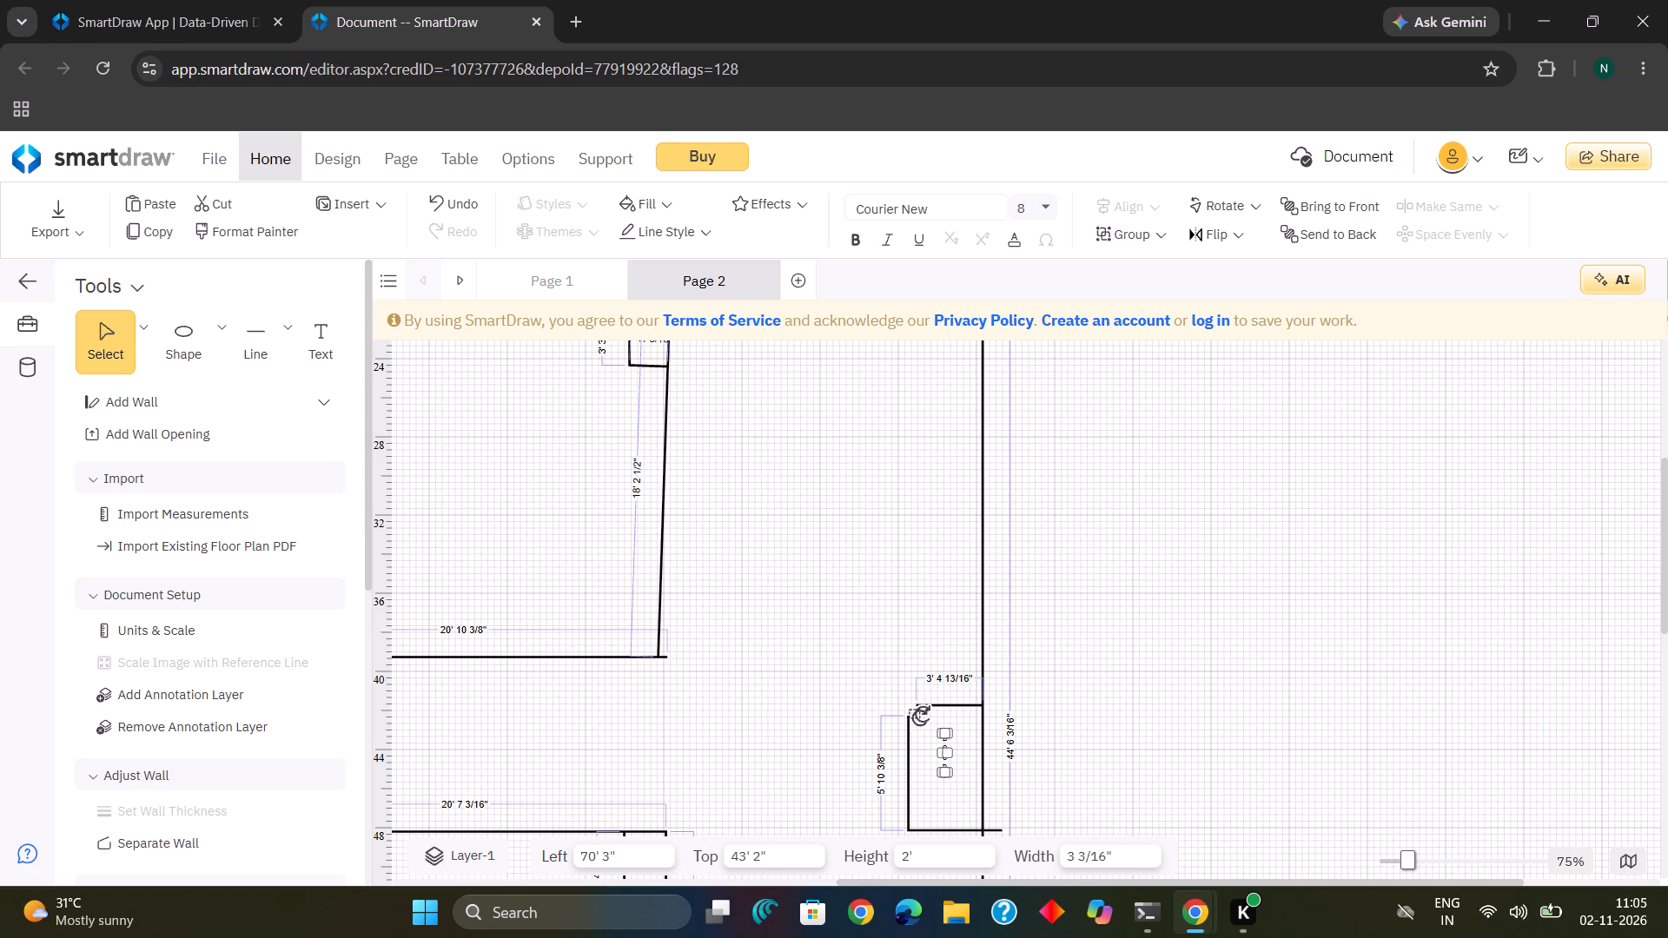
drag(920, 718, 922, 718)
click(922, 718)
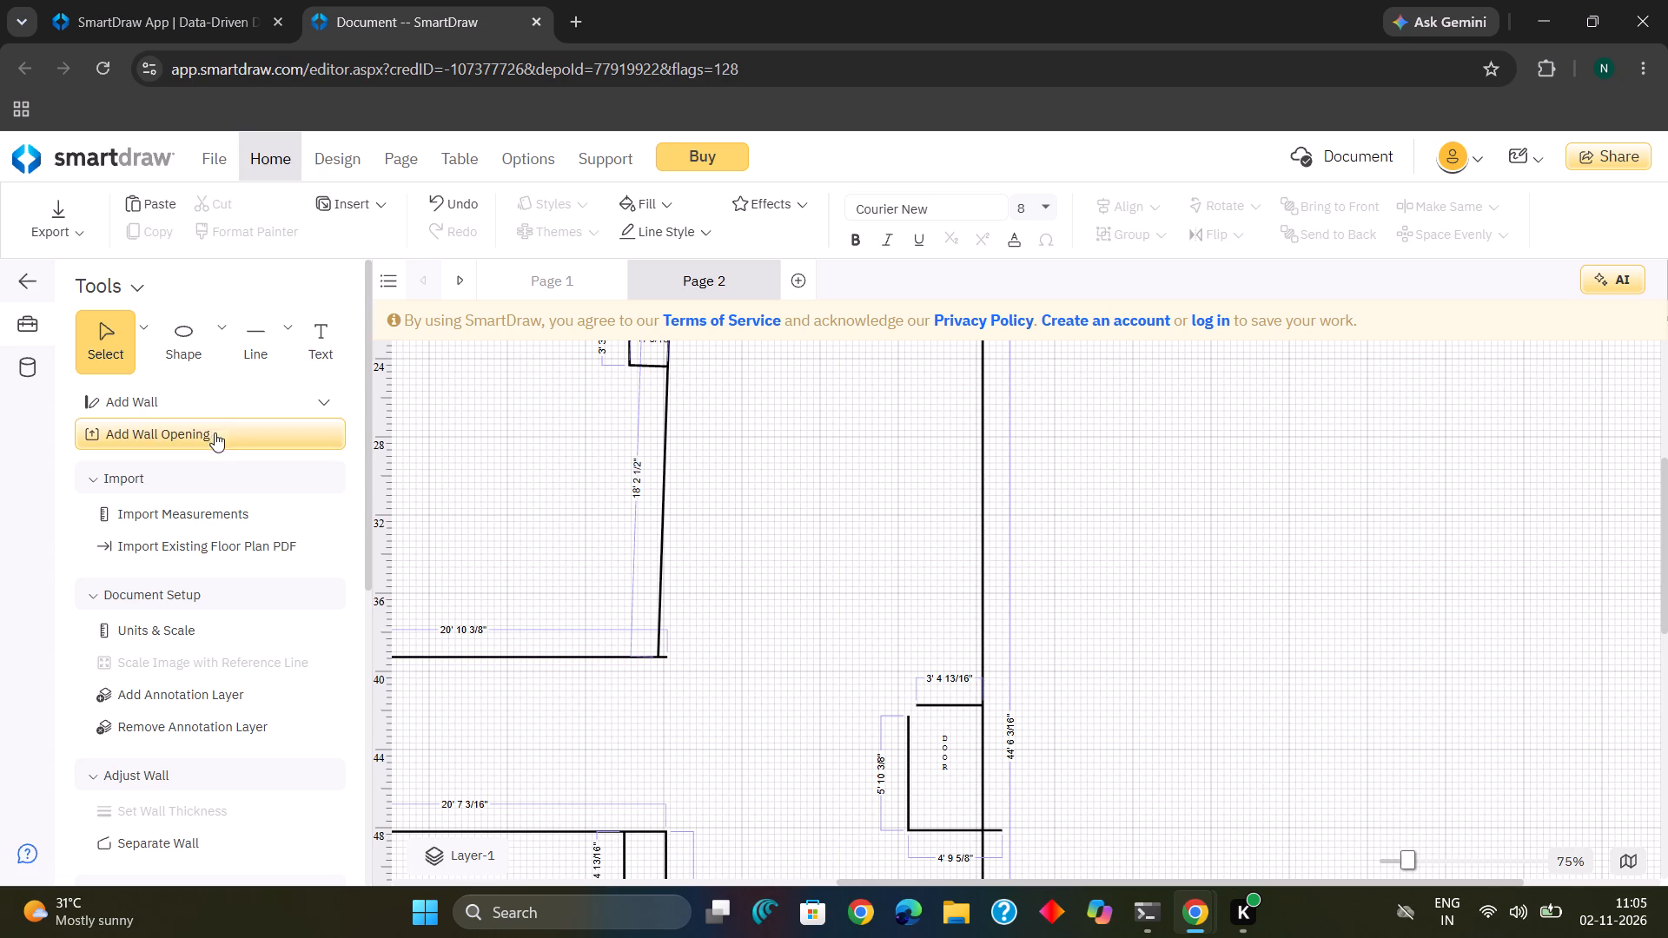
click(261, 333)
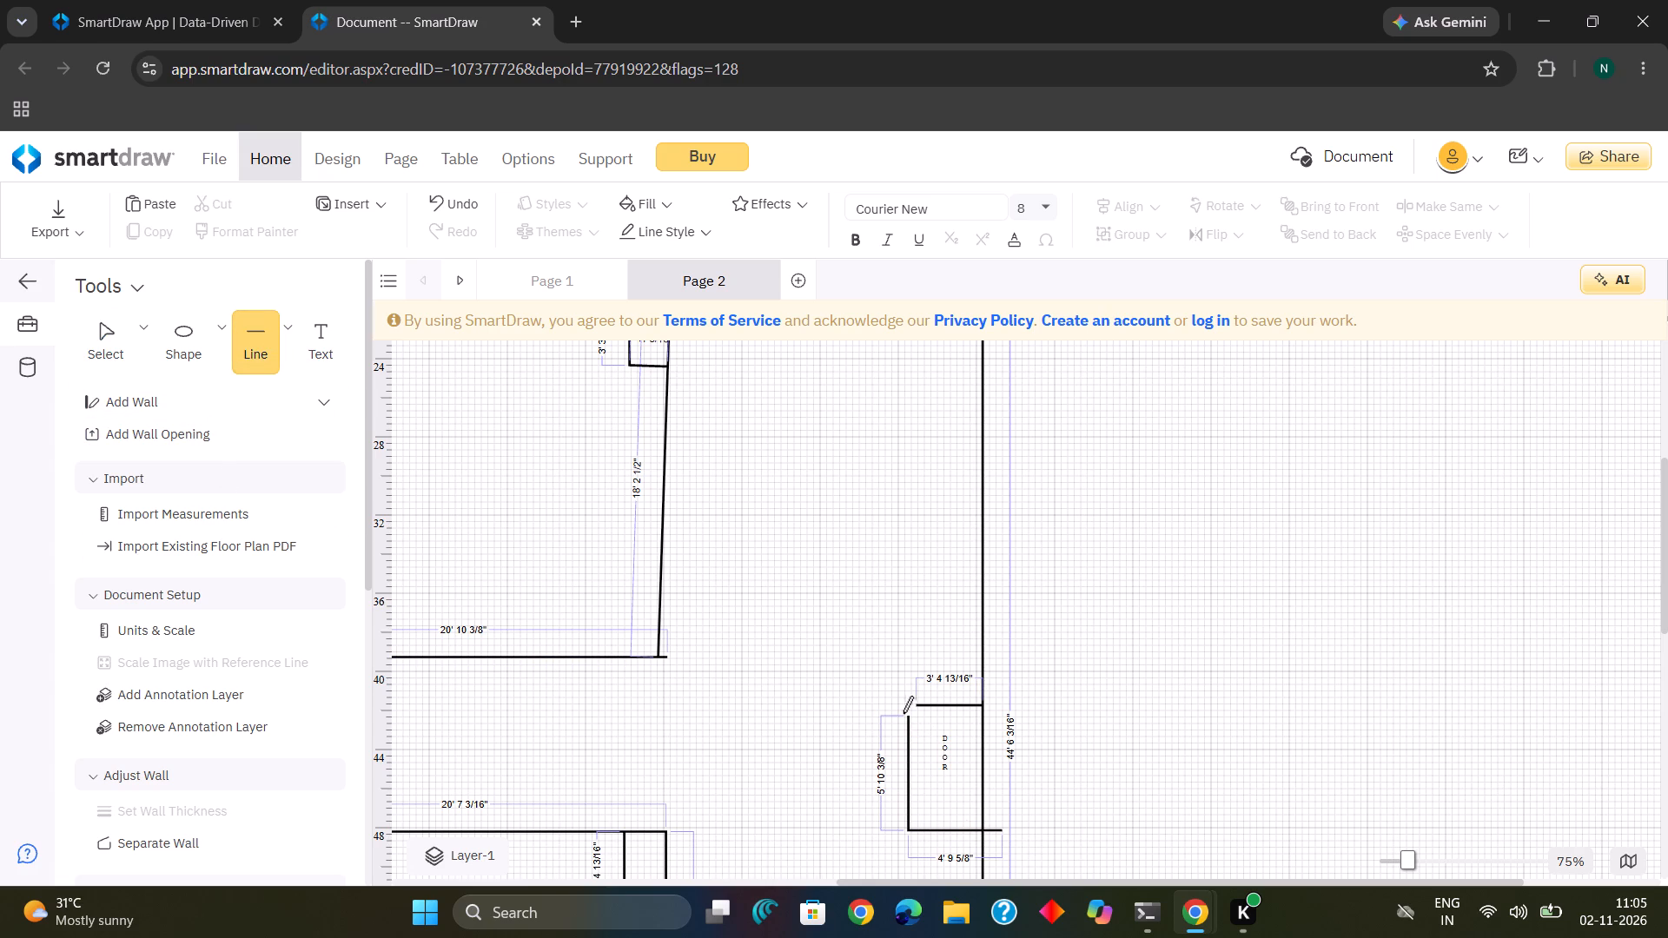
drag(908, 718, 908, 704)
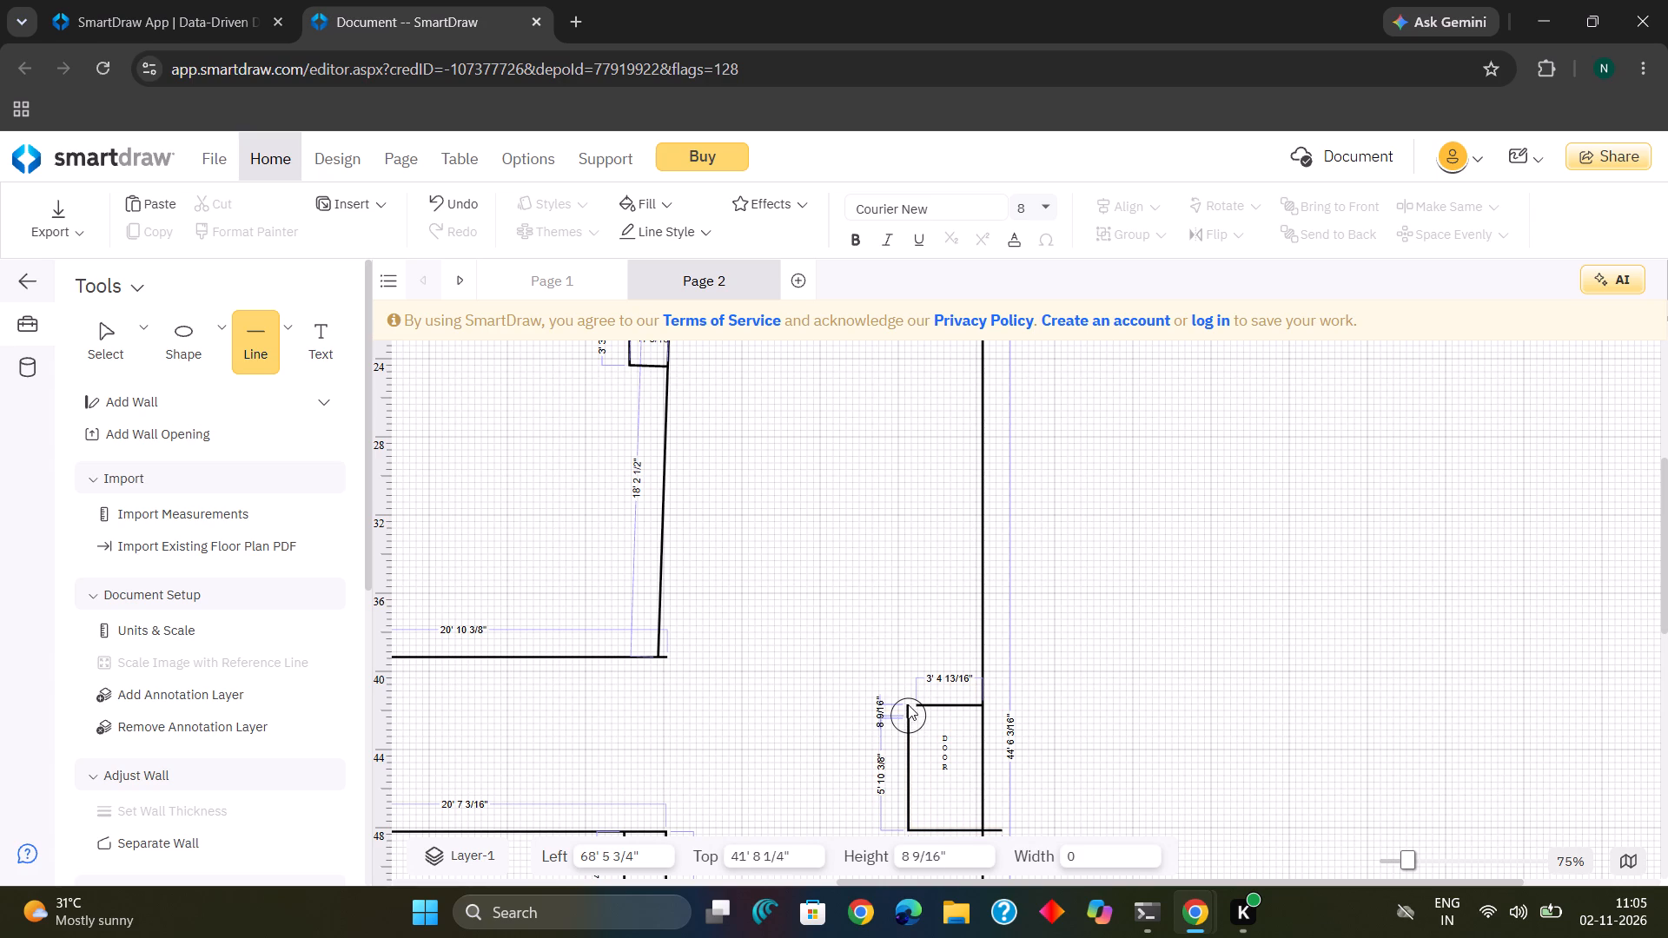
drag(908, 704, 909, 705)
click(909, 705)
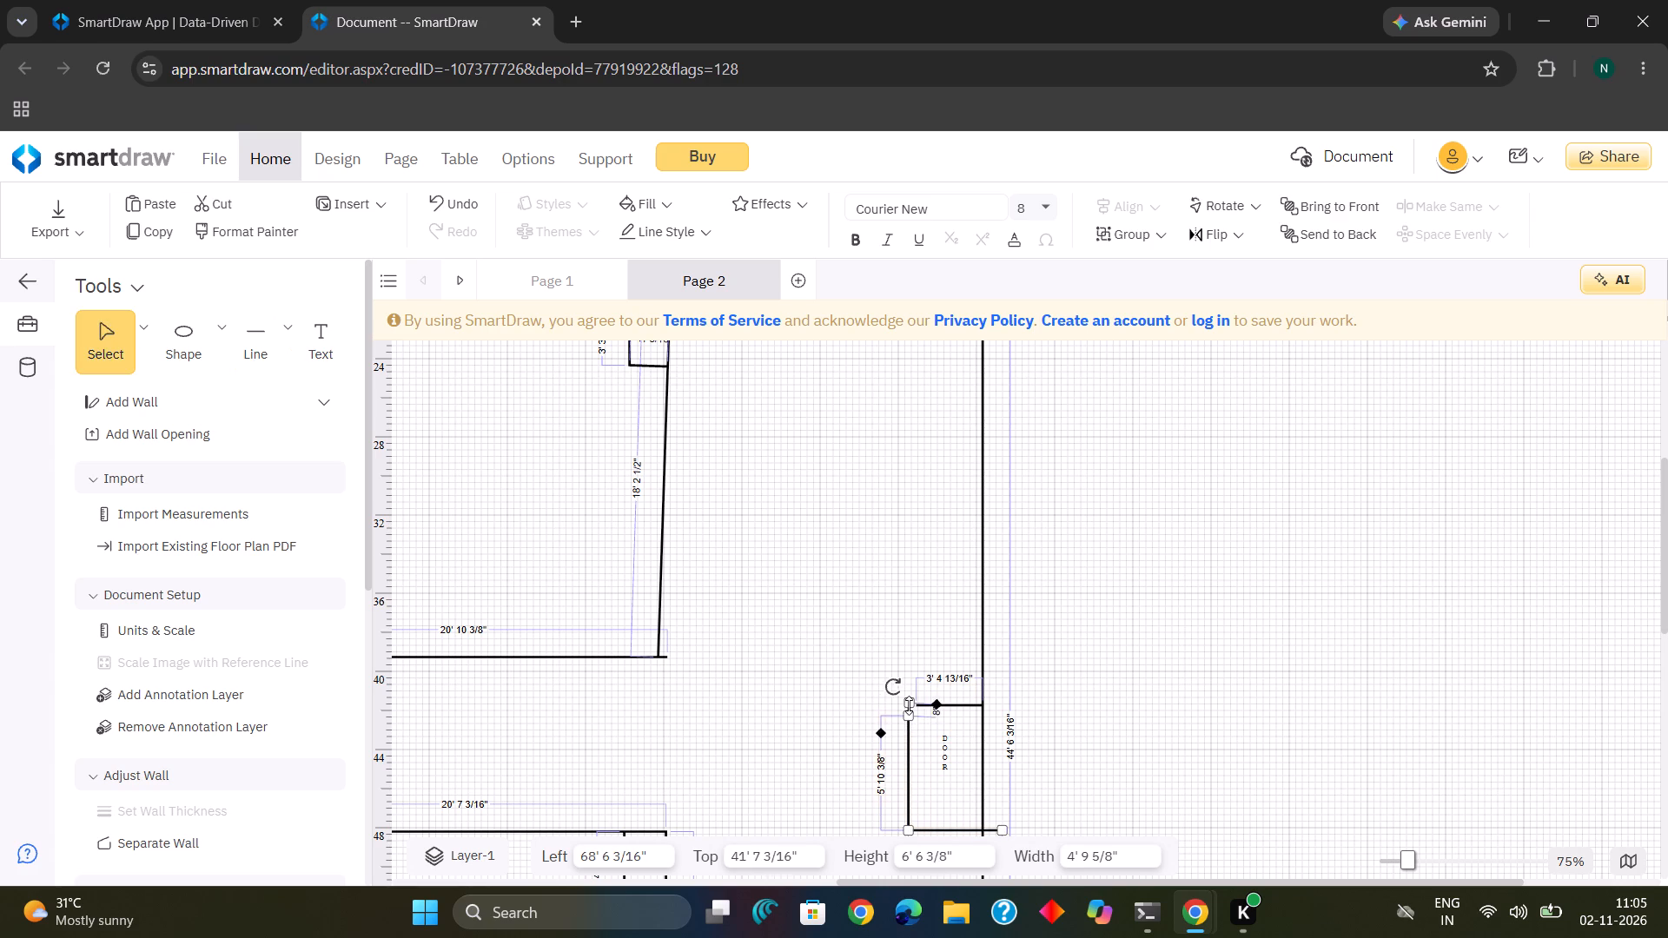
click(942, 662)
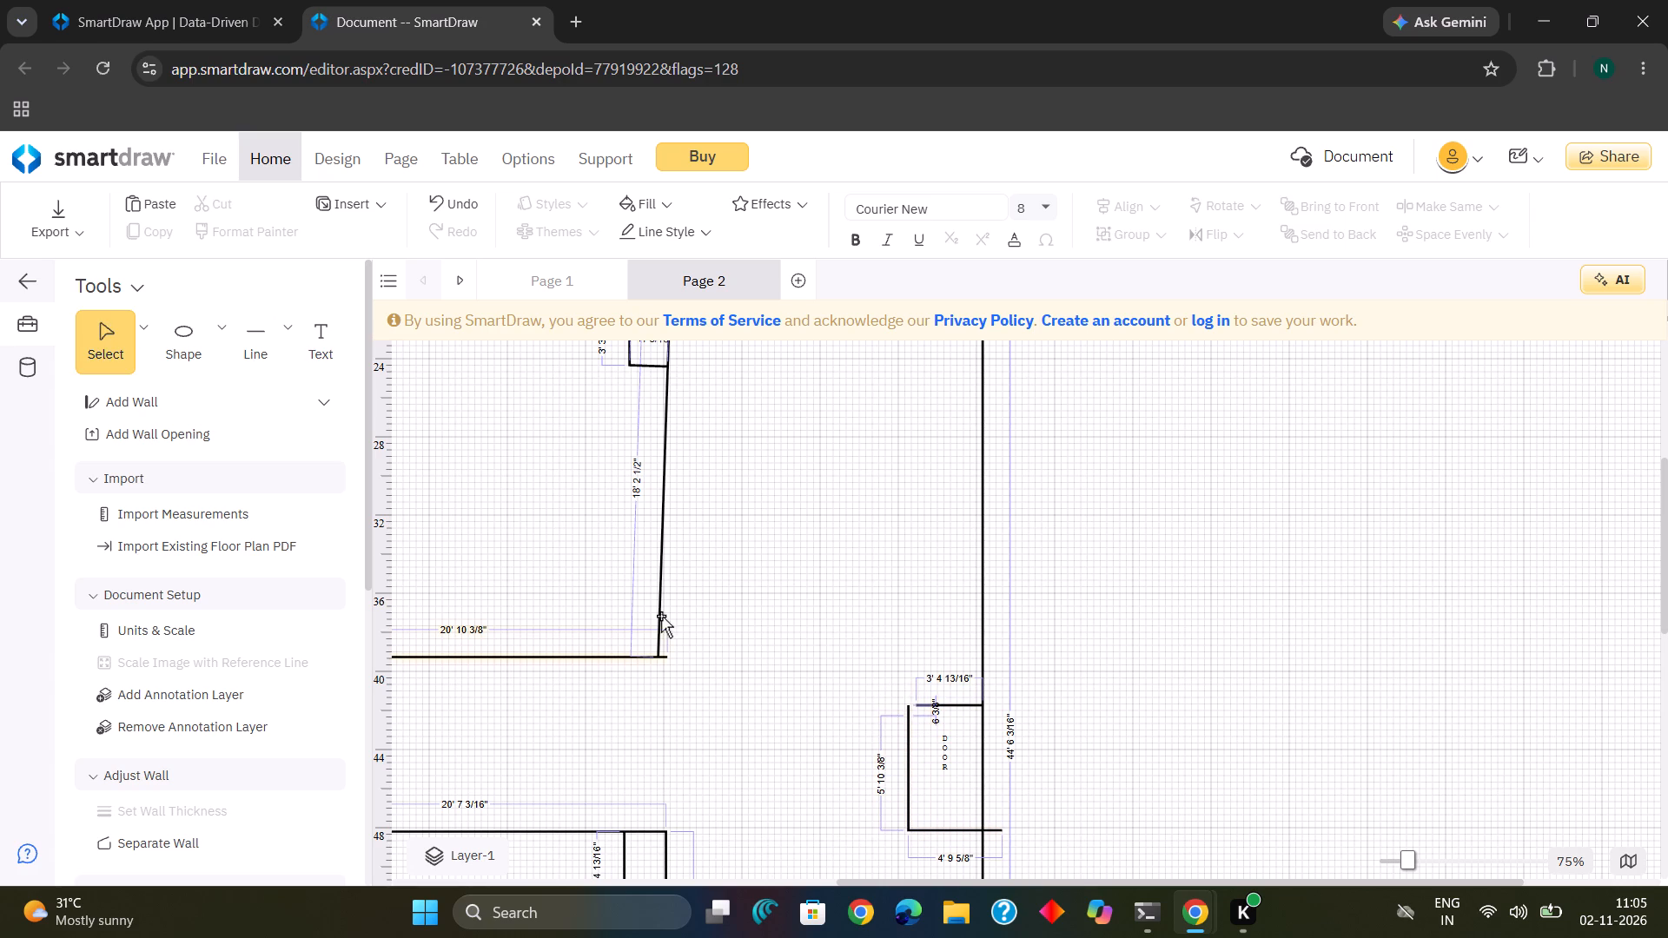
Close the gap at the DOOR enclosure's top-left corner with short horizontal lines, the first about 2 11/16" long.
click(258, 335)
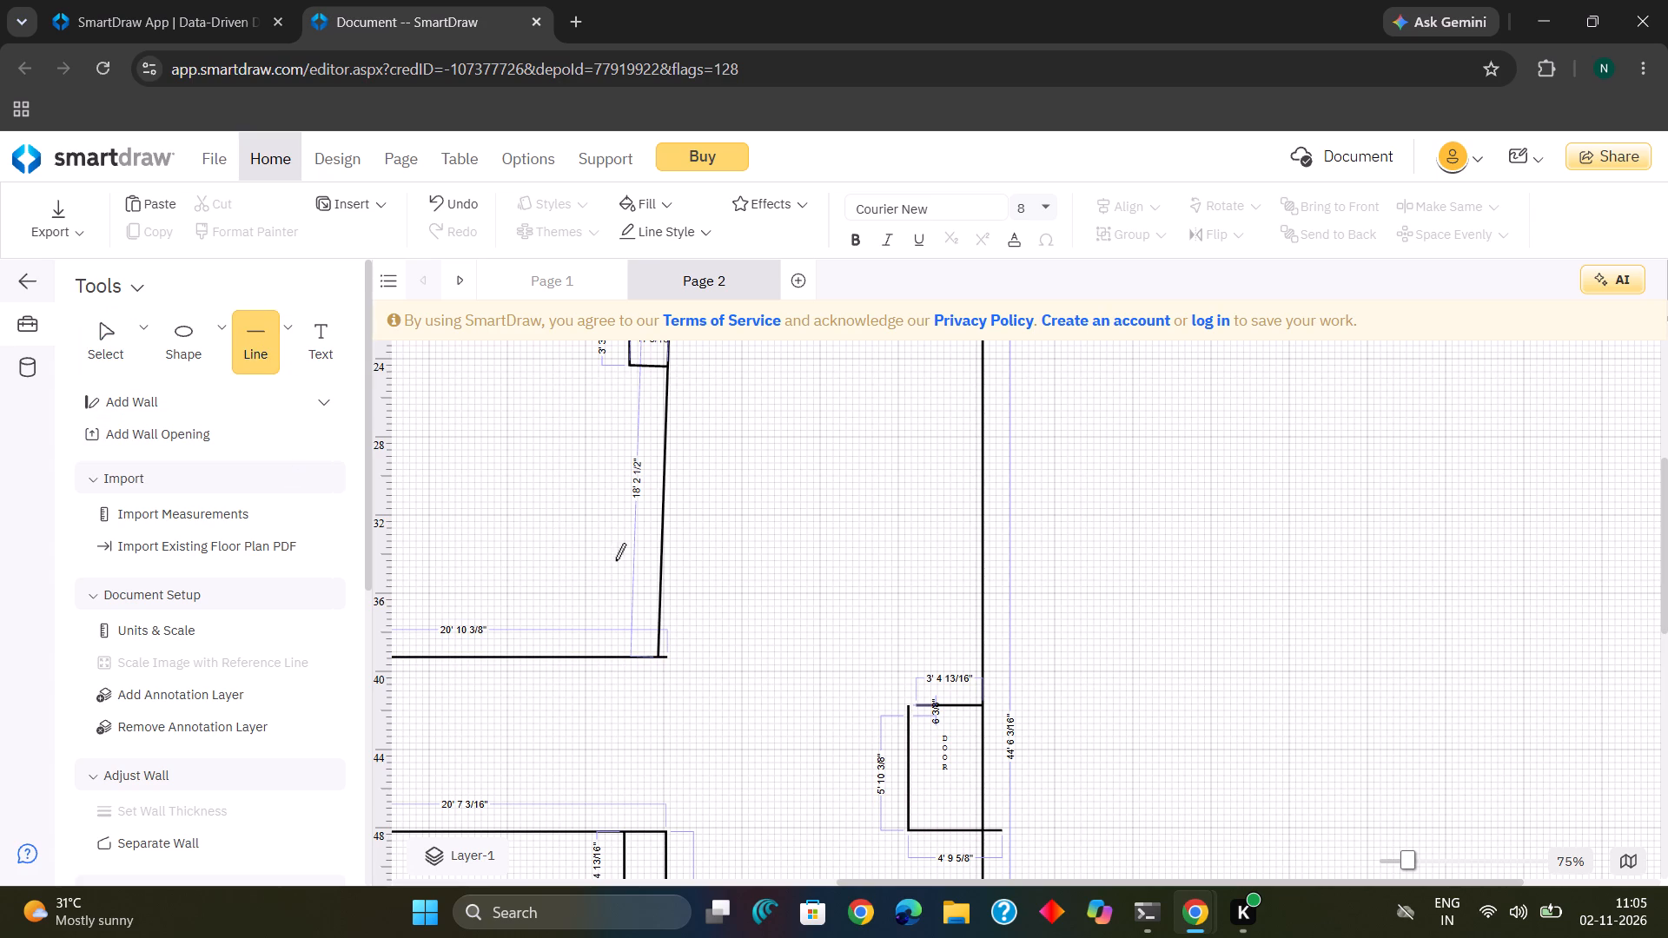
click(916, 707)
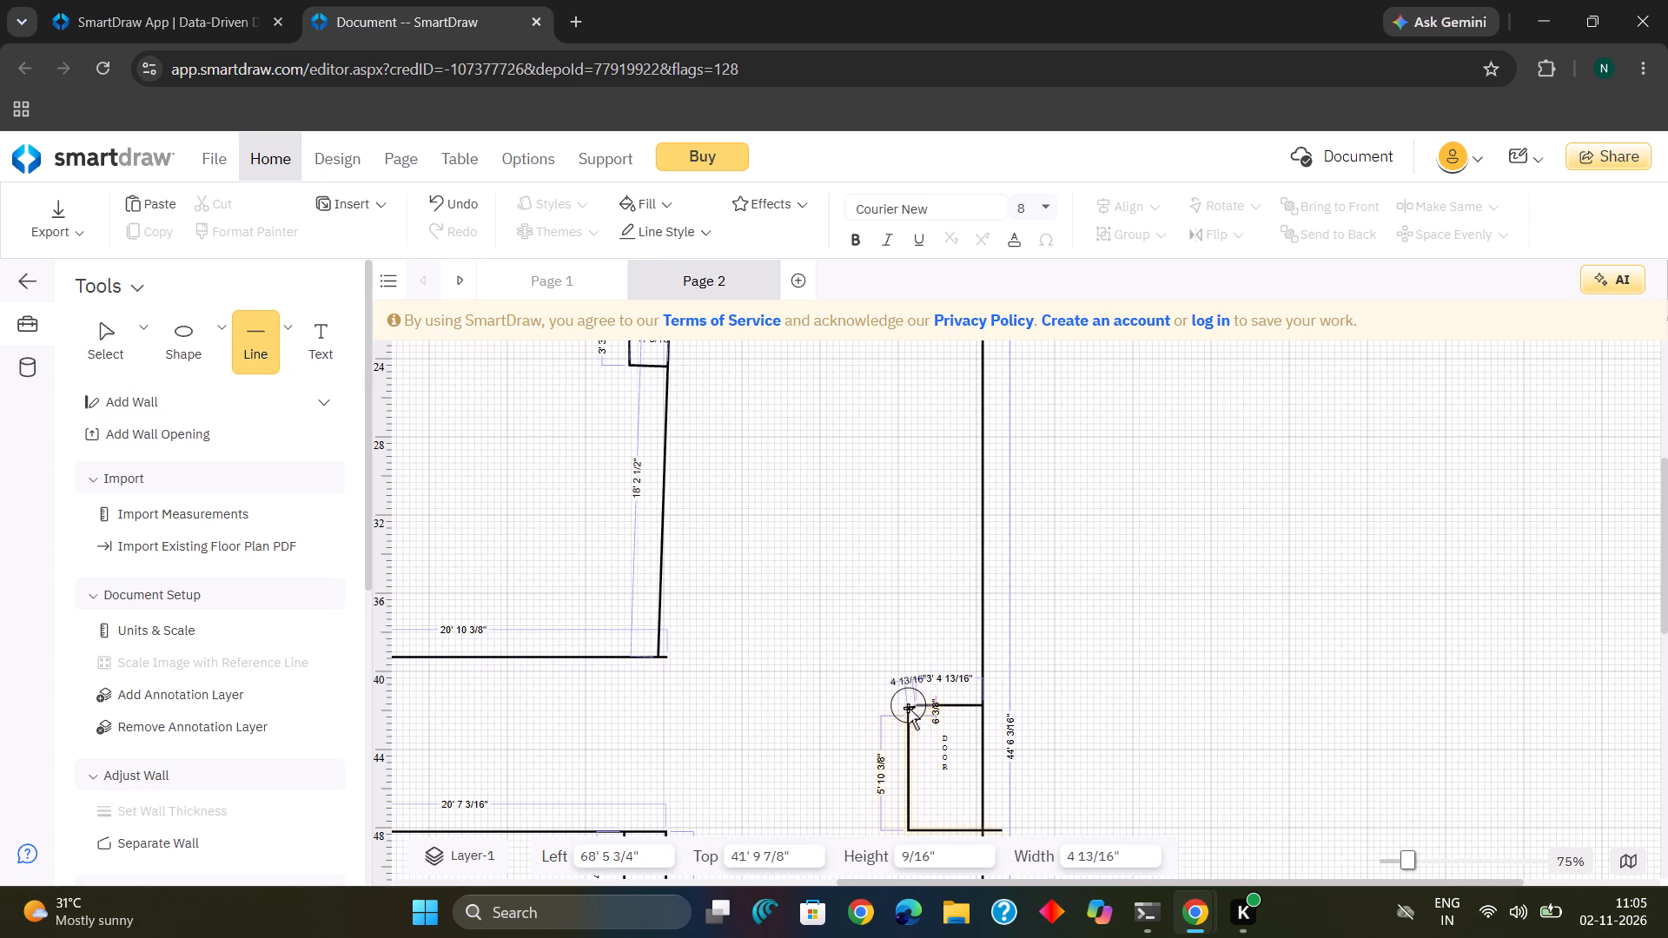
click(911, 707)
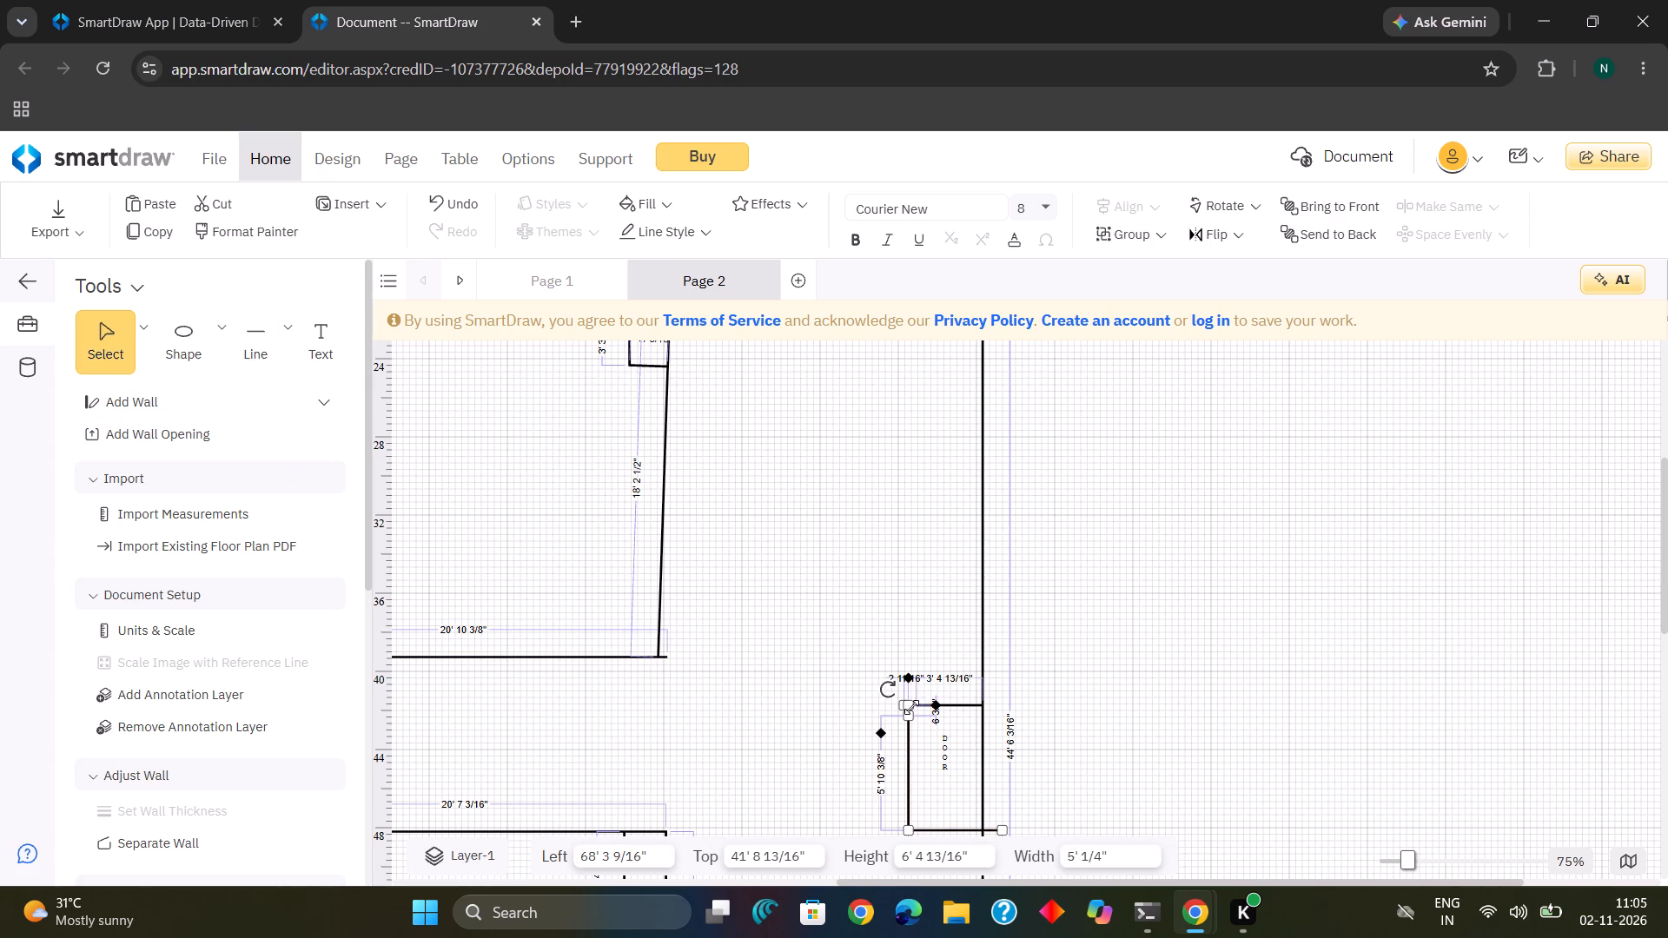
click(1192, 717)
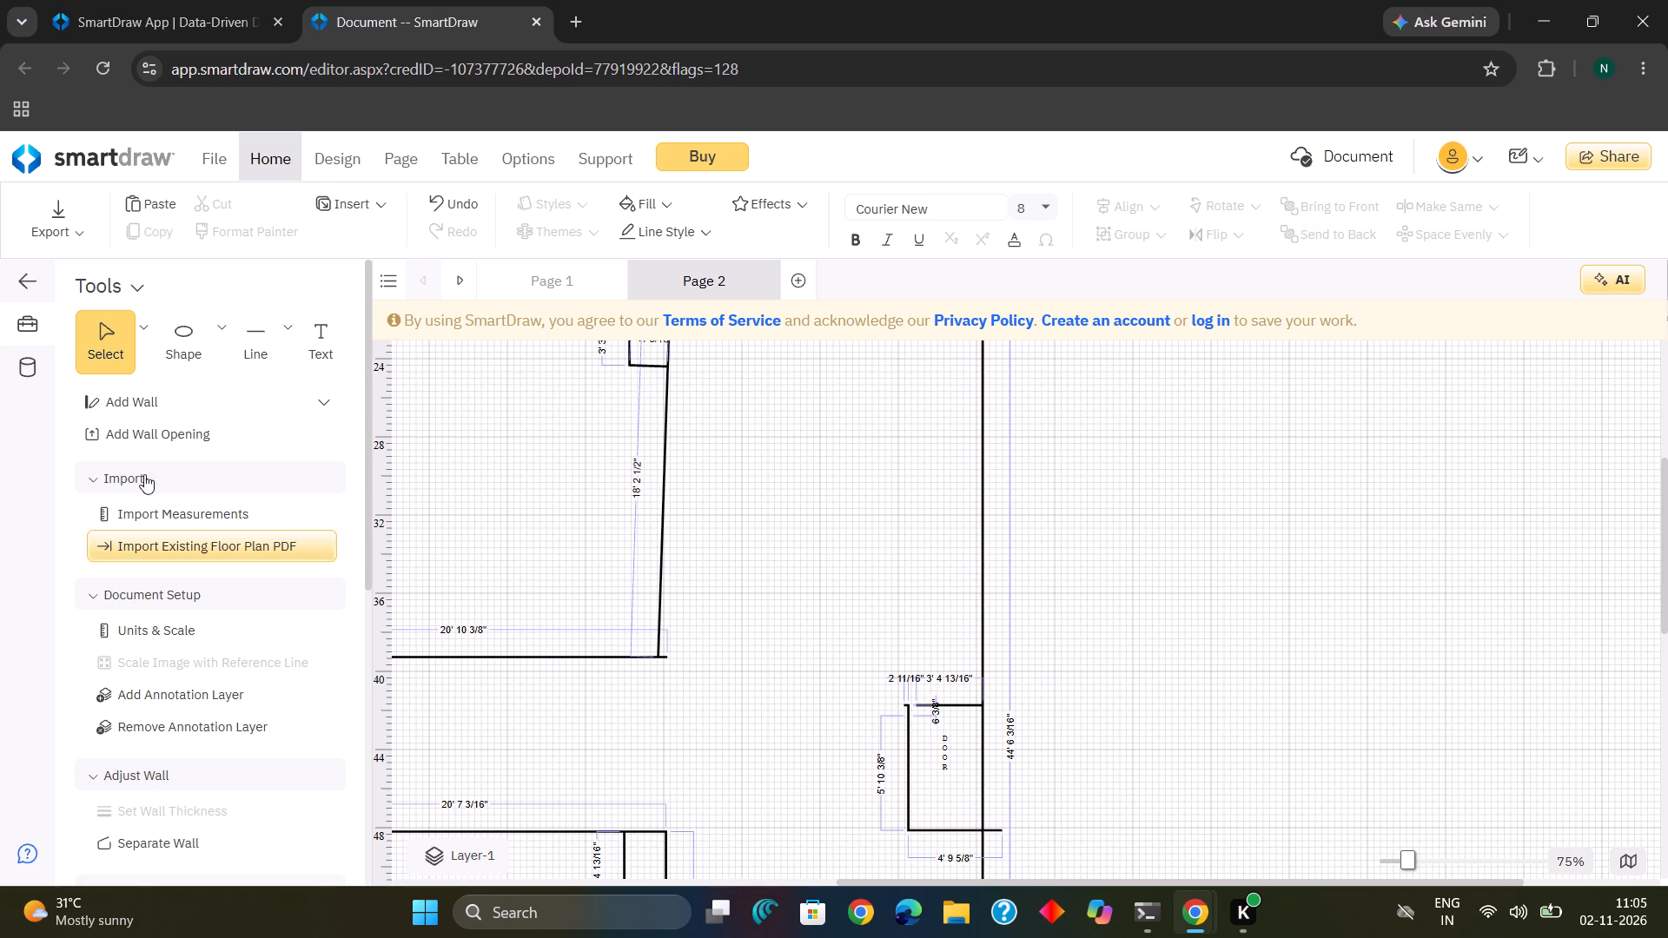
click(239, 348)
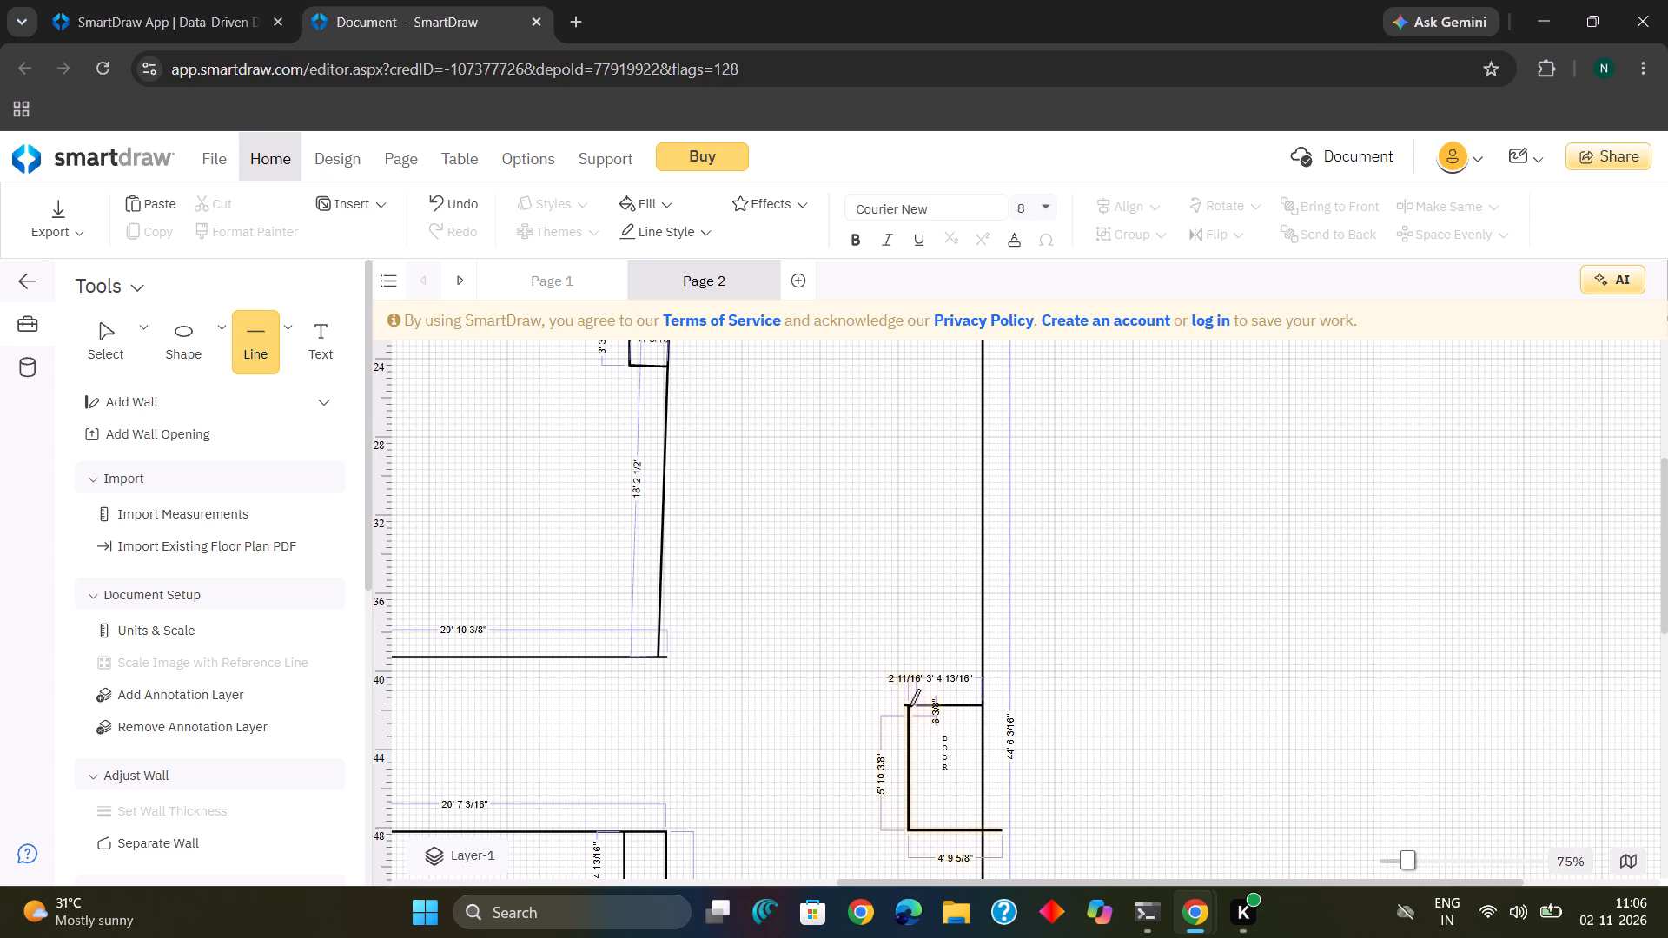
drag(910, 706, 908, 706)
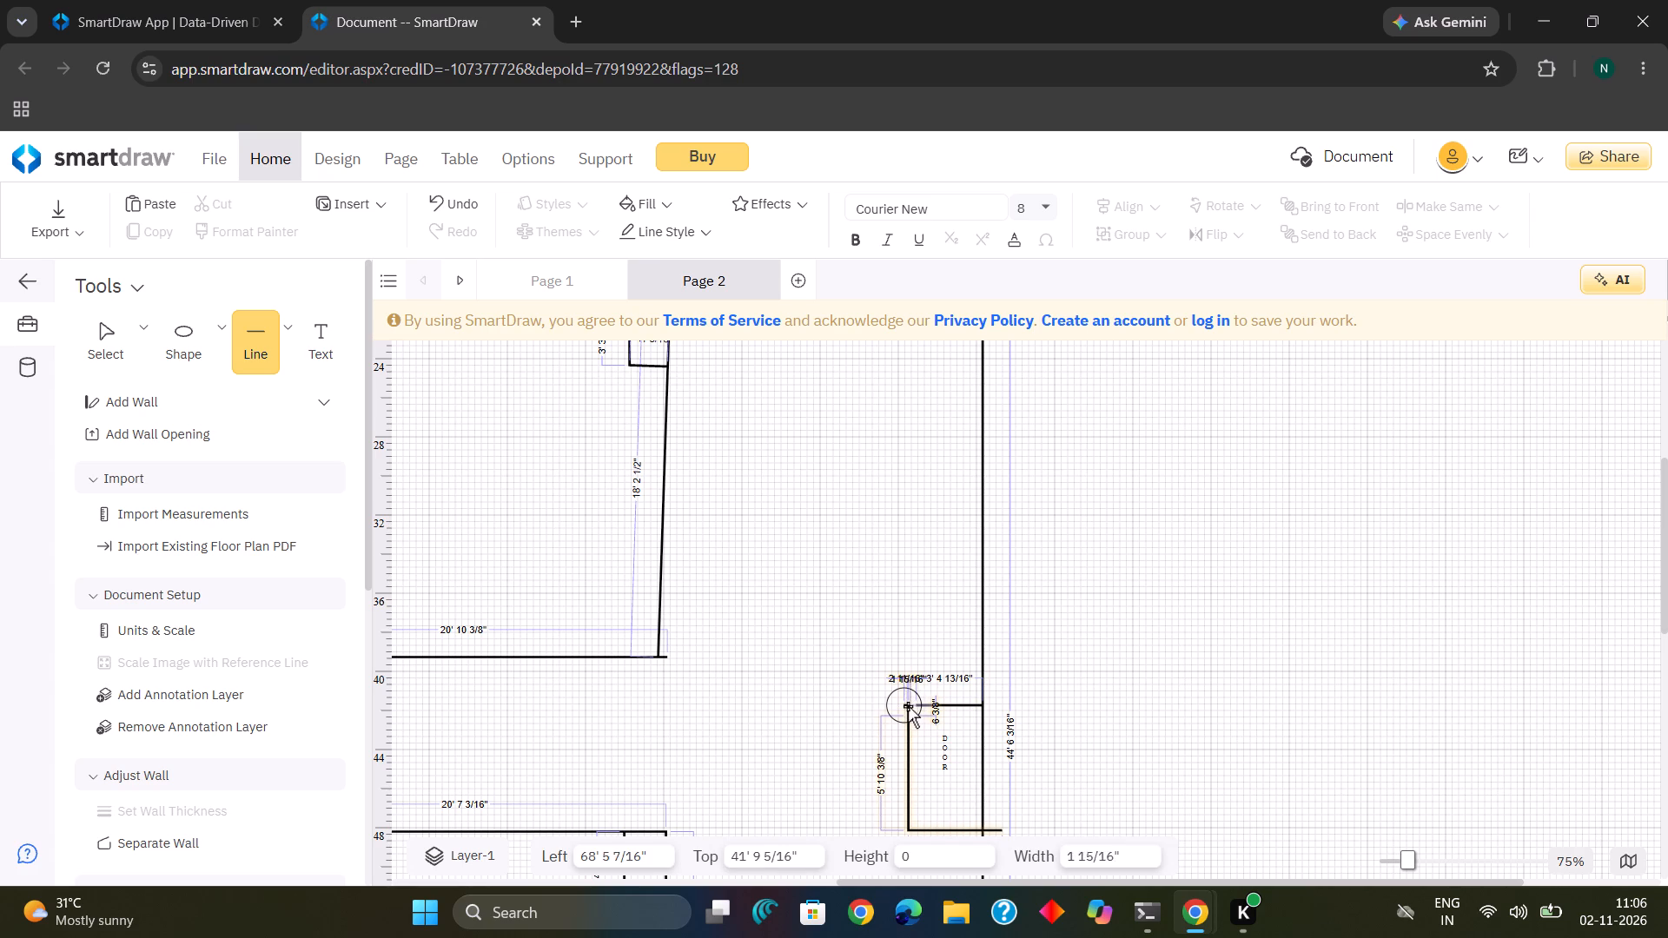
drag(908, 706, 920, 704)
click(1264, 695)
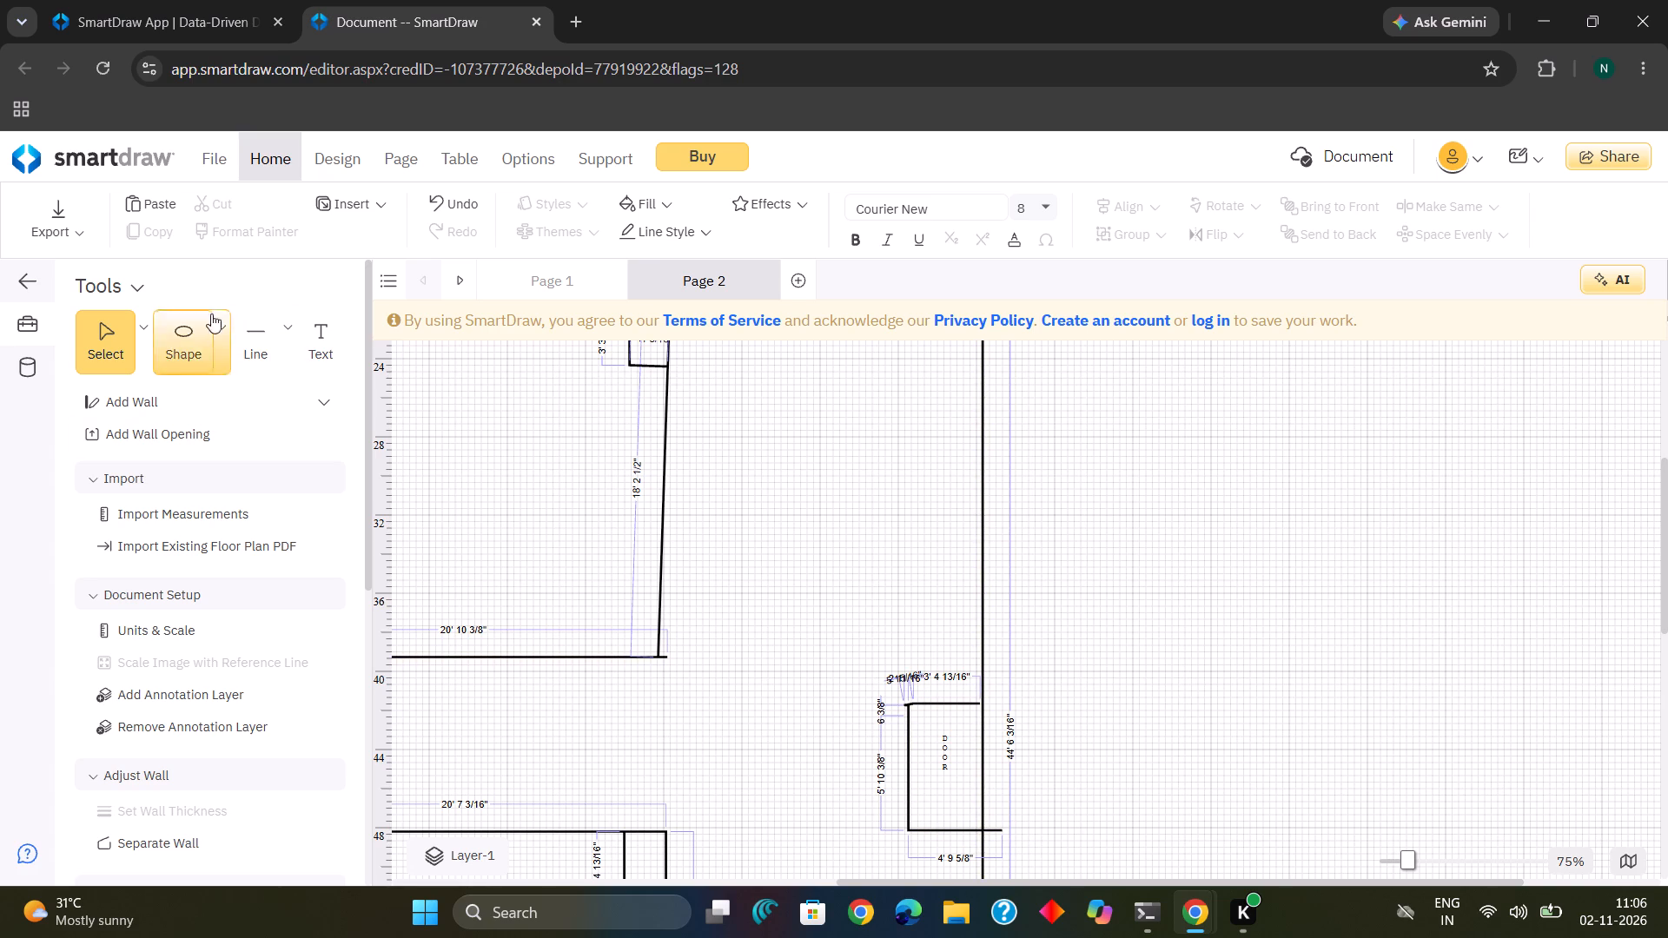
Extend the DOOR enclosure's top line across the outline's right wall with a straight line about 1' 8 5/8" long.
click(240, 321)
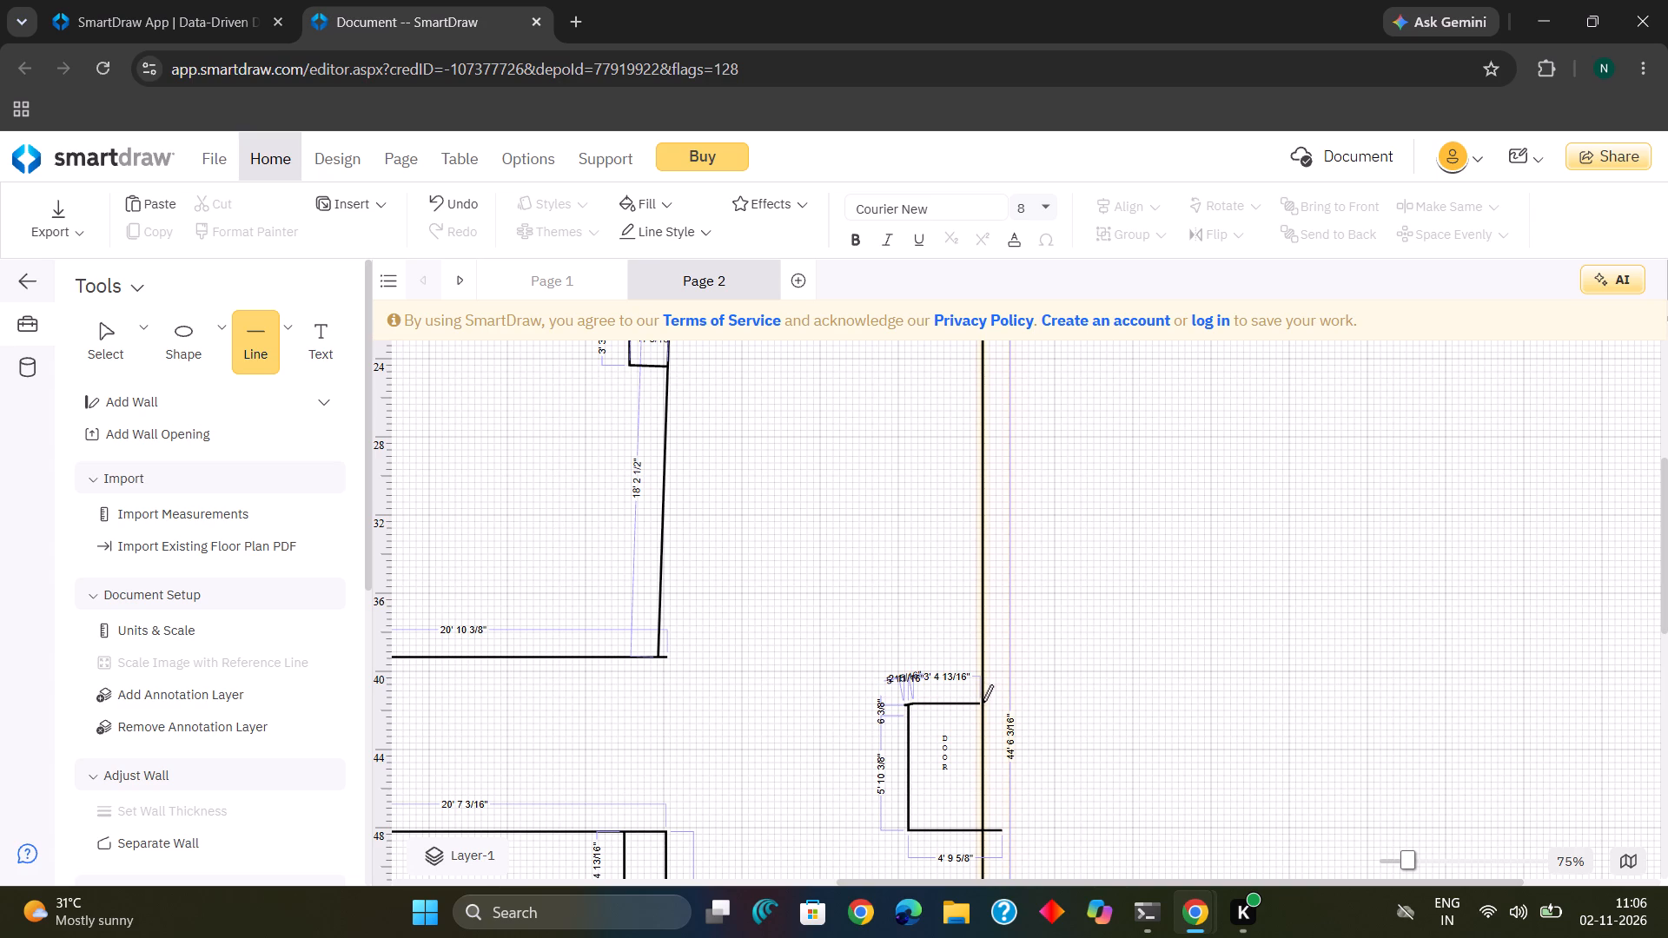
drag(983, 703, 1007, 703)
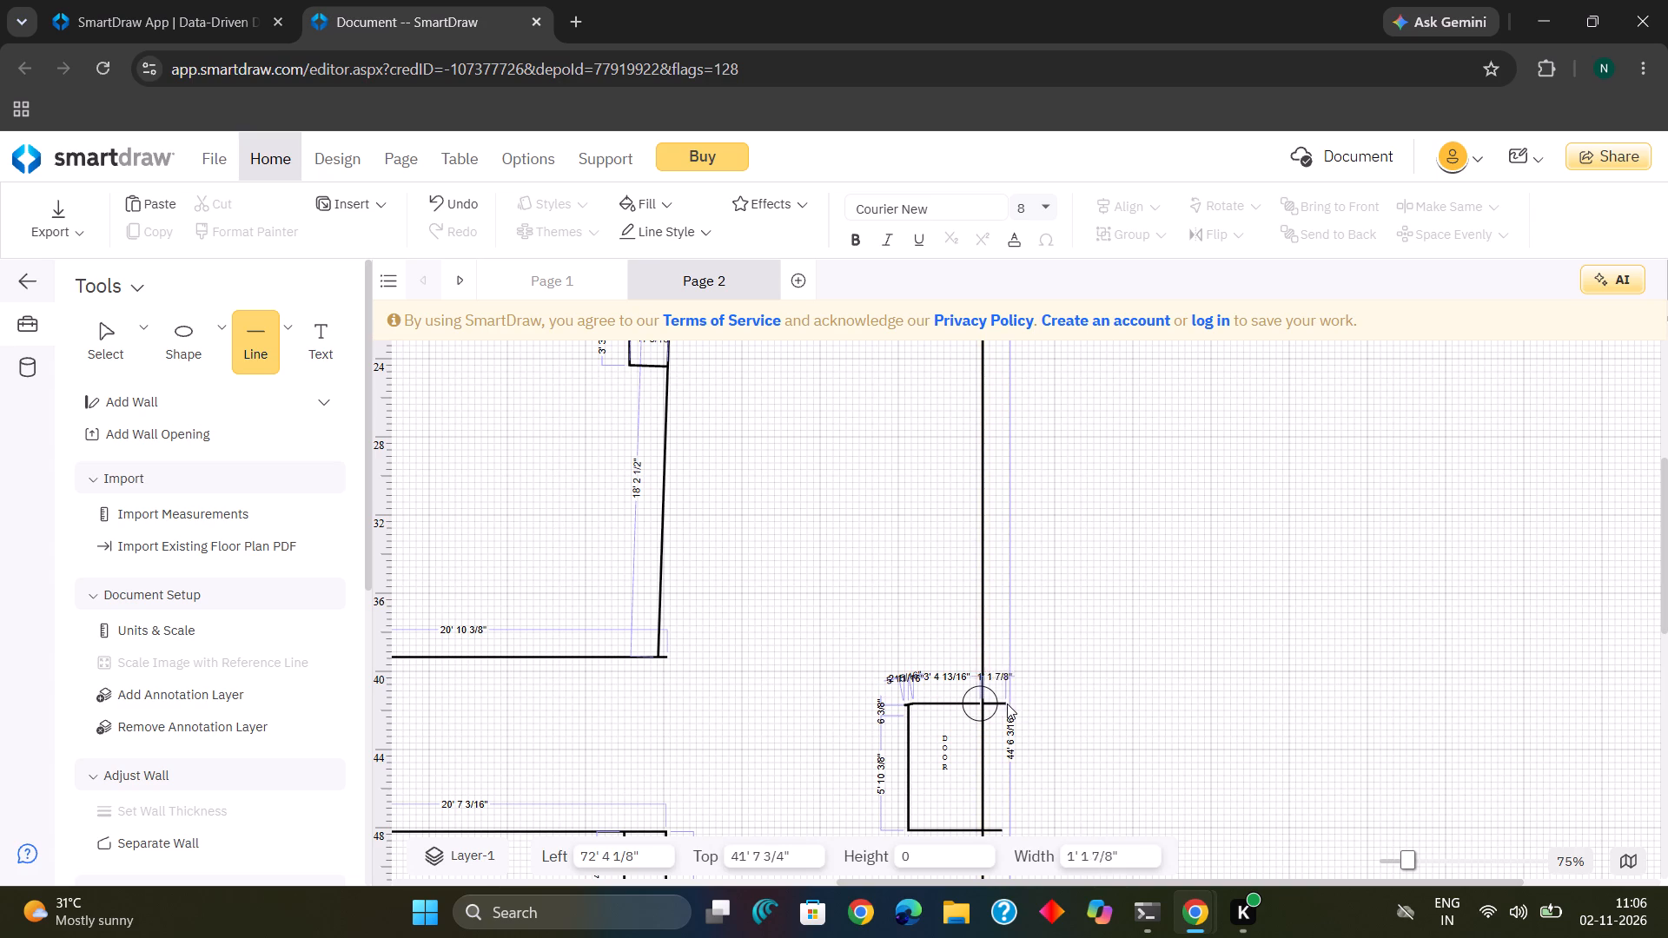
drag(1007, 703, 1008, 701)
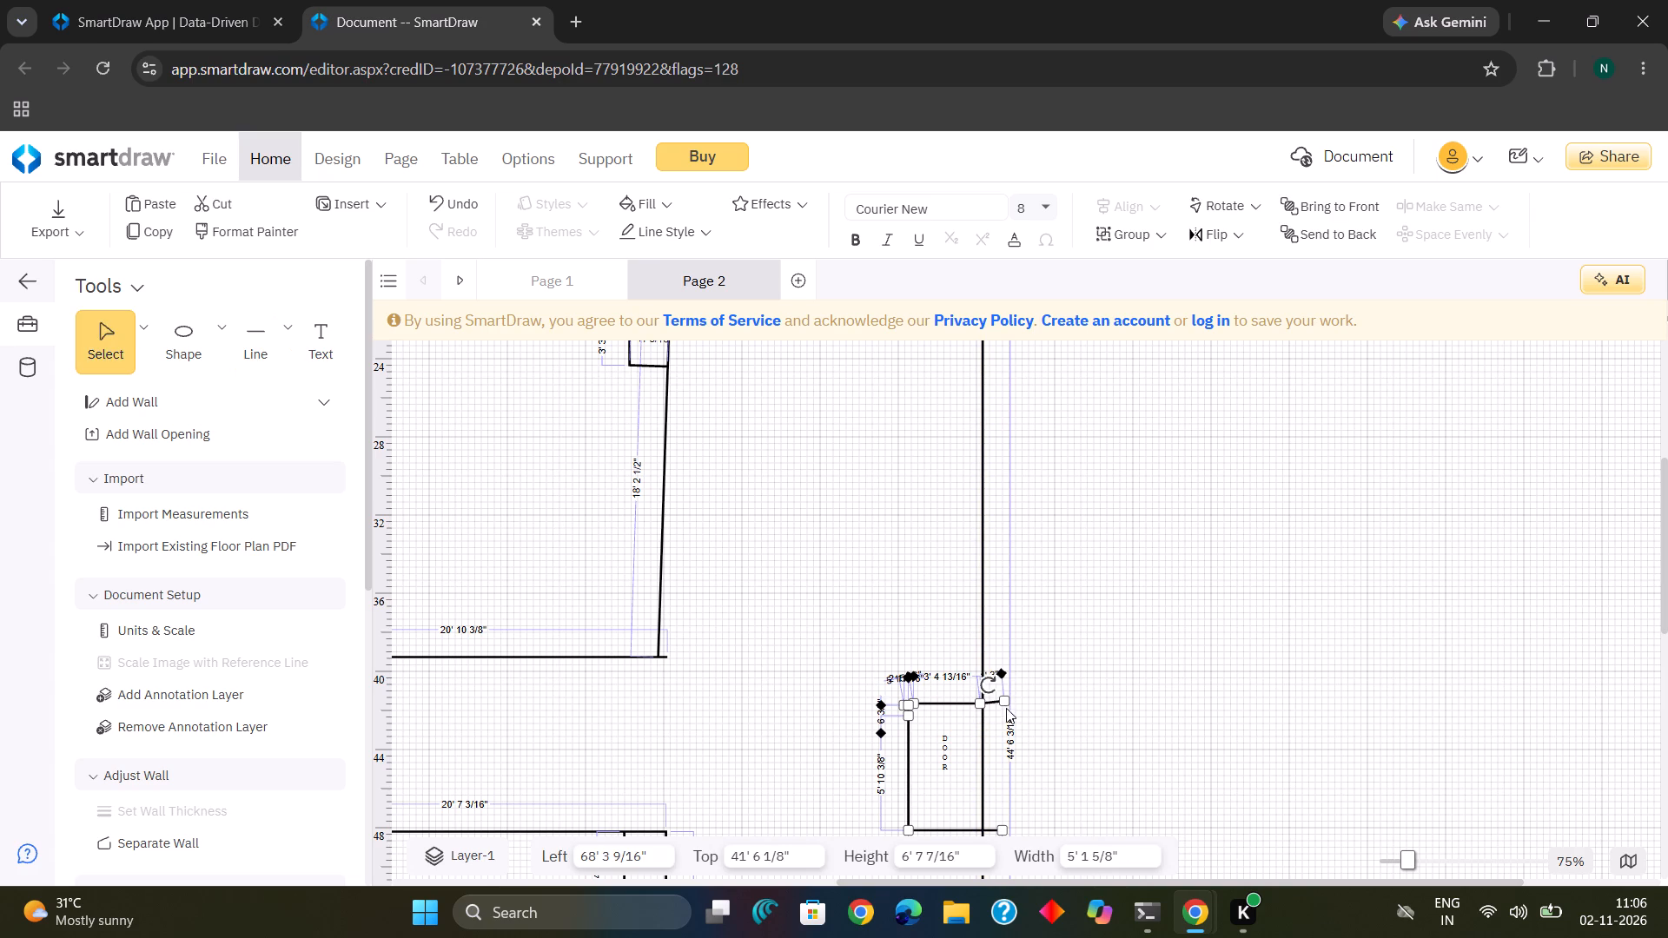
click(1008, 700)
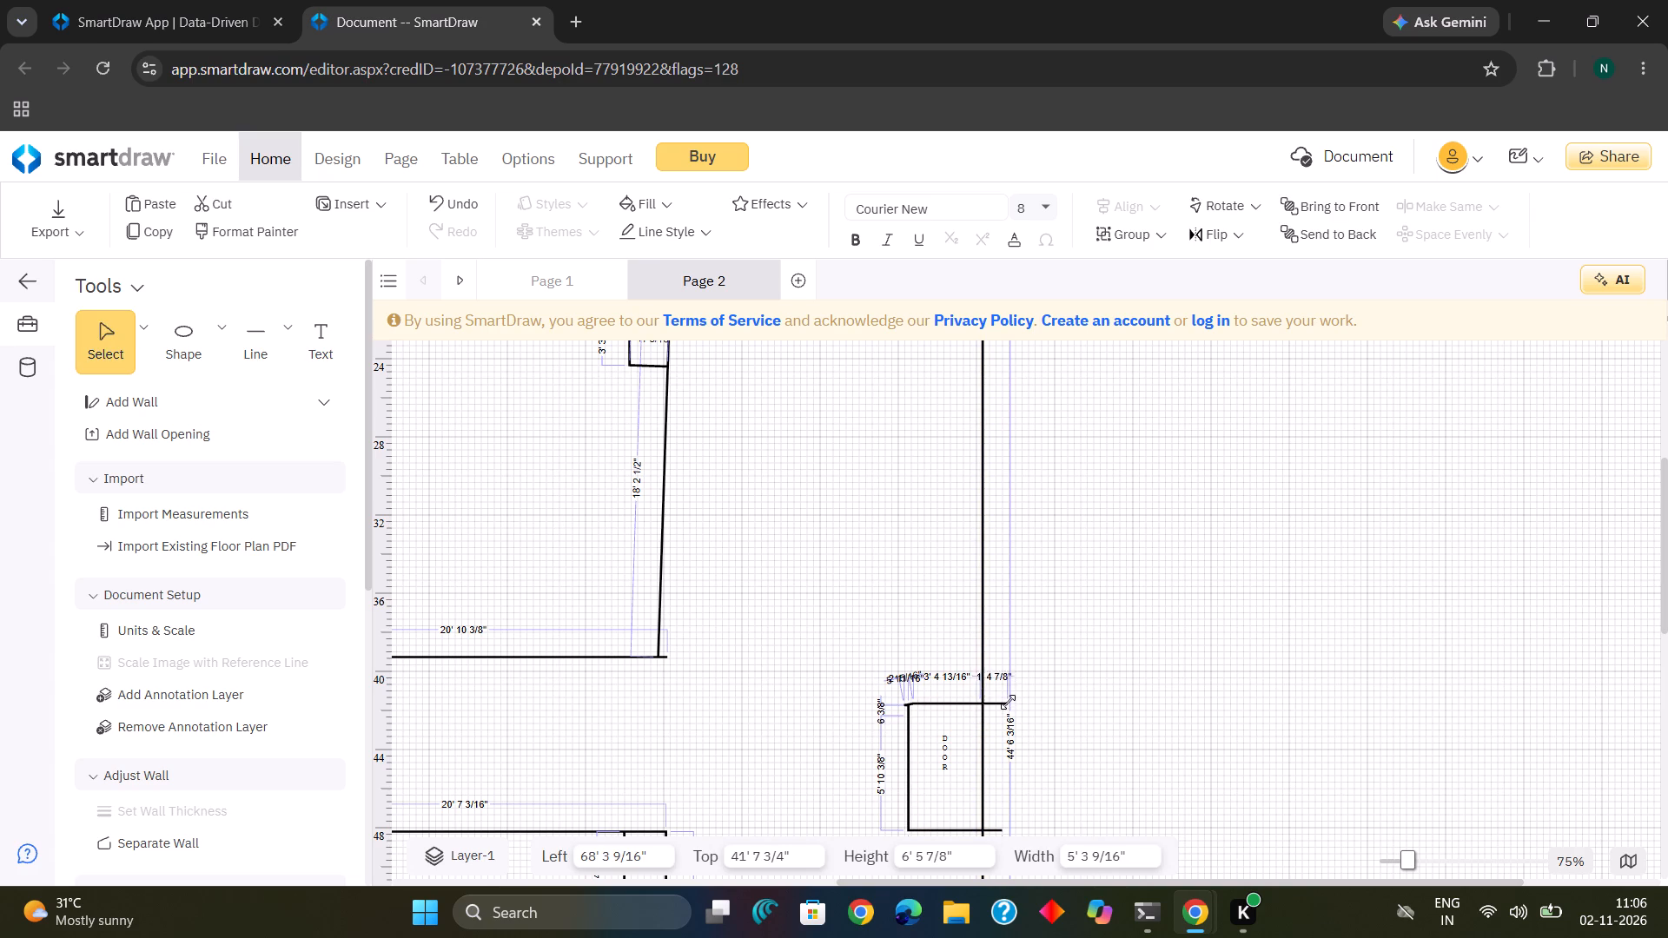
click(1009, 700)
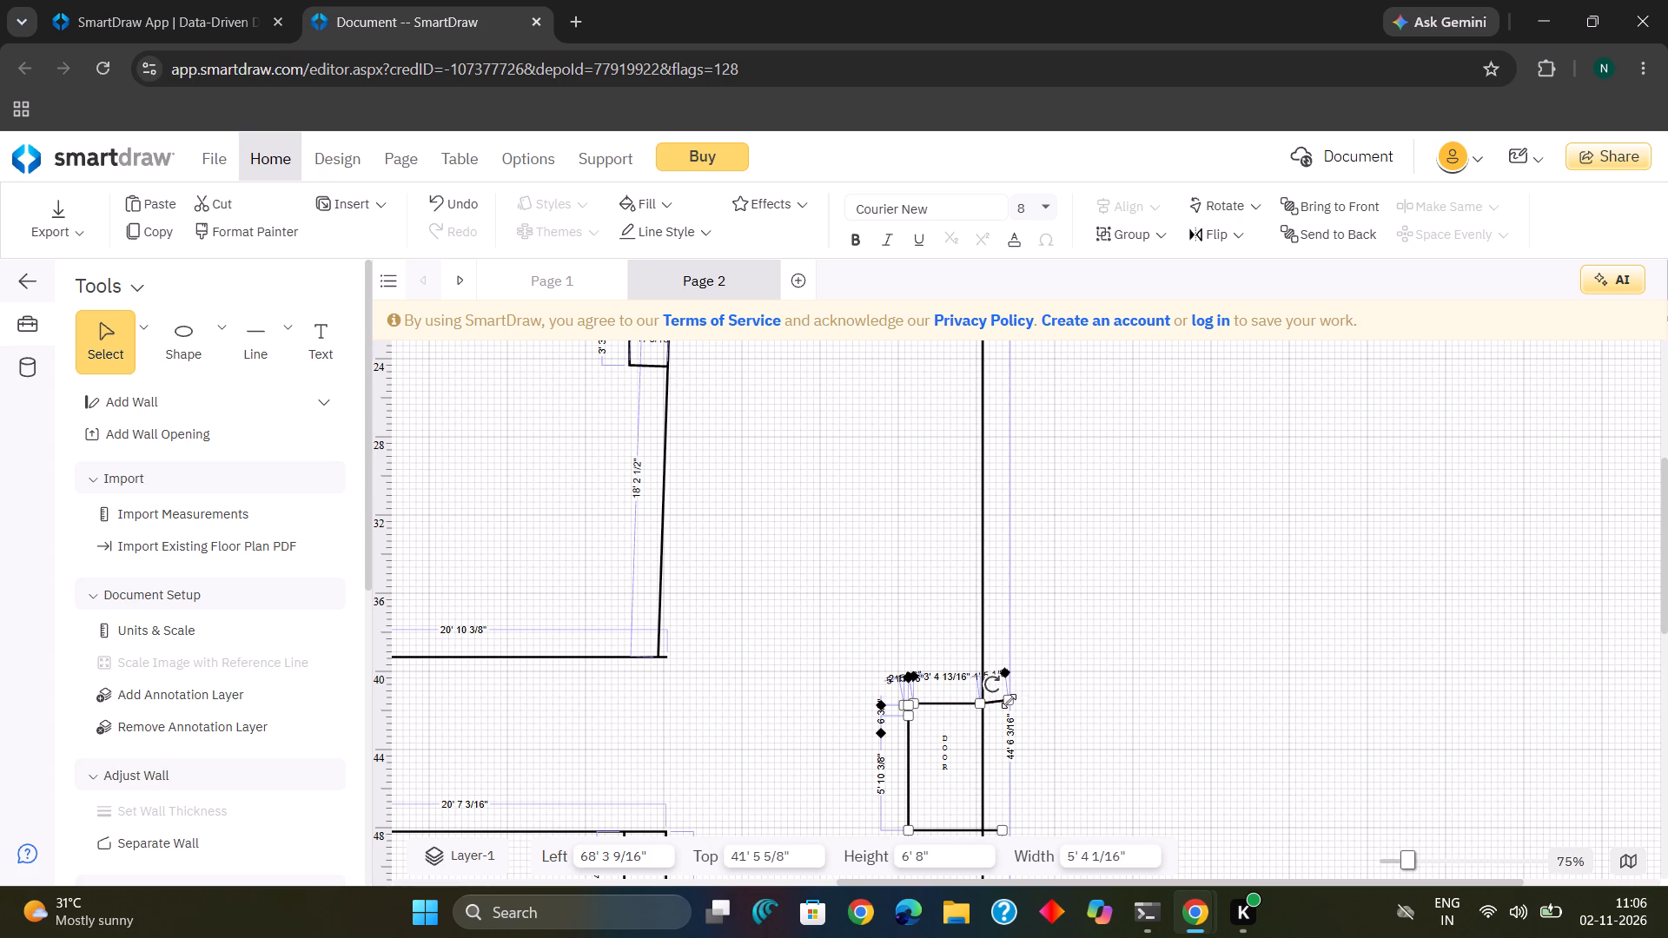
click(1008, 697)
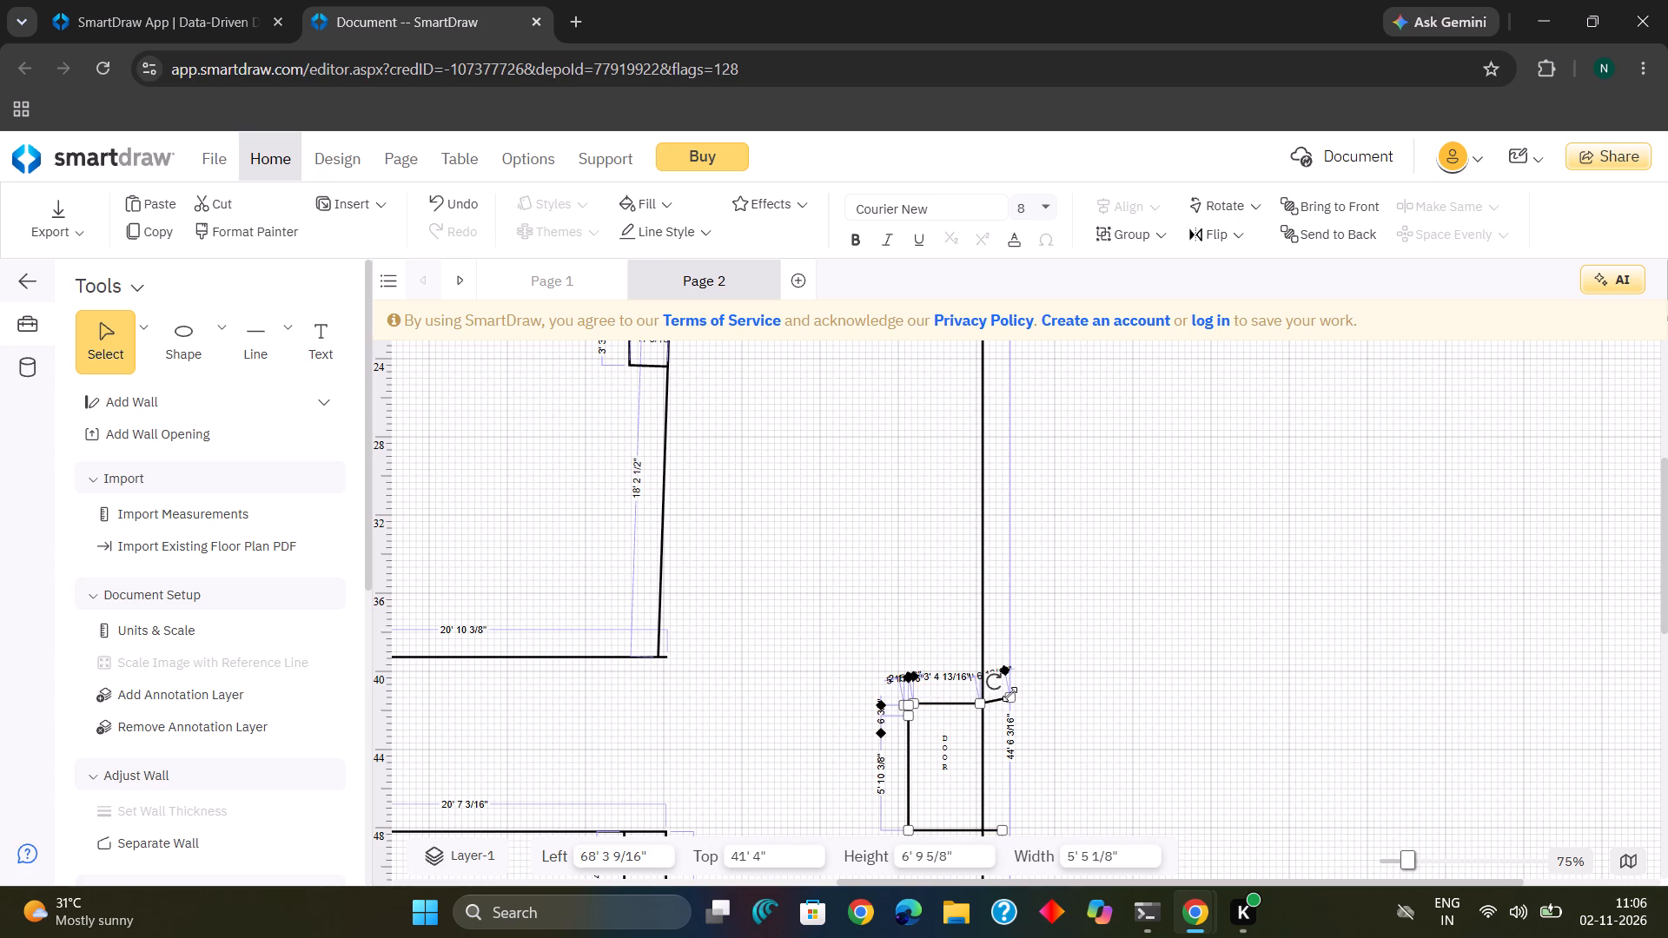
drag(1013, 694, 1013, 699)
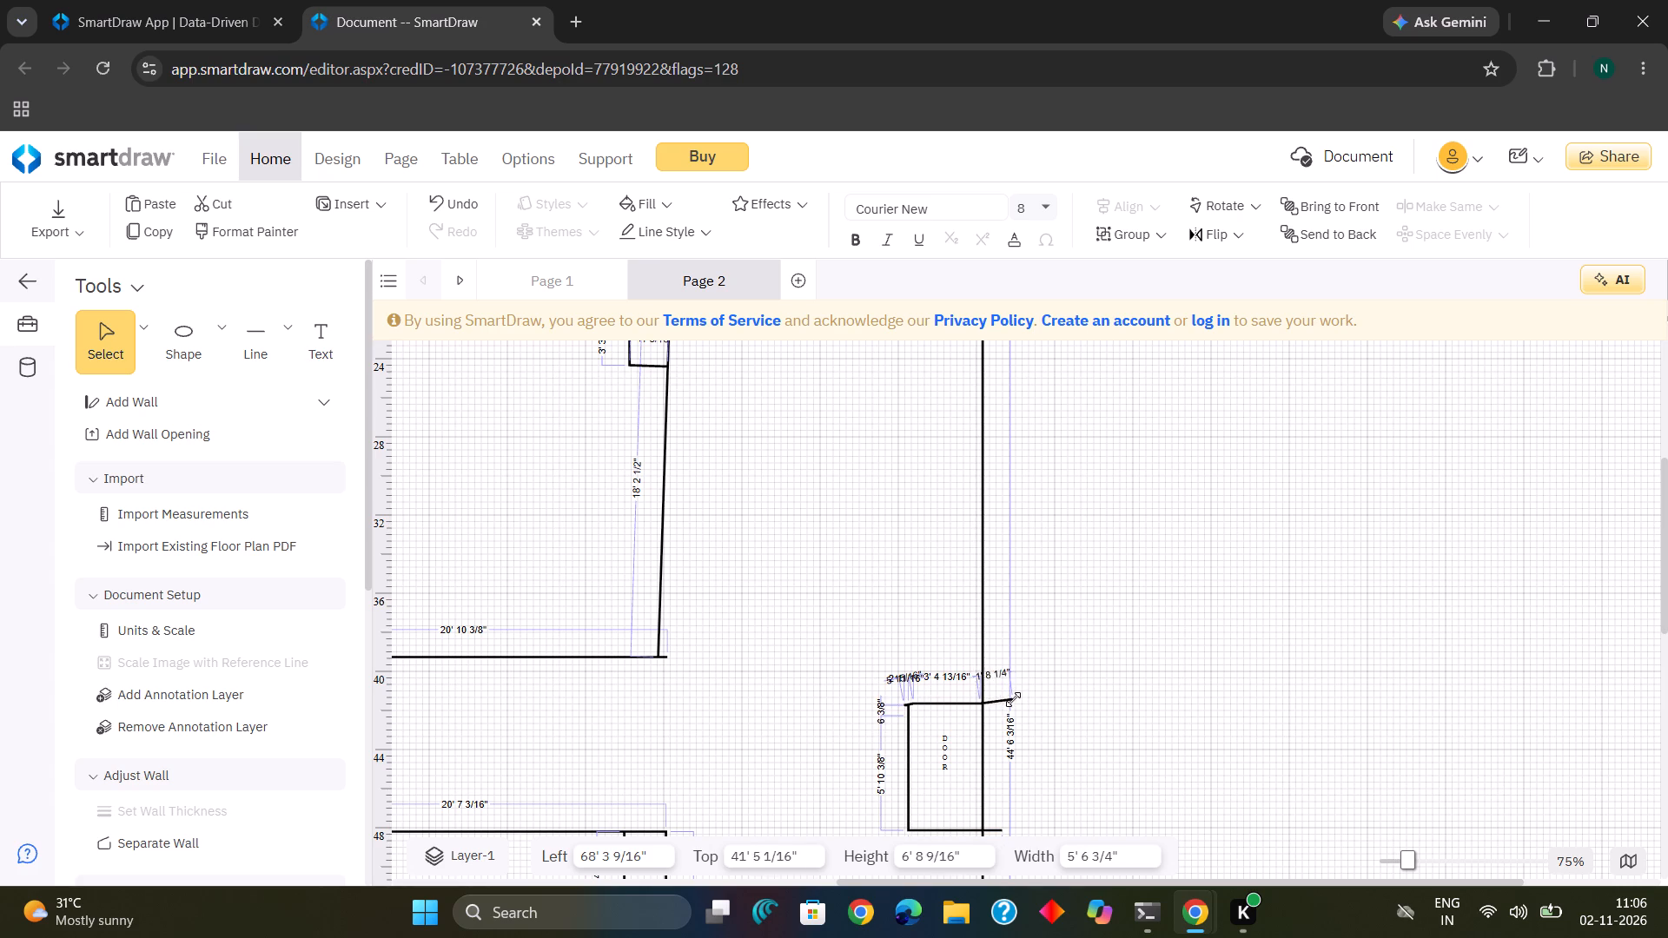
drag(1013, 699, 1014, 702)
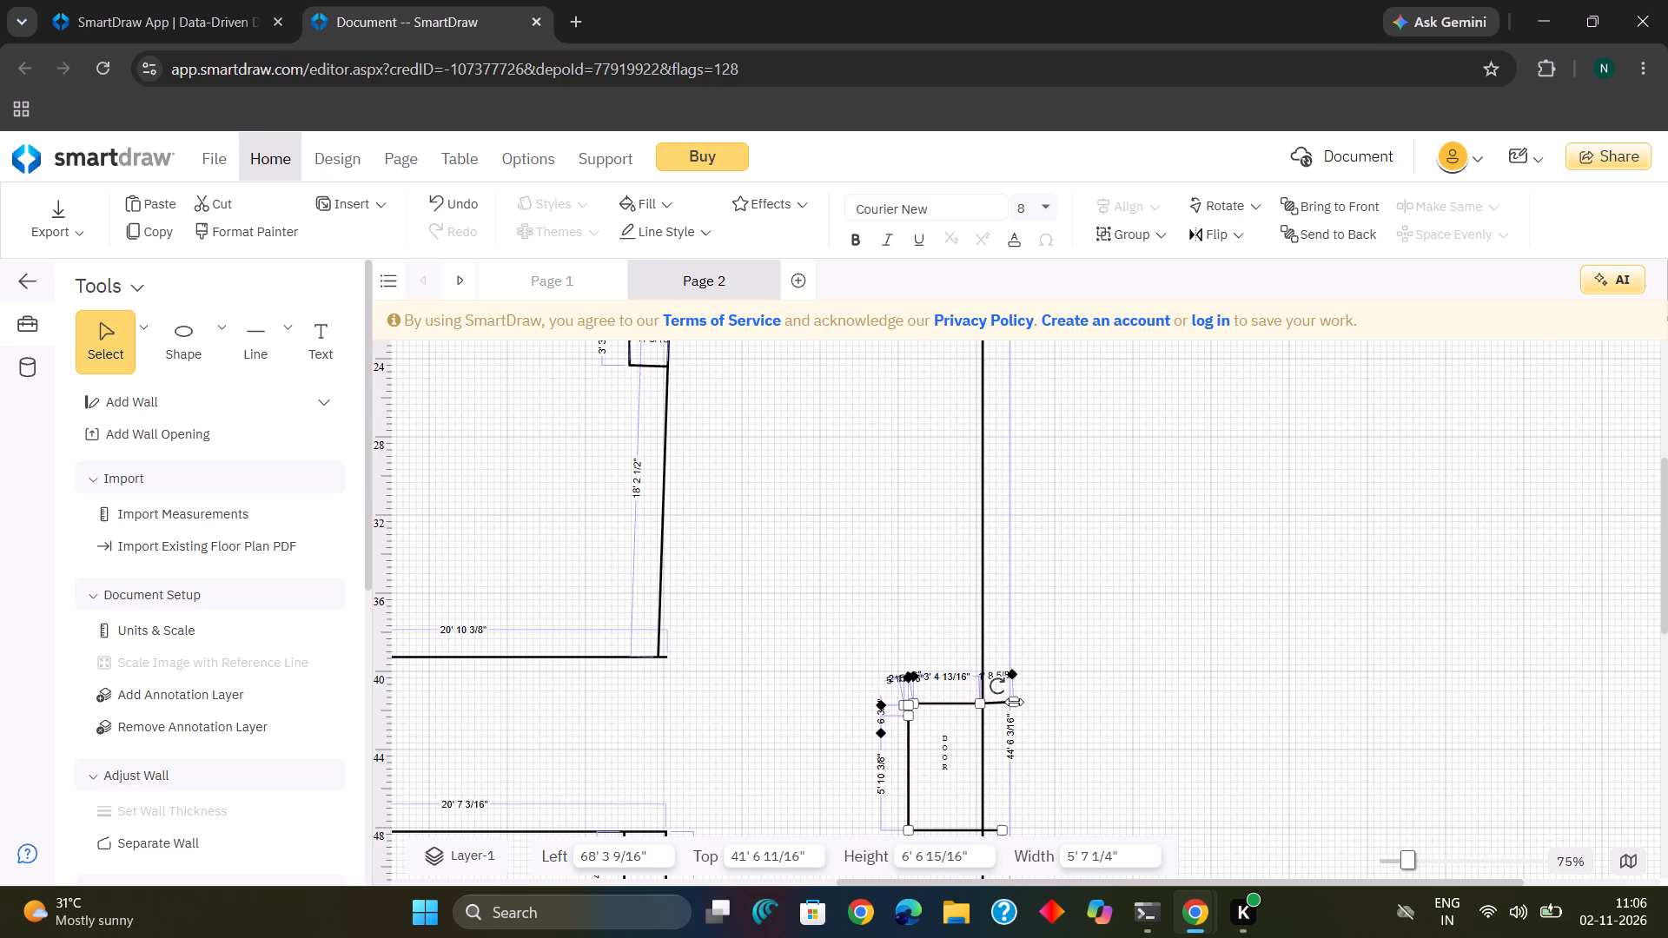
click(1014, 702)
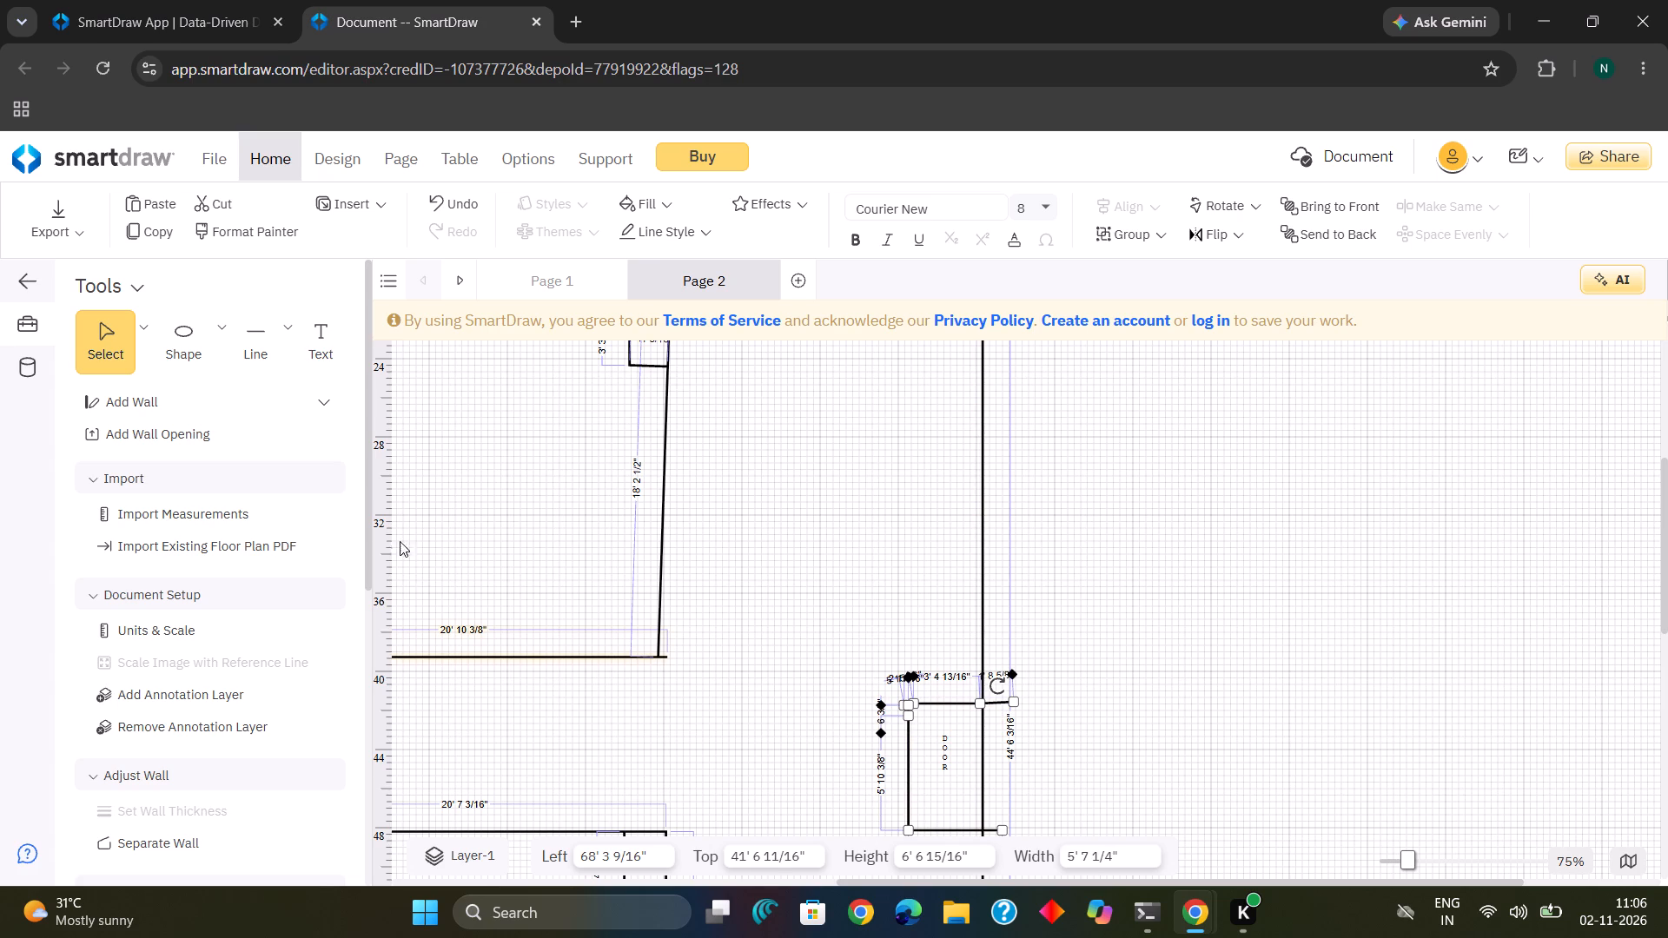
Close the DOOR enclosure's right side with a straight vertical line about 6' 5 7/8" long, joining its top and bottom lines.
click(283, 347)
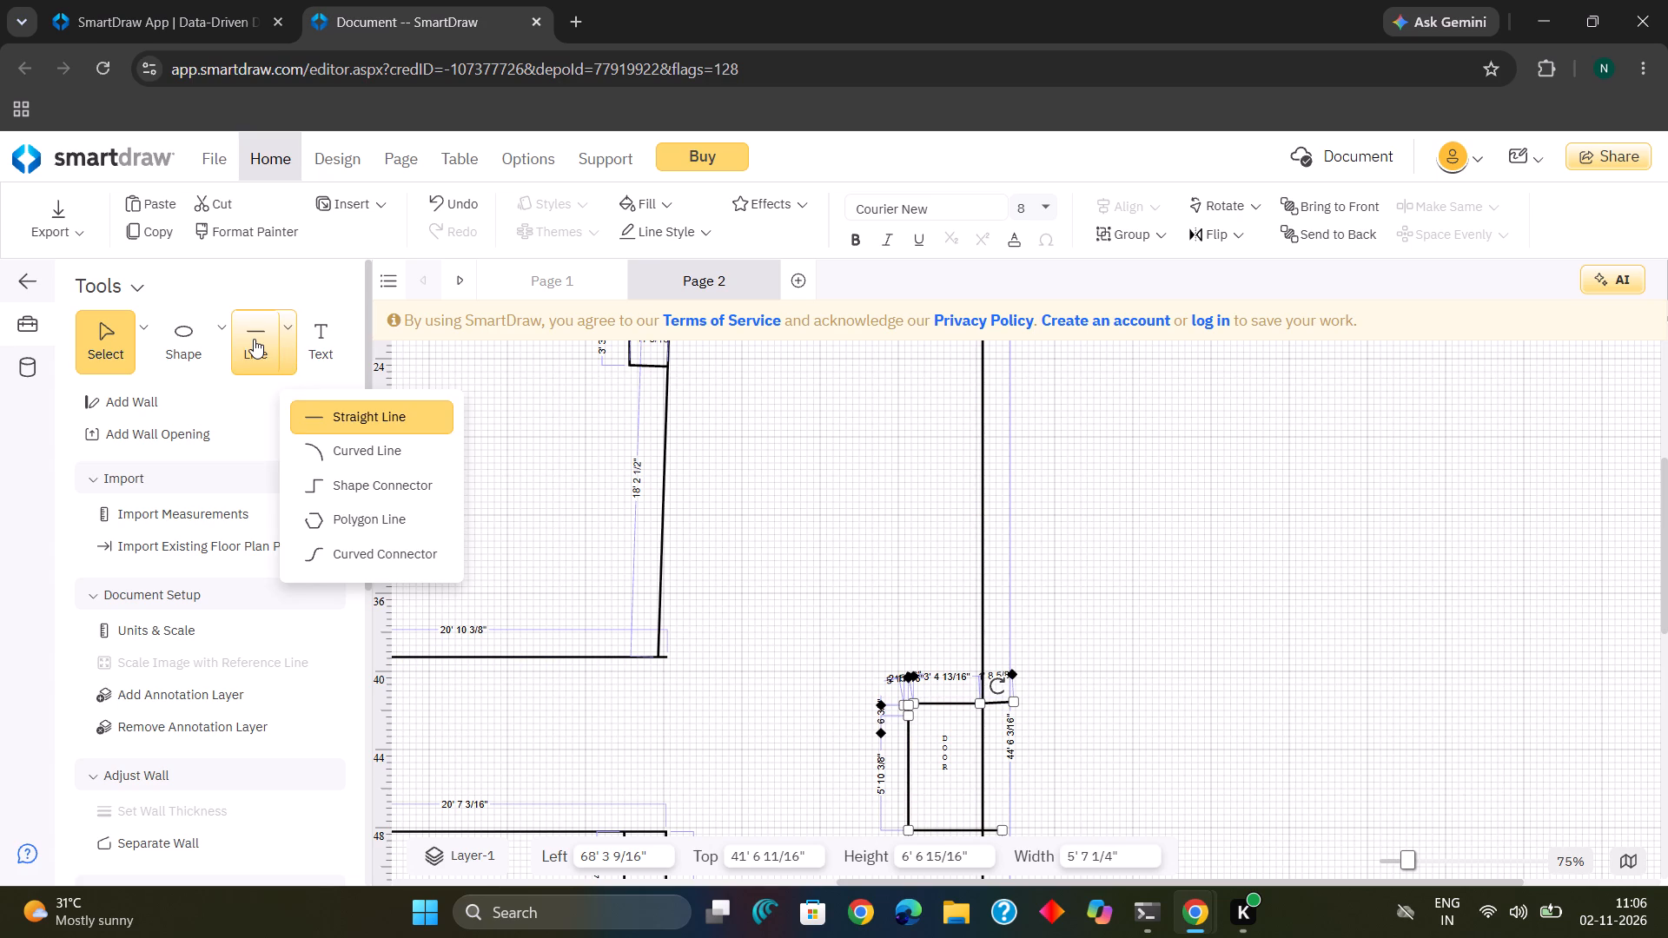
click(255, 338)
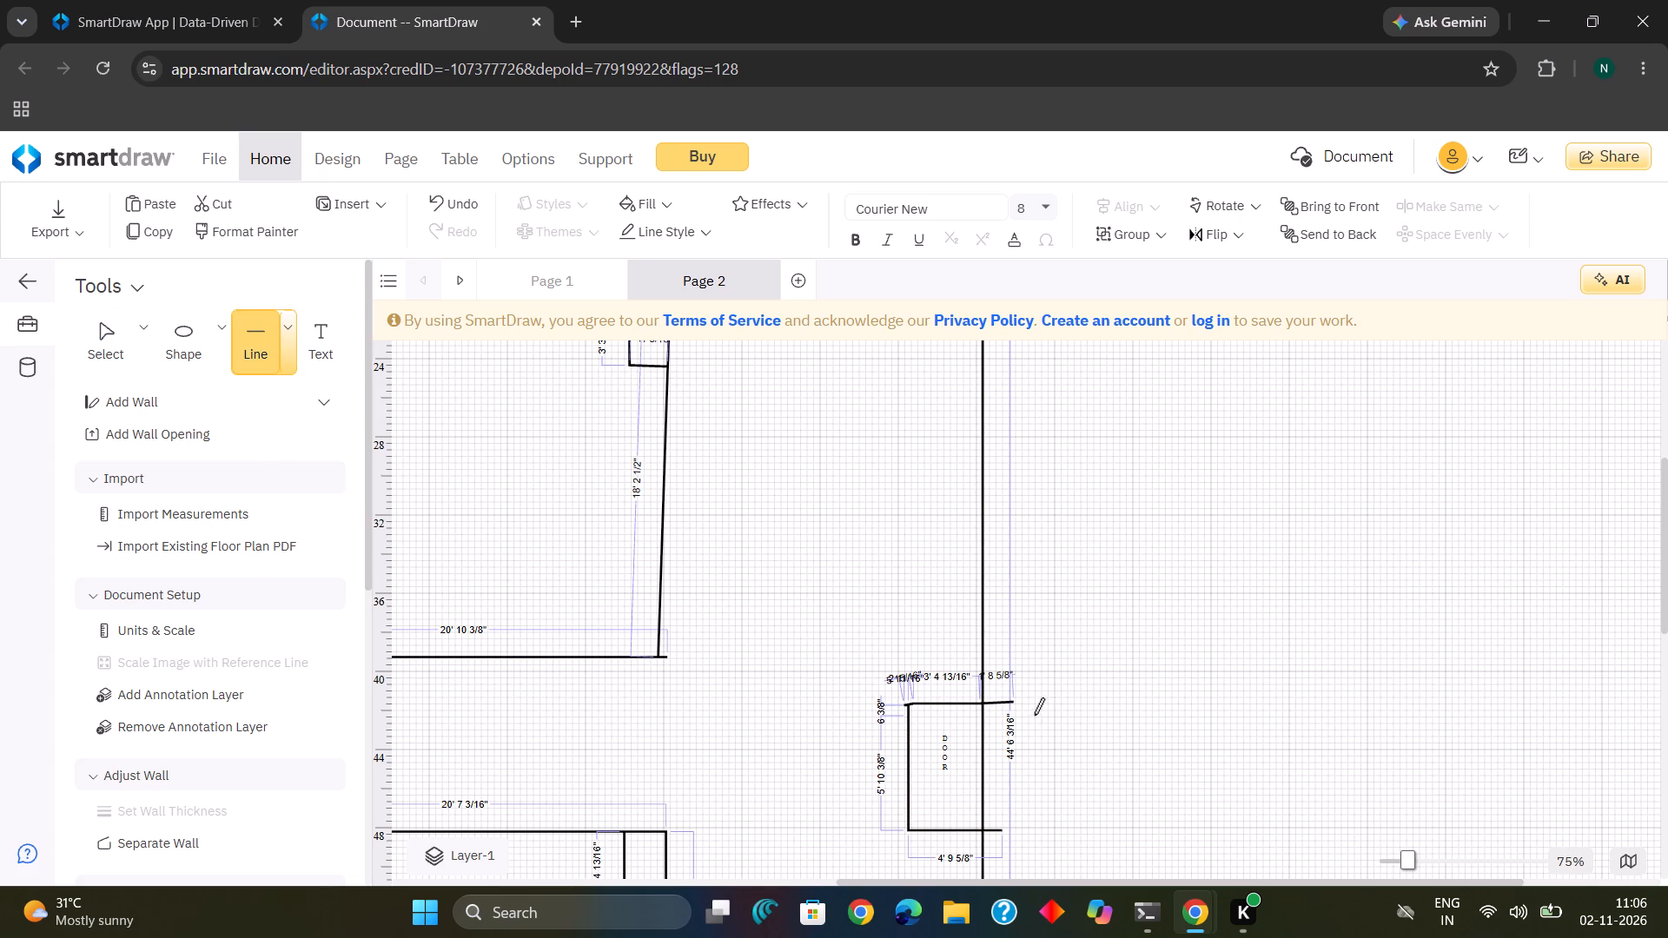
drag(1010, 705, 1010, 717)
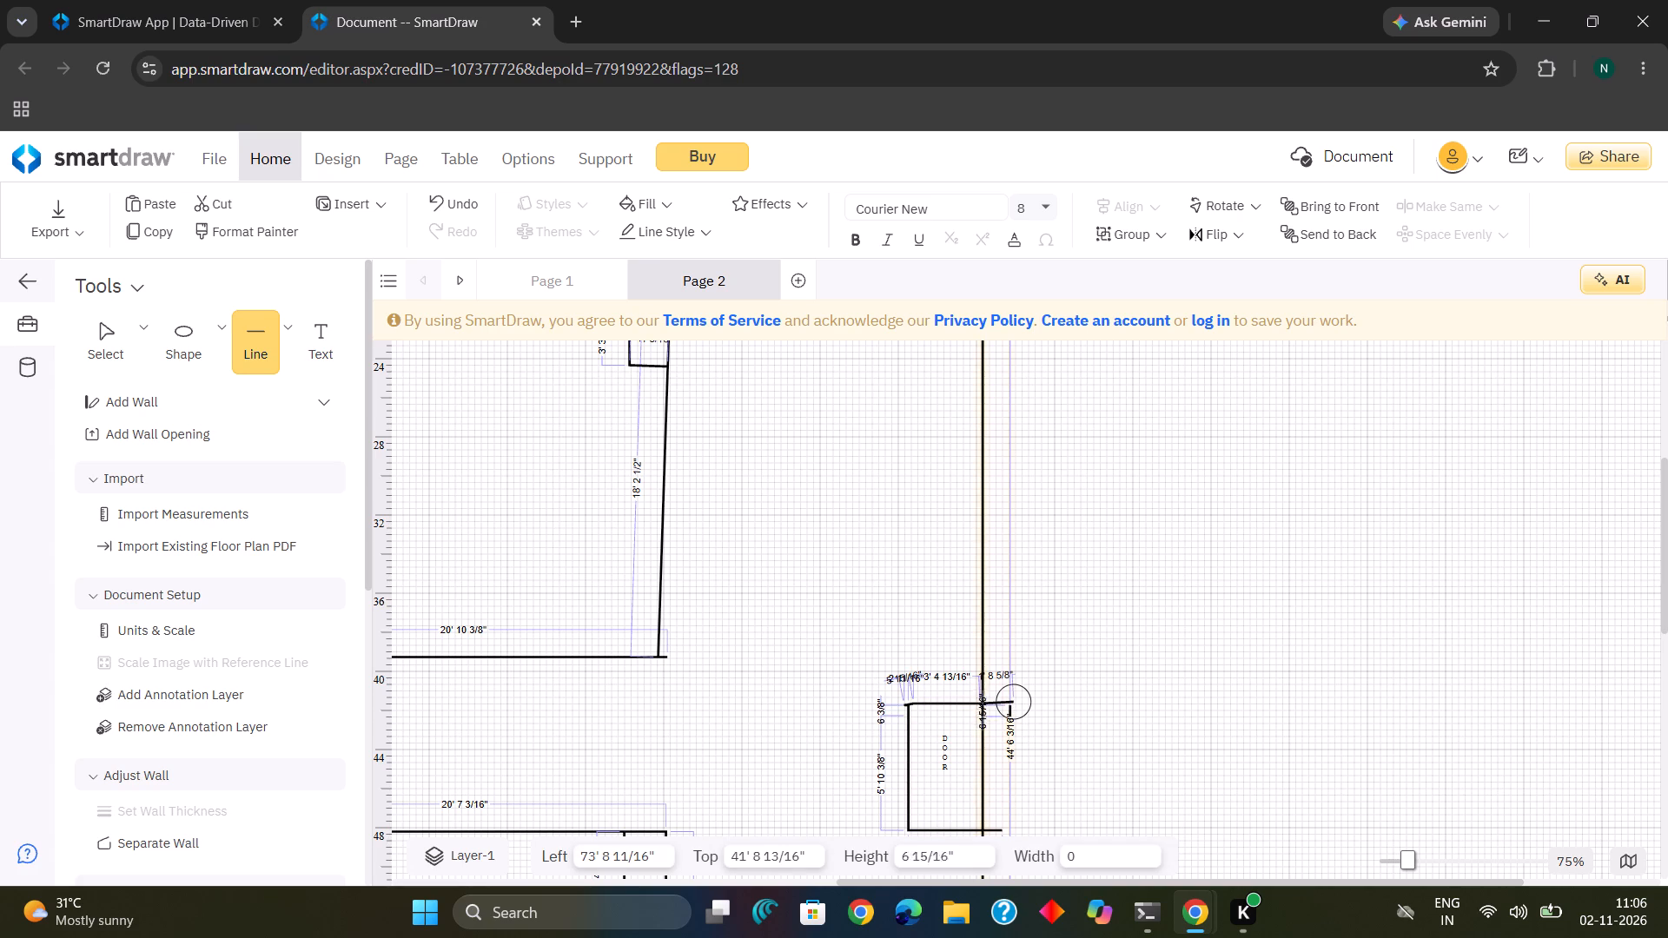
drag(1010, 717, 1009, 814)
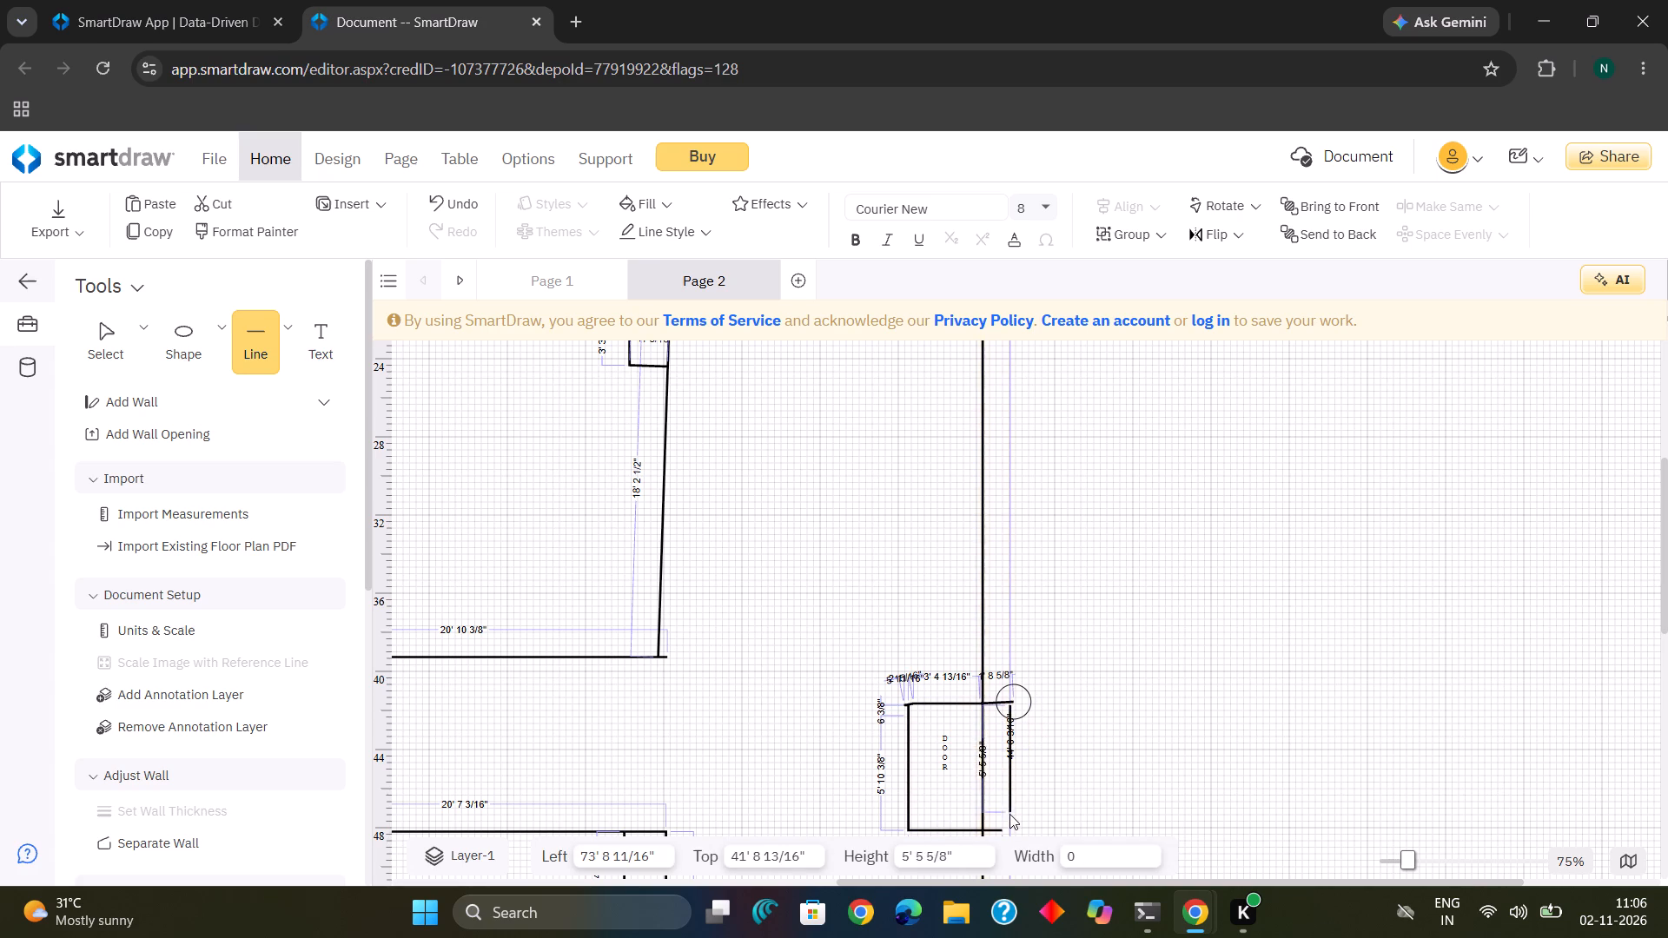
drag(1009, 814, 1005, 832)
click(1005, 832)
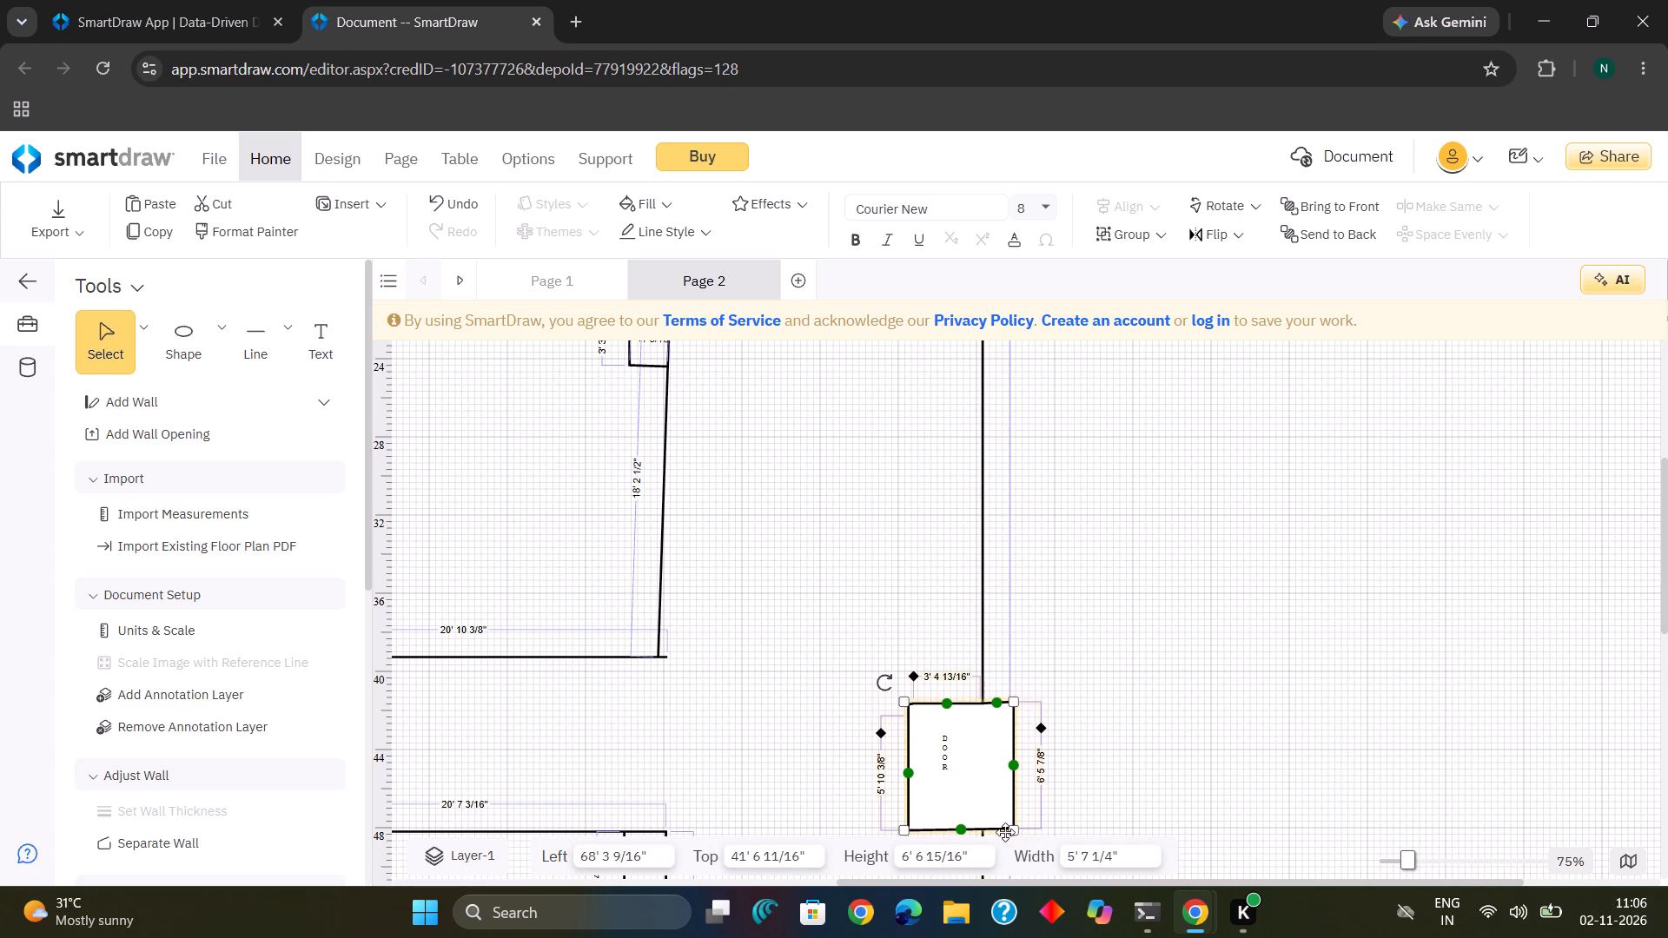
click(1234, 723)
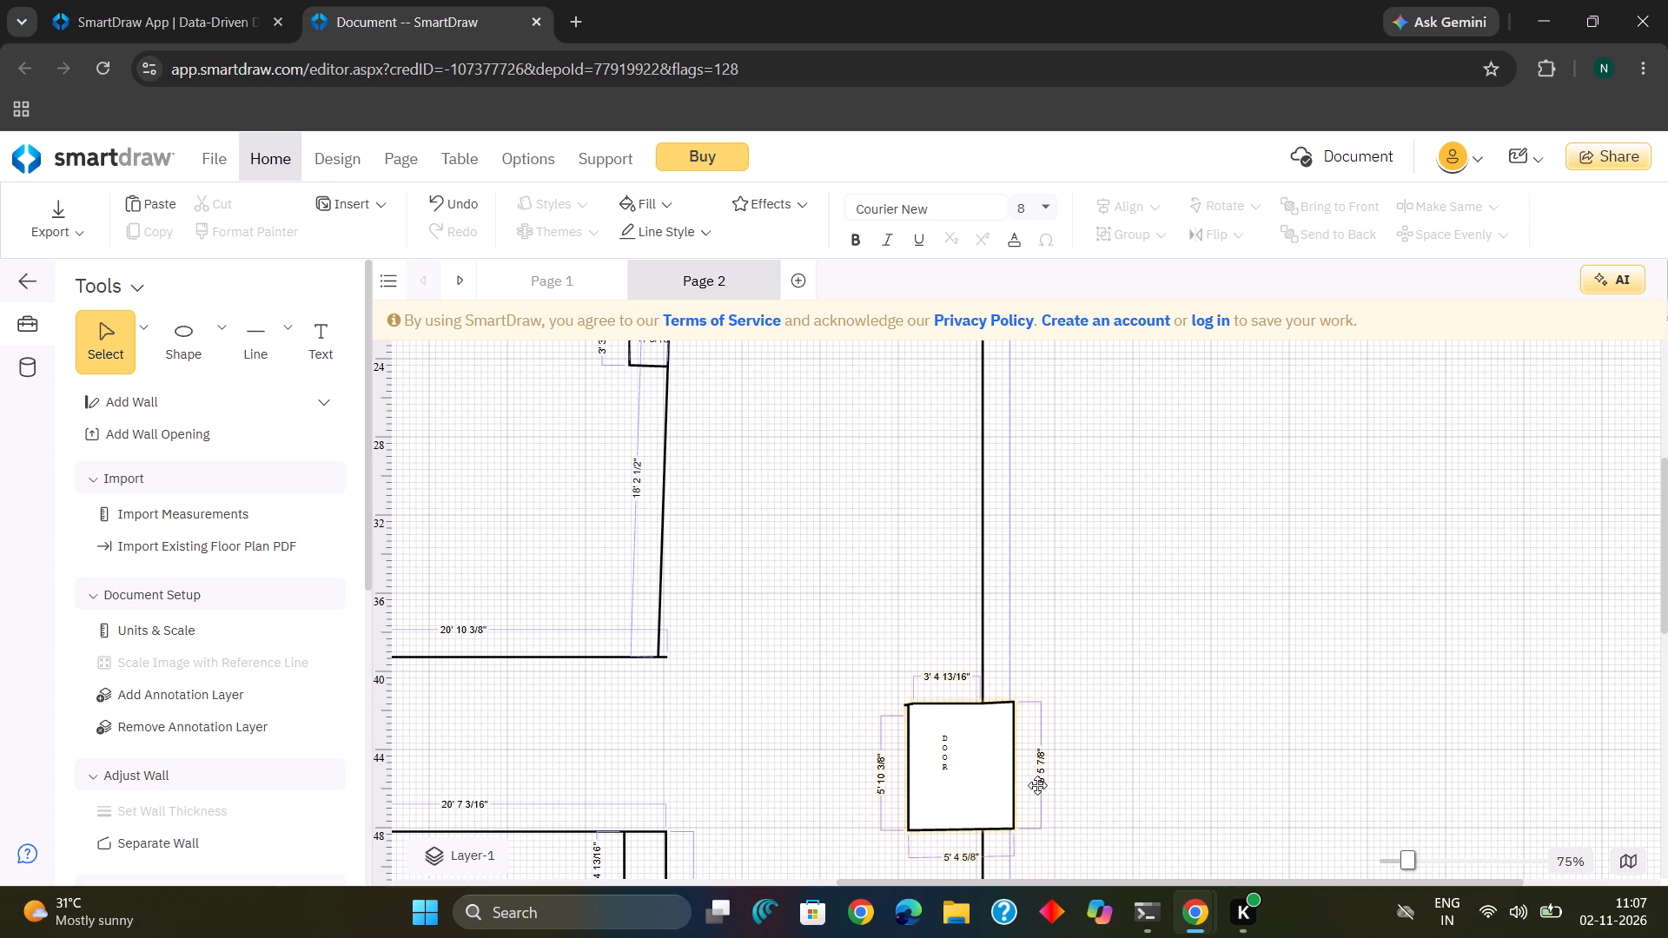
Move the closed DOOR enclosure so its right side lies on the outline's right wall, at about Left 66' 10 7/16", Top 40' 2 1/8".
drag(985, 770, 931, 784)
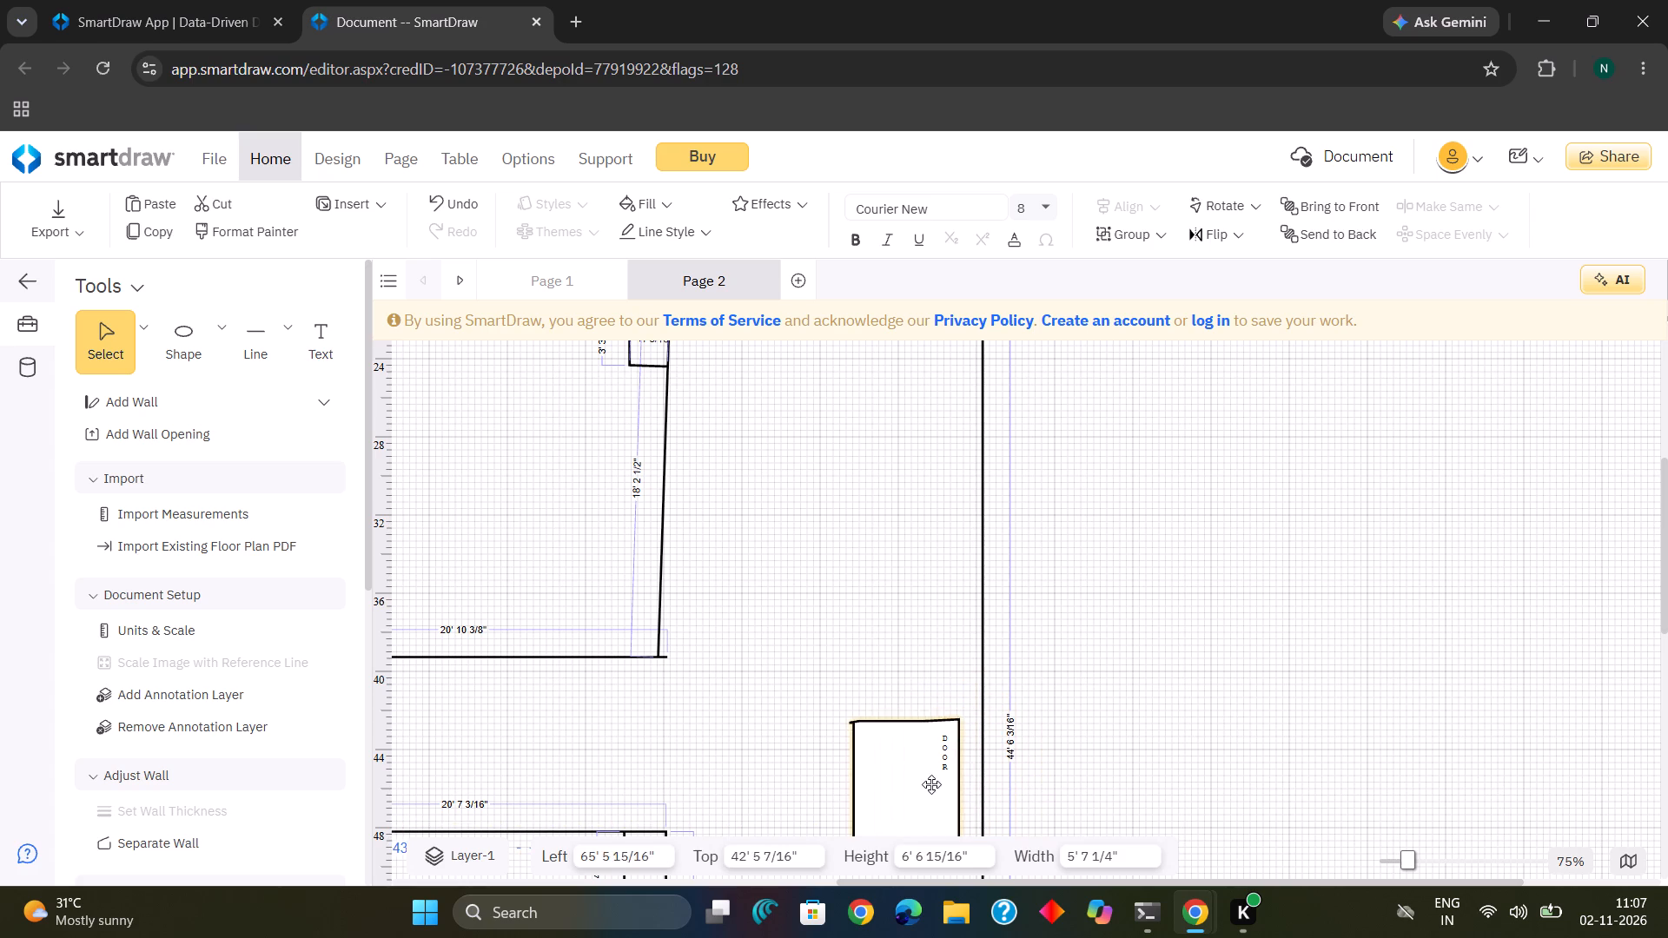
drag(931, 784, 956, 756)
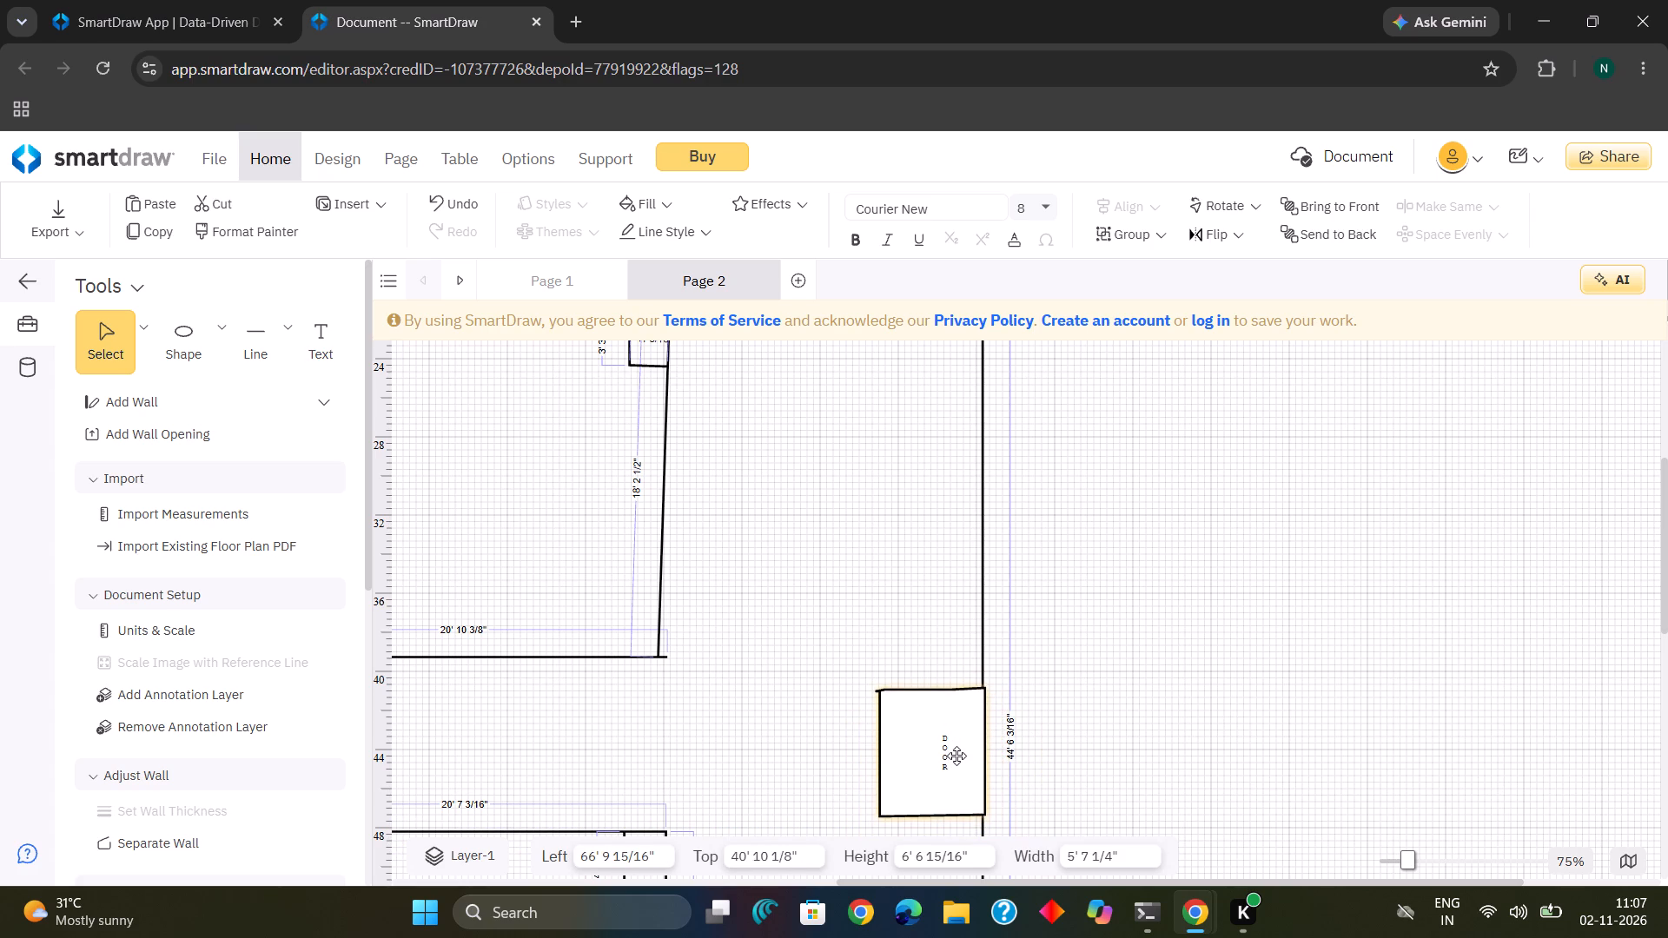
drag(956, 756, 957, 743)
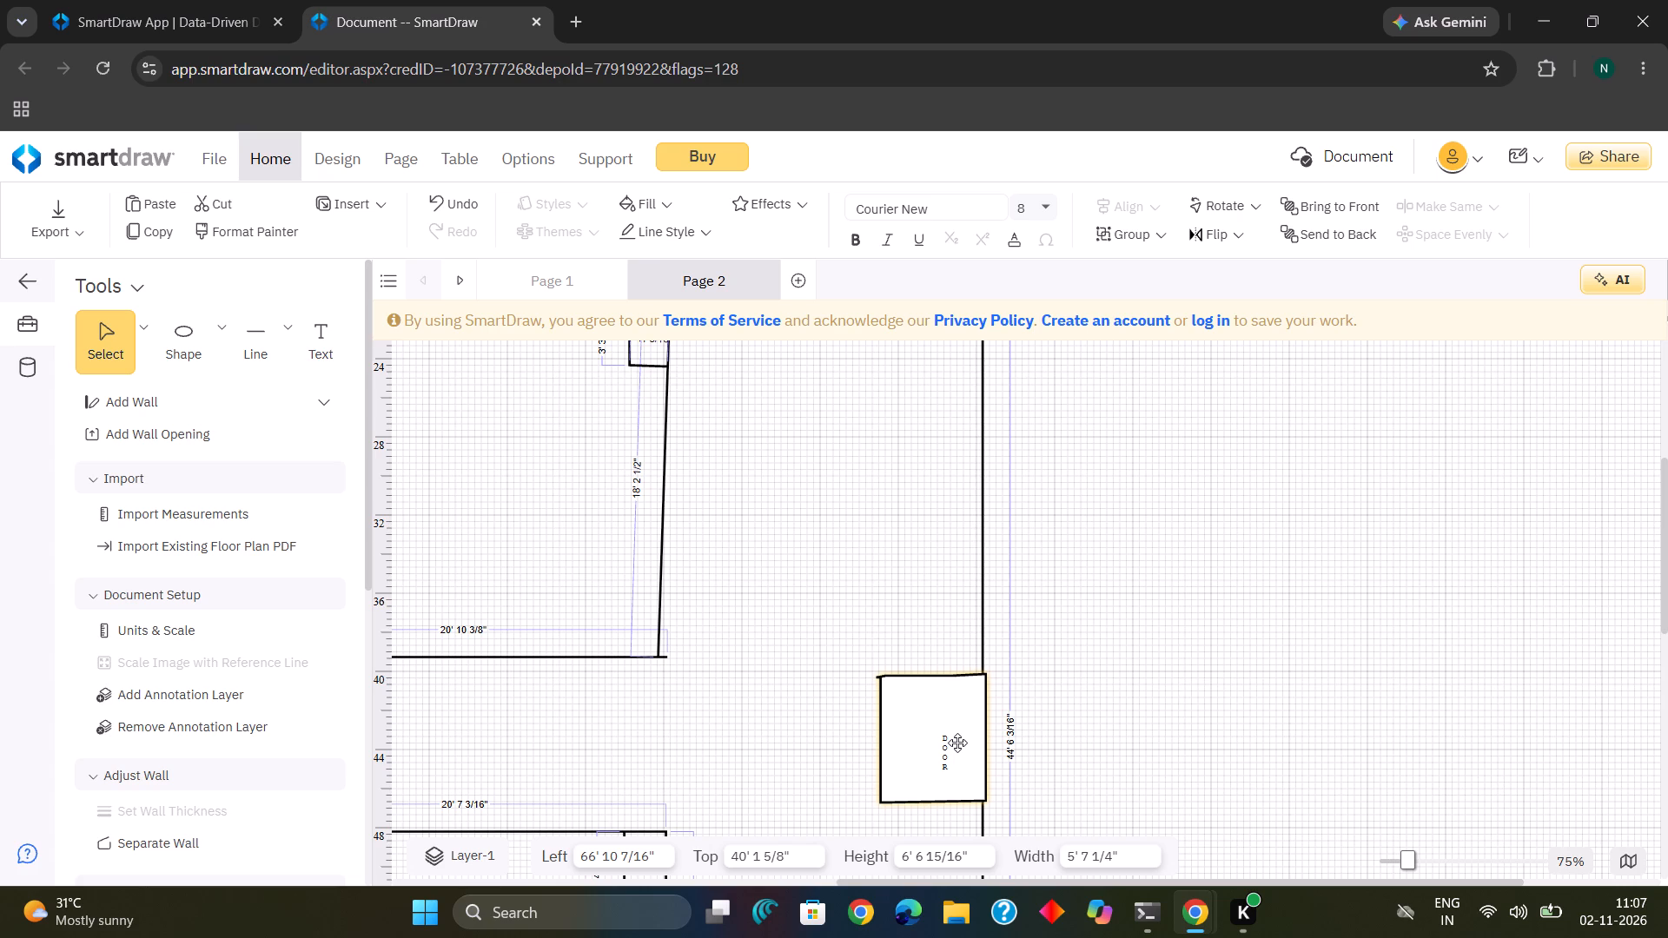
drag(957, 743, 957, 743)
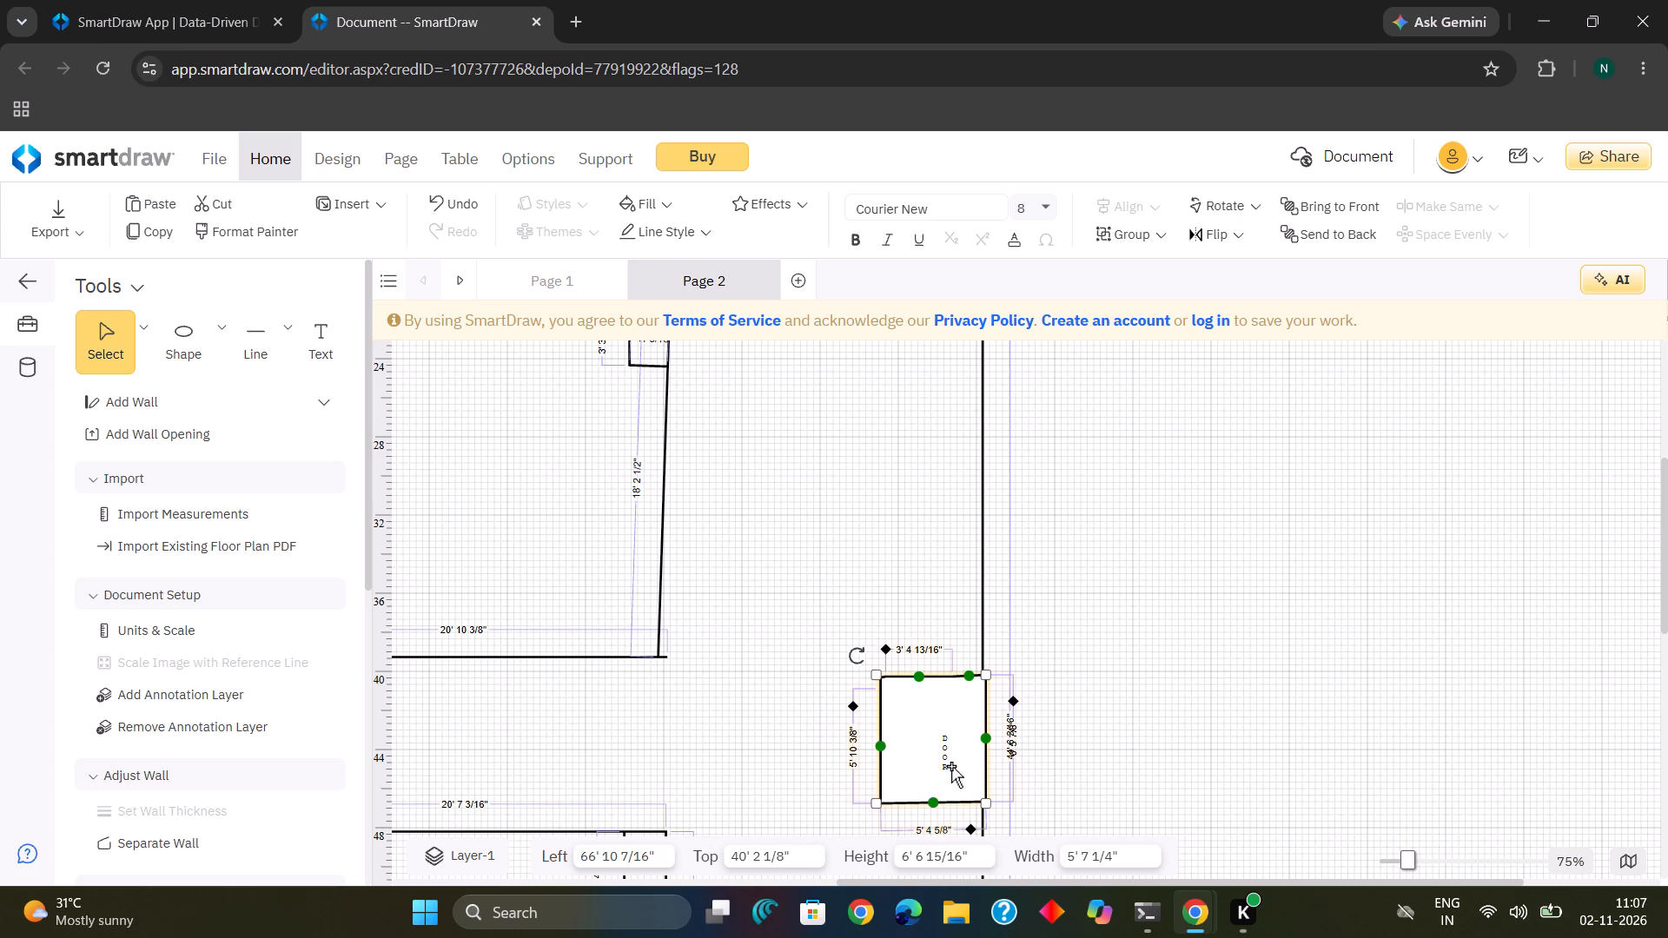
Move the DOOR label toward the middle of the enclosure, at about Left 69' 2 3/16", Top 42' 6 9/16".
drag(950, 758, 939, 742)
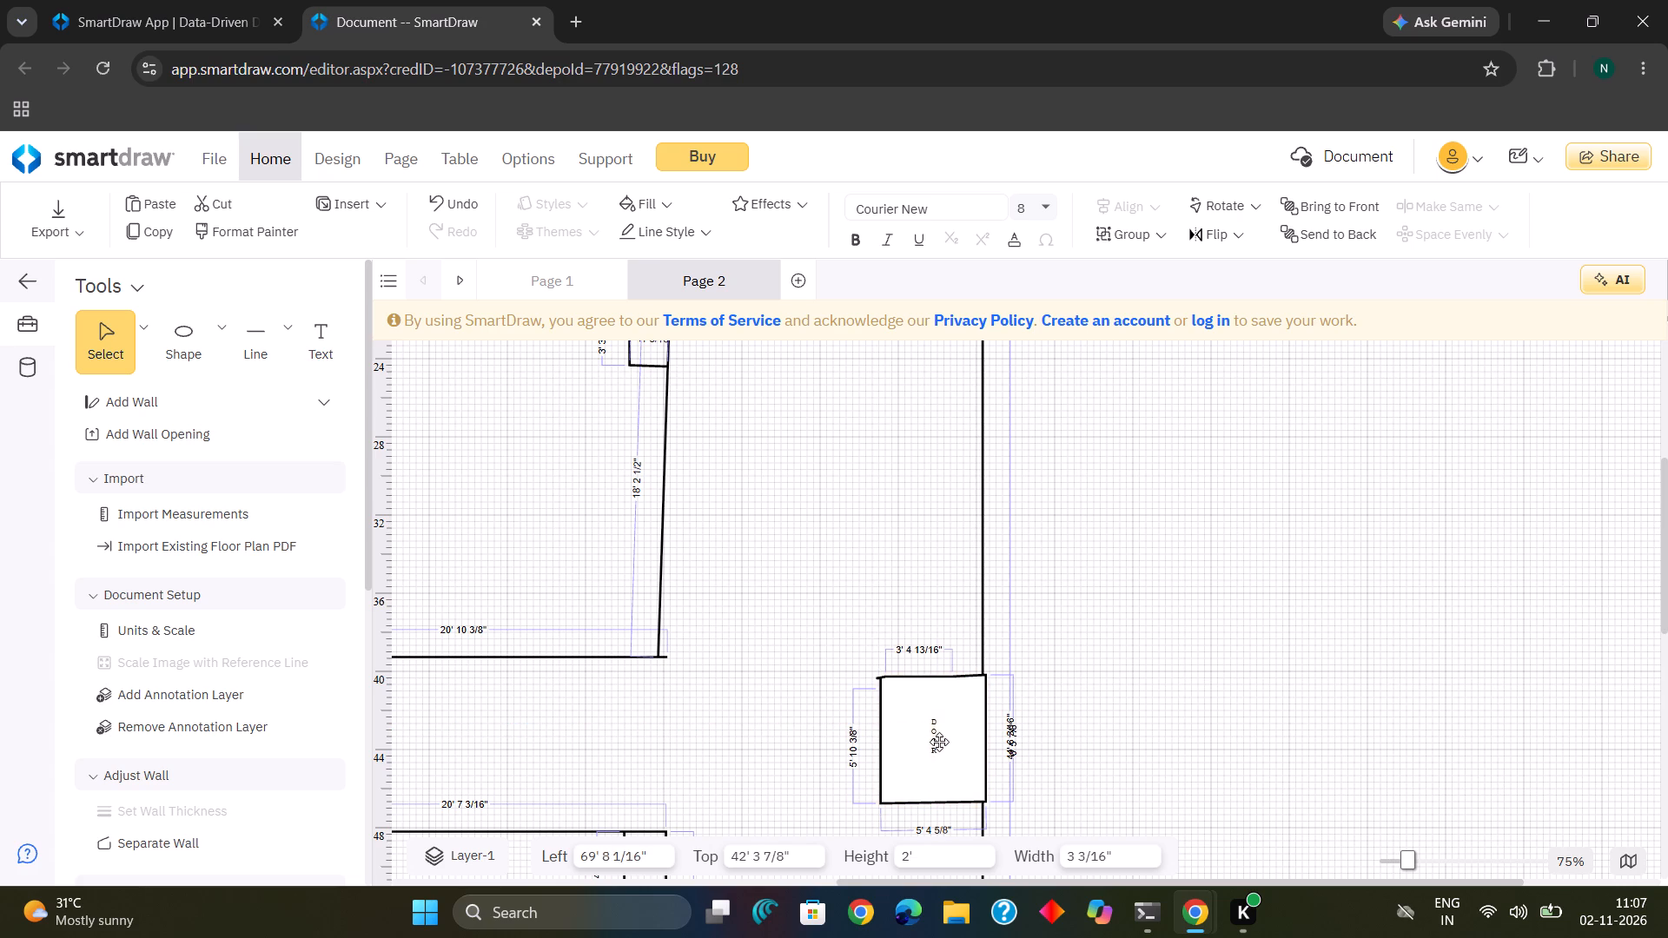
drag(939, 742, 930, 746)
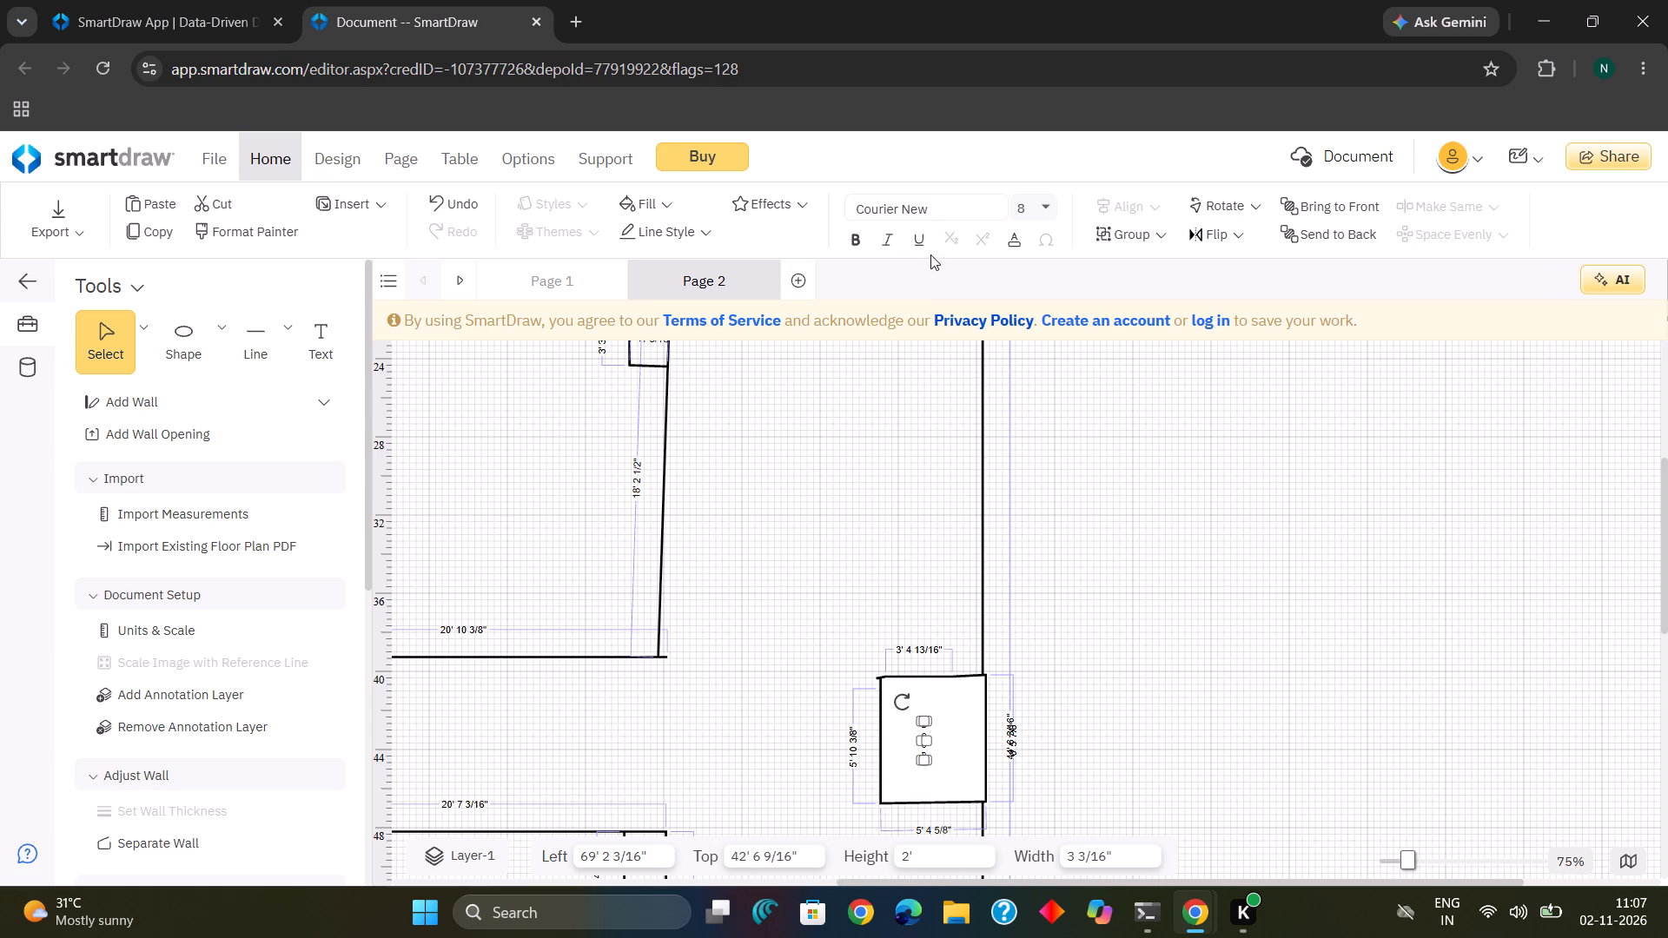
Make the DOOR label bold.
click(857, 241)
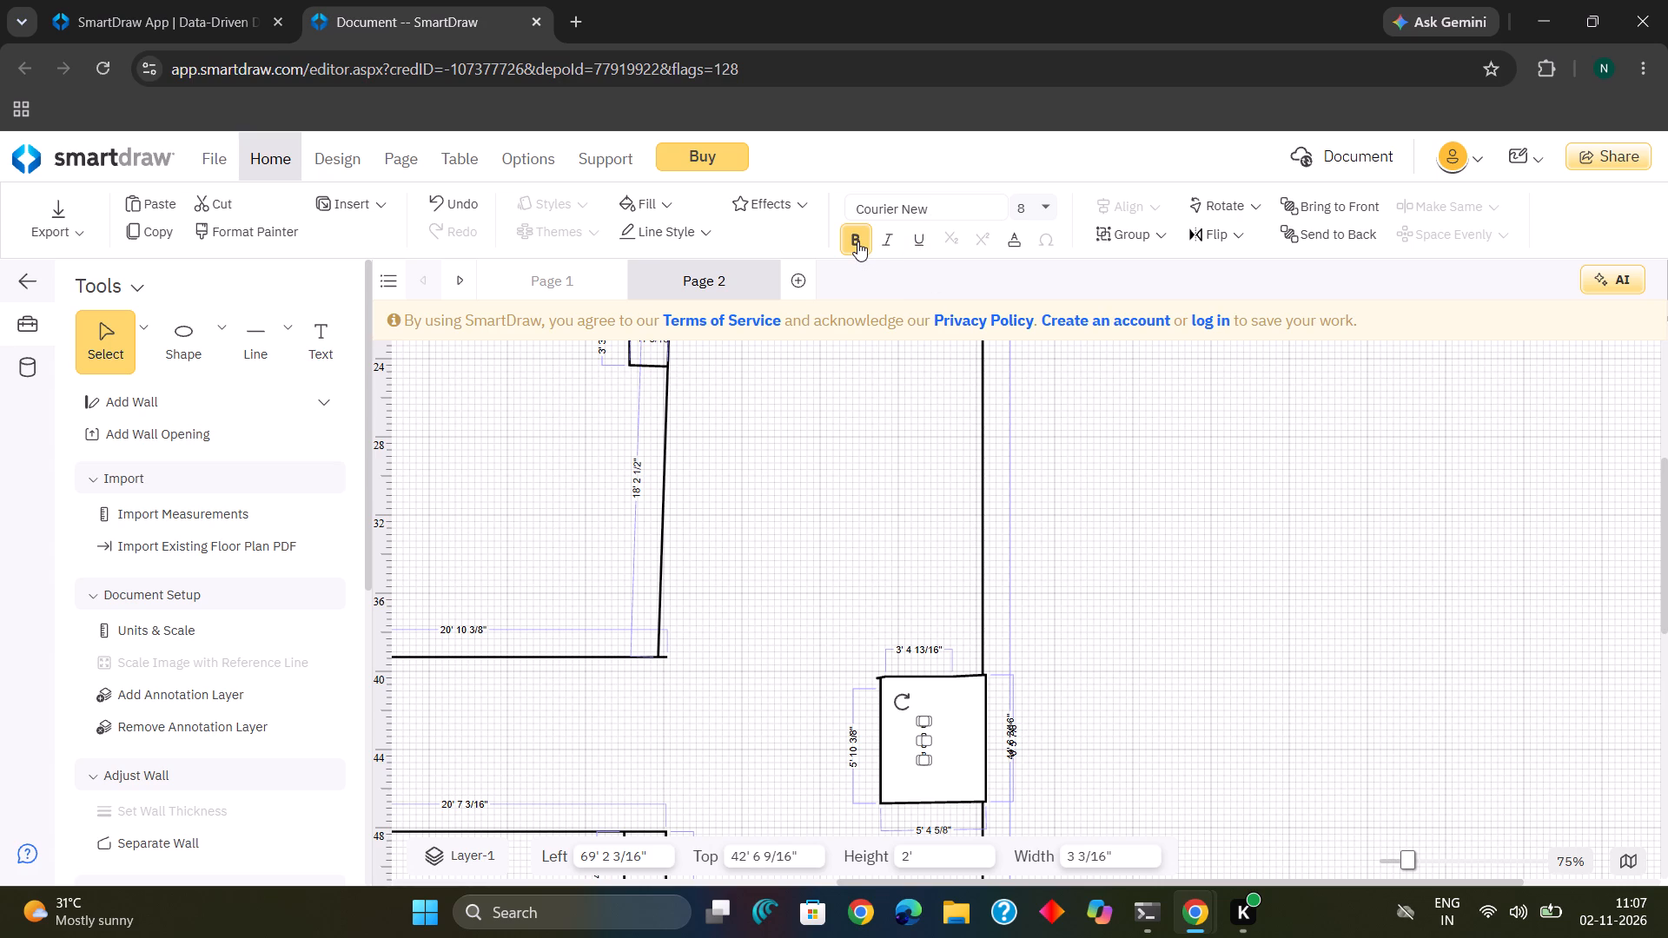
Widen the DOOR label's text box to about 1' 7 1/4".
click(926, 737)
drag(926, 737, 921, 768)
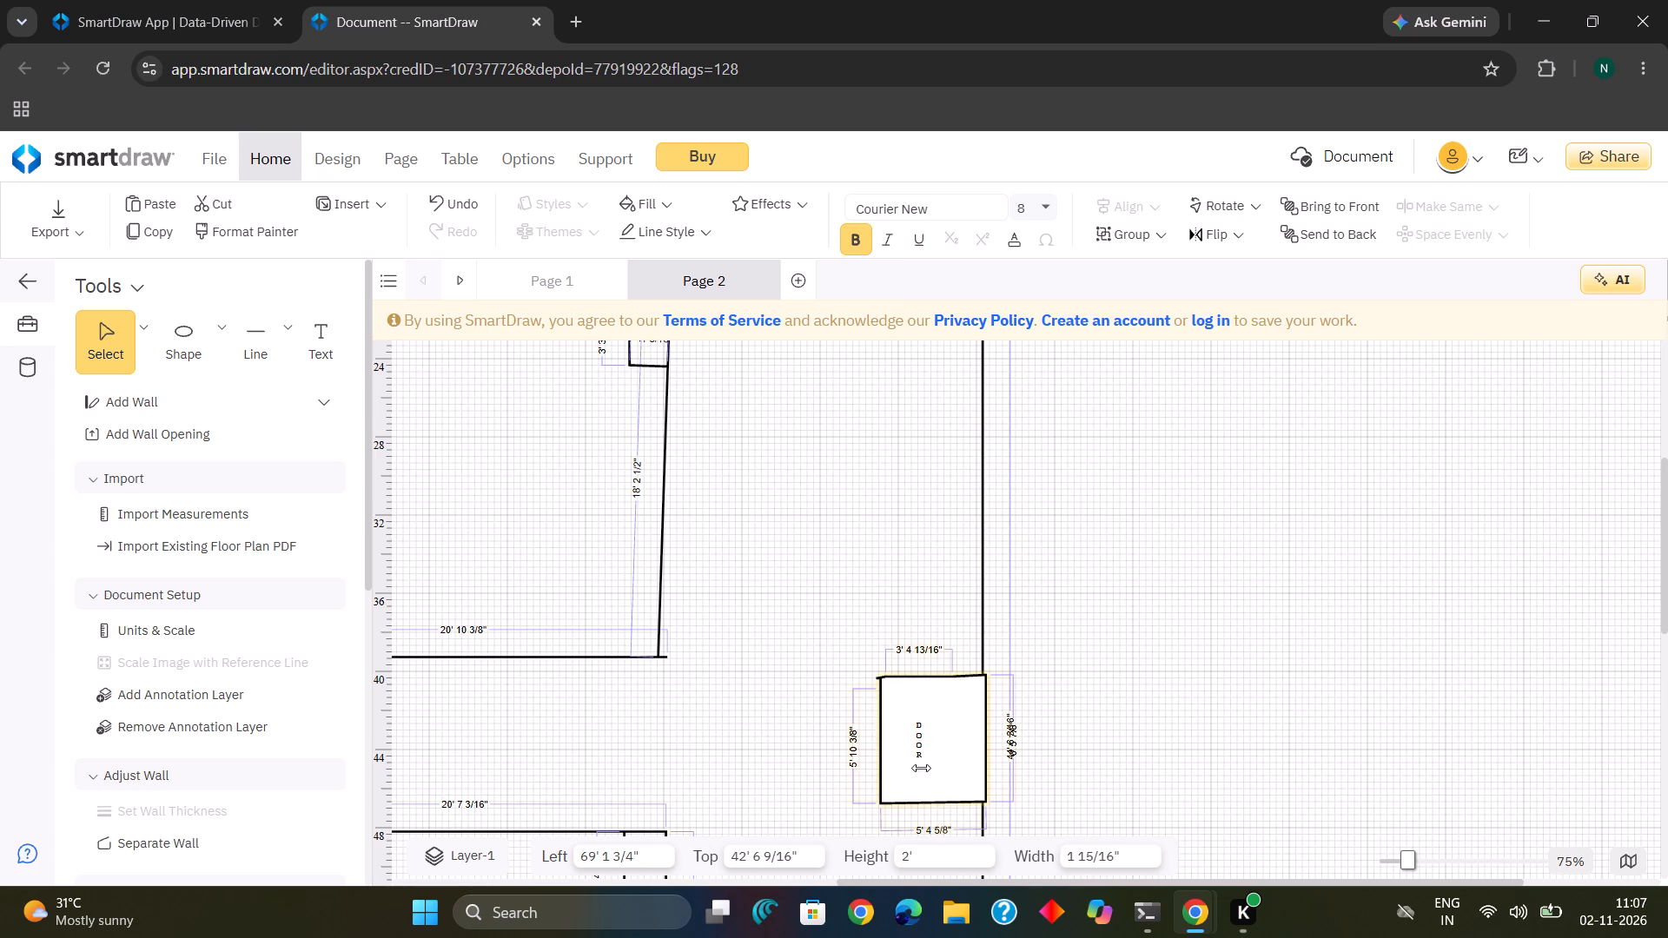
drag(921, 768, 953, 751)
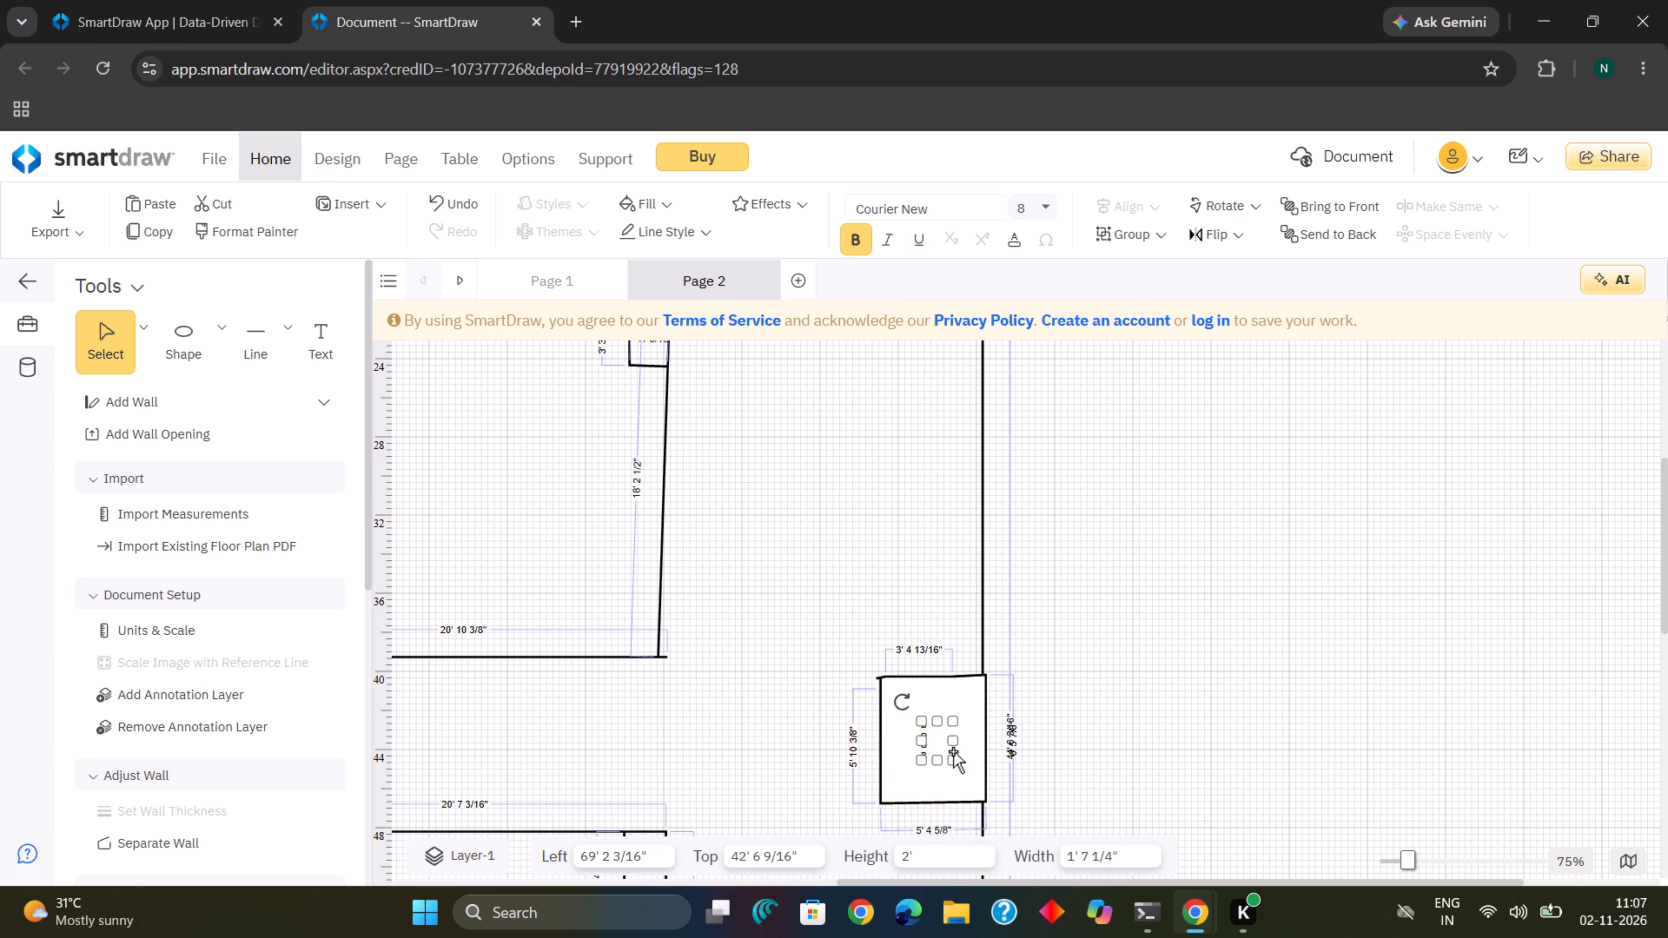
click(953, 751)
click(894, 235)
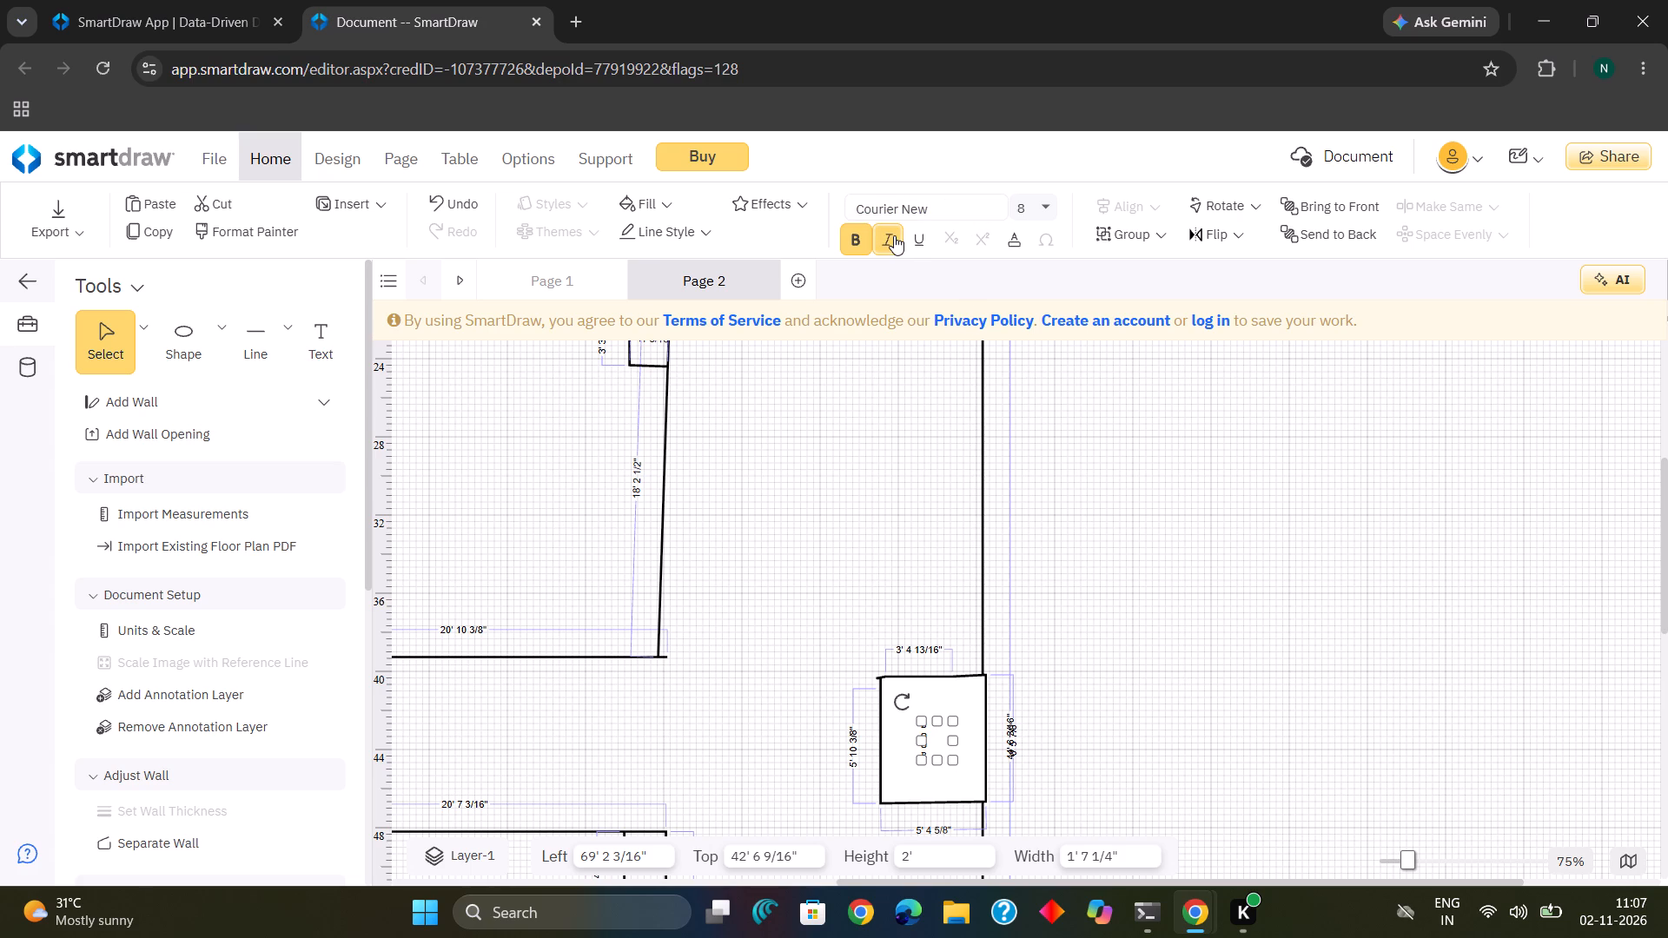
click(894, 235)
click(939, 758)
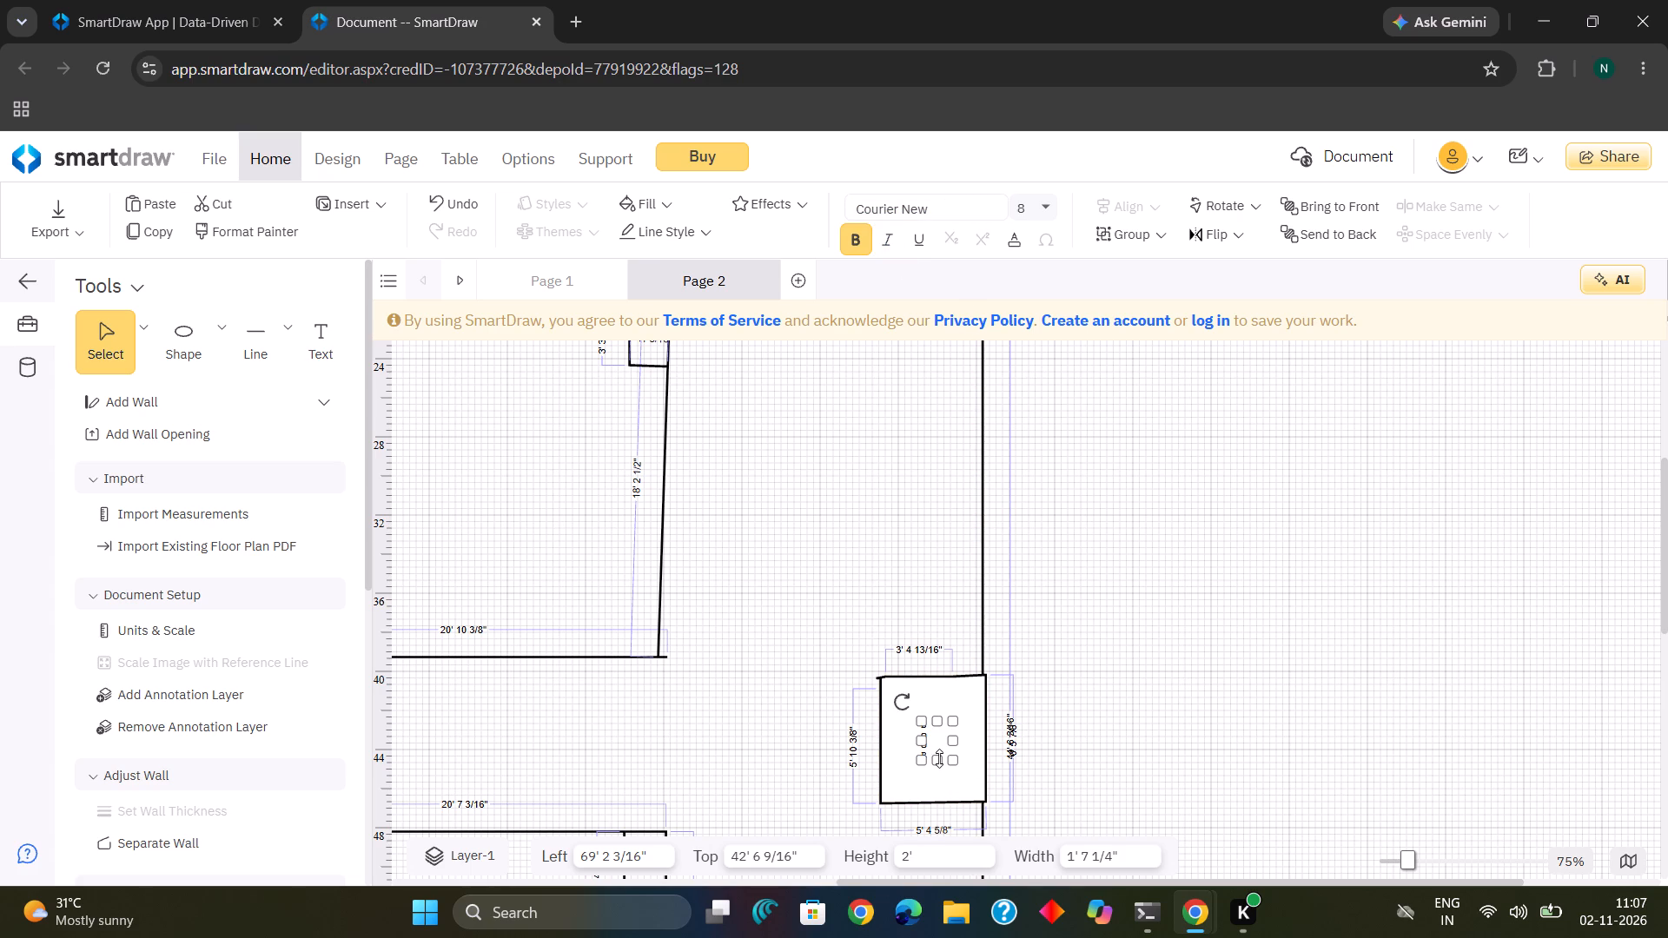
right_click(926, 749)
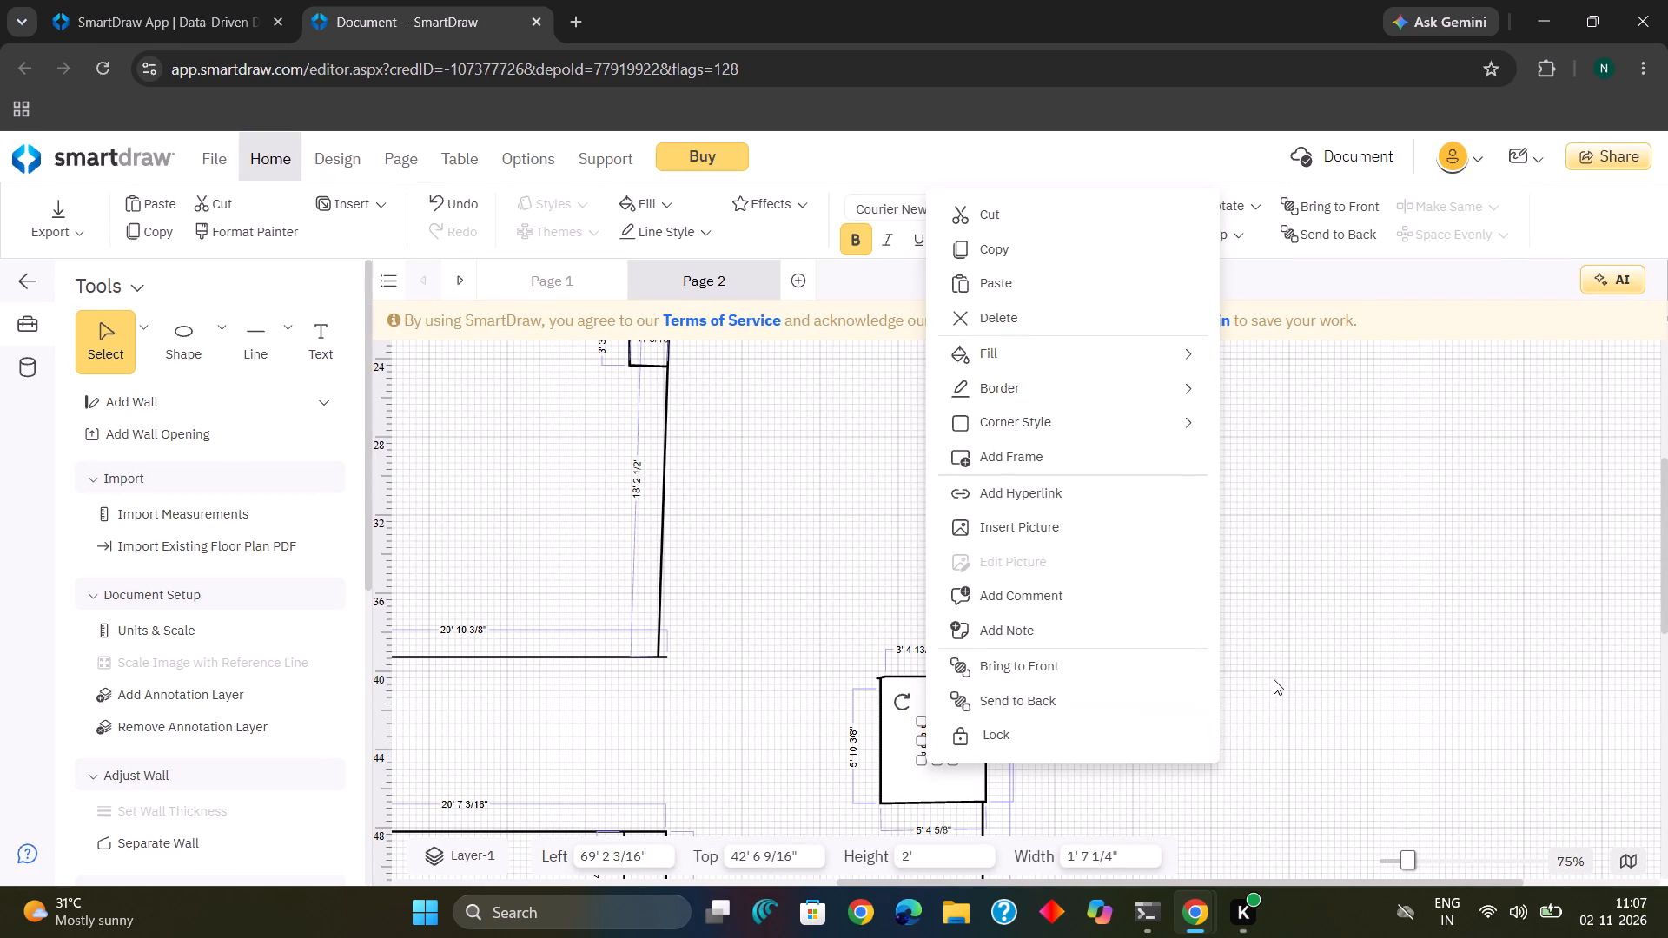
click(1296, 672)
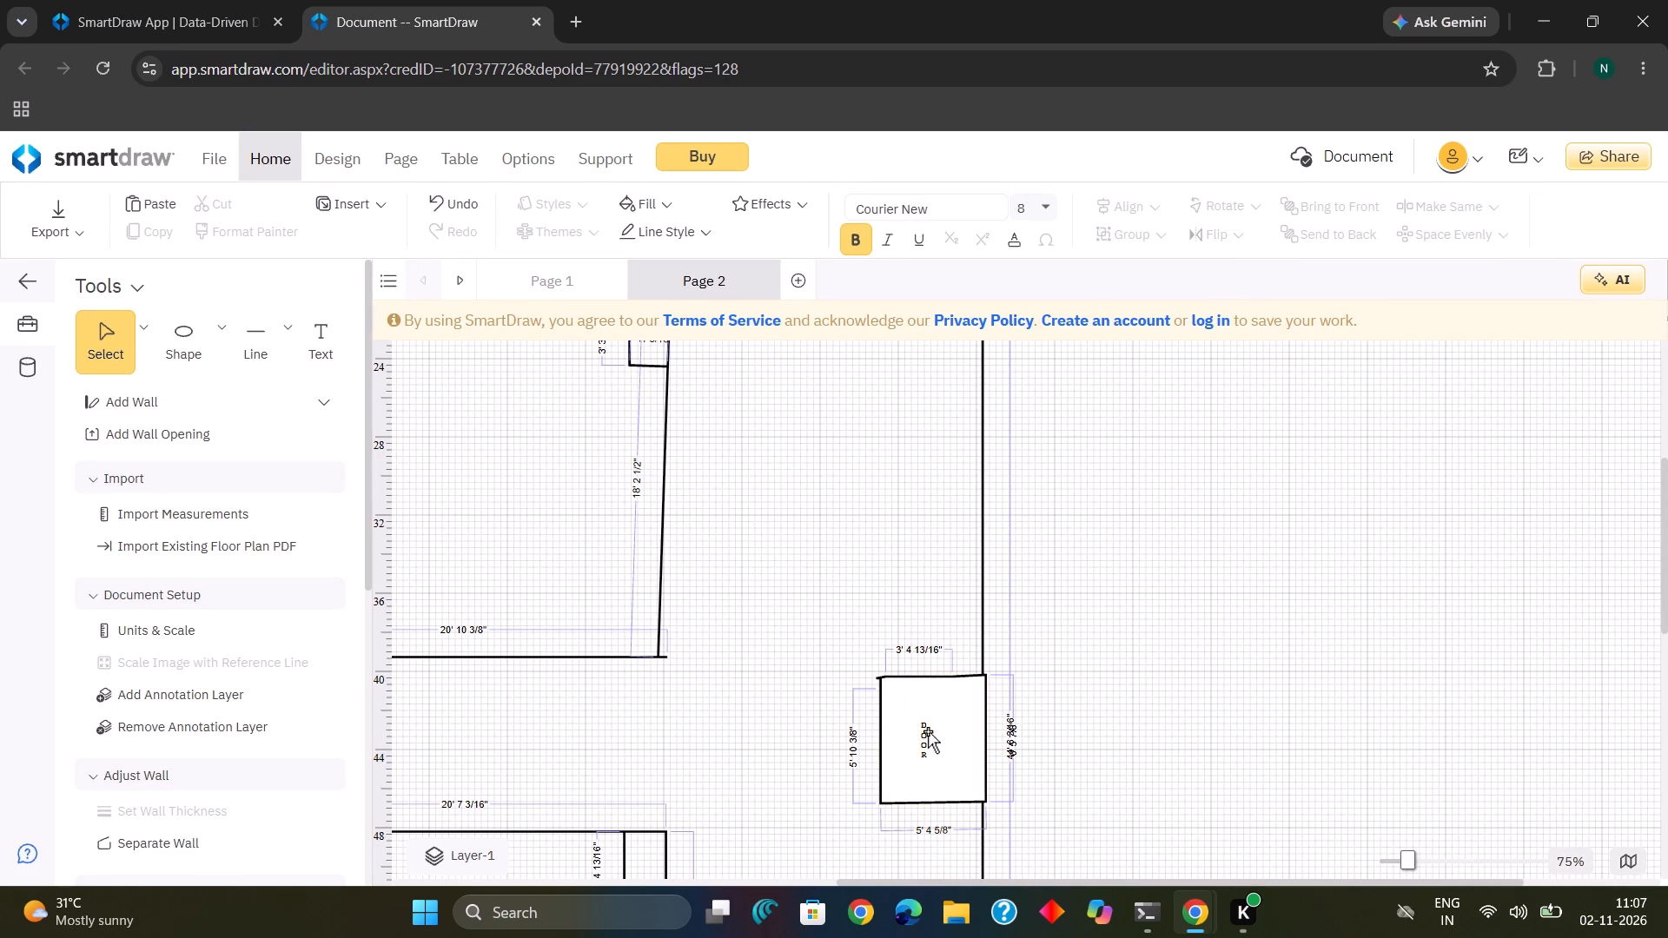
Shift the DOOR label slightly right inside the enclosure, to about Left 69' 5 7/16".
click(922, 740)
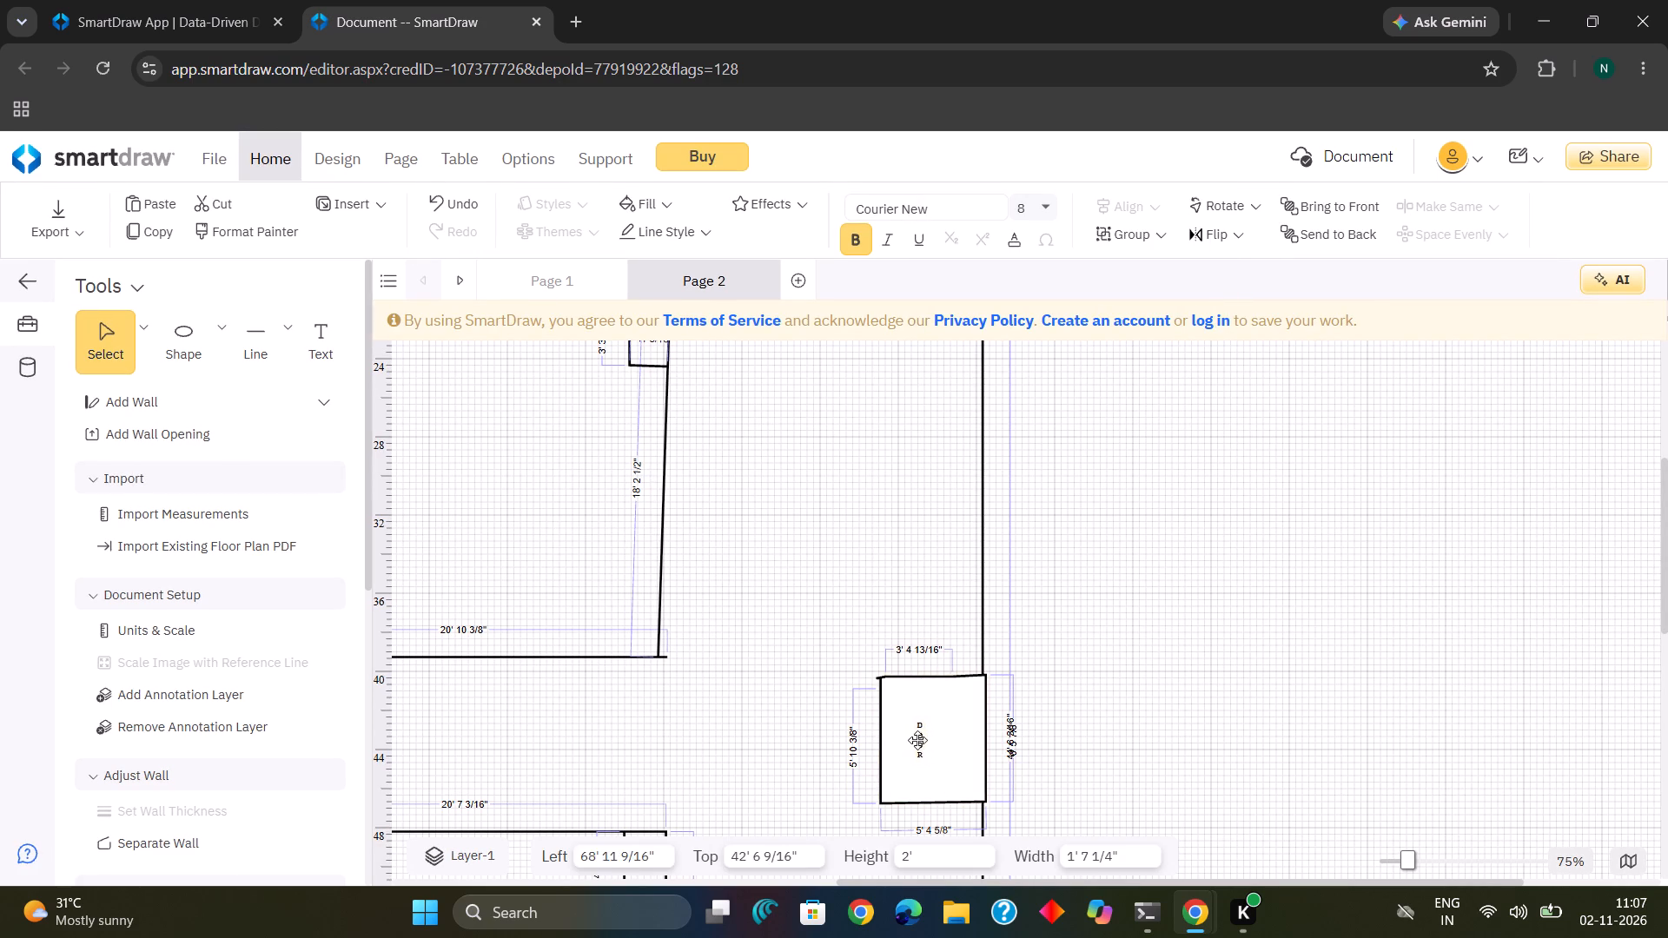
click(927, 740)
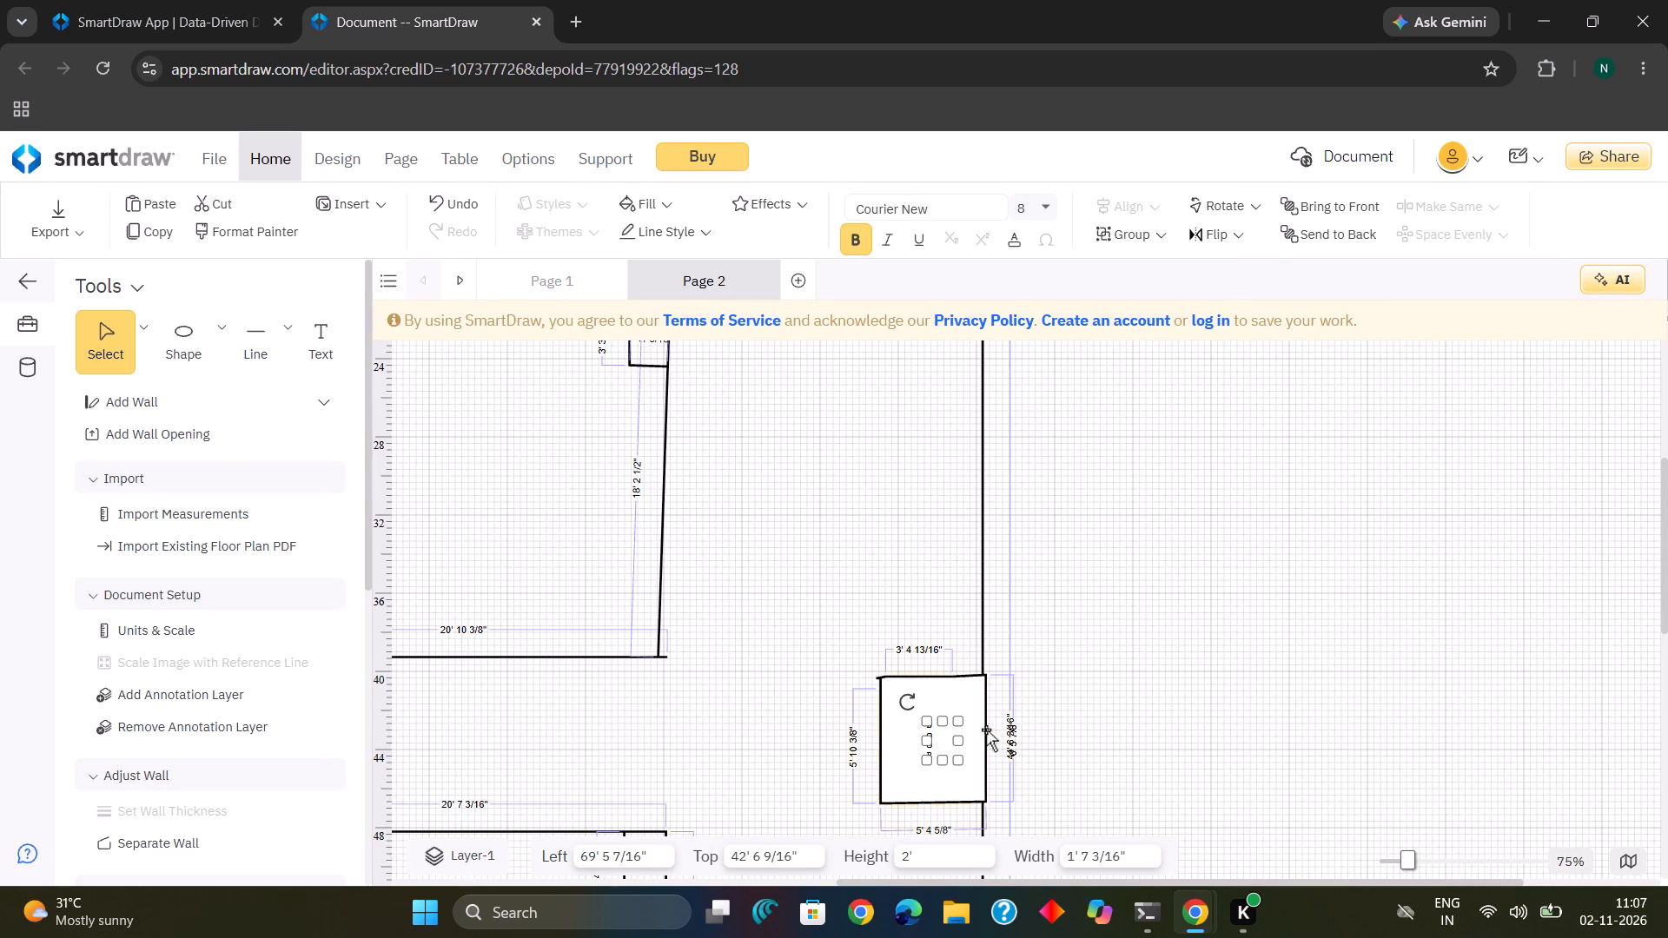
click(1121, 519)
click(1121, 519)
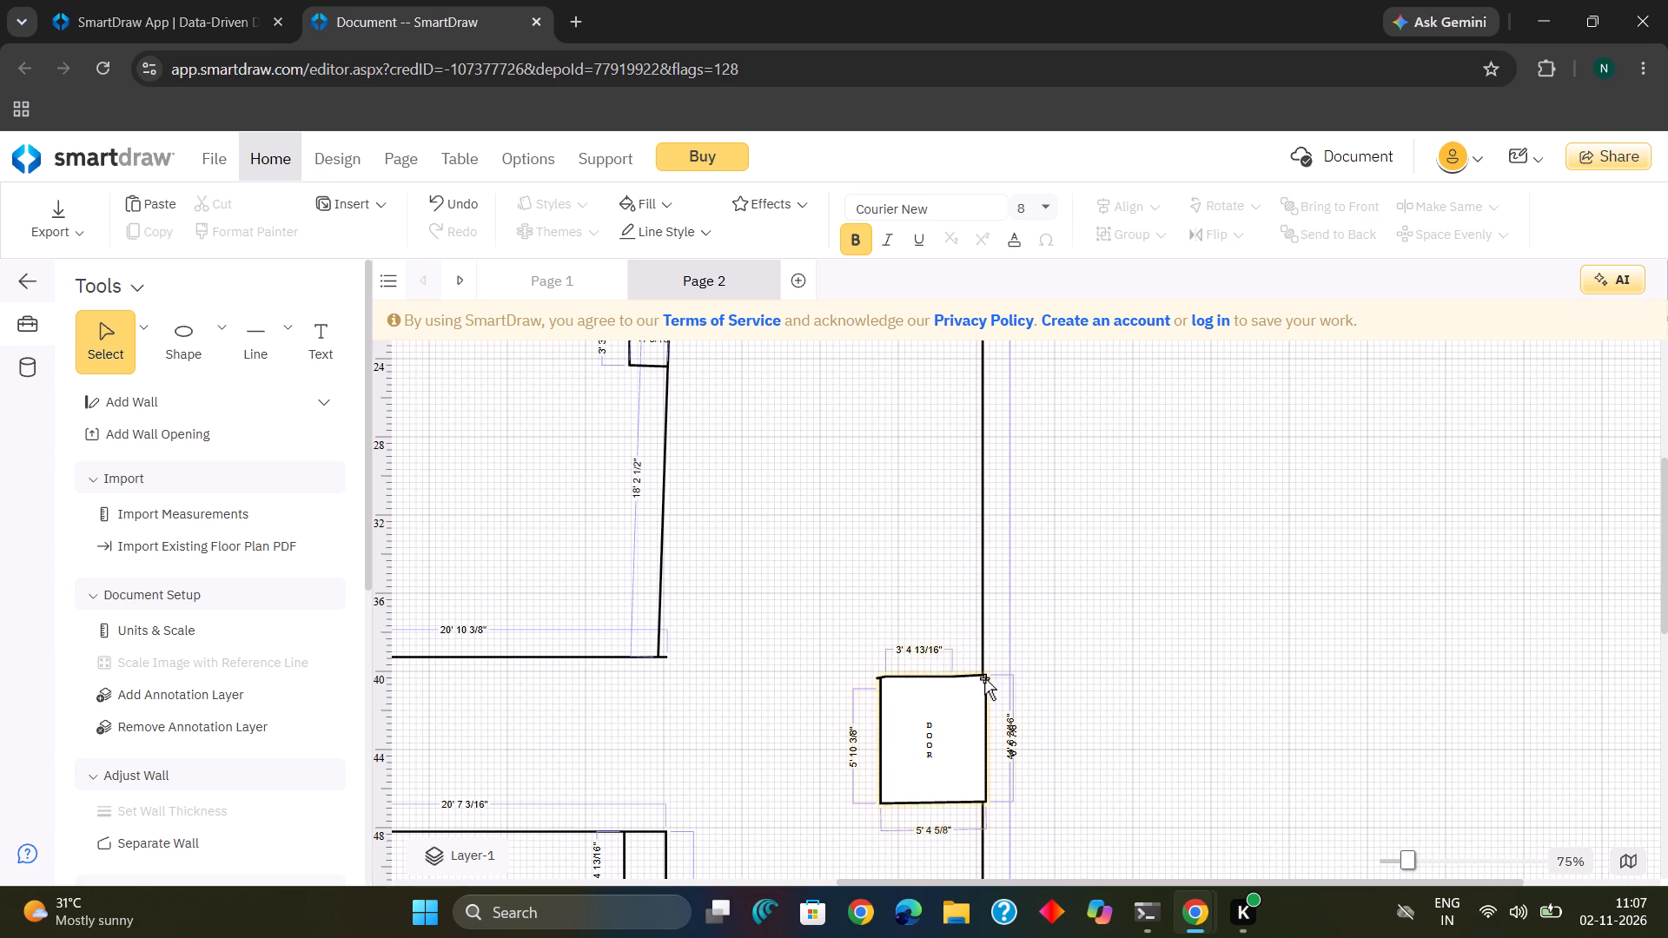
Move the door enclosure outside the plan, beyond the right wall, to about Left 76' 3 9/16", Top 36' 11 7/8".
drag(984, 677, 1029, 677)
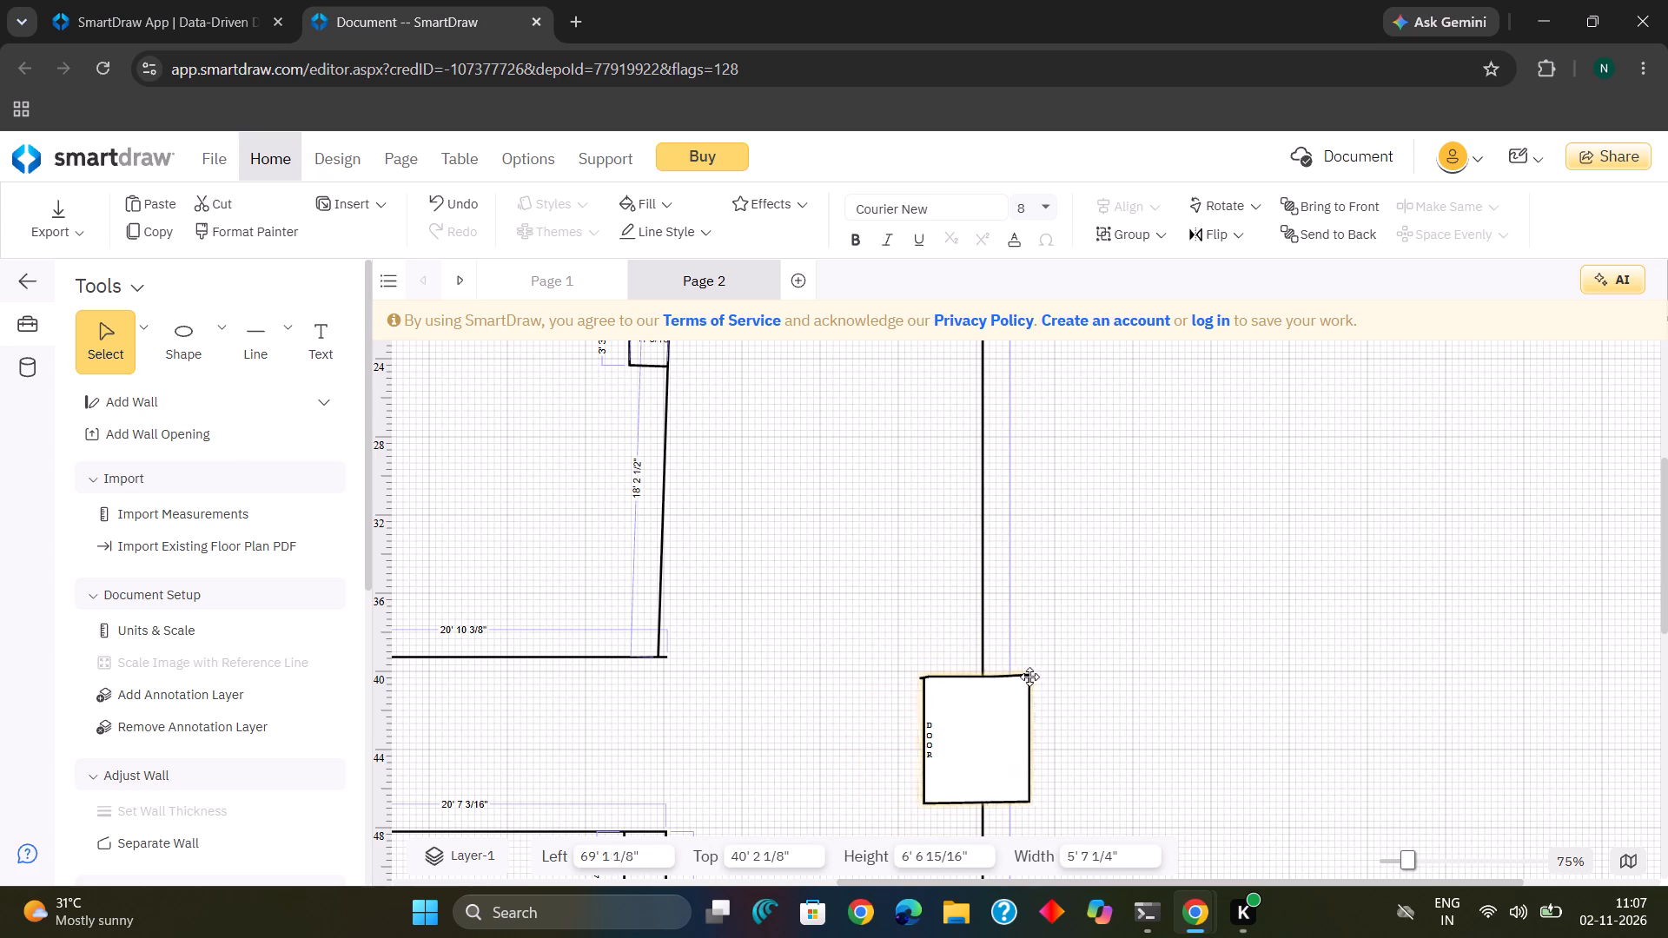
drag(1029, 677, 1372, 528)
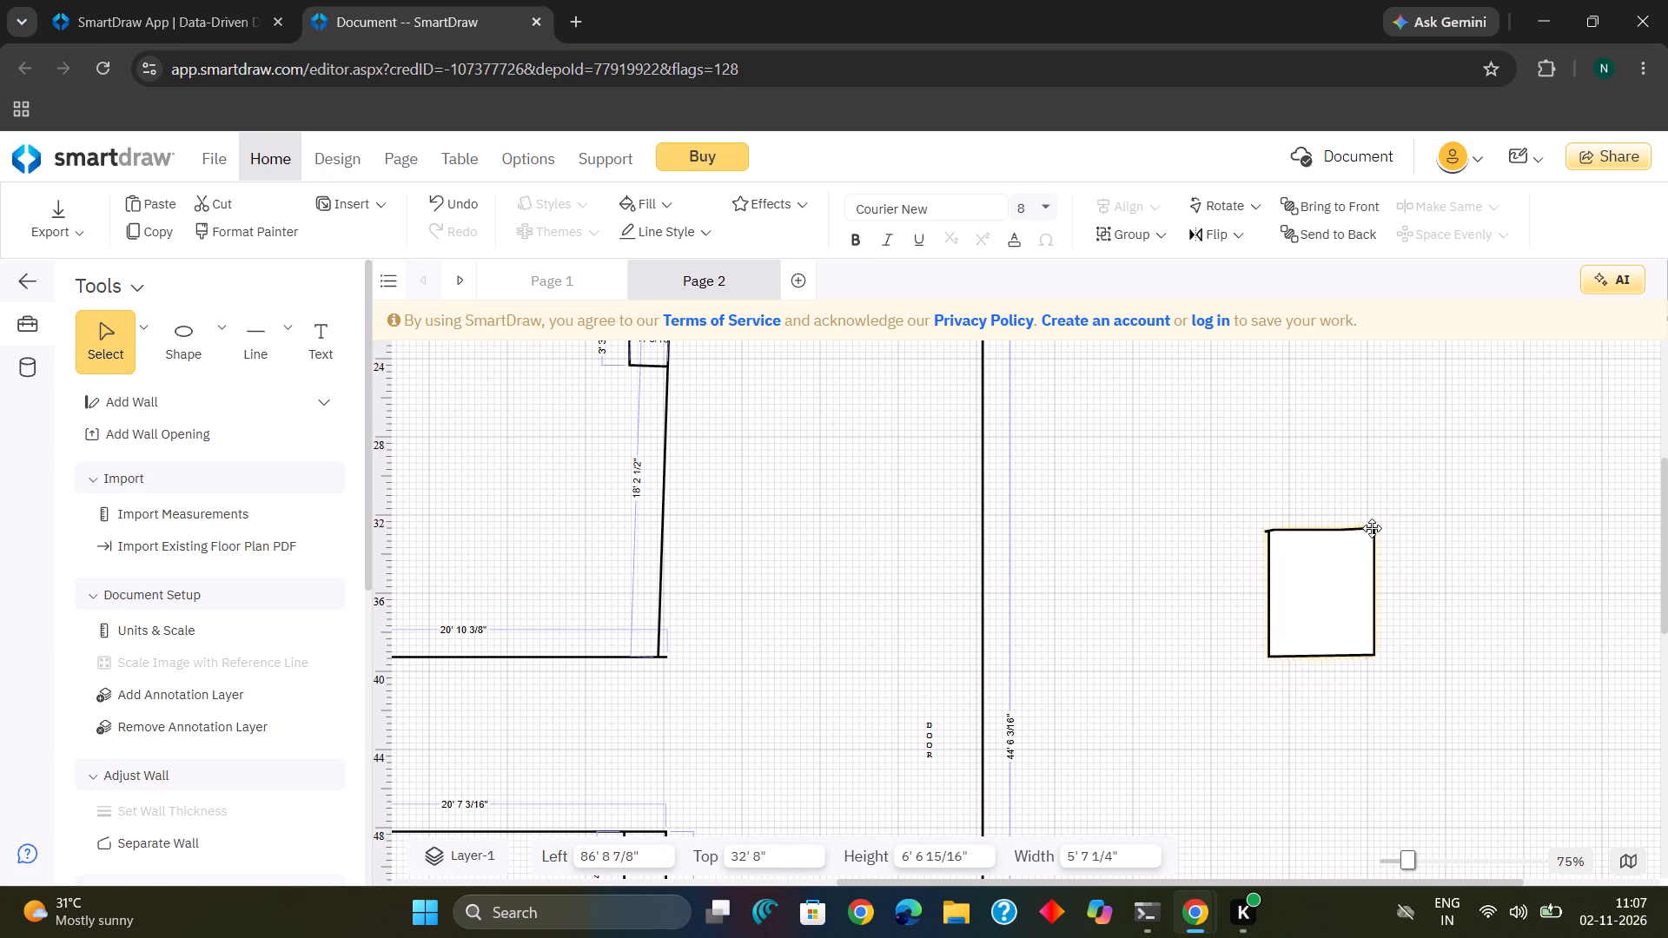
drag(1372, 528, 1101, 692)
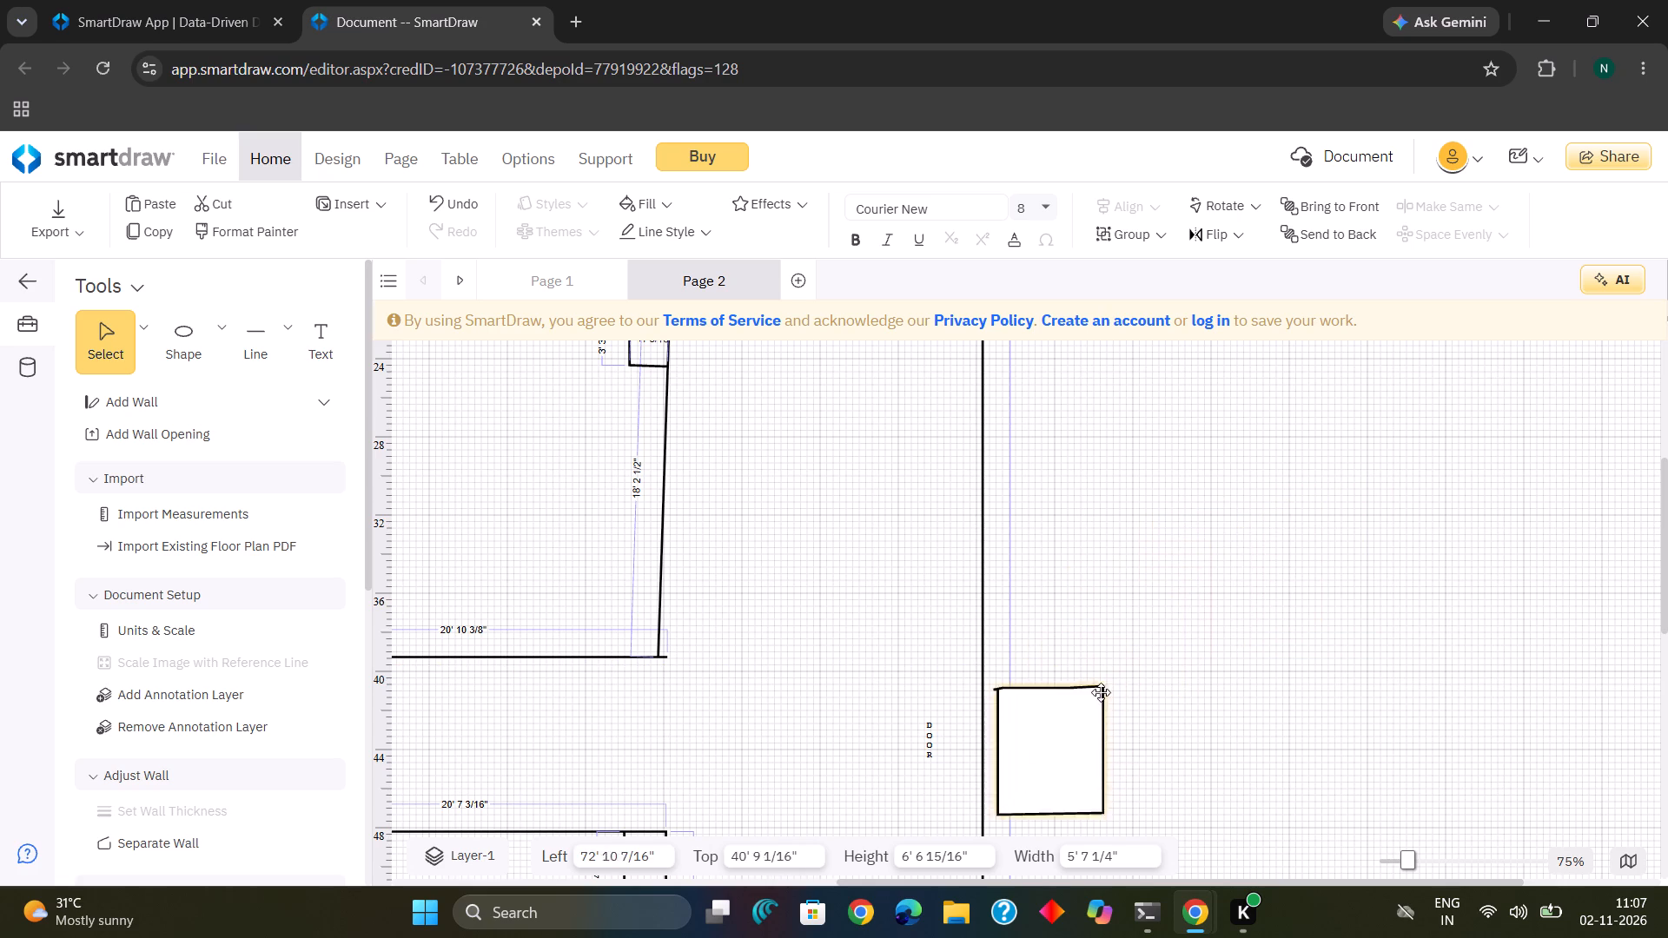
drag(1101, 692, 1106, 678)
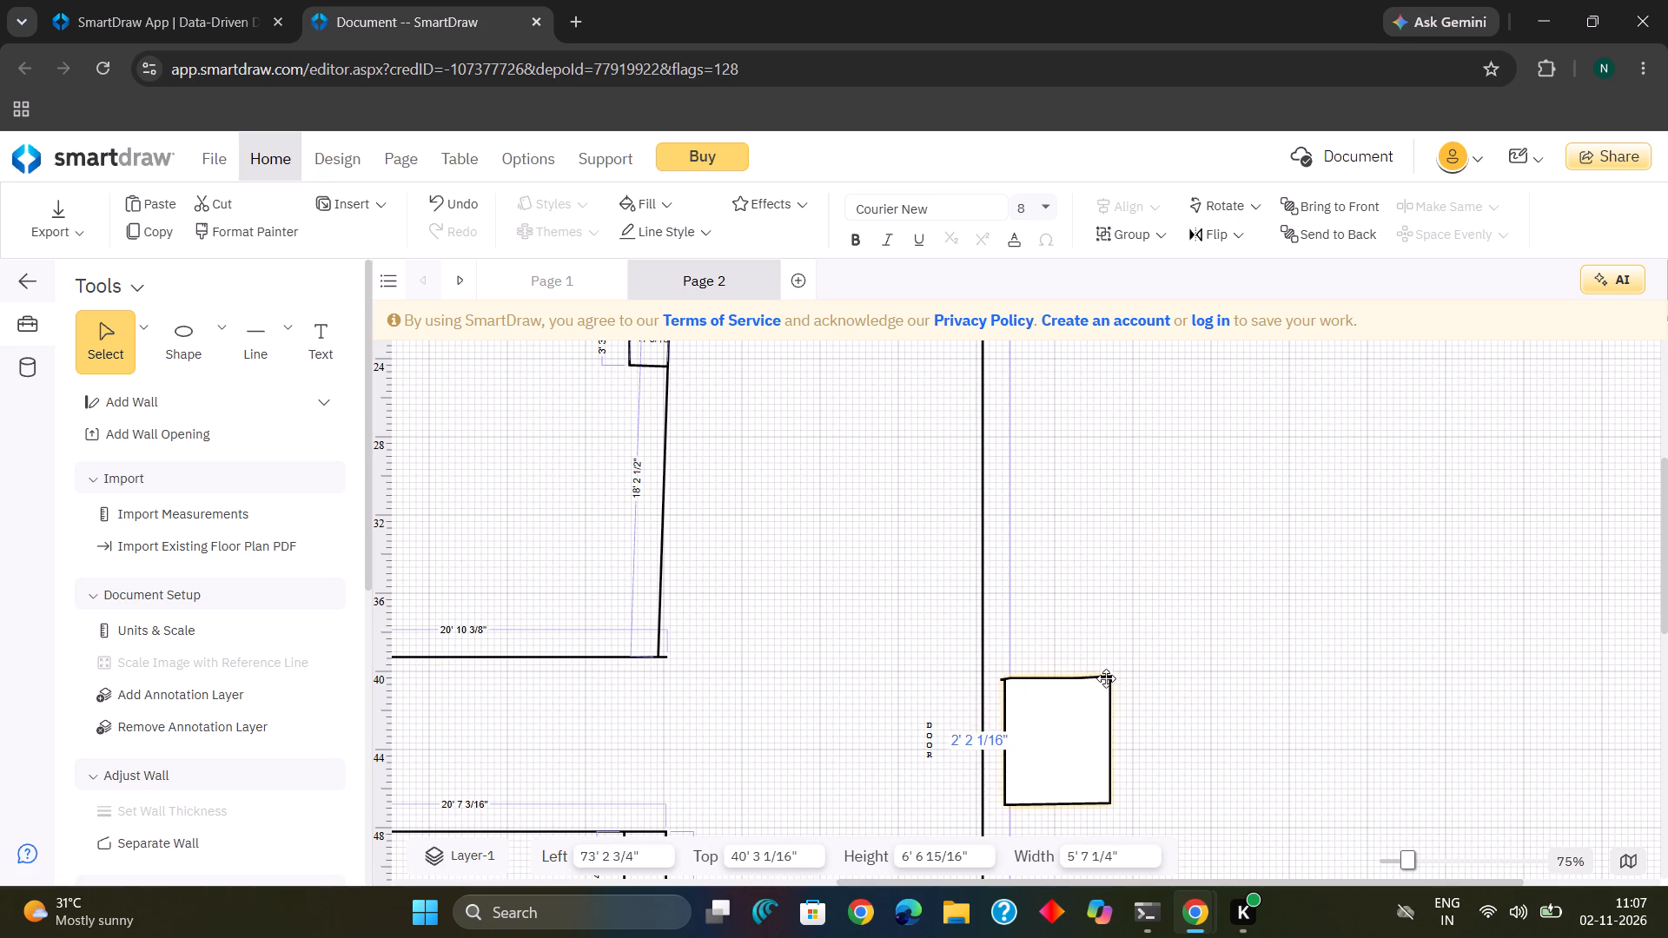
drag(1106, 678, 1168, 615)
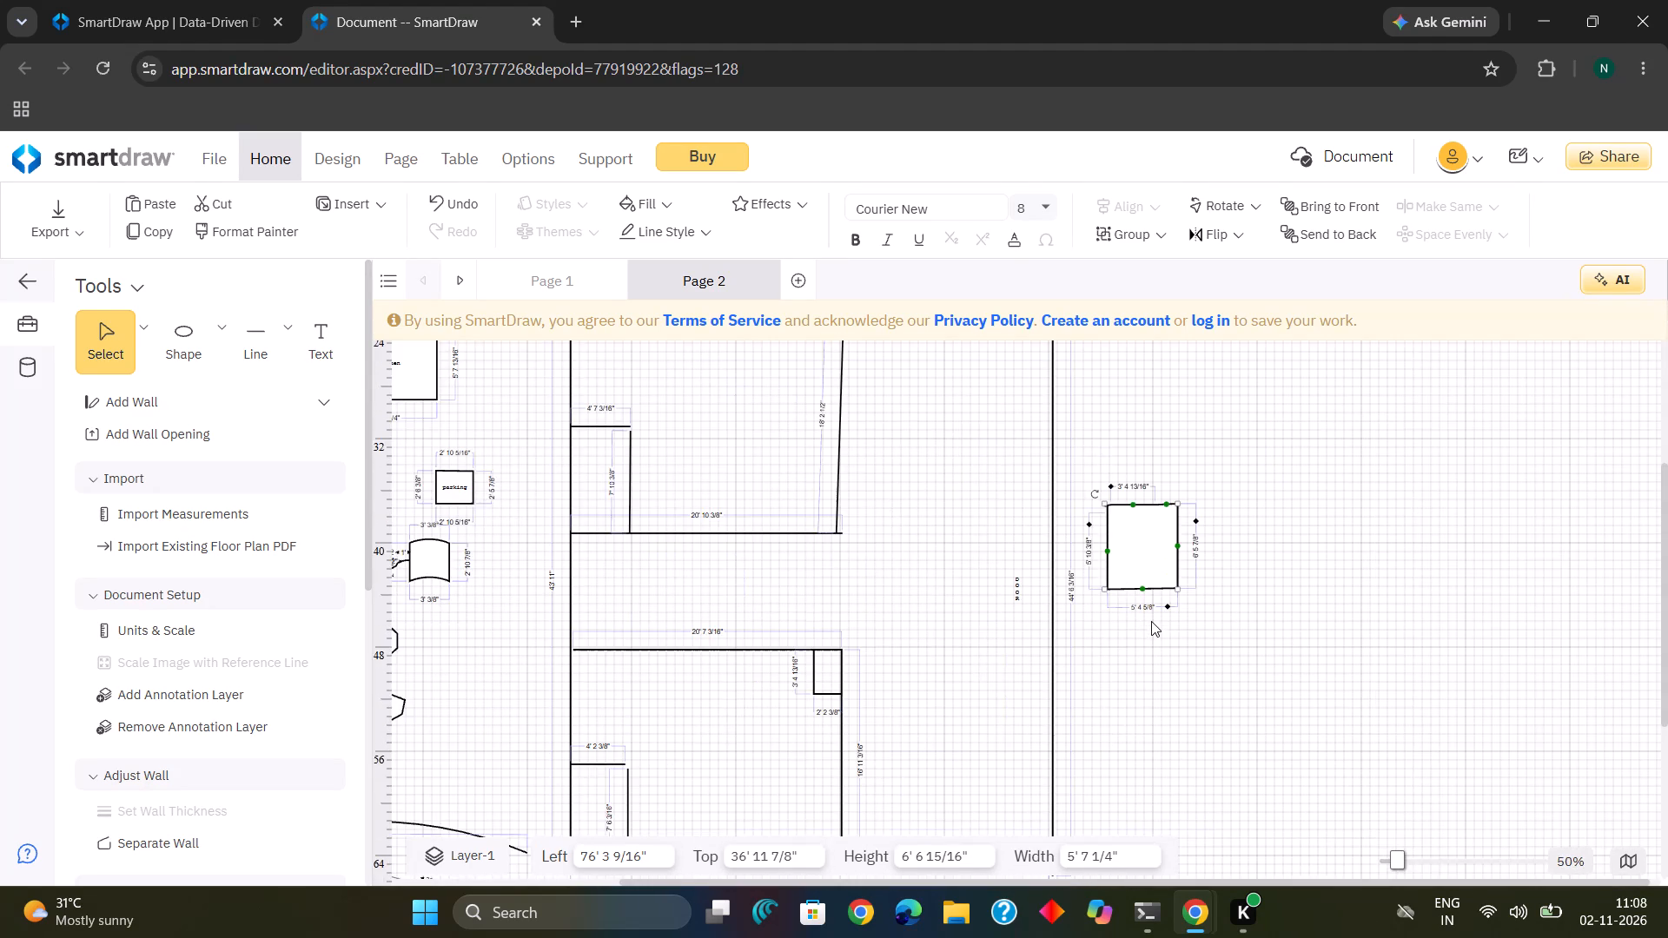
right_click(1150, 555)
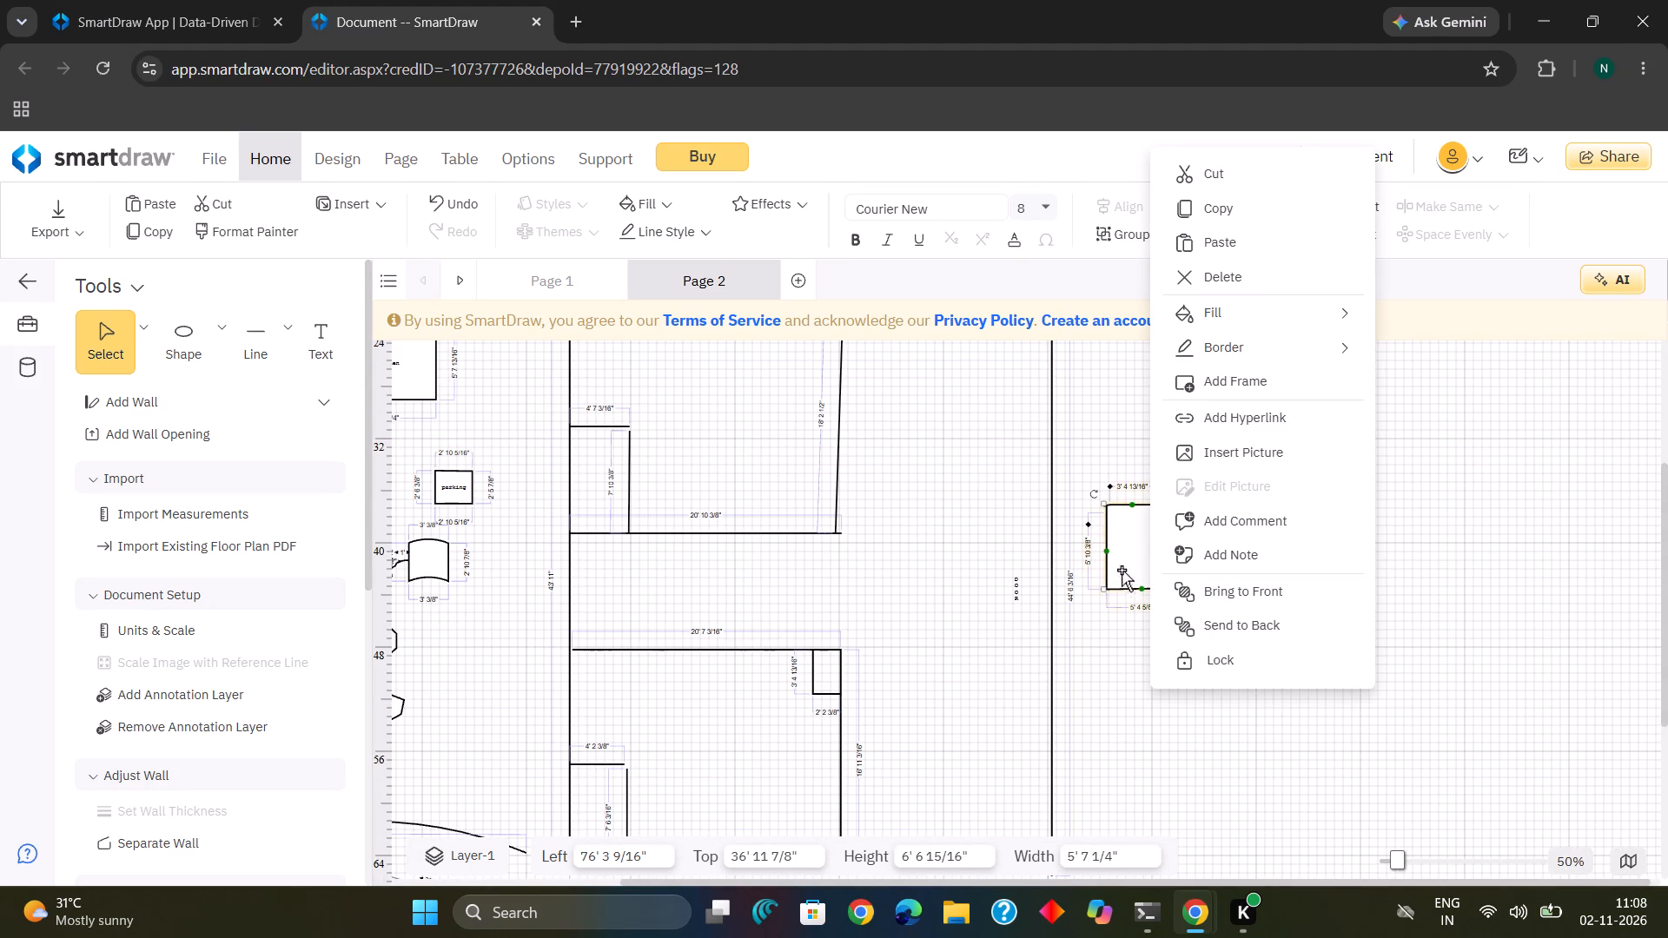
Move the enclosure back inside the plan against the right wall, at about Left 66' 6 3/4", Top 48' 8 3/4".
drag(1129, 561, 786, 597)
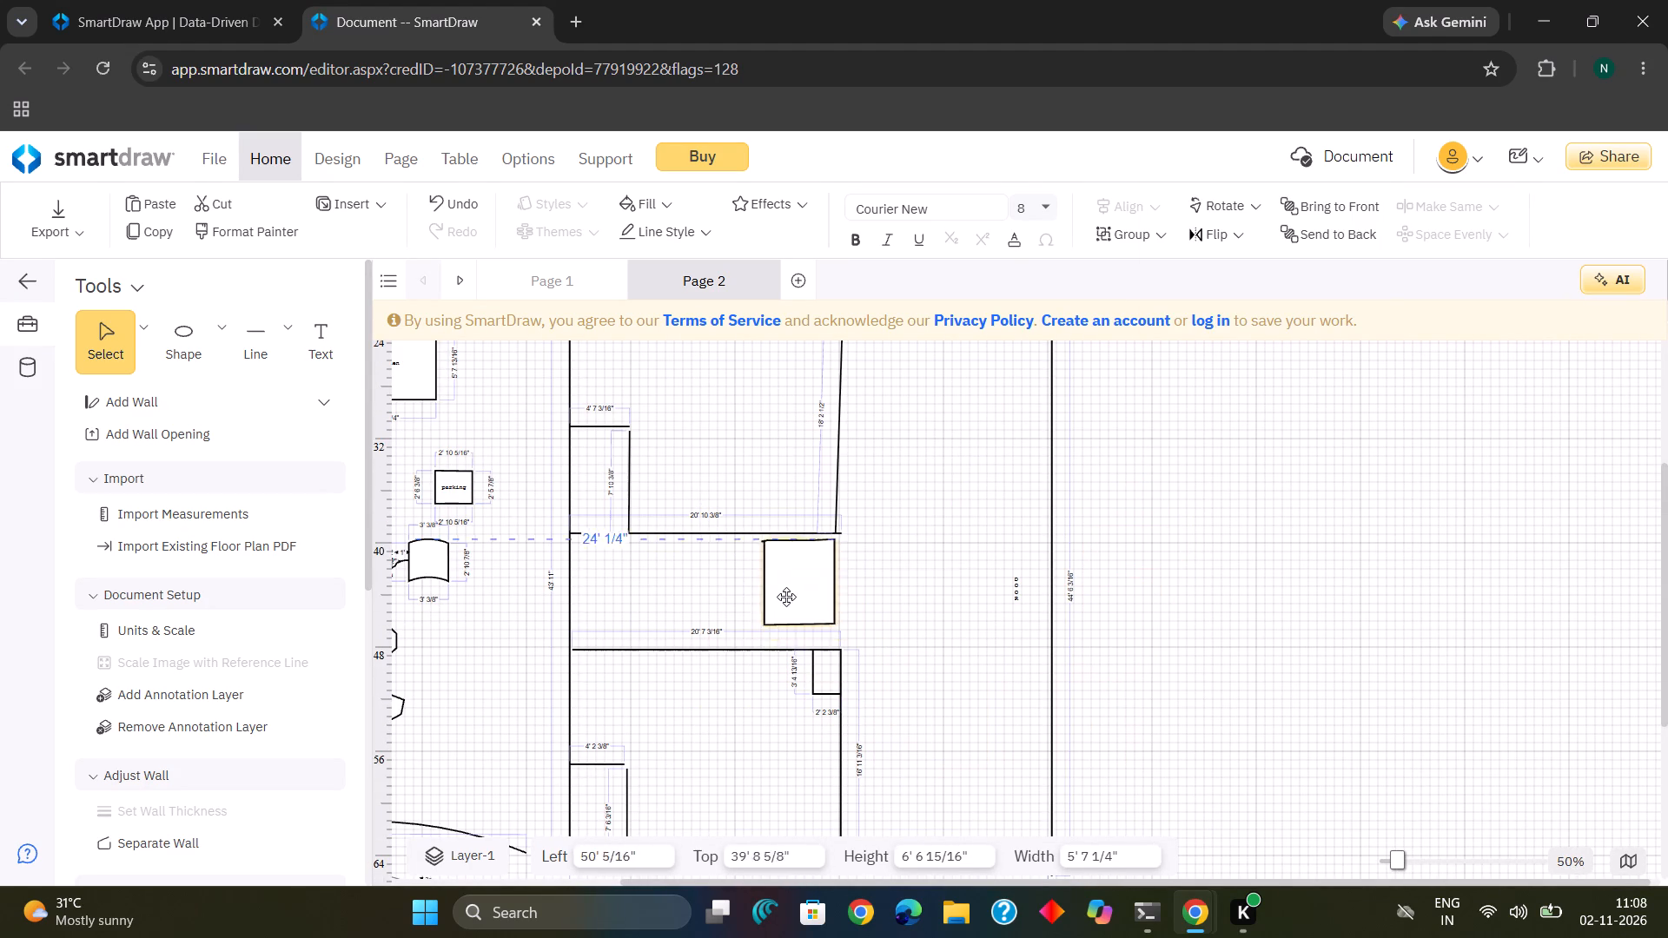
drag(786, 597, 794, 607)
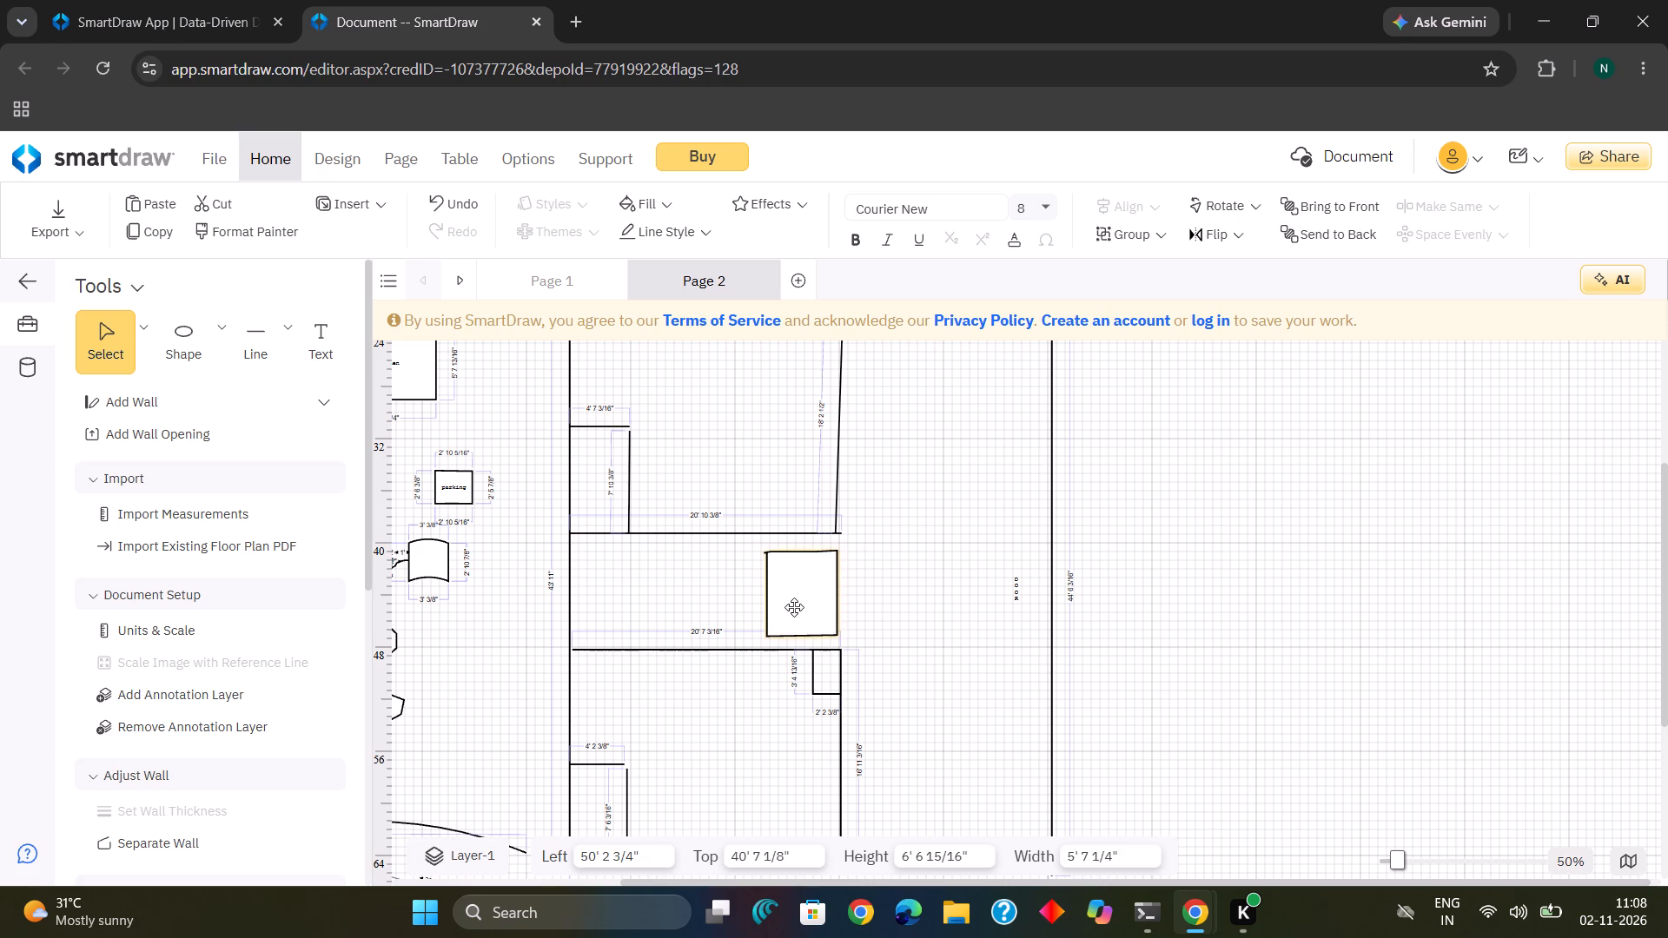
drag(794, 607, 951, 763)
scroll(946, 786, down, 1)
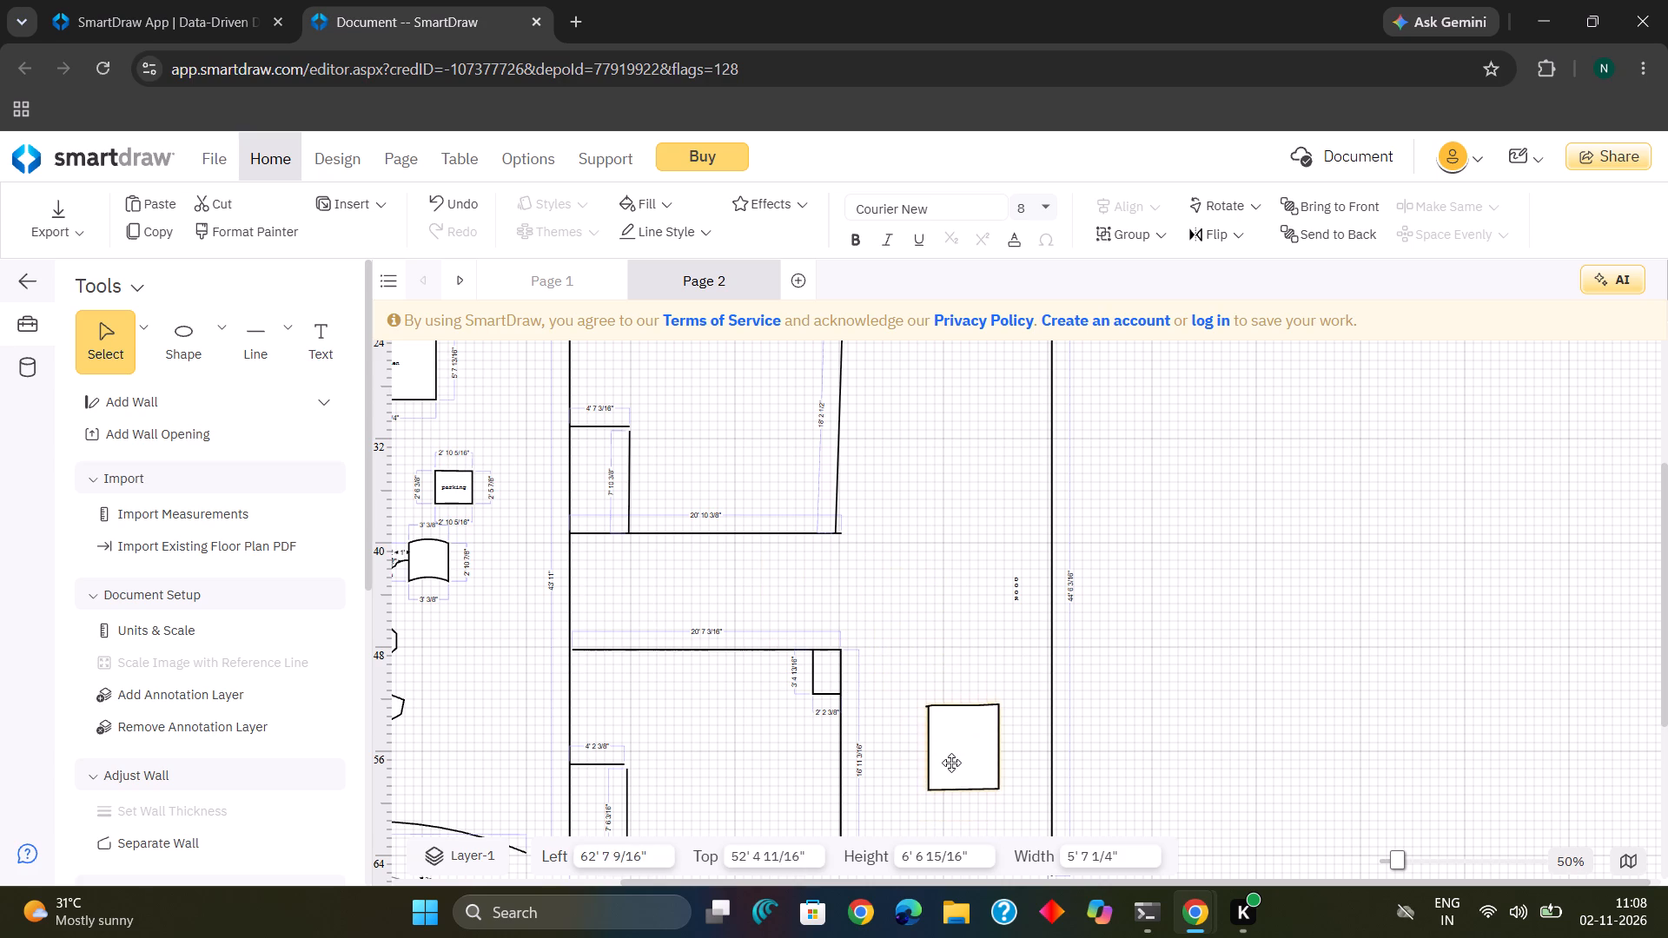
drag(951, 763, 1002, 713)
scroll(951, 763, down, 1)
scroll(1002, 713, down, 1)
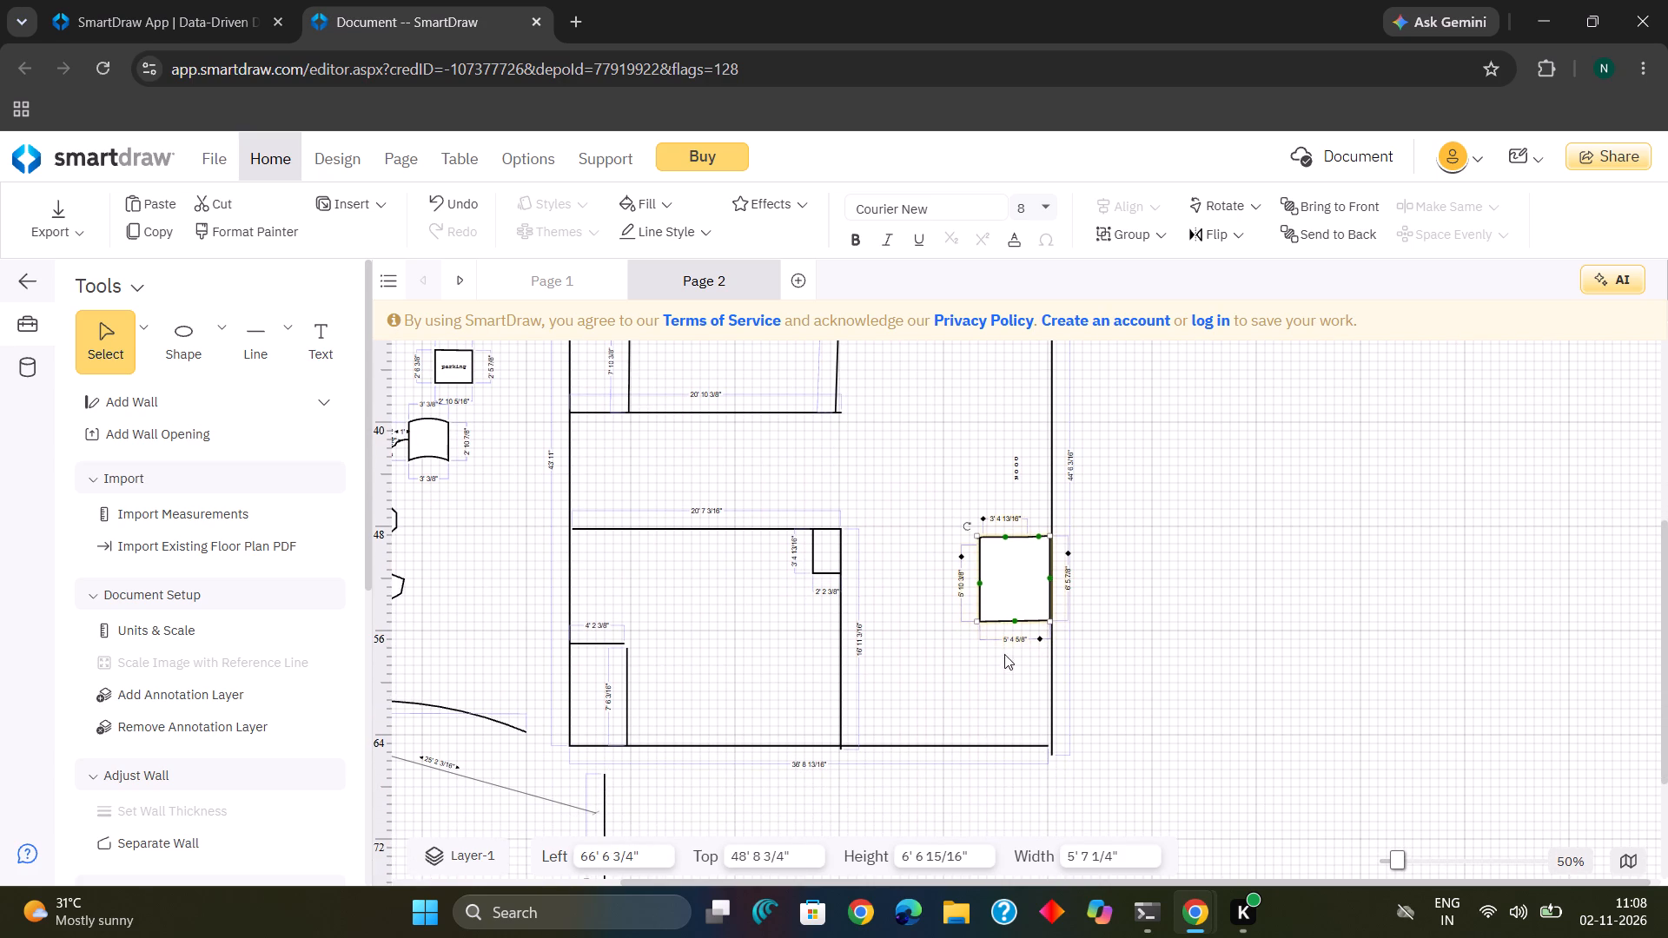
Place the enclosure in the plan's bottom-right corner, at about Left 66' 5 1/8", Top 58' 3 3/16".
scroll(1009, 604, up, 1)
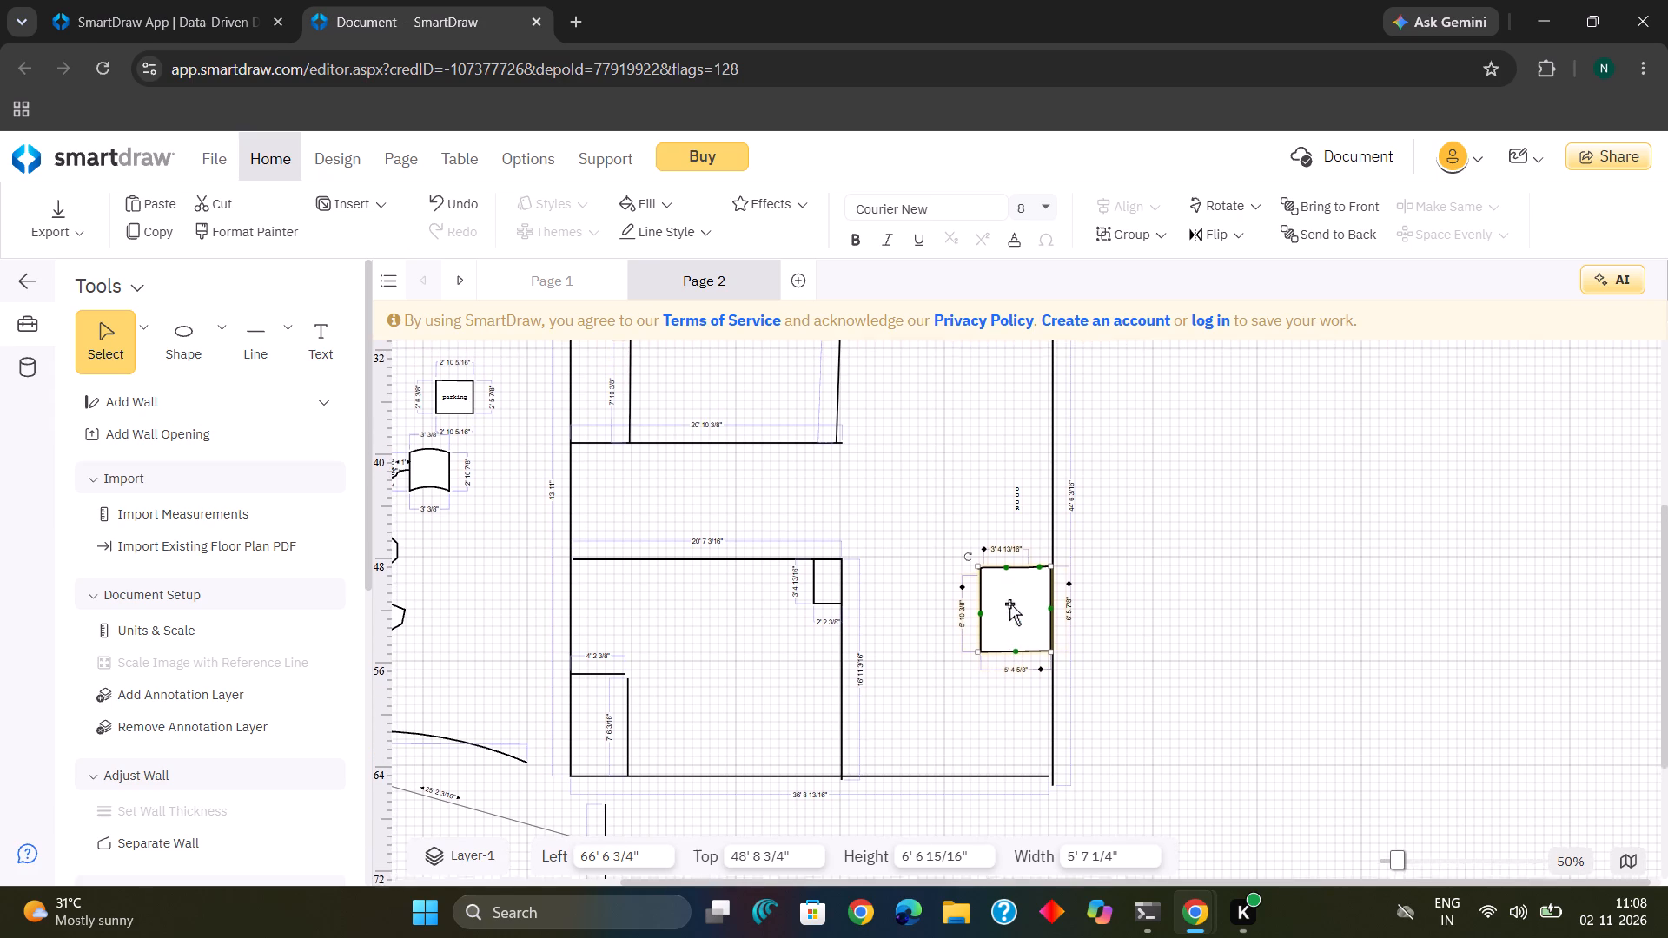
scroll(1009, 604, up, 1)
drag(1009, 604, 1009, 646)
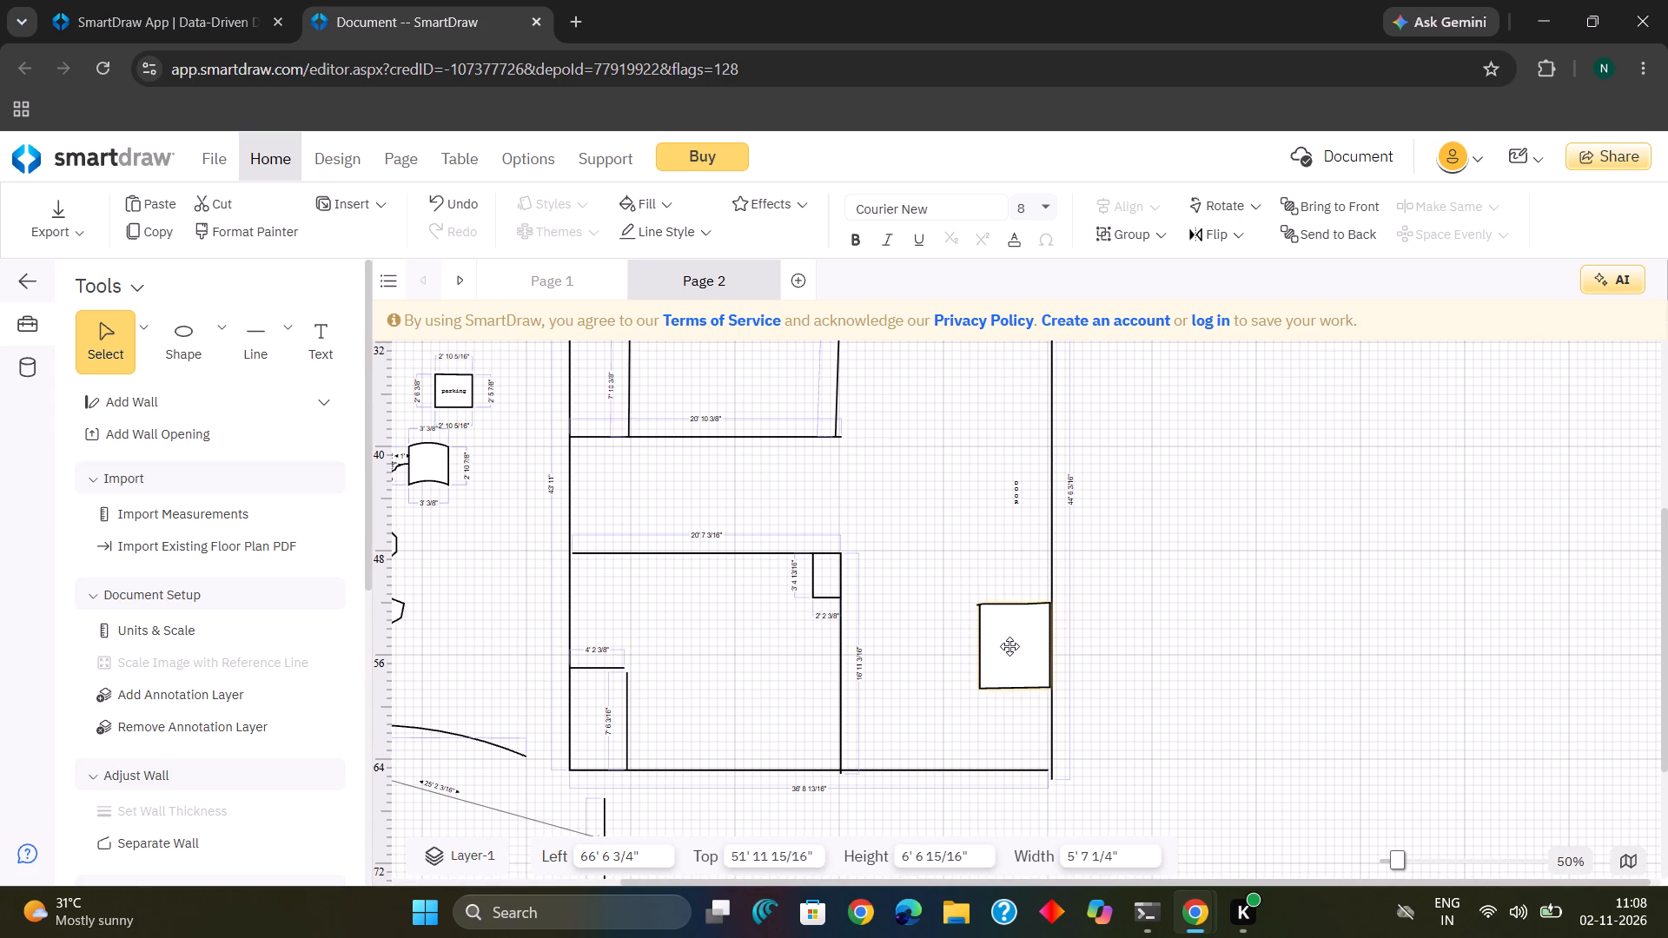
drag(1009, 646, 1009, 647)
click(1009, 647)
drag(1009, 646, 1076, 621)
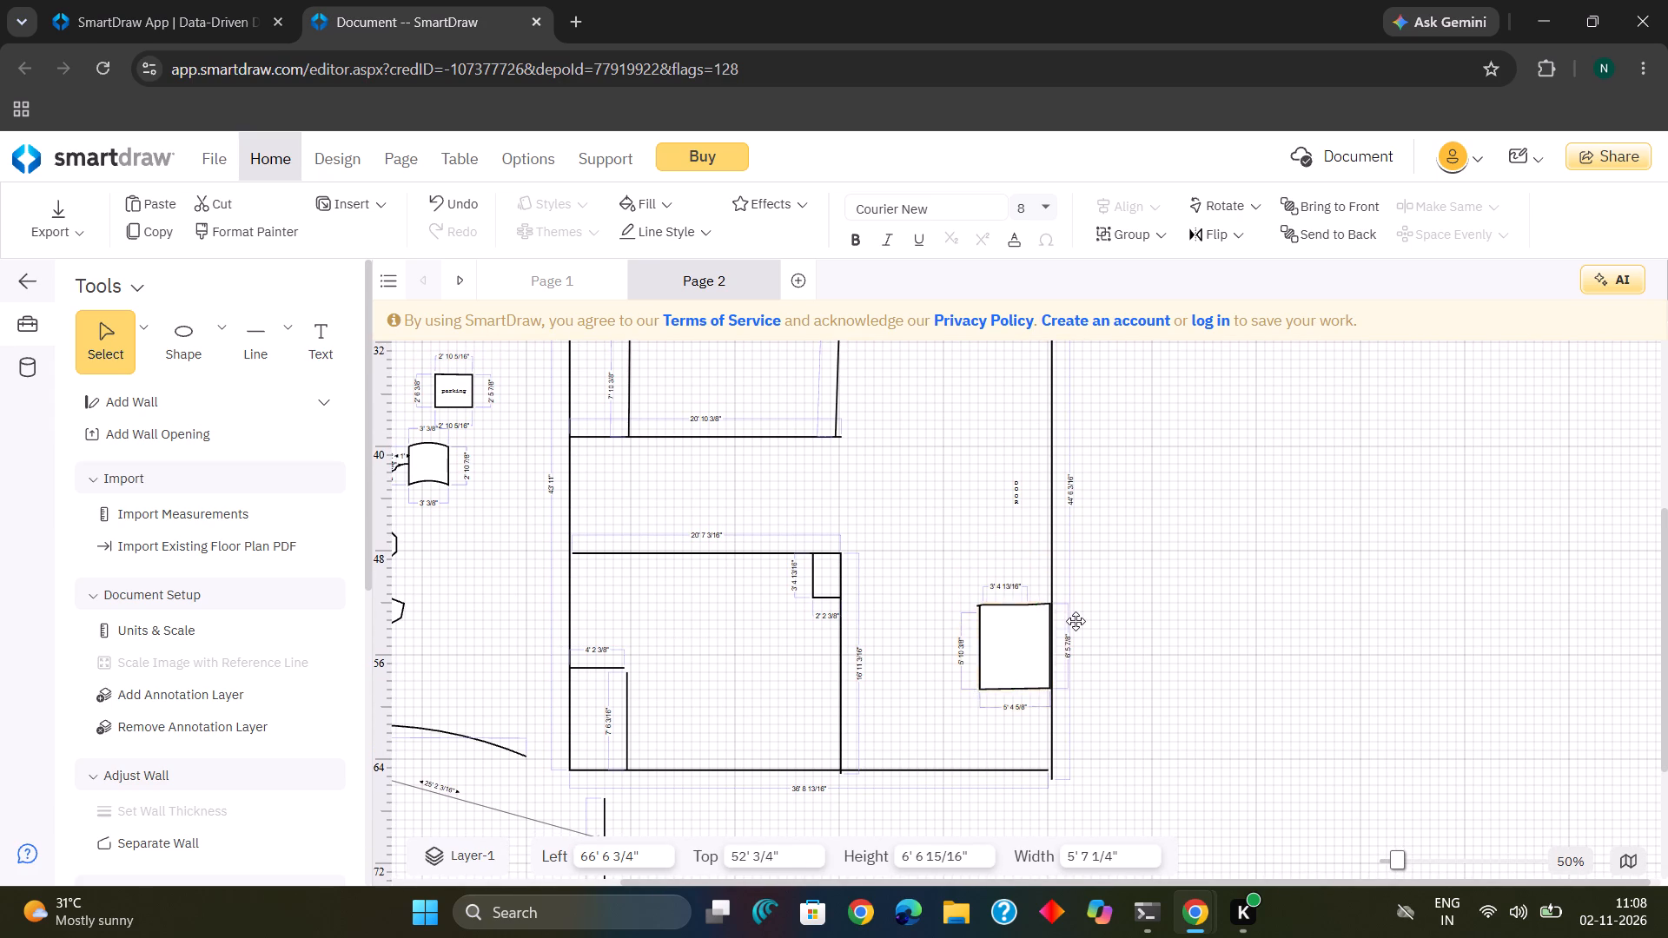
drag(1076, 621, 1077, 662)
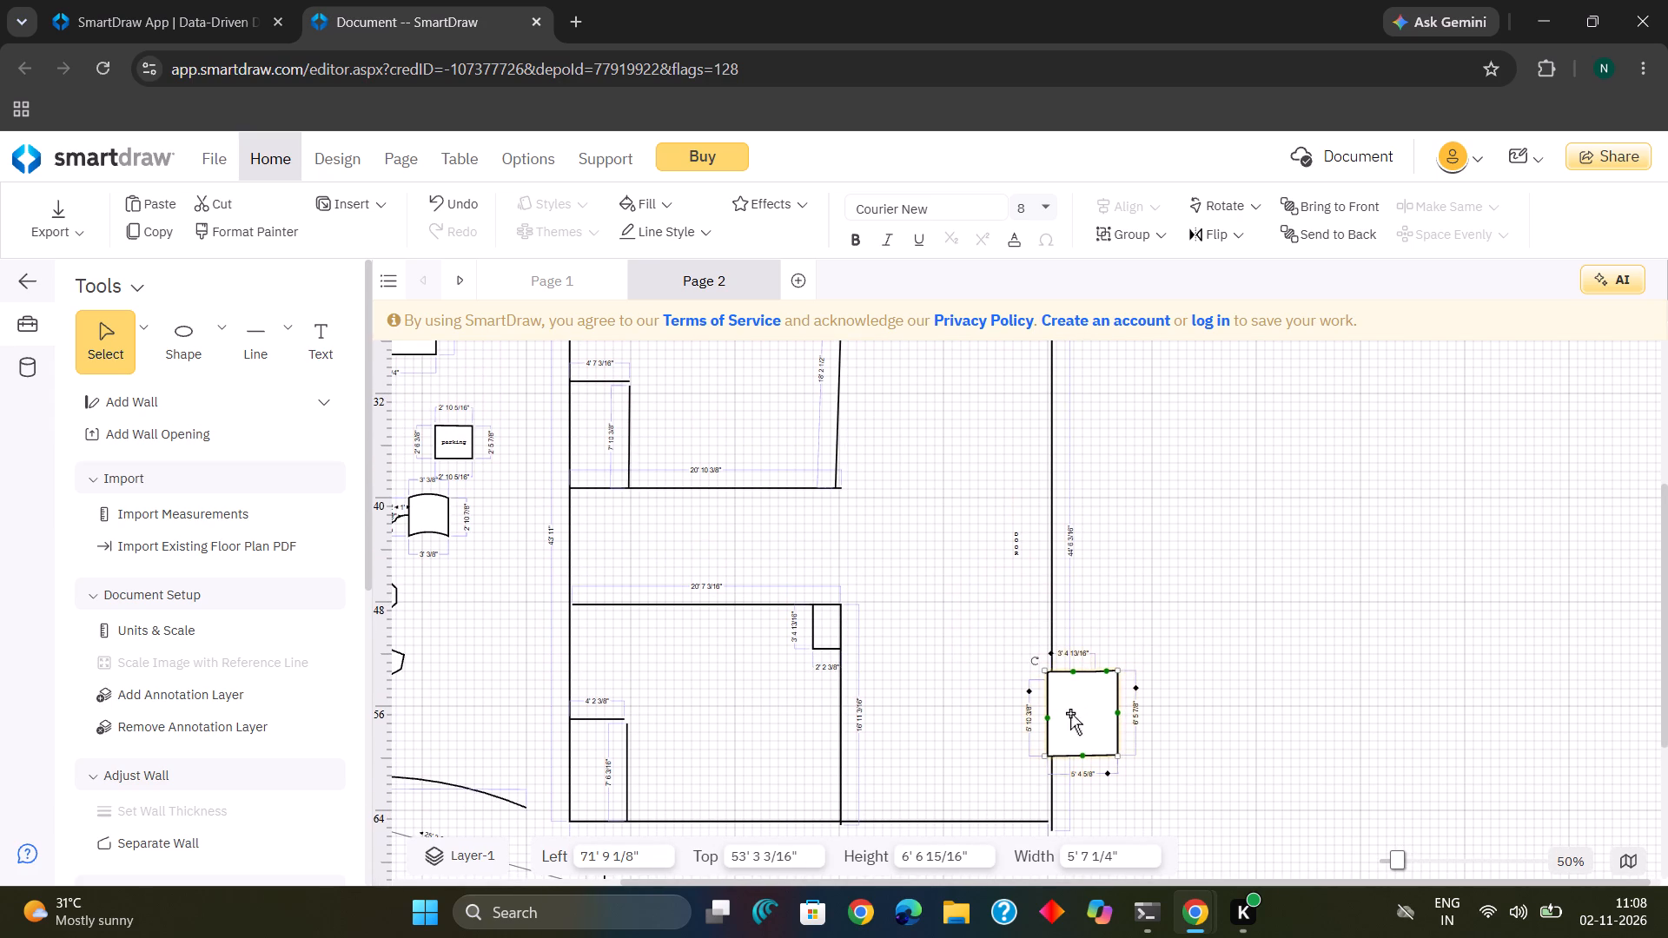
drag(1070, 711, 1069, 789)
drag(1069, 789, 1052, 800)
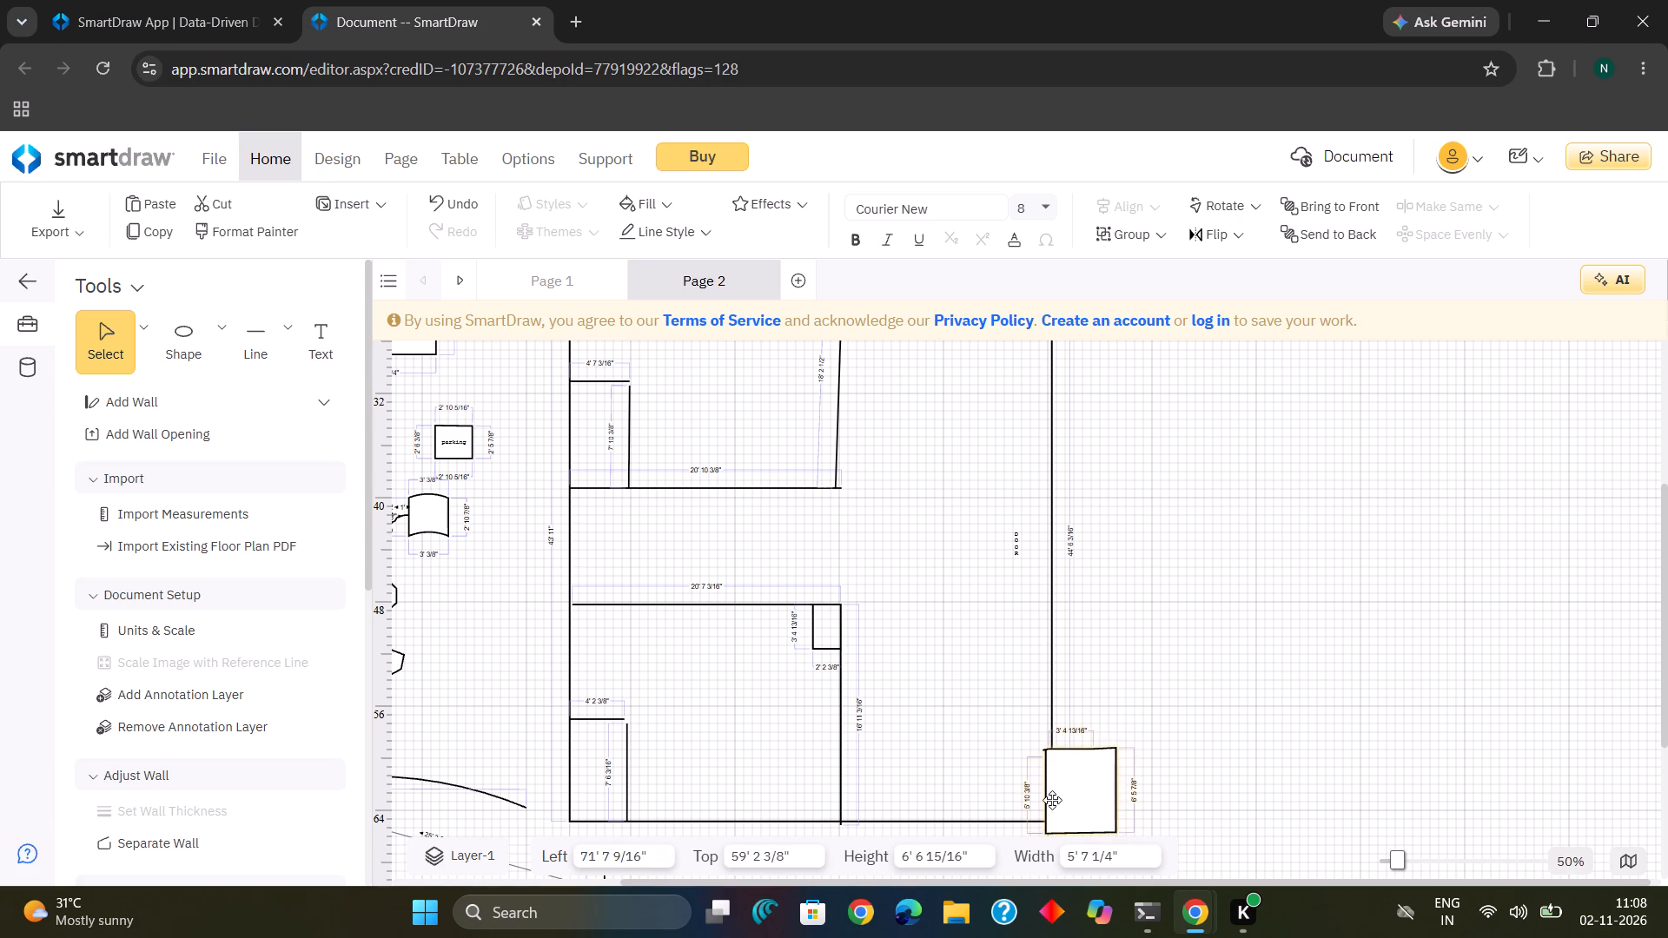
drag(1052, 800, 1068, 798)
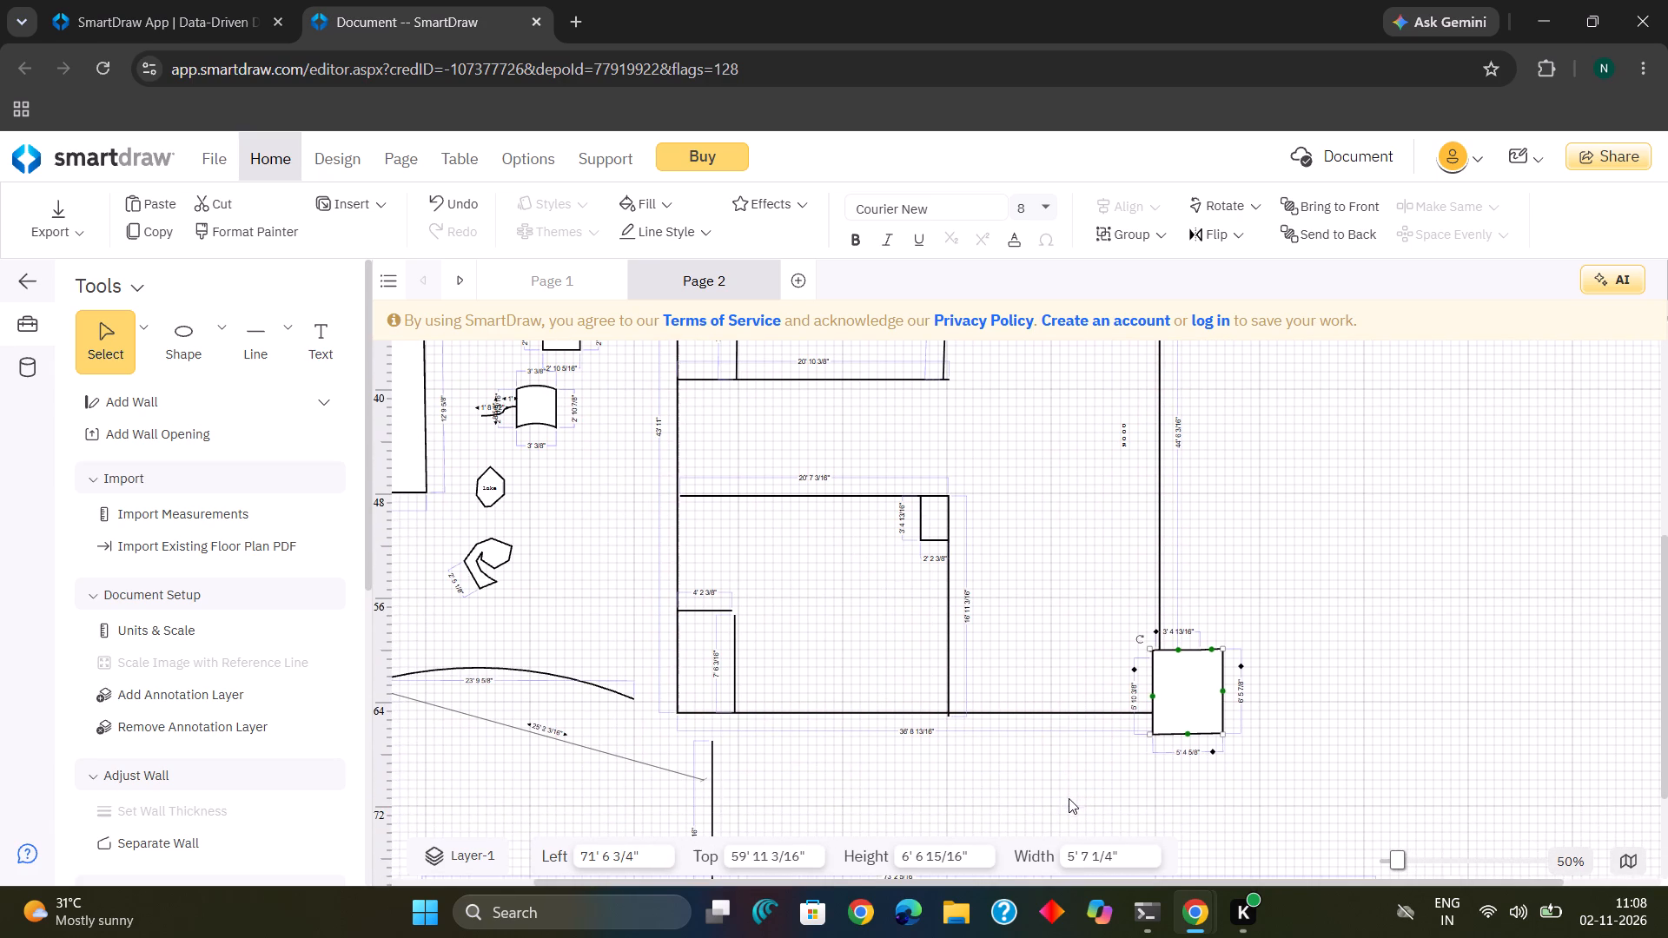
drag(1208, 704, 1140, 695)
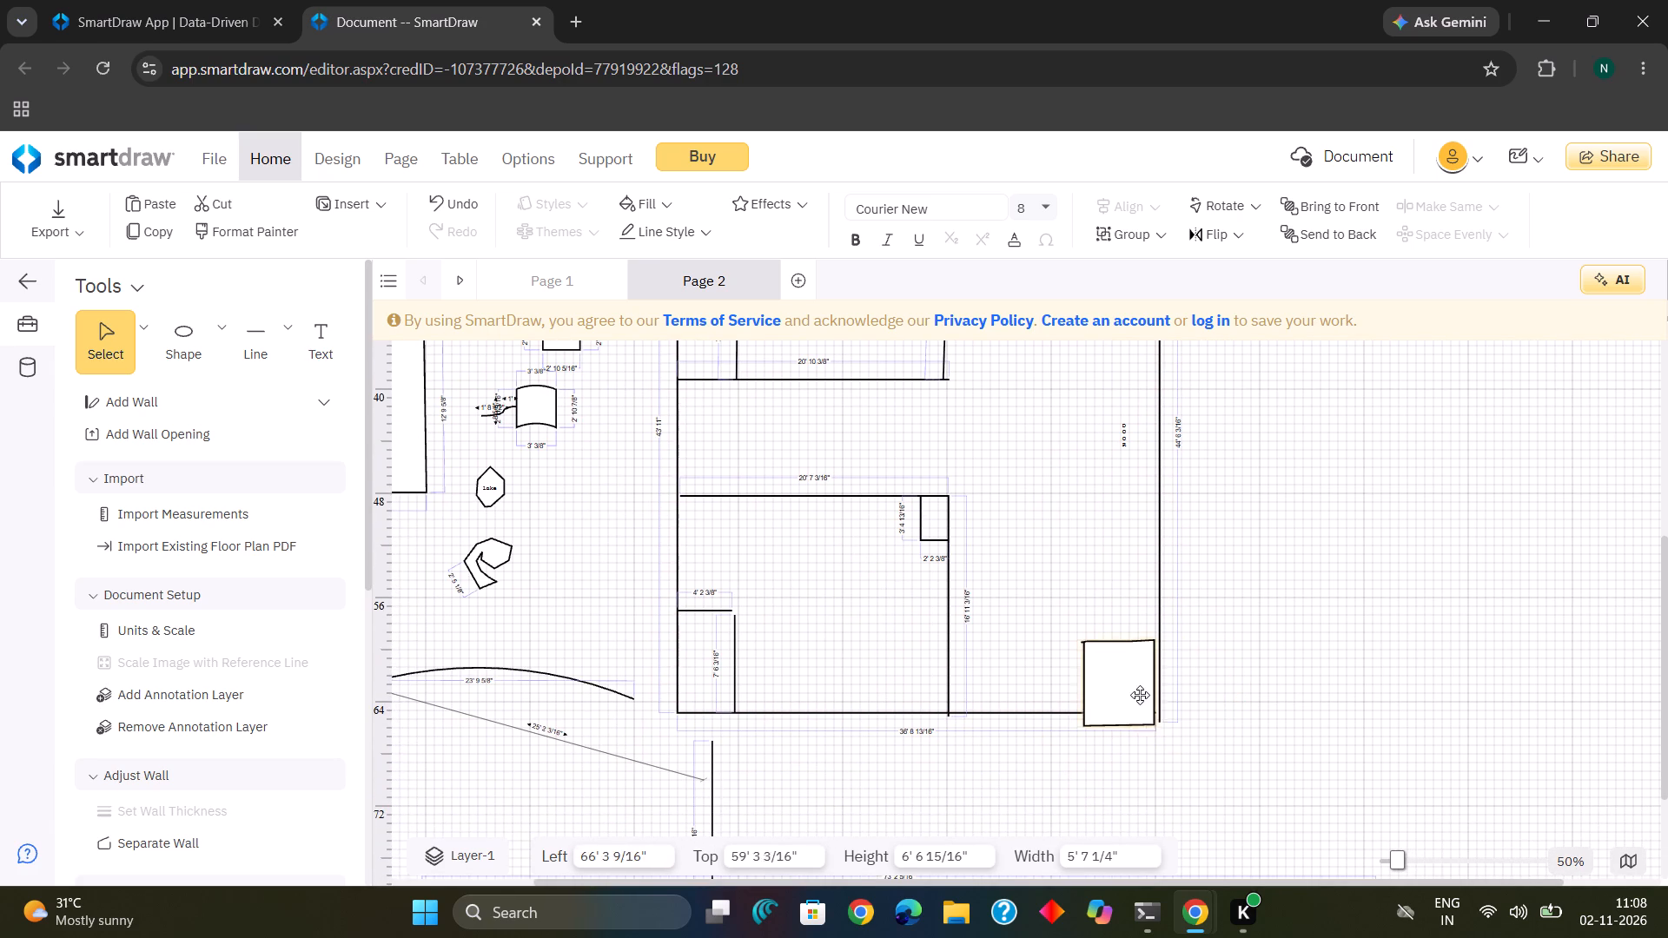
drag(1140, 695, 1135, 686)
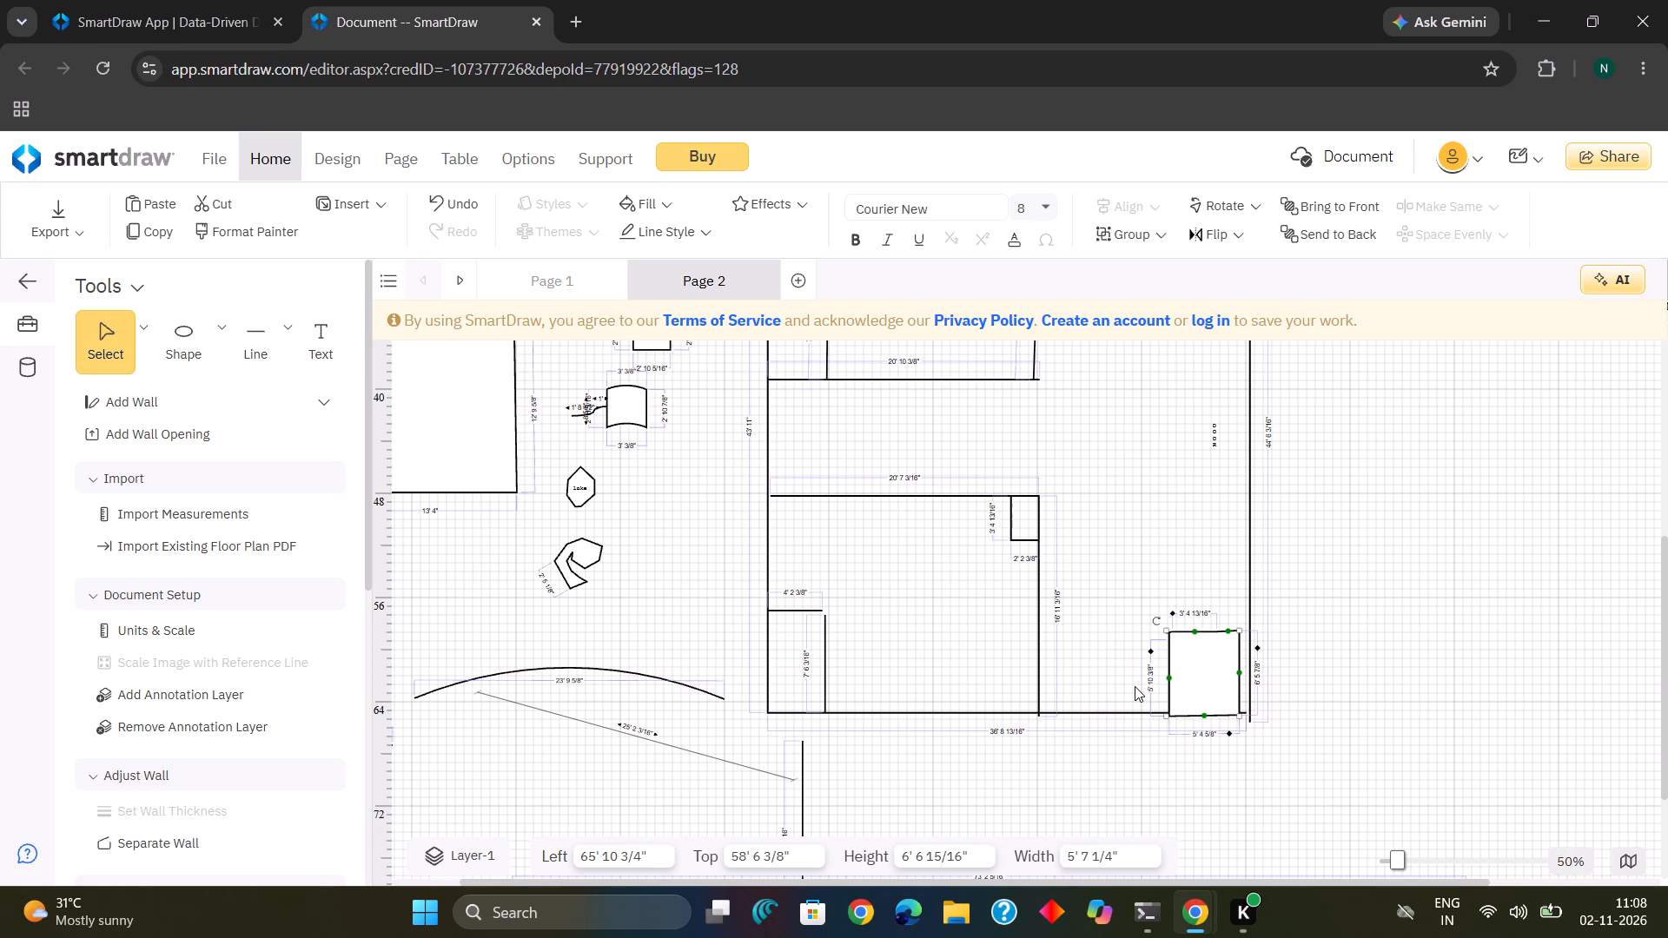
click(1183, 675)
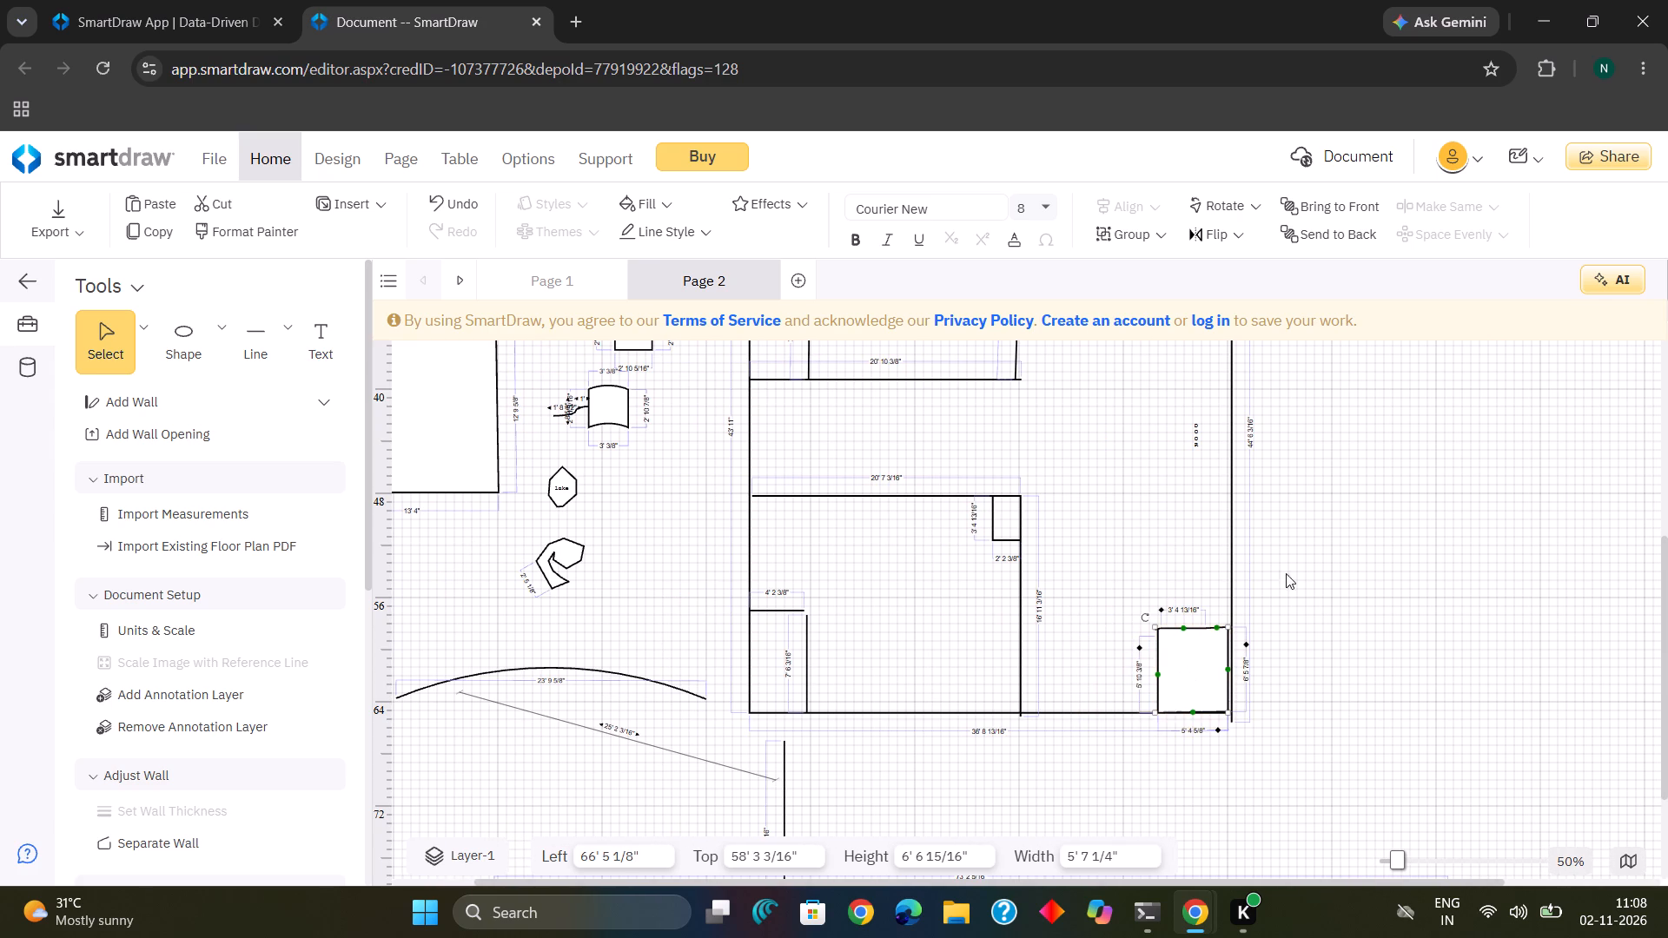
click(1336, 529)
Draw the top side of a small enclosure from the right wall above the DOOR label, about 5' long in two line segments.
scroll(1152, 477, up, 2)
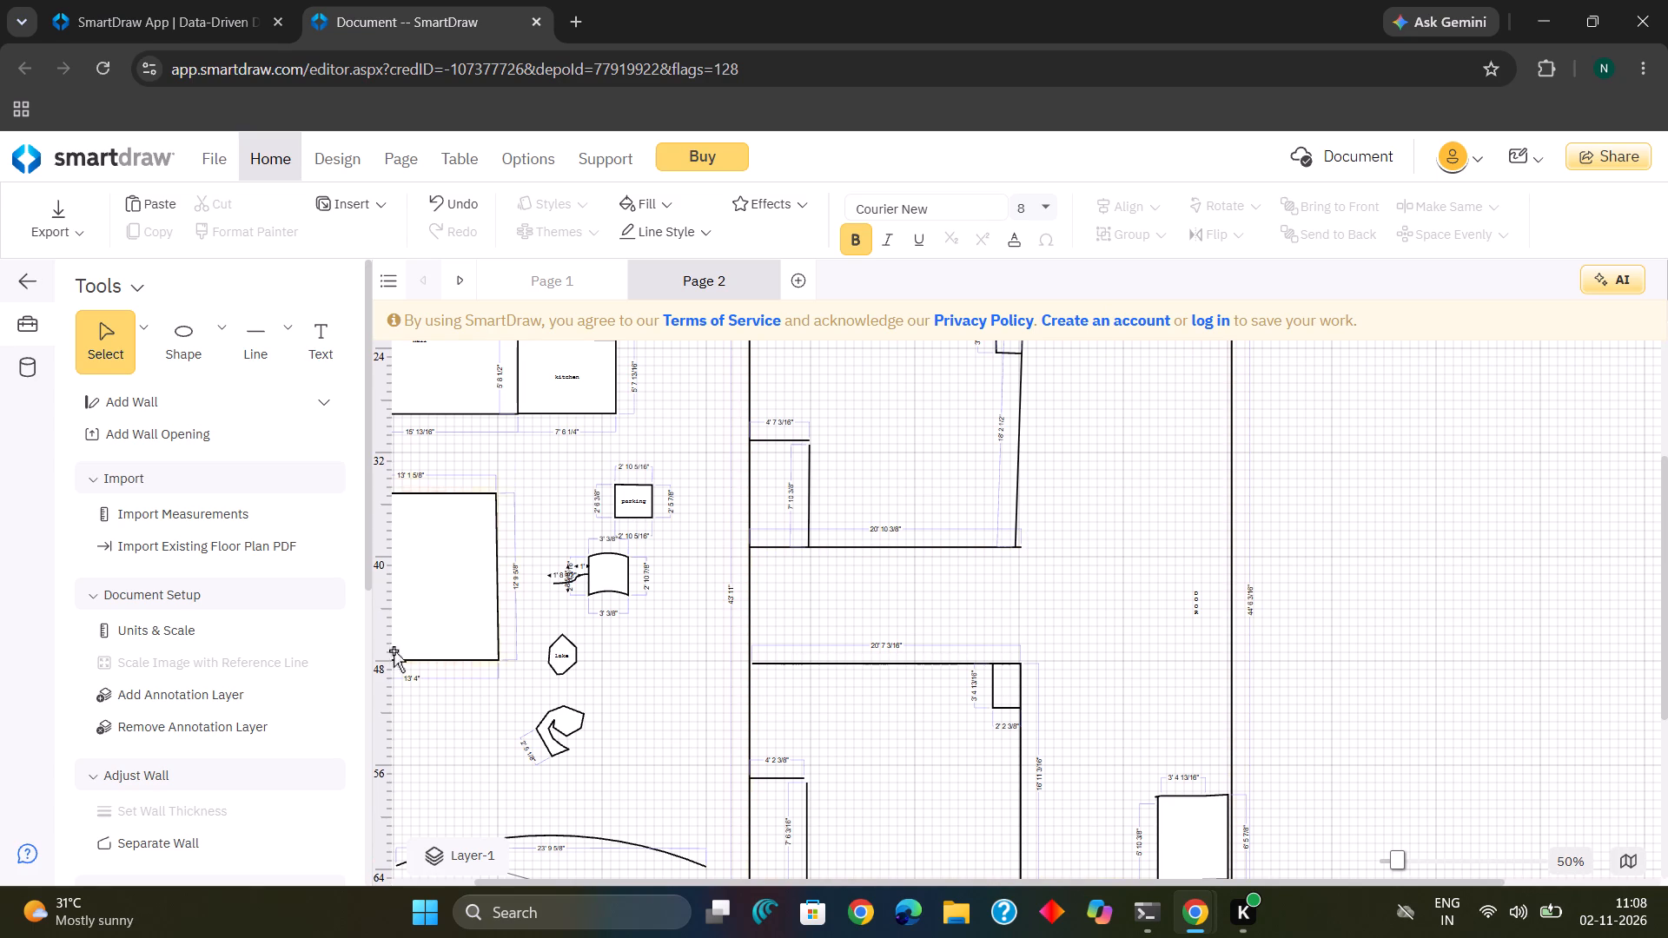
click(252, 317)
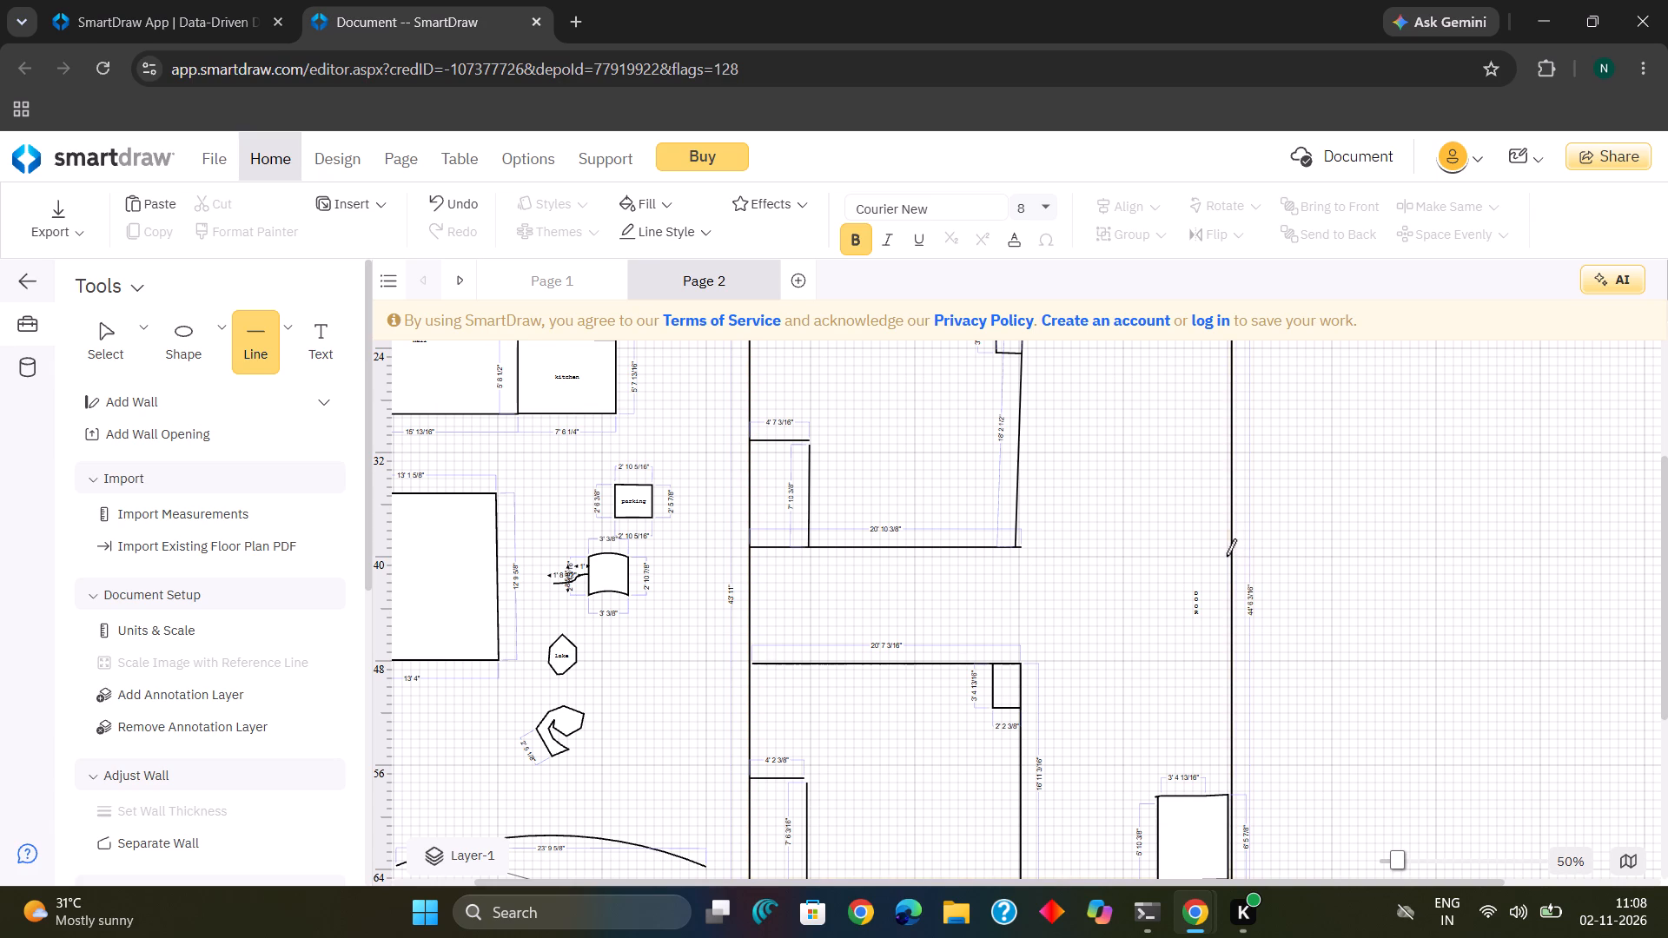
drag(1224, 559, 1180, 559)
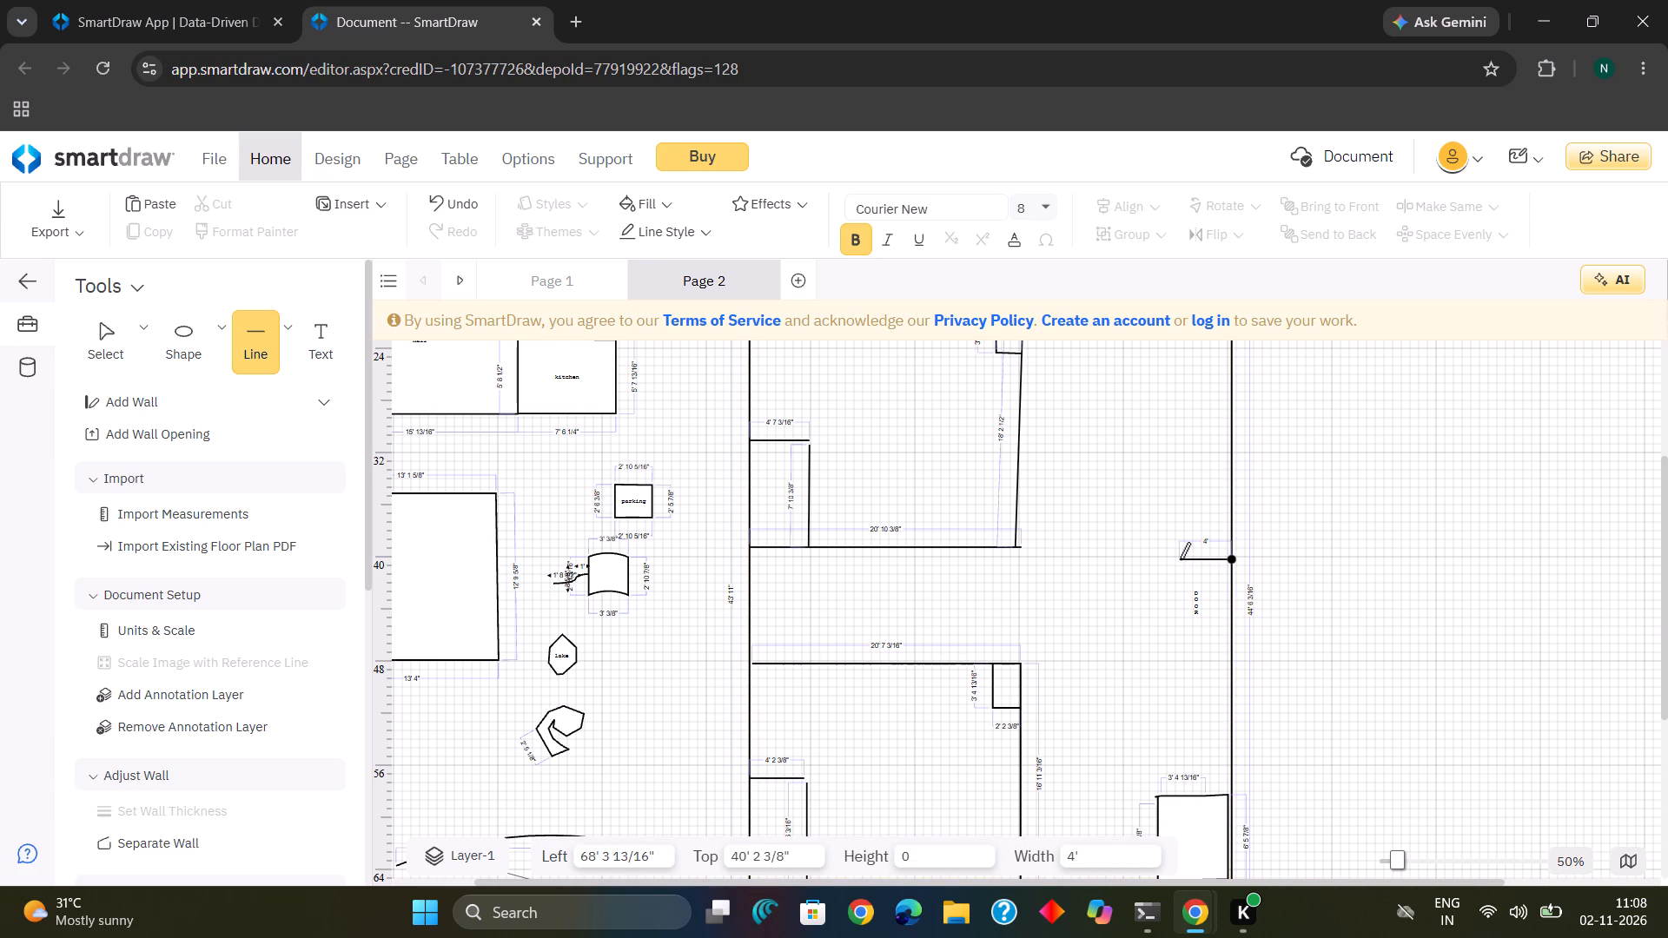
drag(1180, 559, 1172, 560)
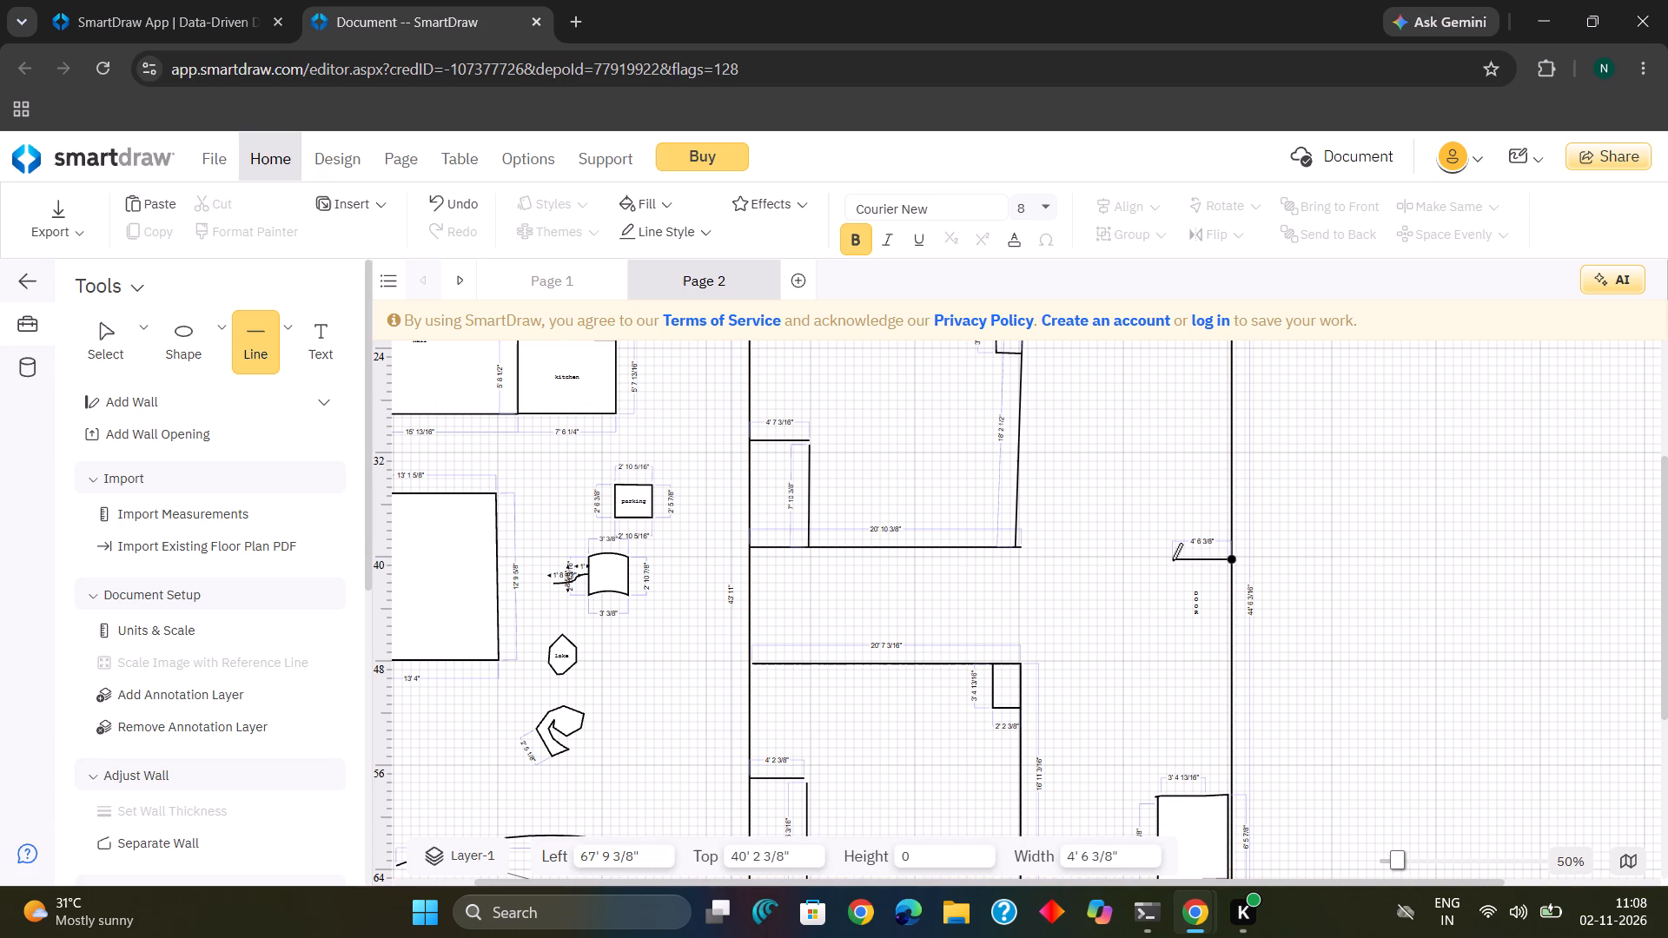
drag(1172, 560, 1175, 558)
click(1175, 558)
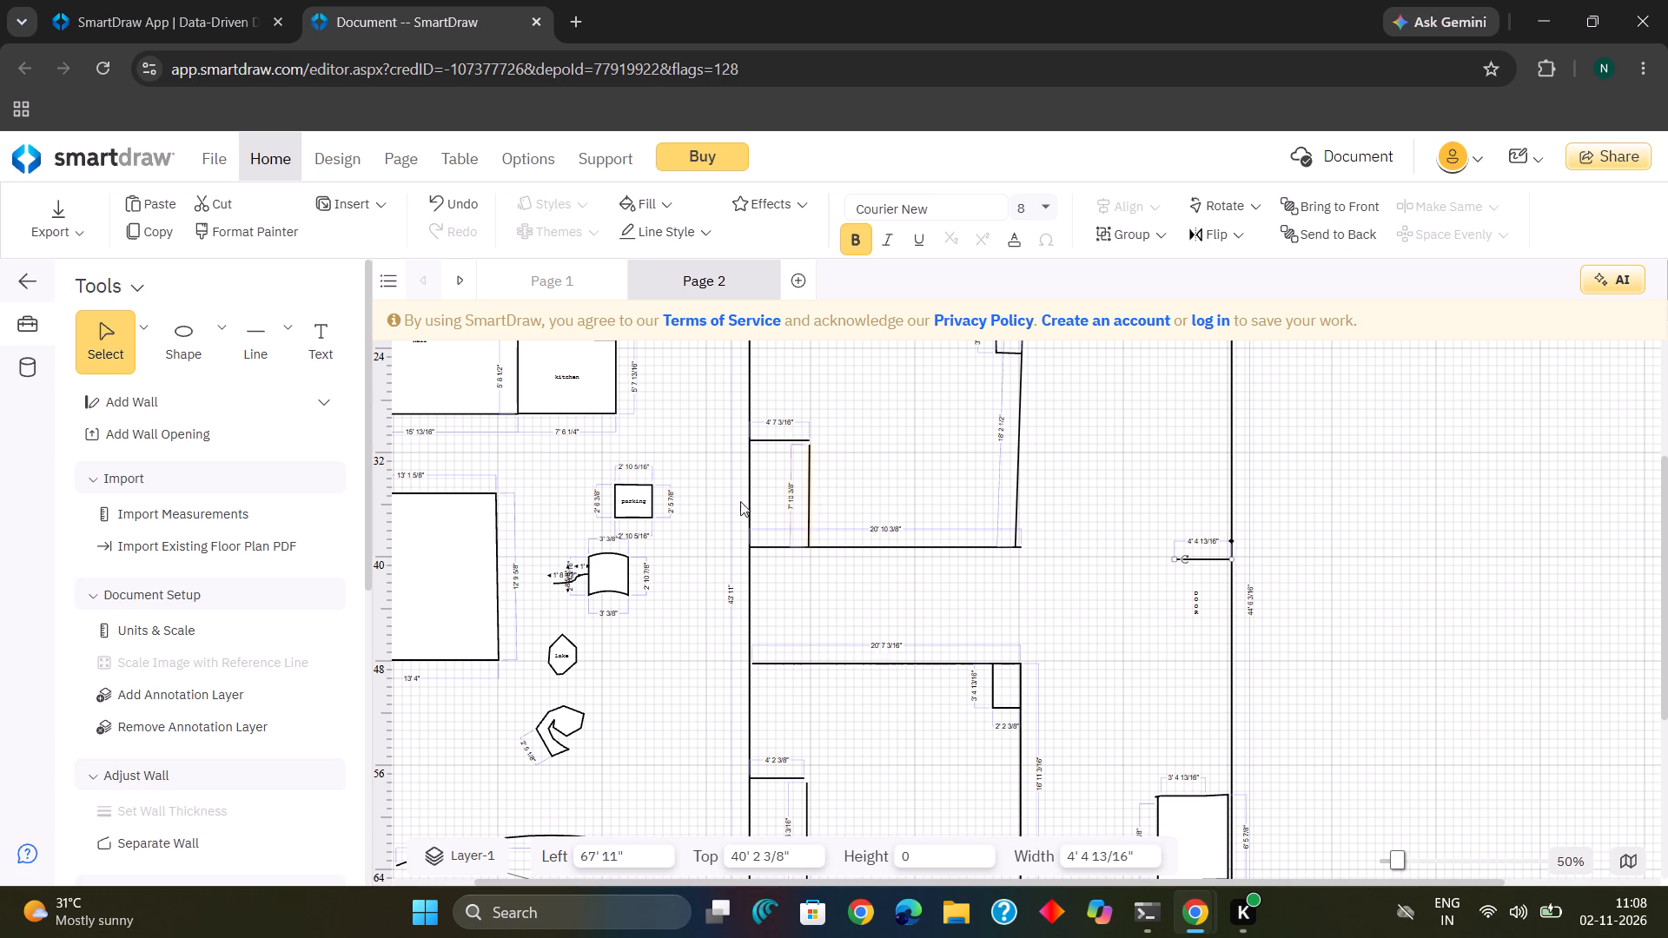
click(266, 327)
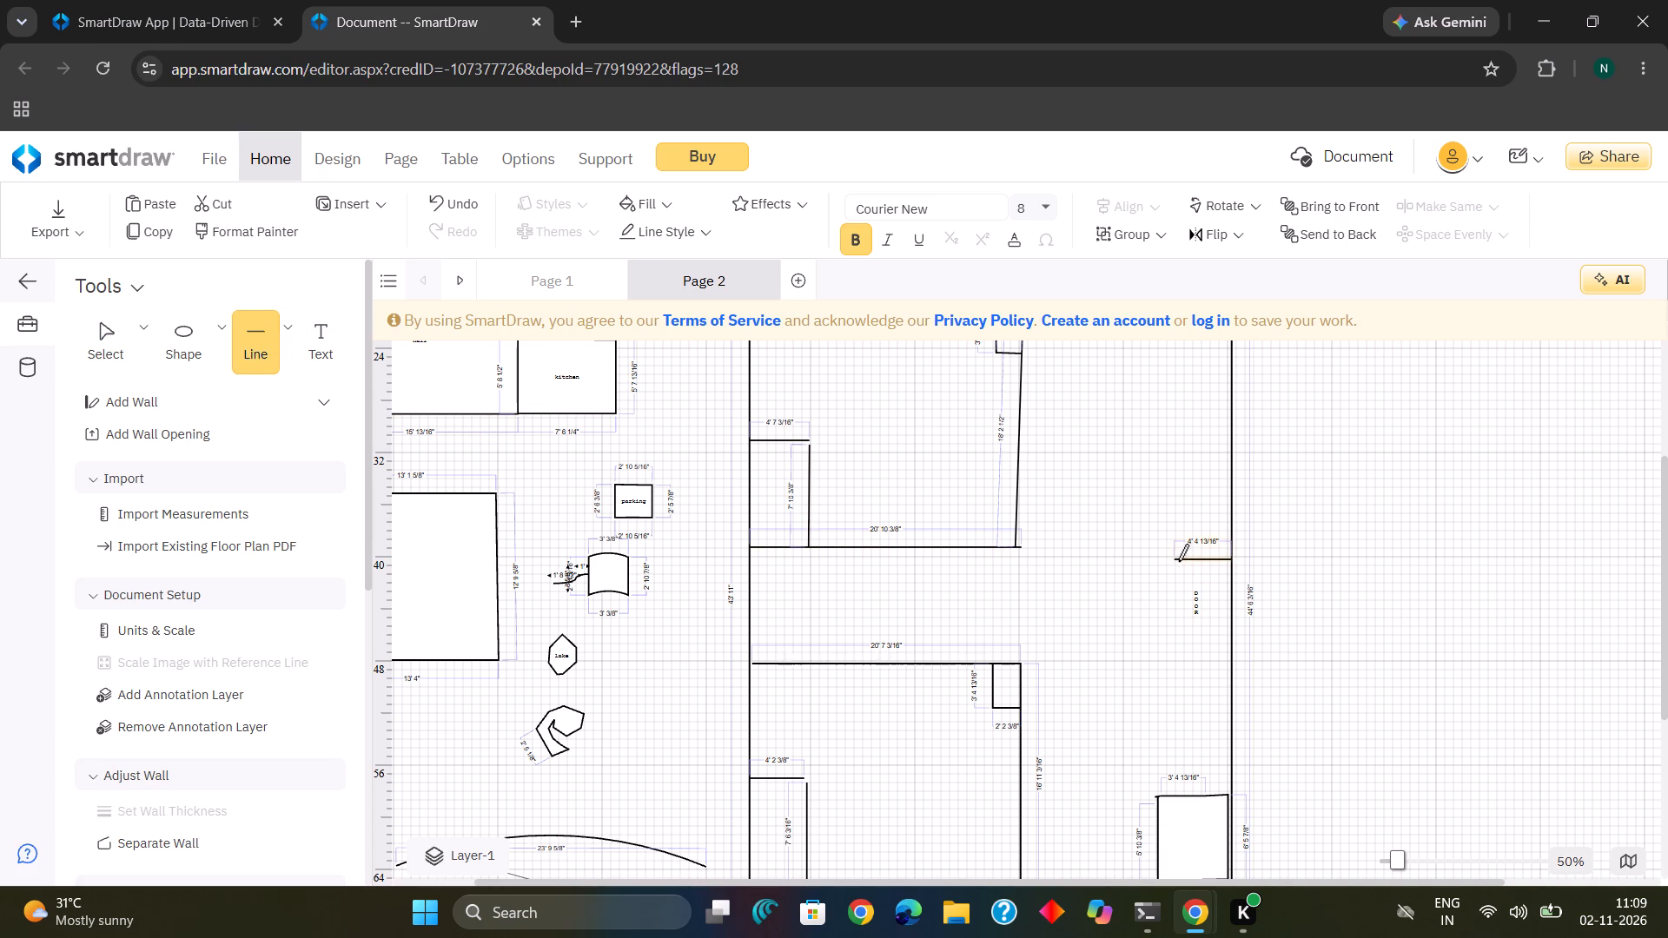
drag(1179, 558, 1174, 557)
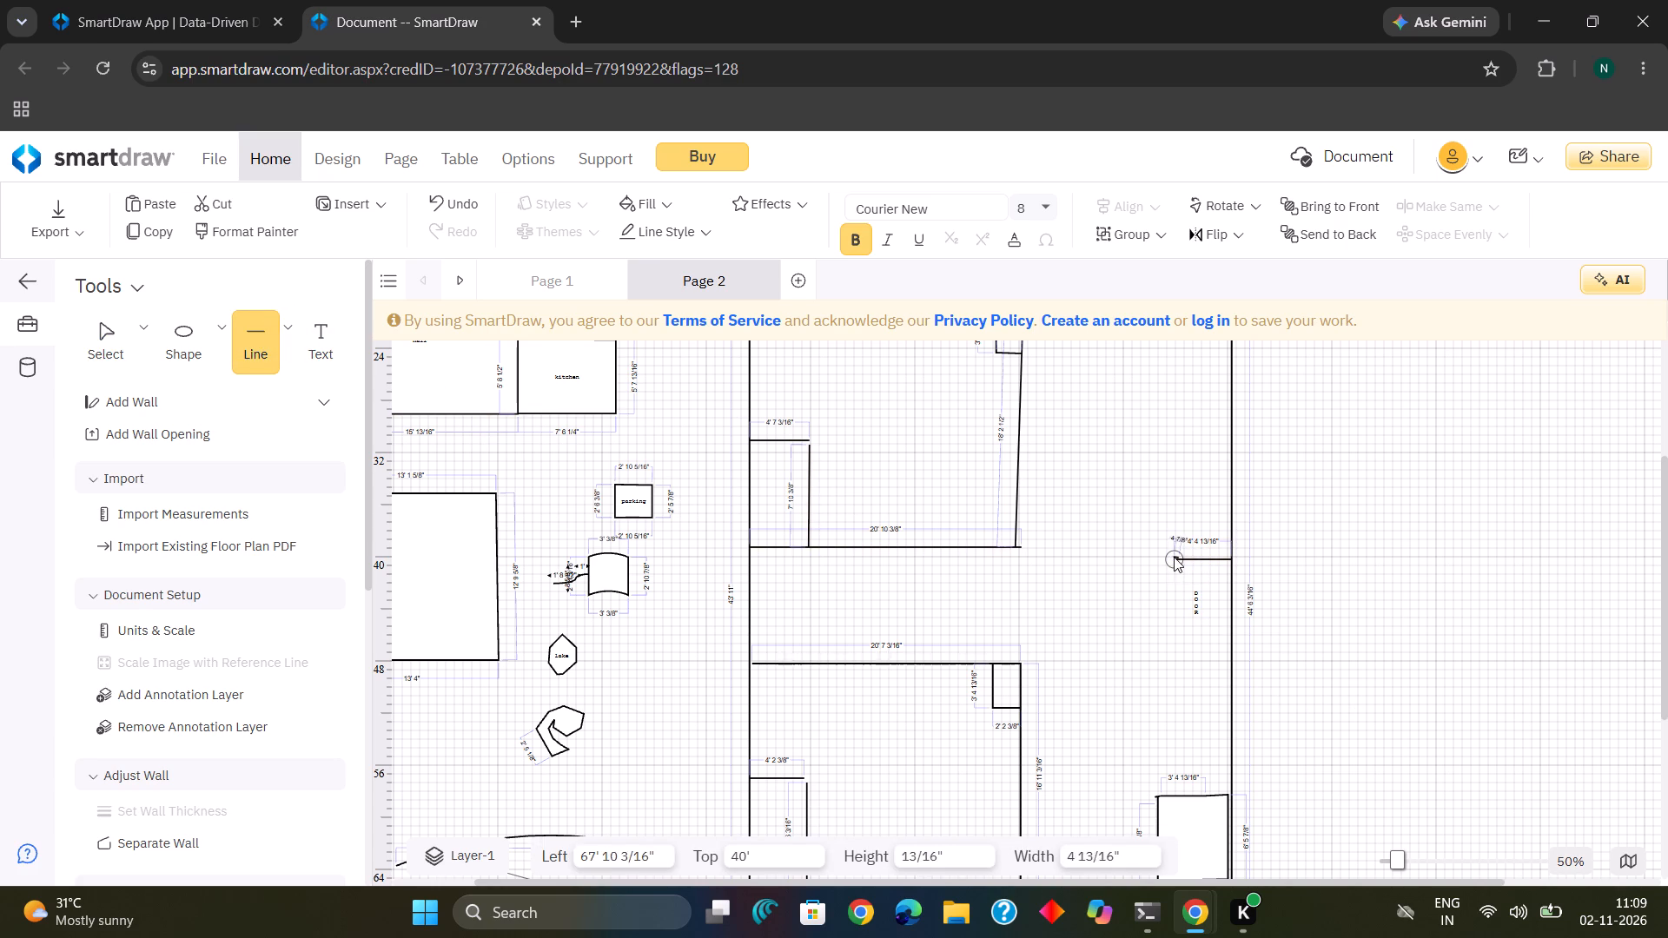
drag(1174, 557, 1171, 558)
click(1171, 558)
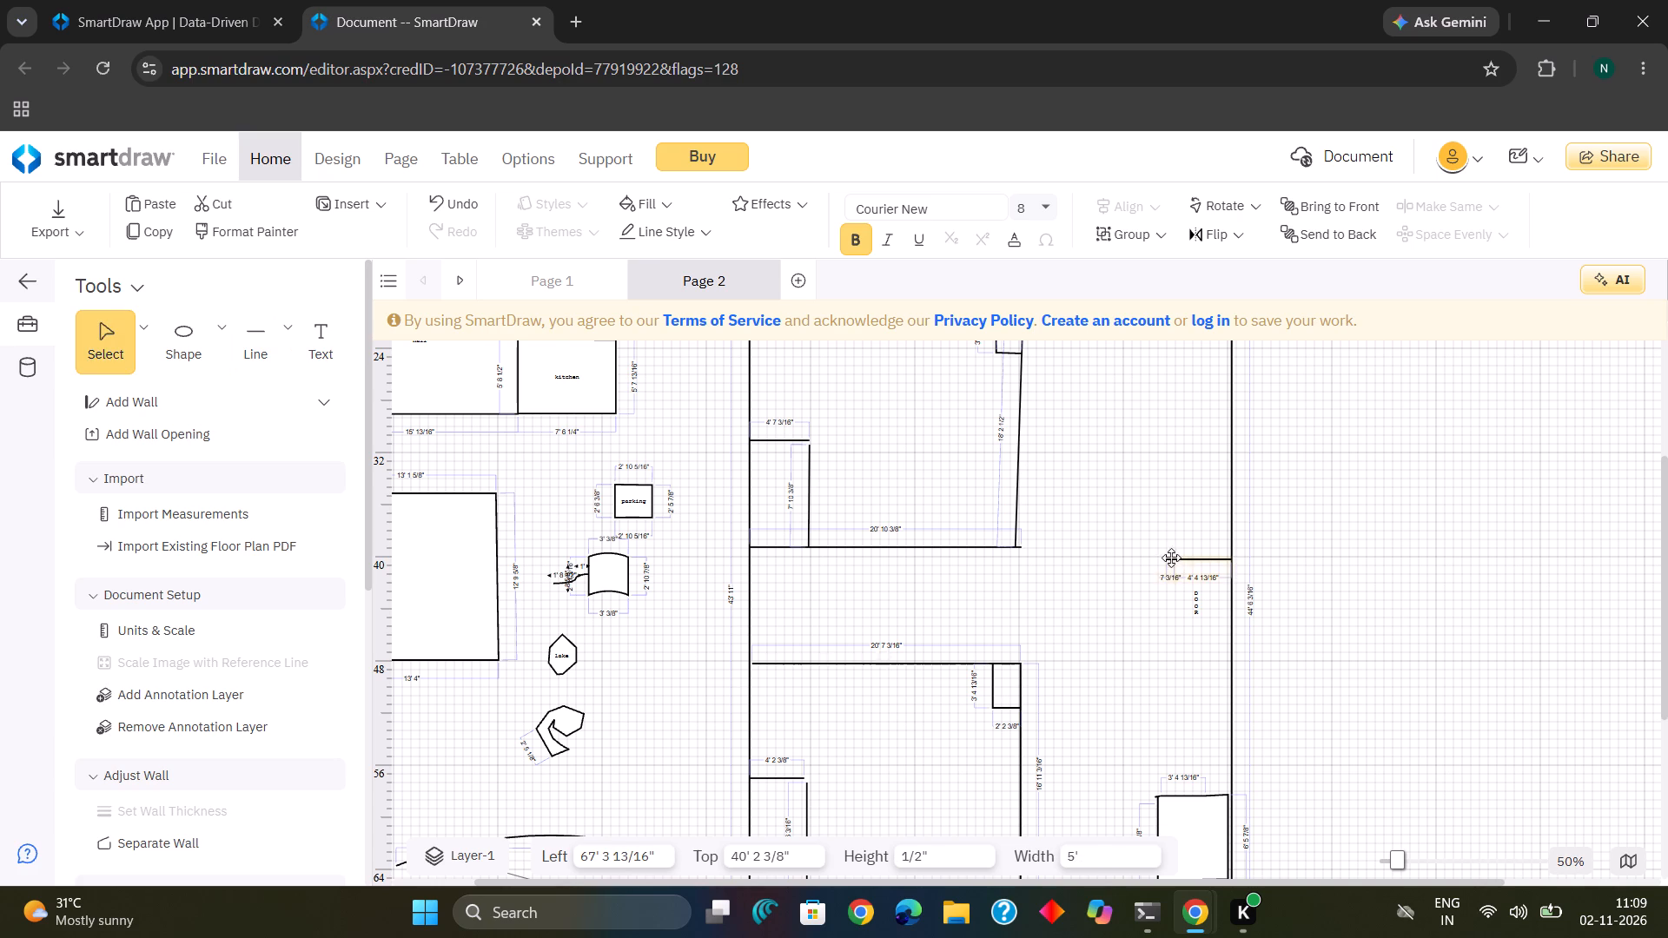
Close the small enclosure with a left side about 2' 9 5/8" tall and a bottom side running back to the right wall.
click(267, 331)
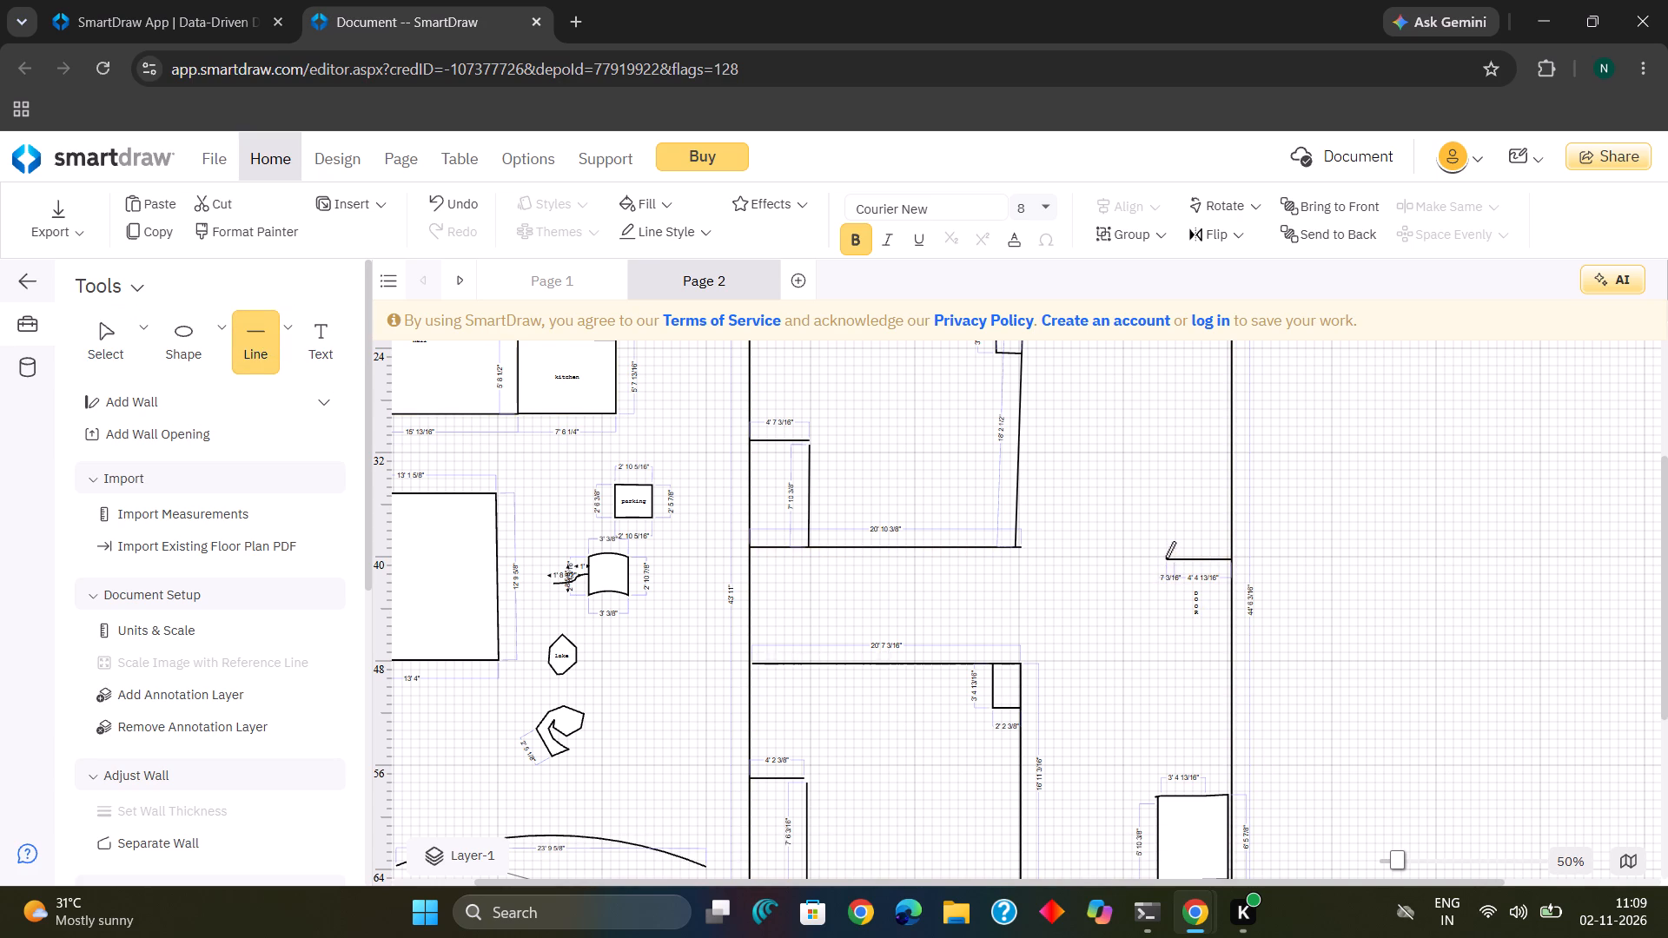
drag(1165, 558, 1162, 592)
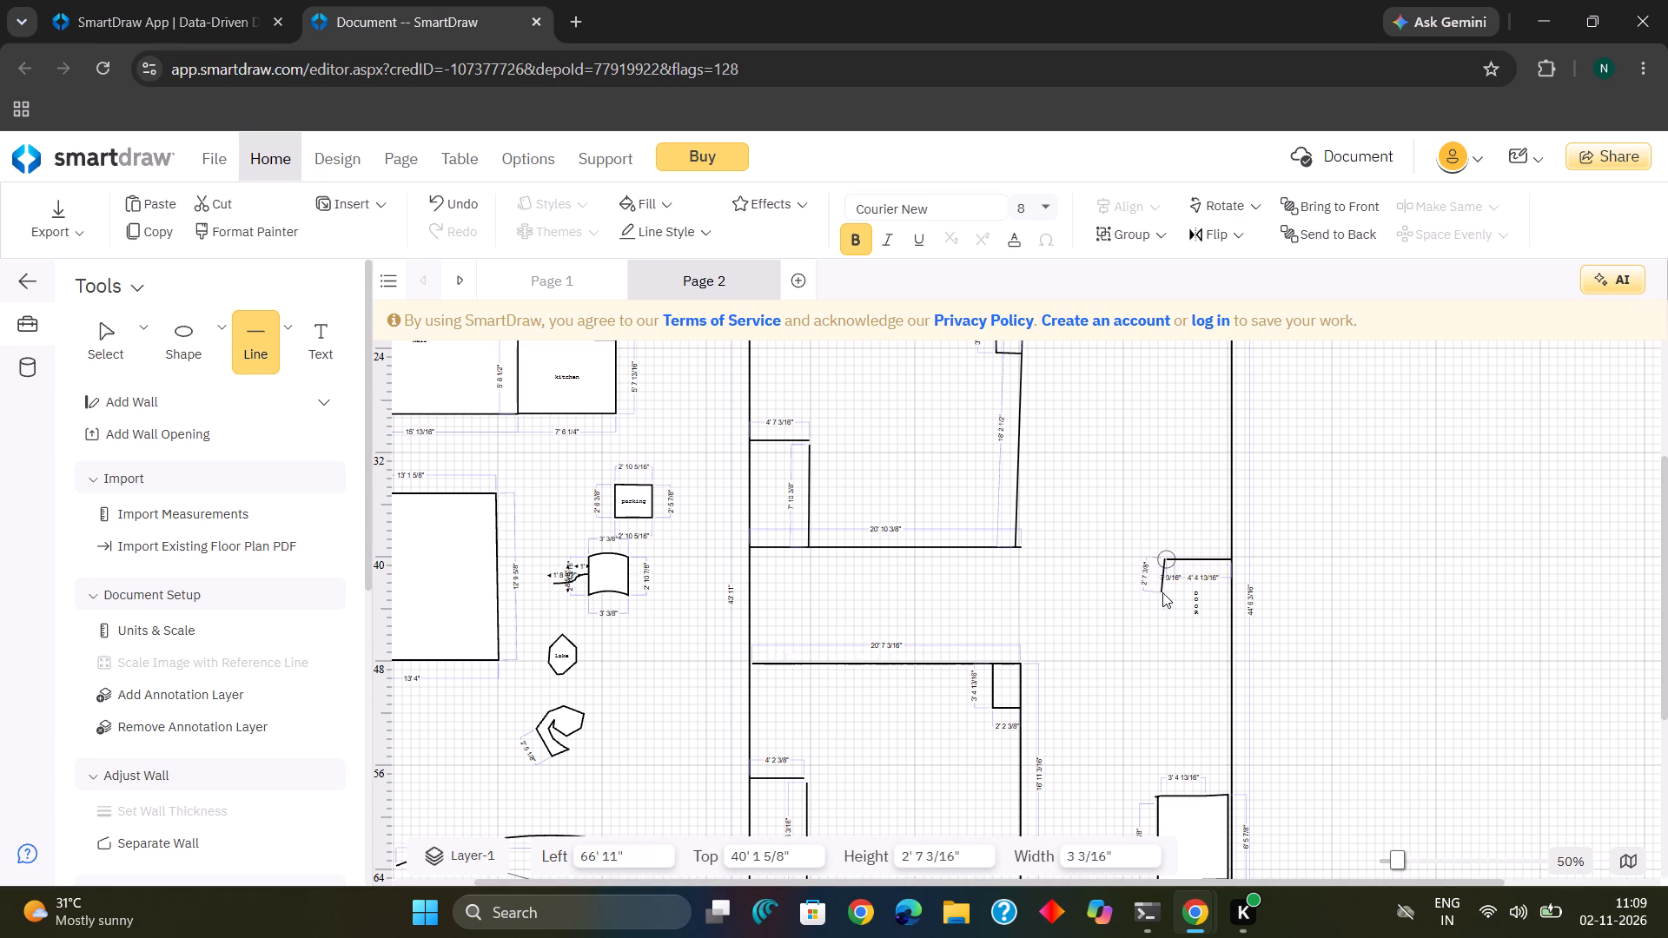
drag(1162, 592, 1167, 596)
click(1167, 596)
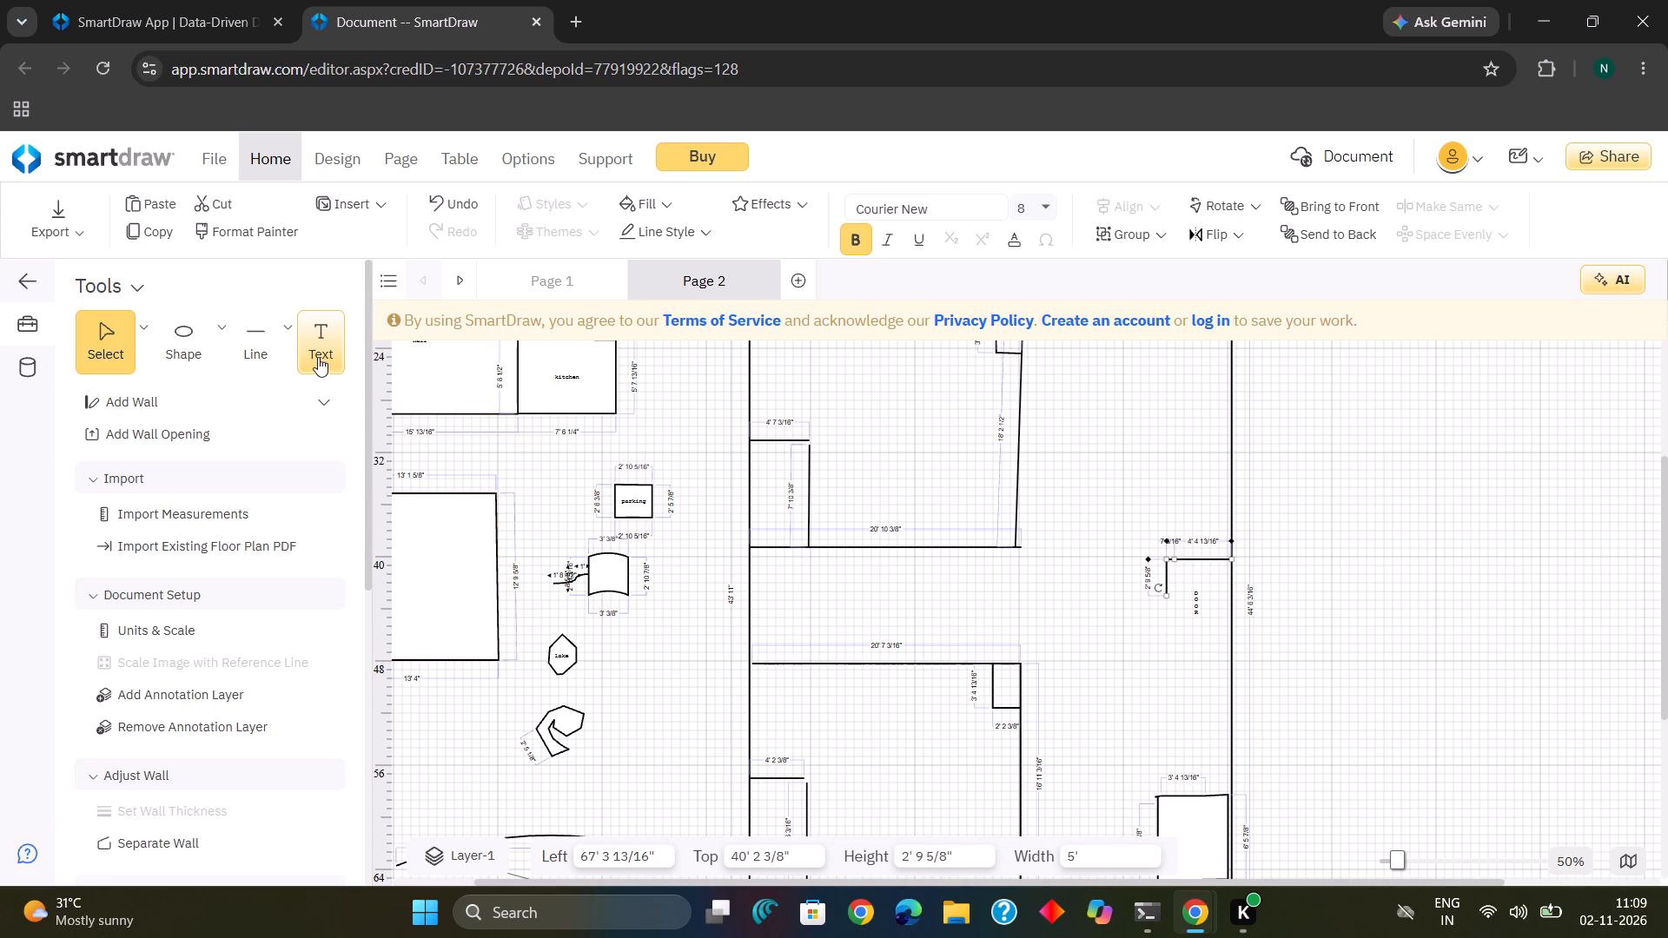
click(250, 340)
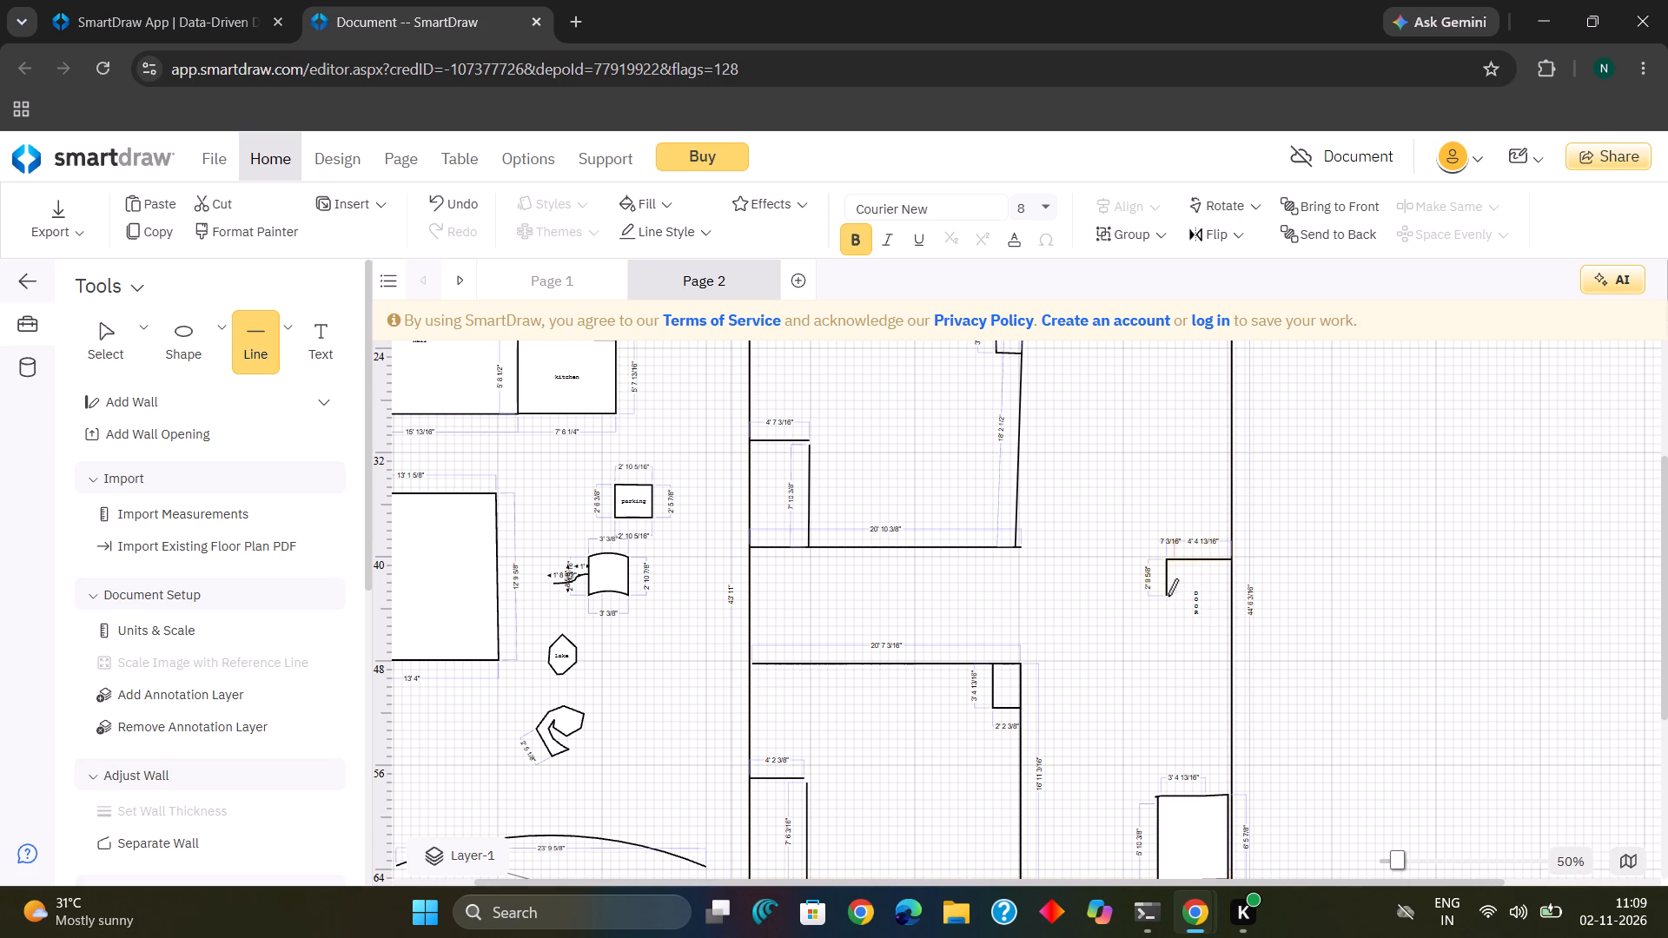
drag(1168, 596, 1208, 594)
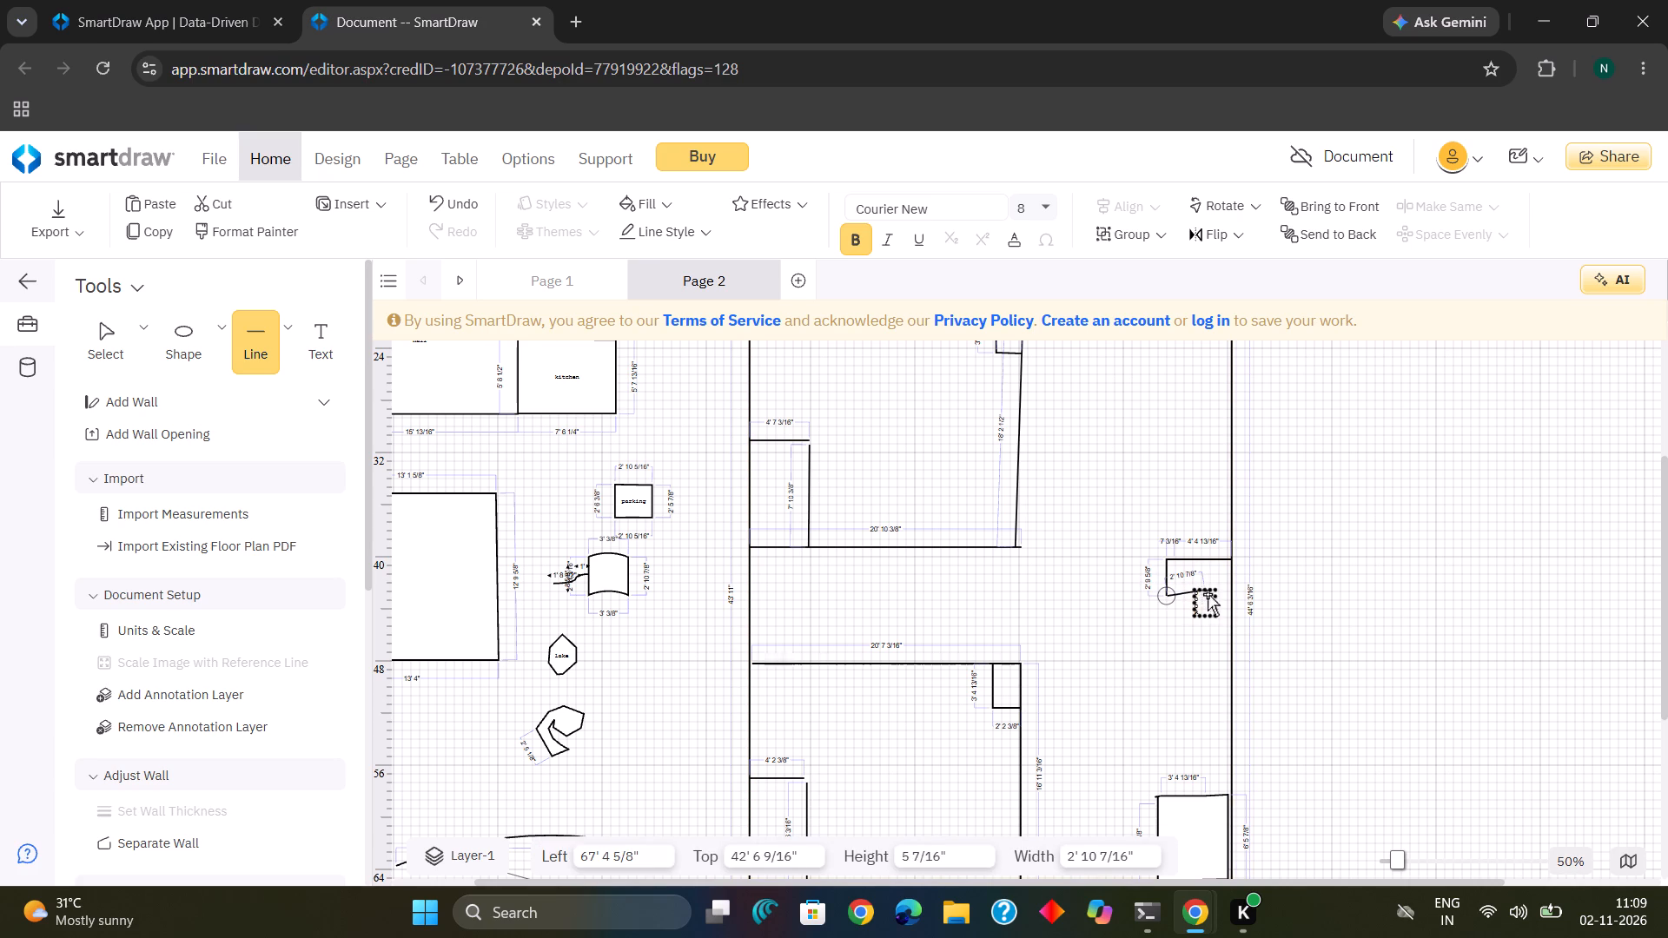
drag(1208, 594, 1219, 596)
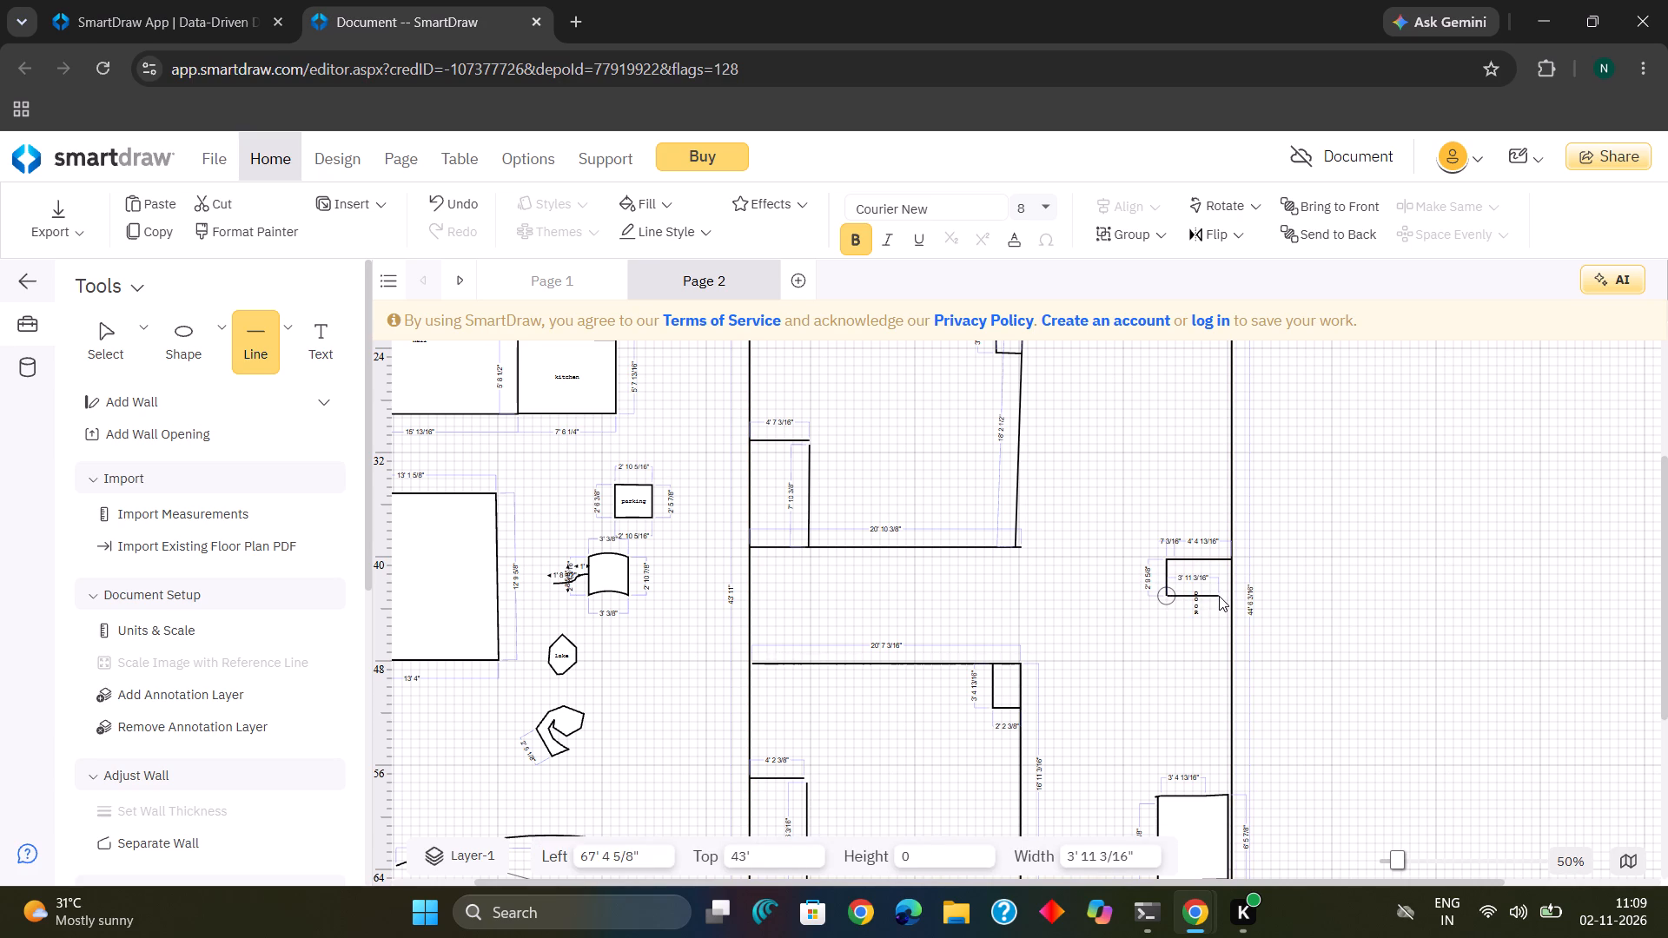
drag(1219, 596, 1228, 598)
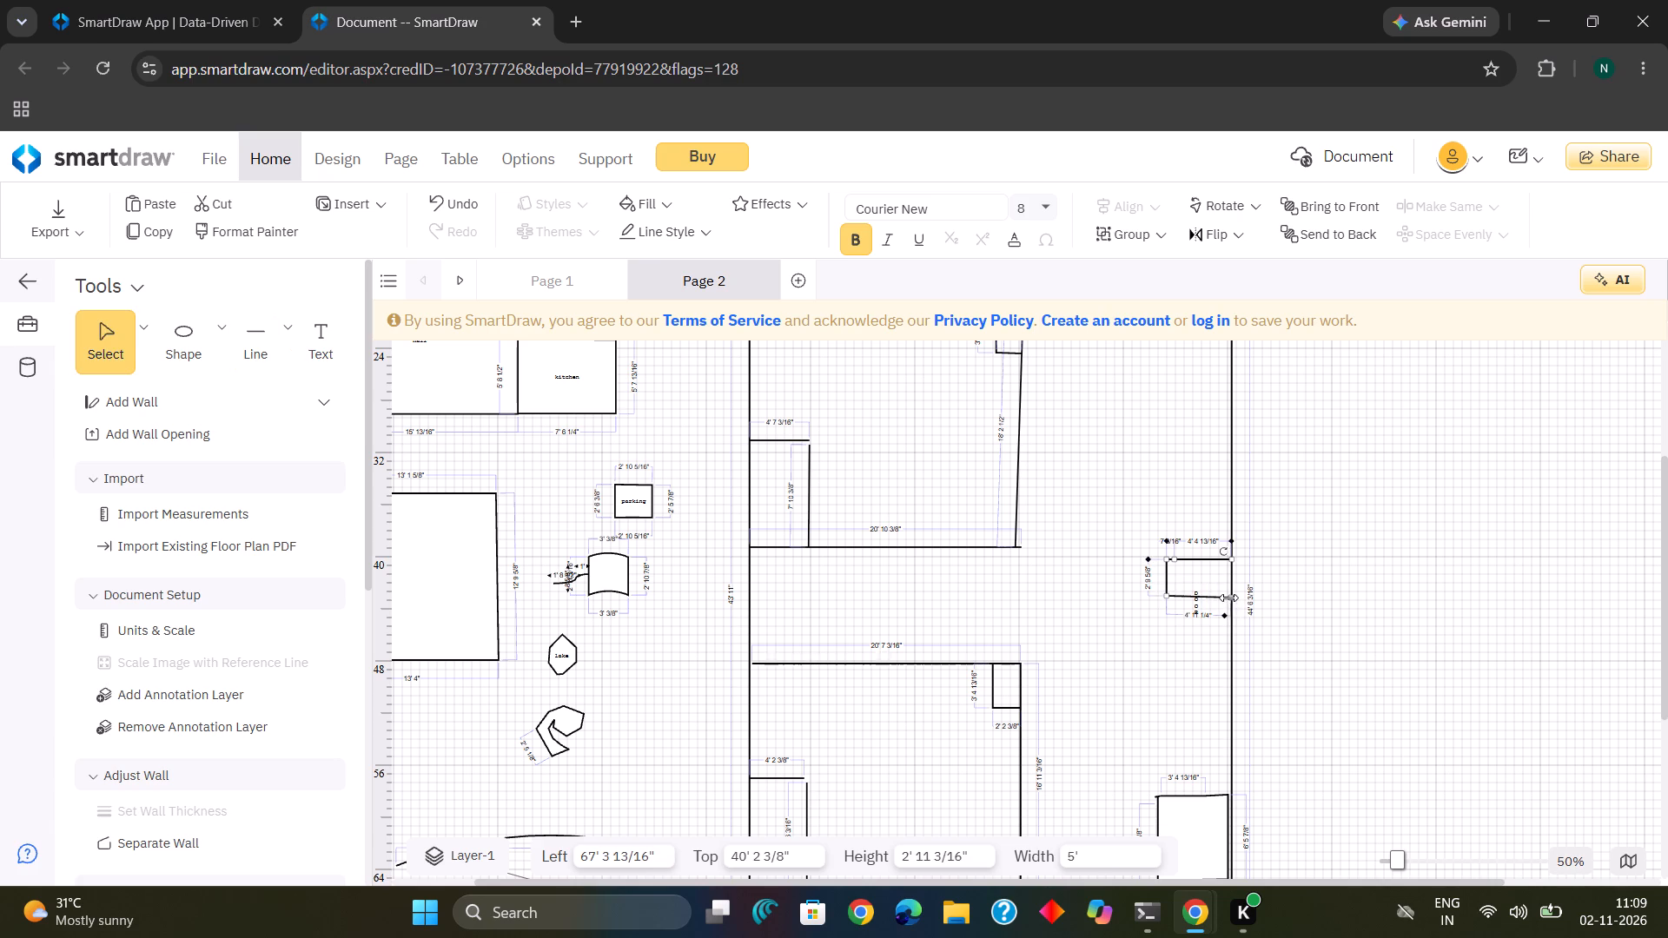
click(1228, 598)
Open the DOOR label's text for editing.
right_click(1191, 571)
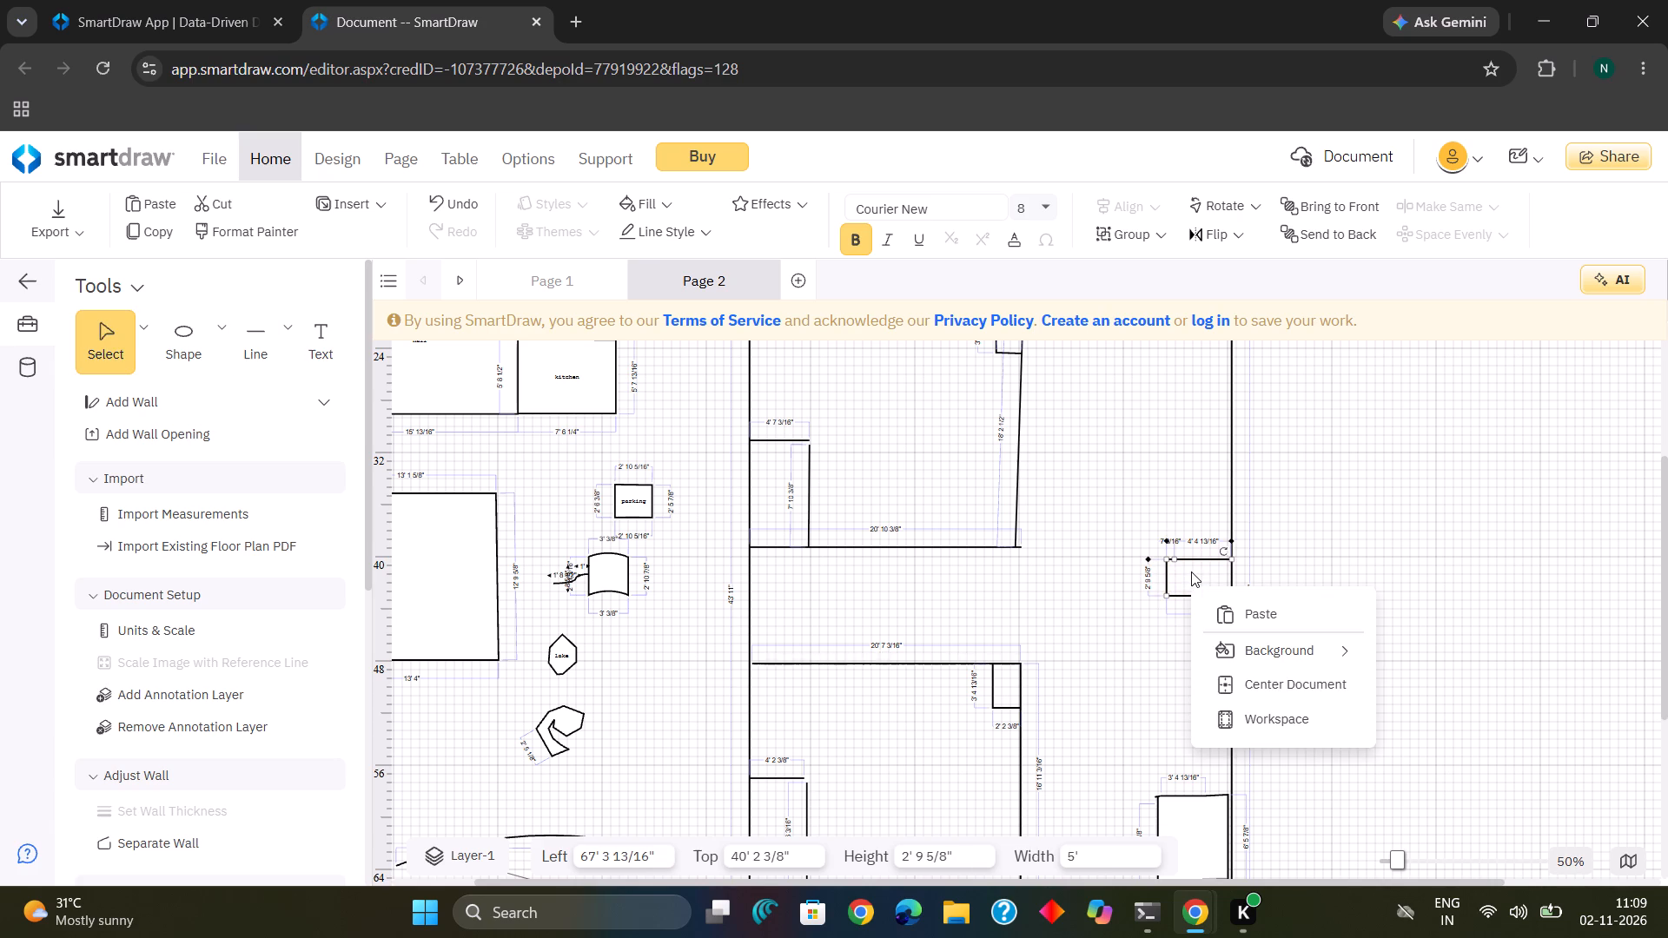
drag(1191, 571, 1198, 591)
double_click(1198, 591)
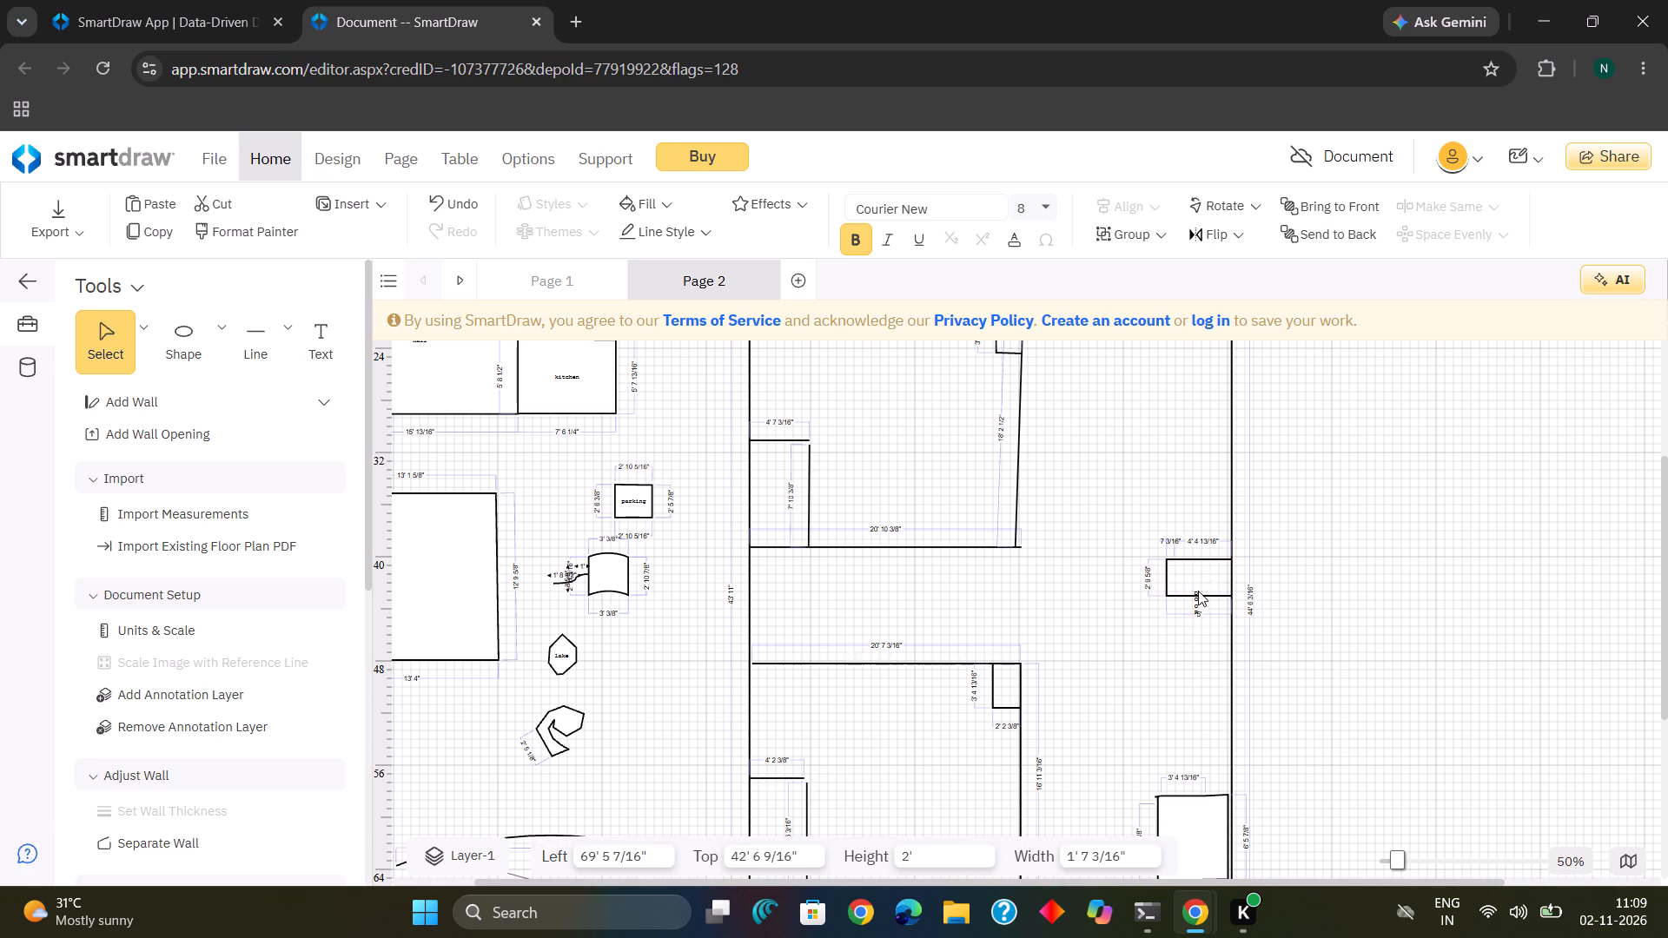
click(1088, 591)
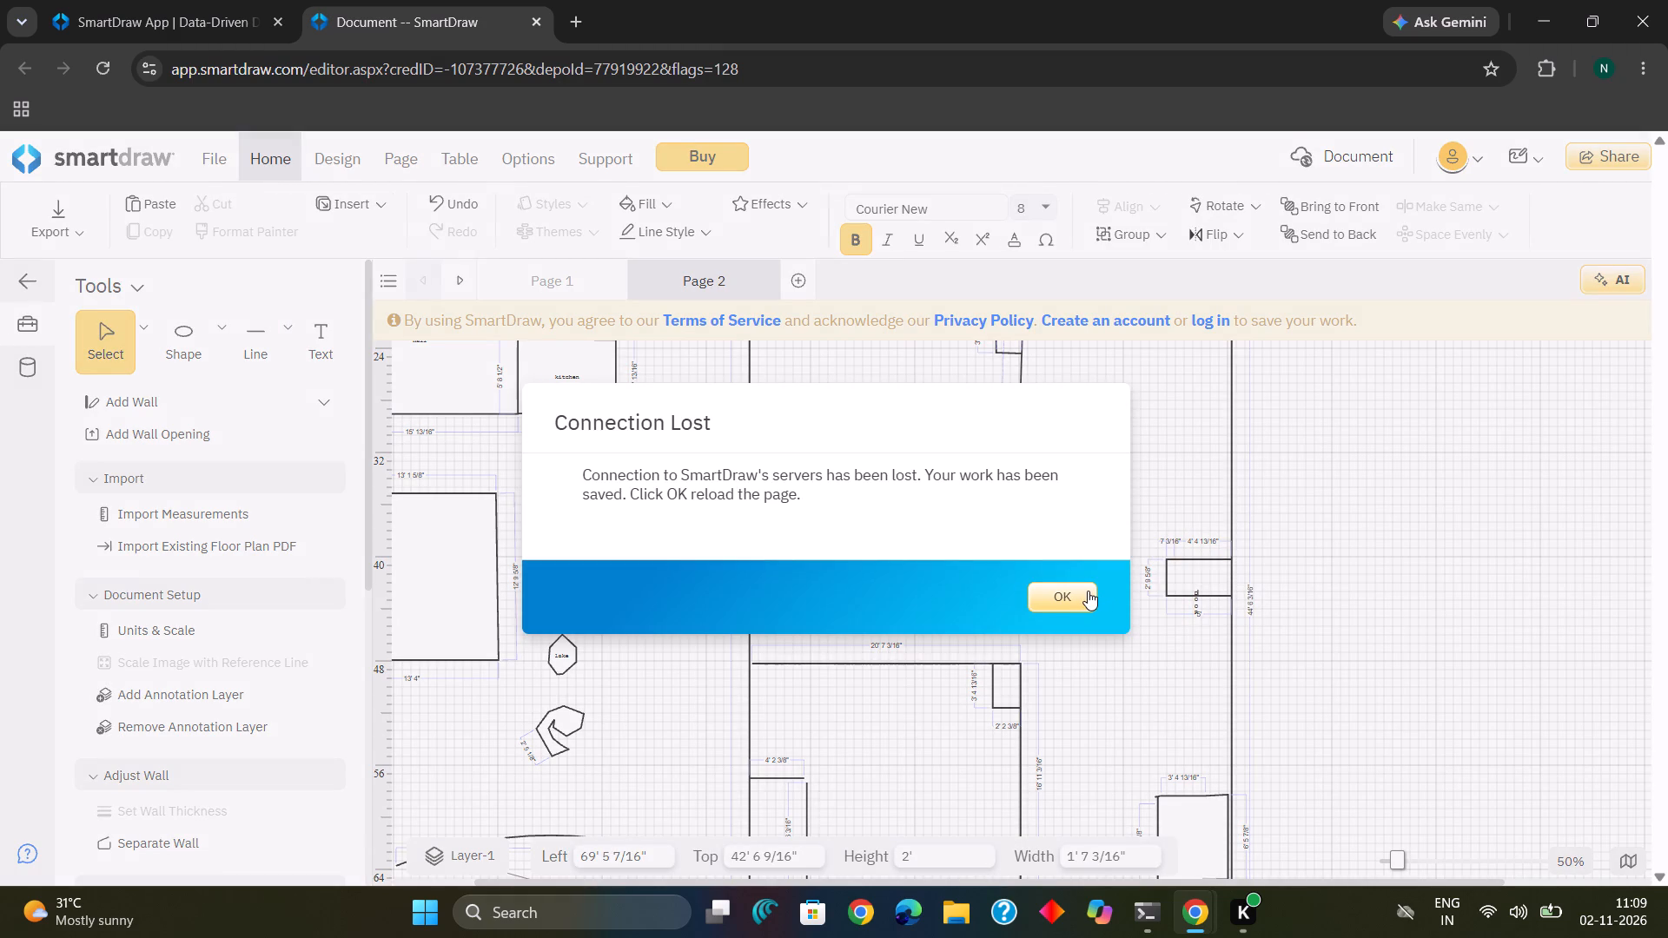
Reload the document page.
click(1070, 600)
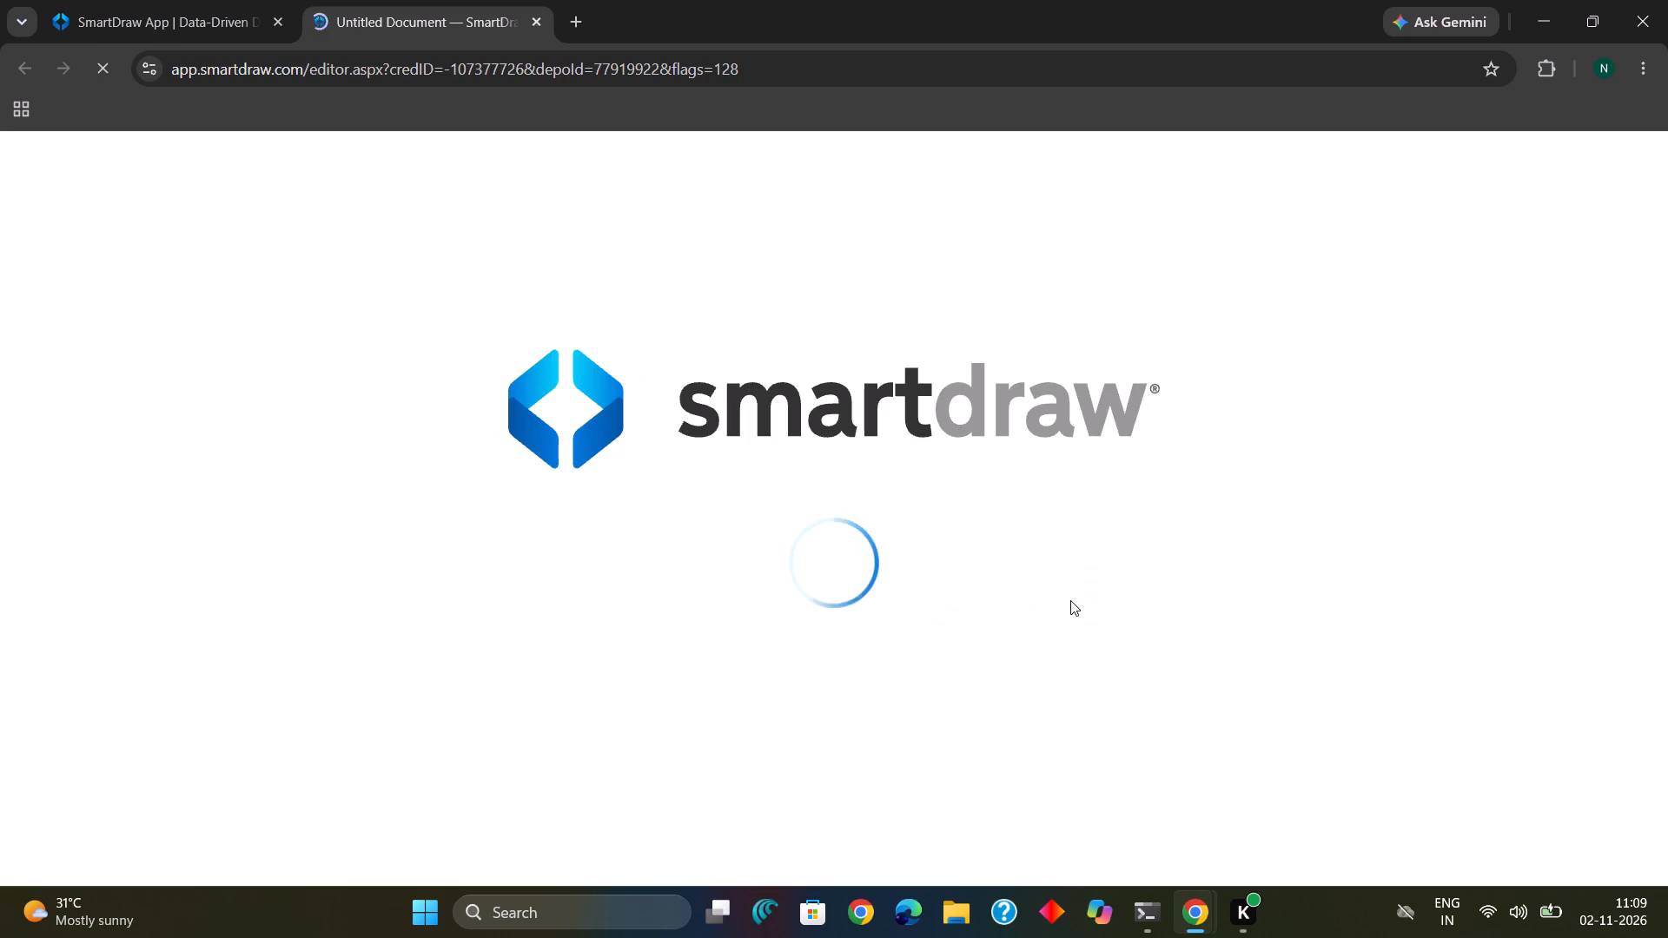
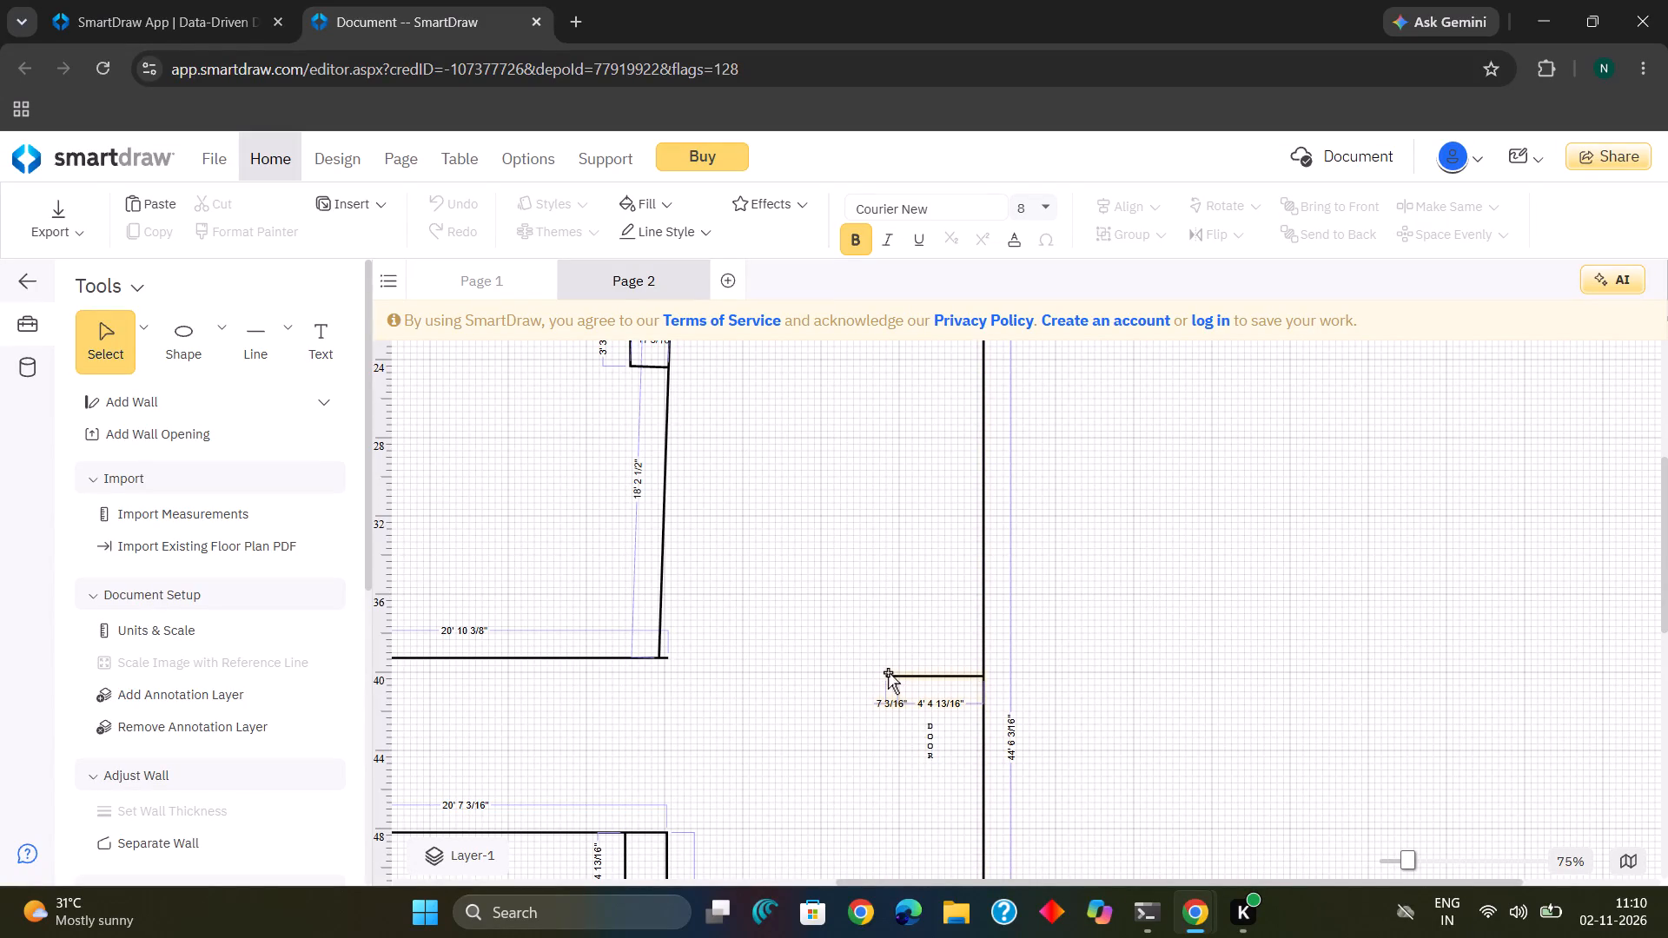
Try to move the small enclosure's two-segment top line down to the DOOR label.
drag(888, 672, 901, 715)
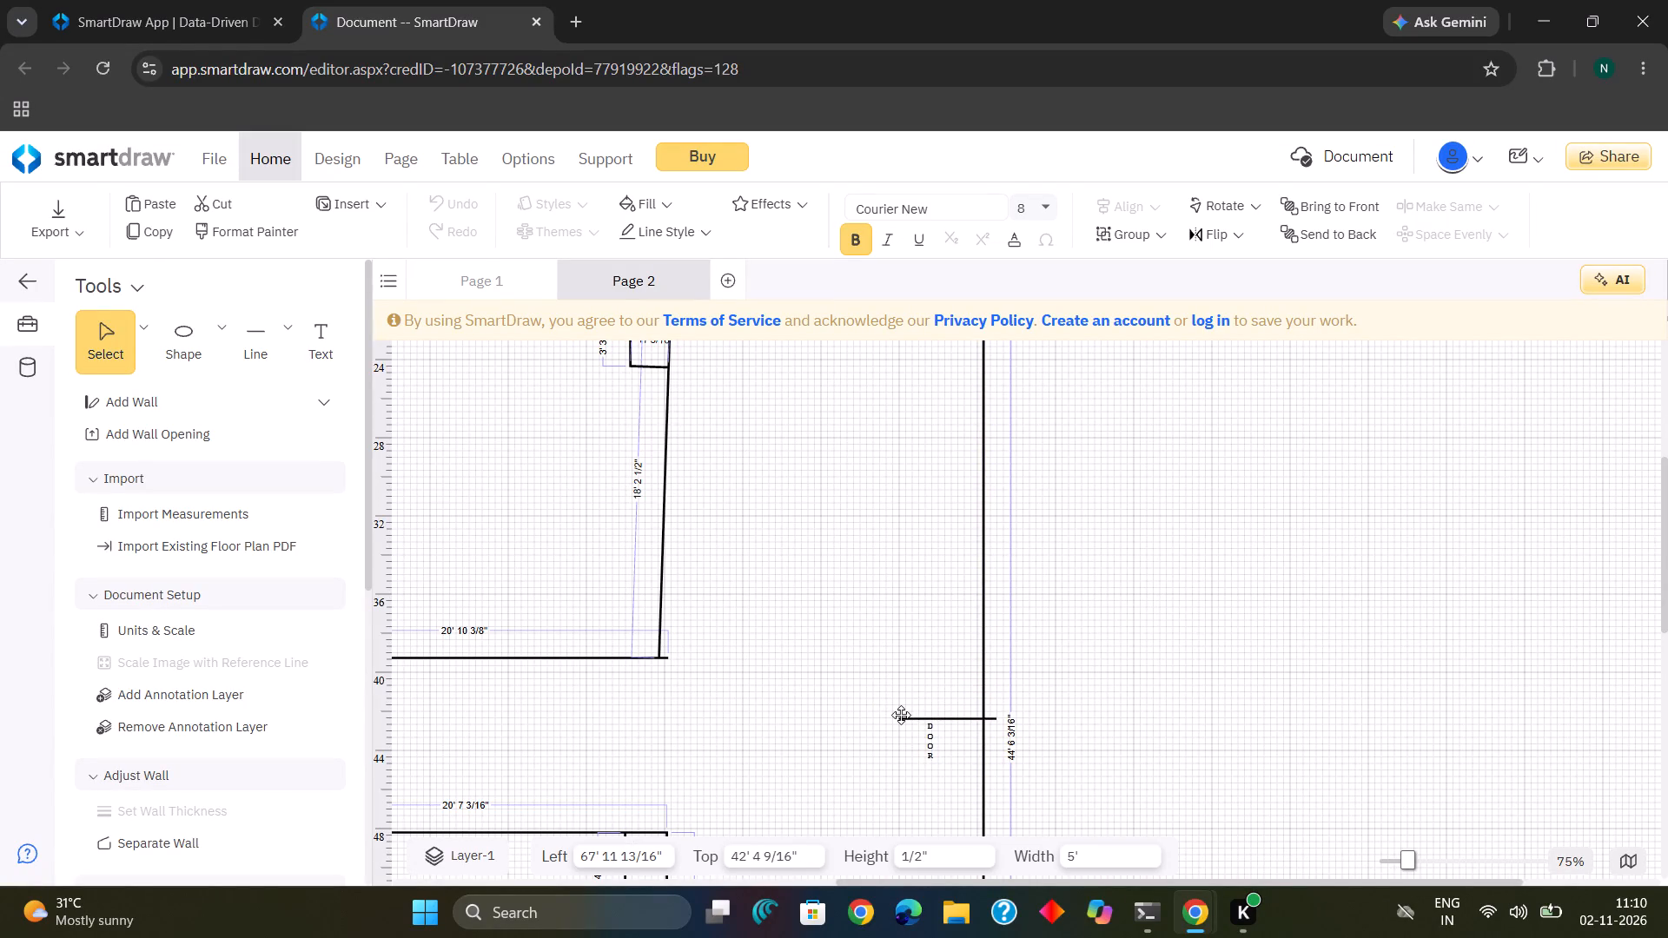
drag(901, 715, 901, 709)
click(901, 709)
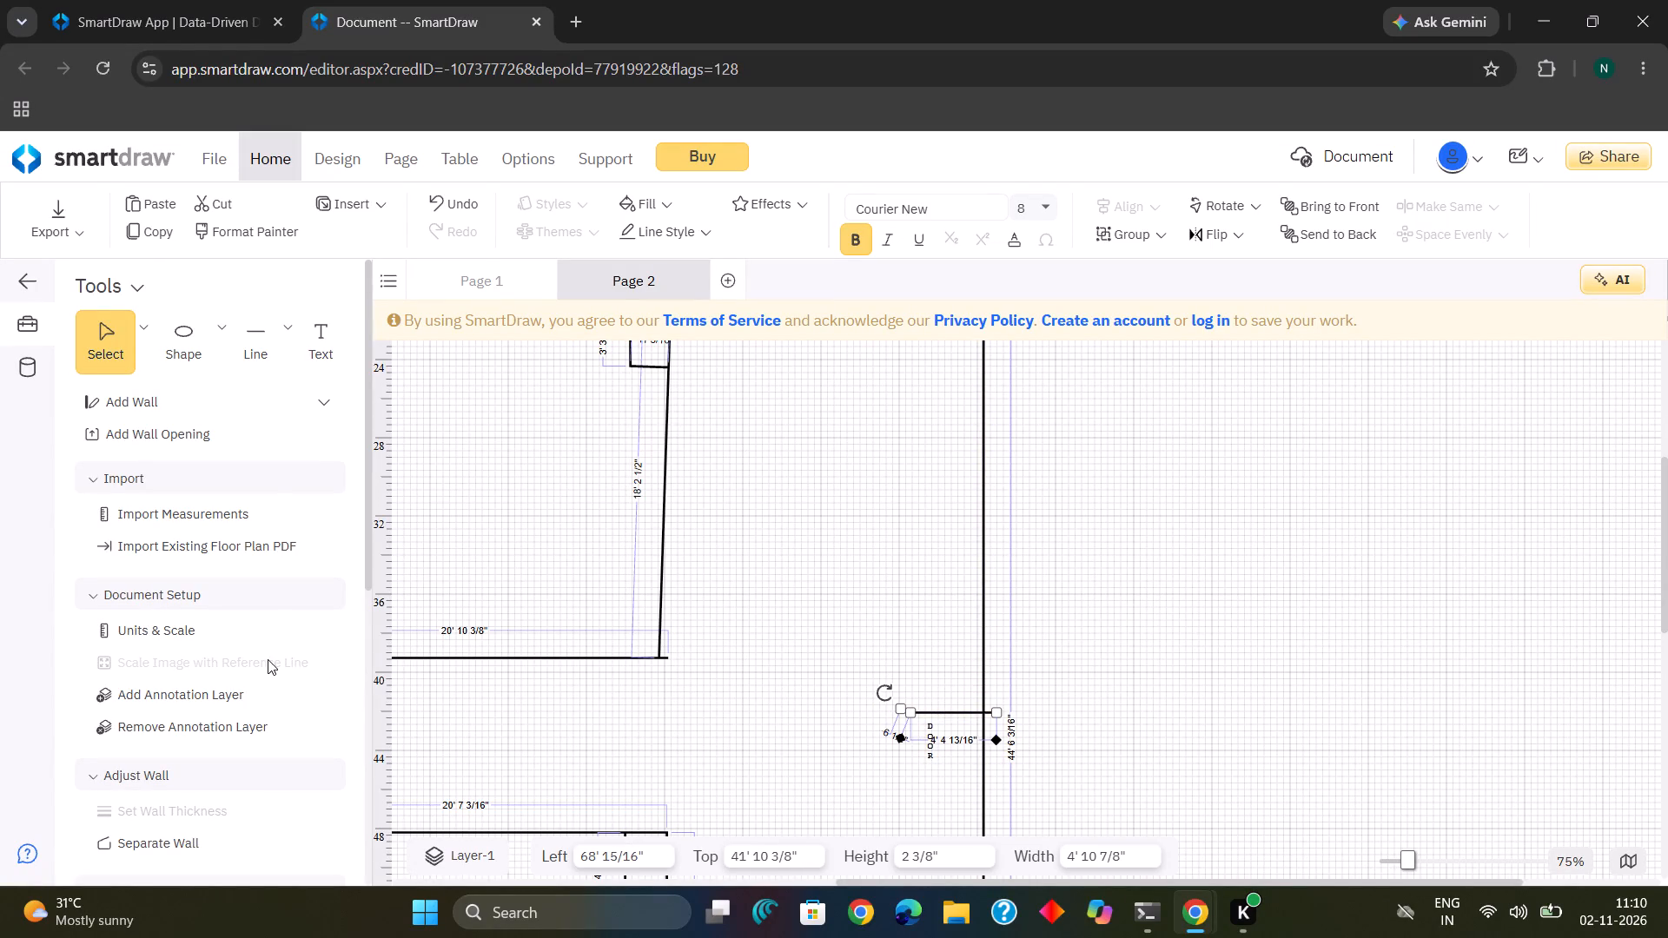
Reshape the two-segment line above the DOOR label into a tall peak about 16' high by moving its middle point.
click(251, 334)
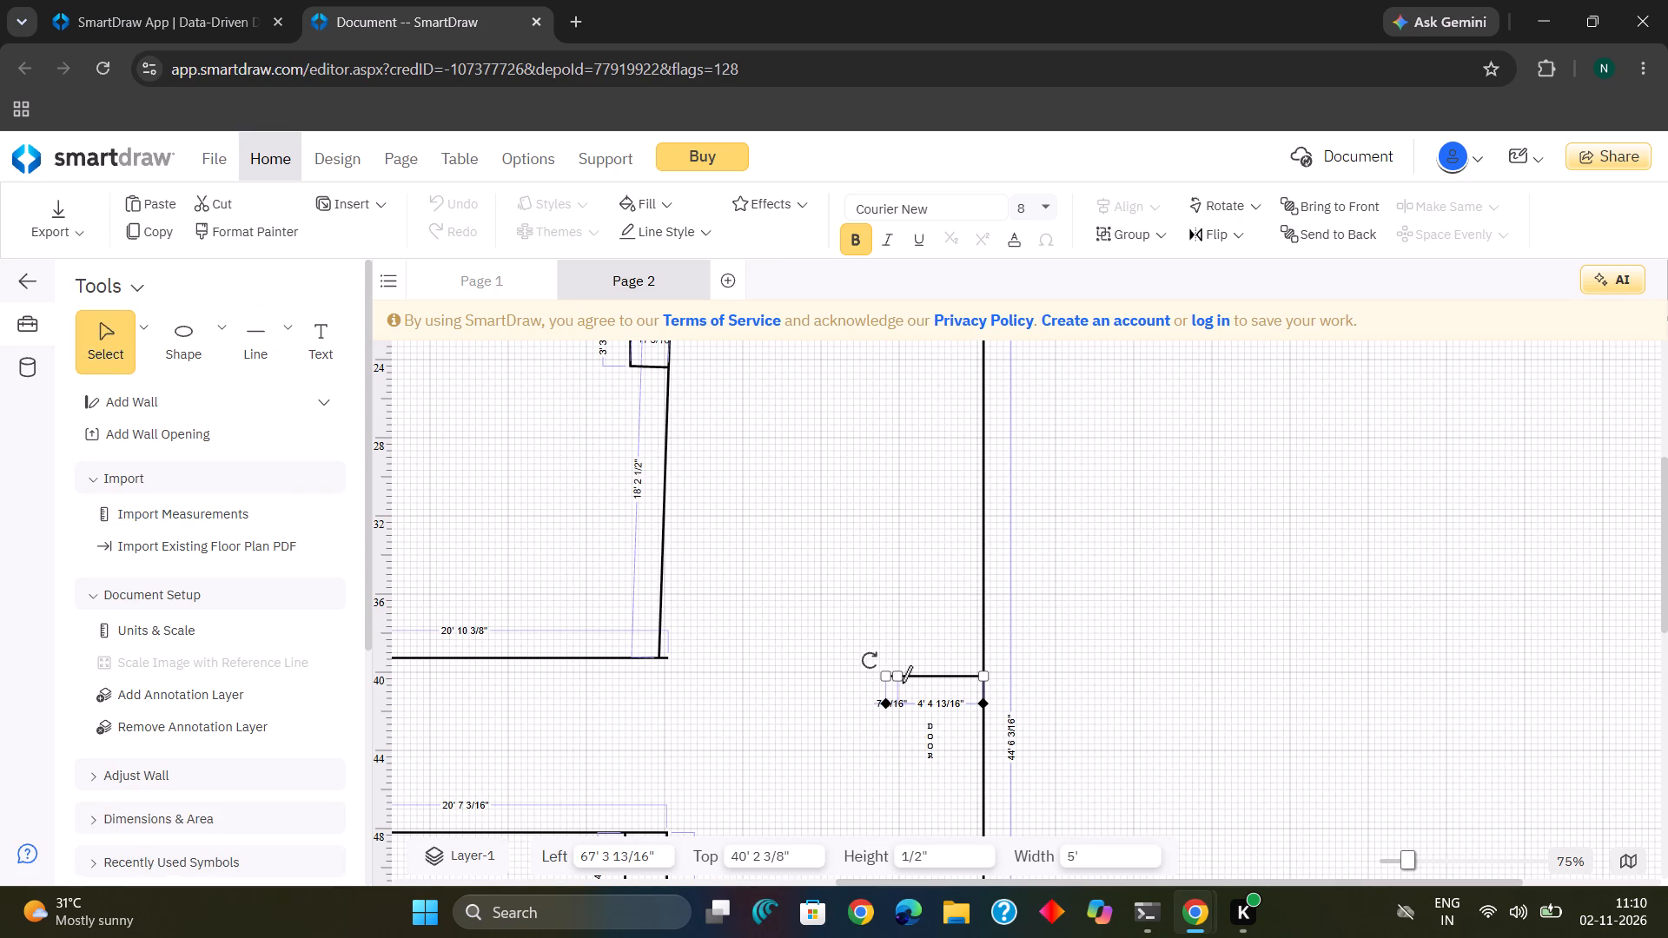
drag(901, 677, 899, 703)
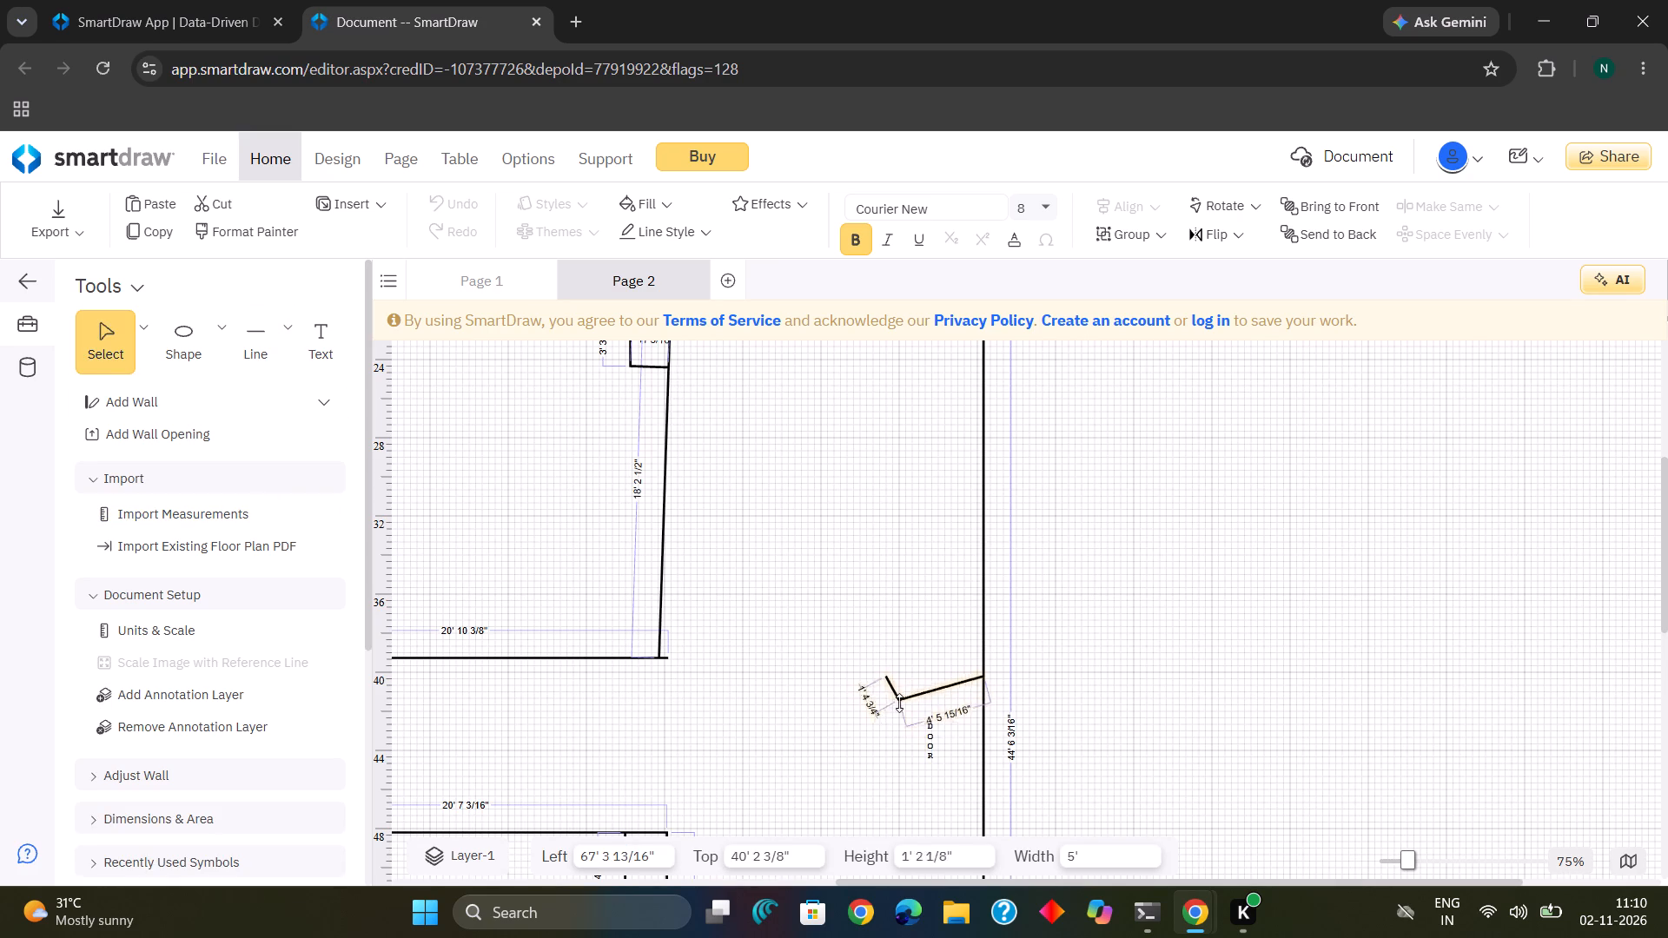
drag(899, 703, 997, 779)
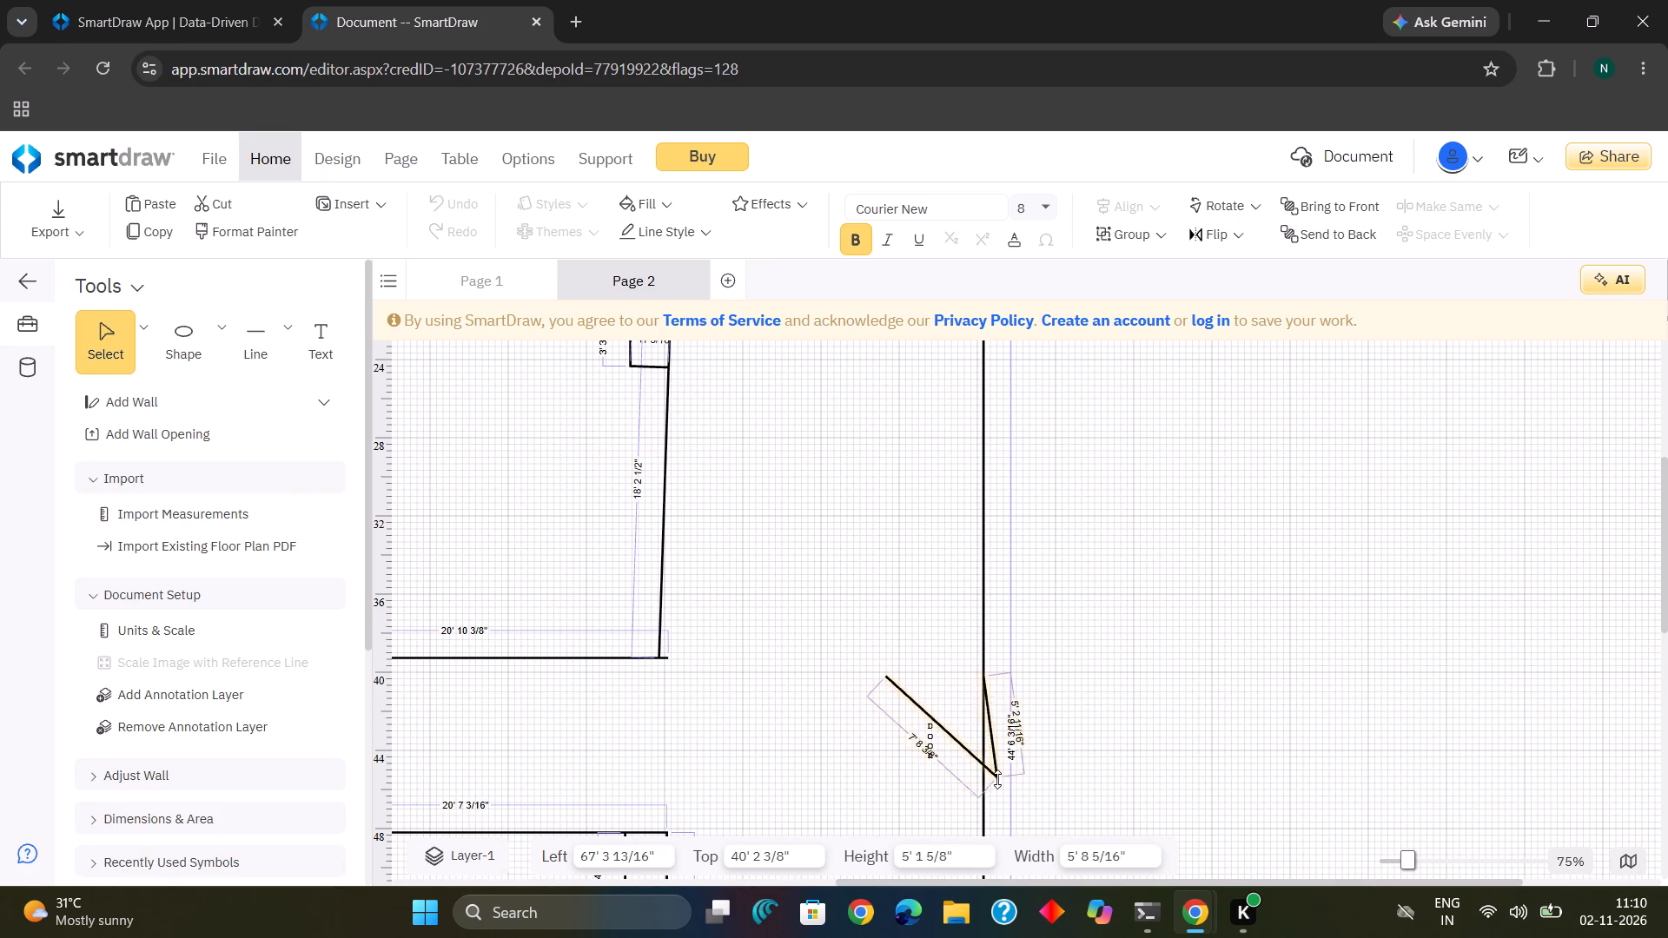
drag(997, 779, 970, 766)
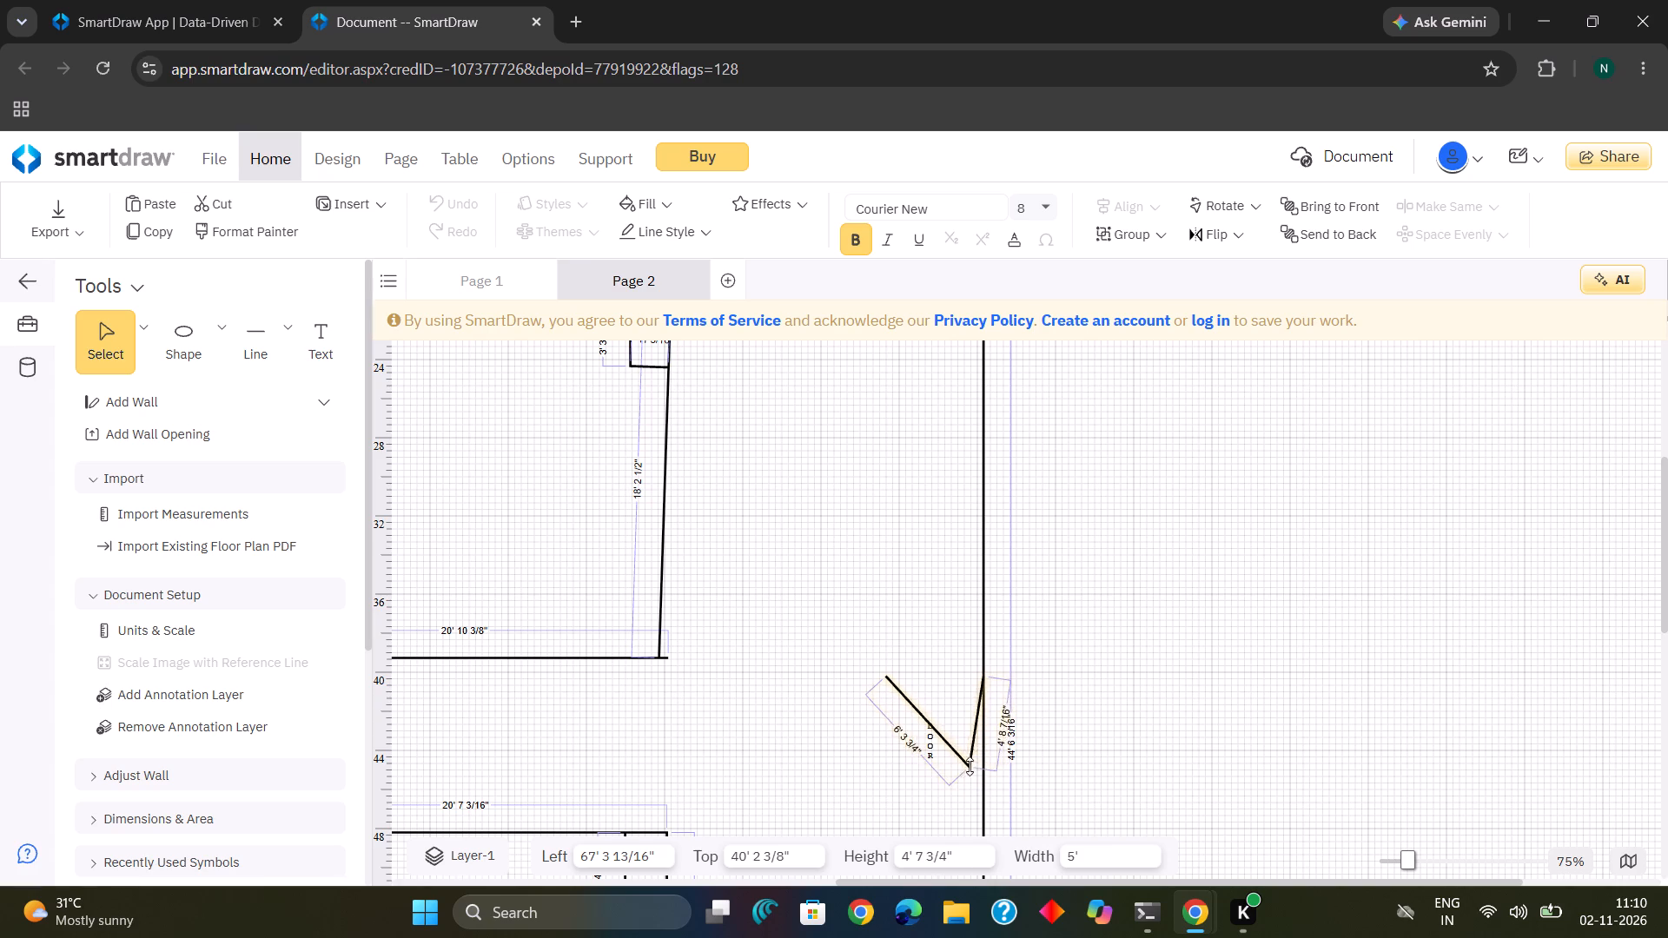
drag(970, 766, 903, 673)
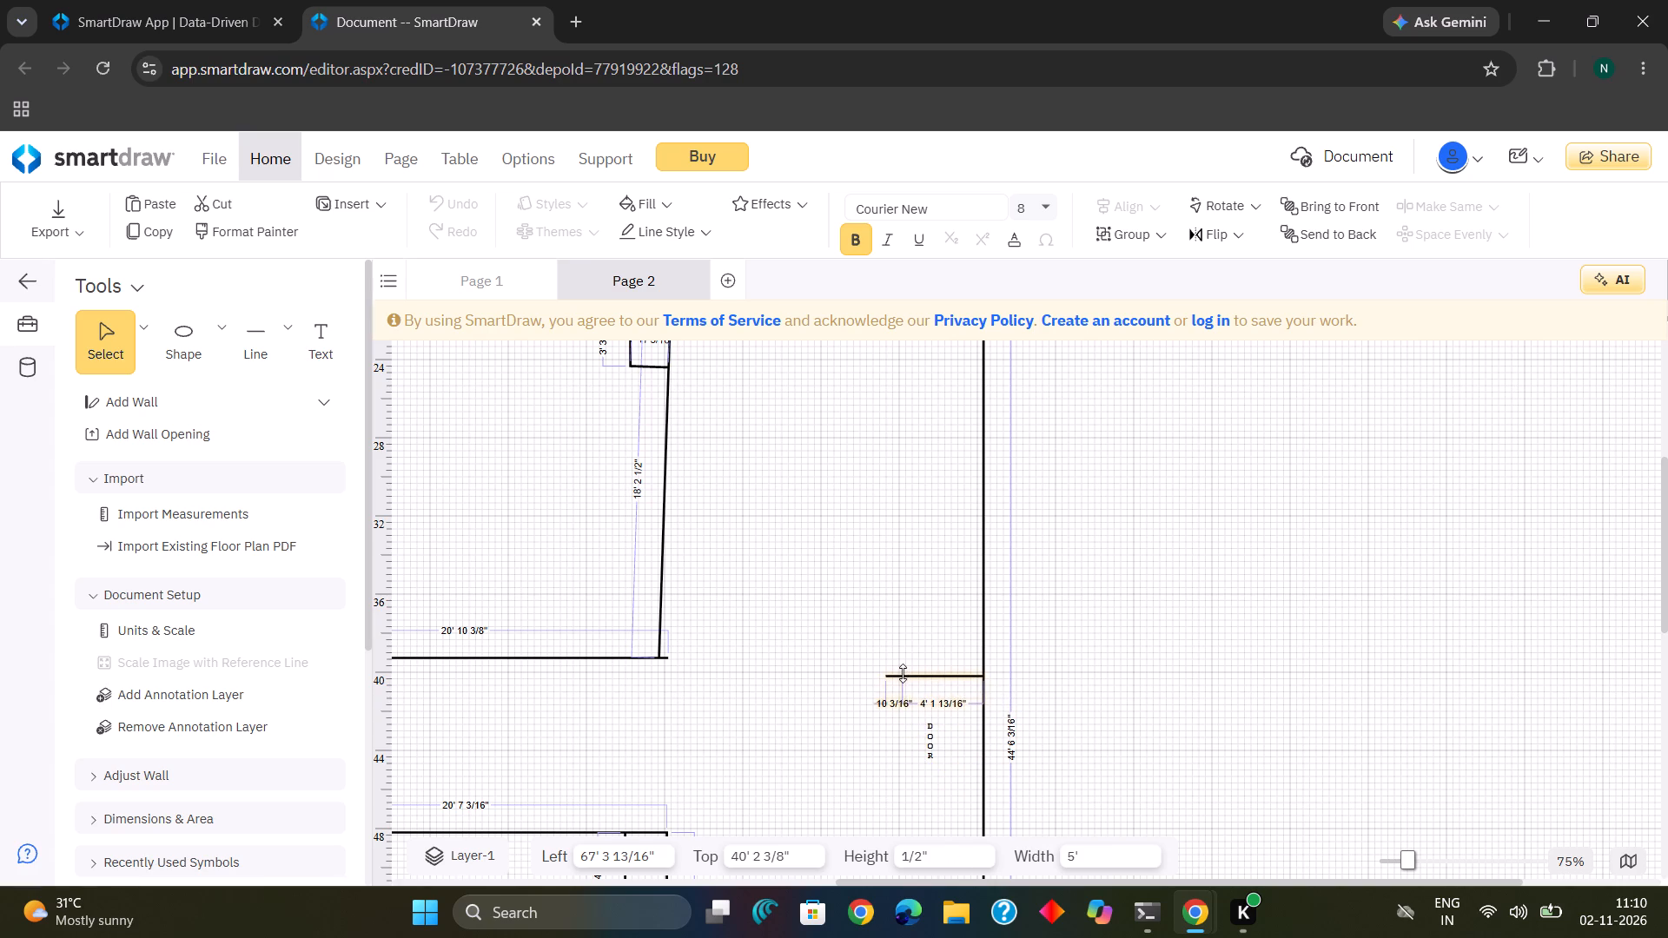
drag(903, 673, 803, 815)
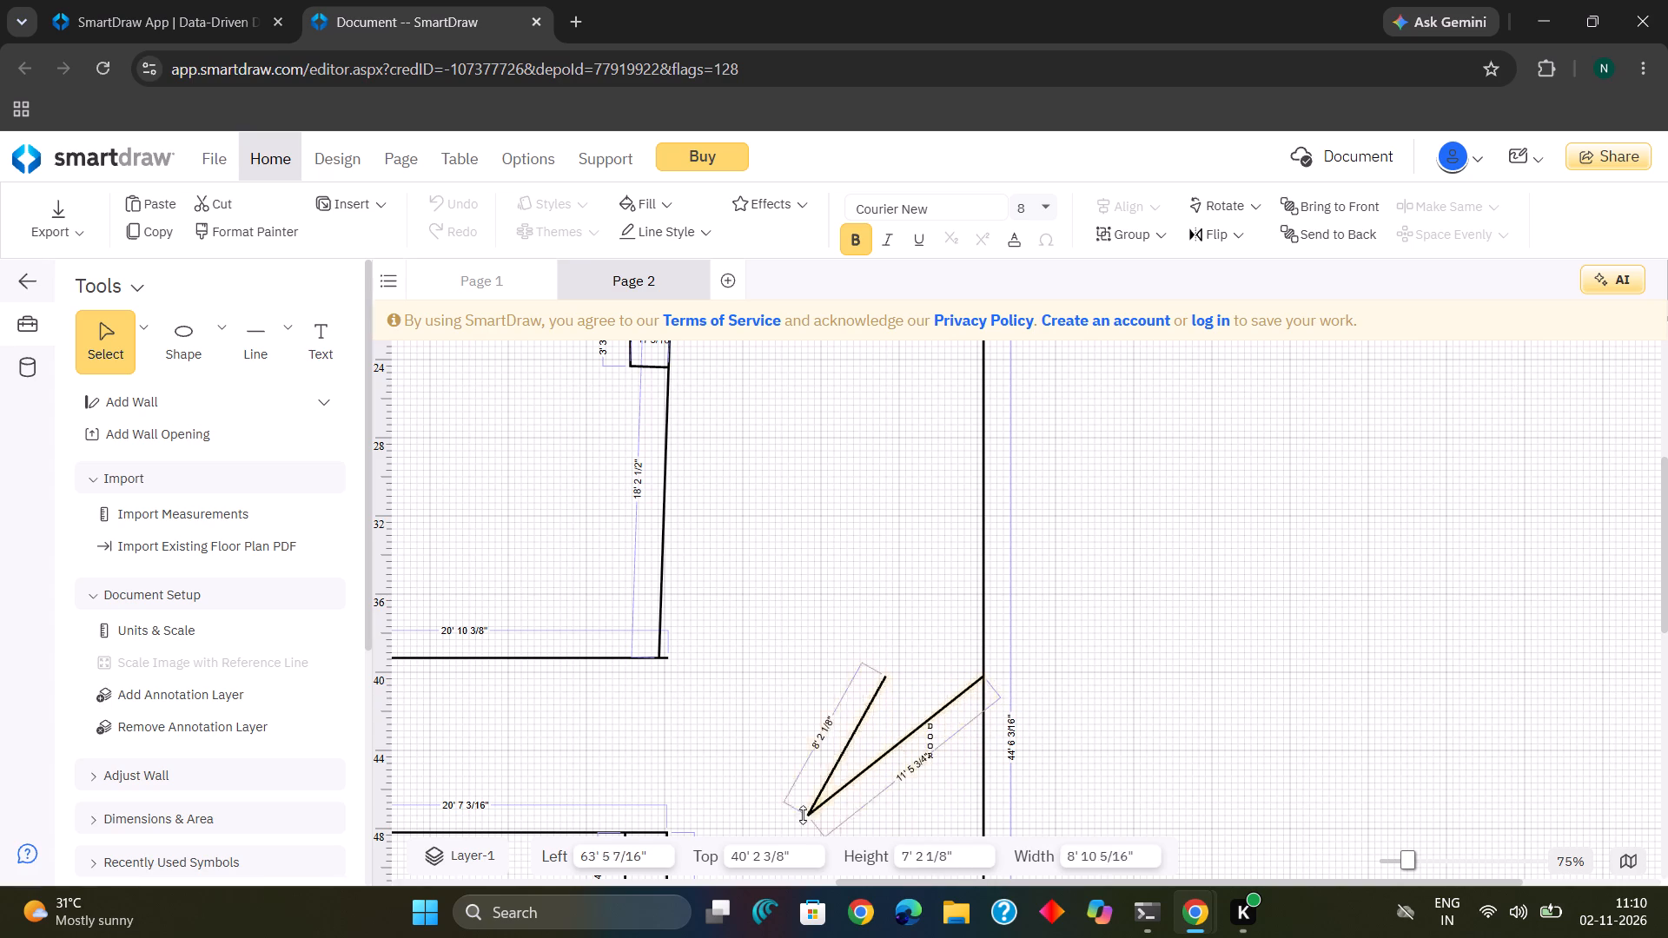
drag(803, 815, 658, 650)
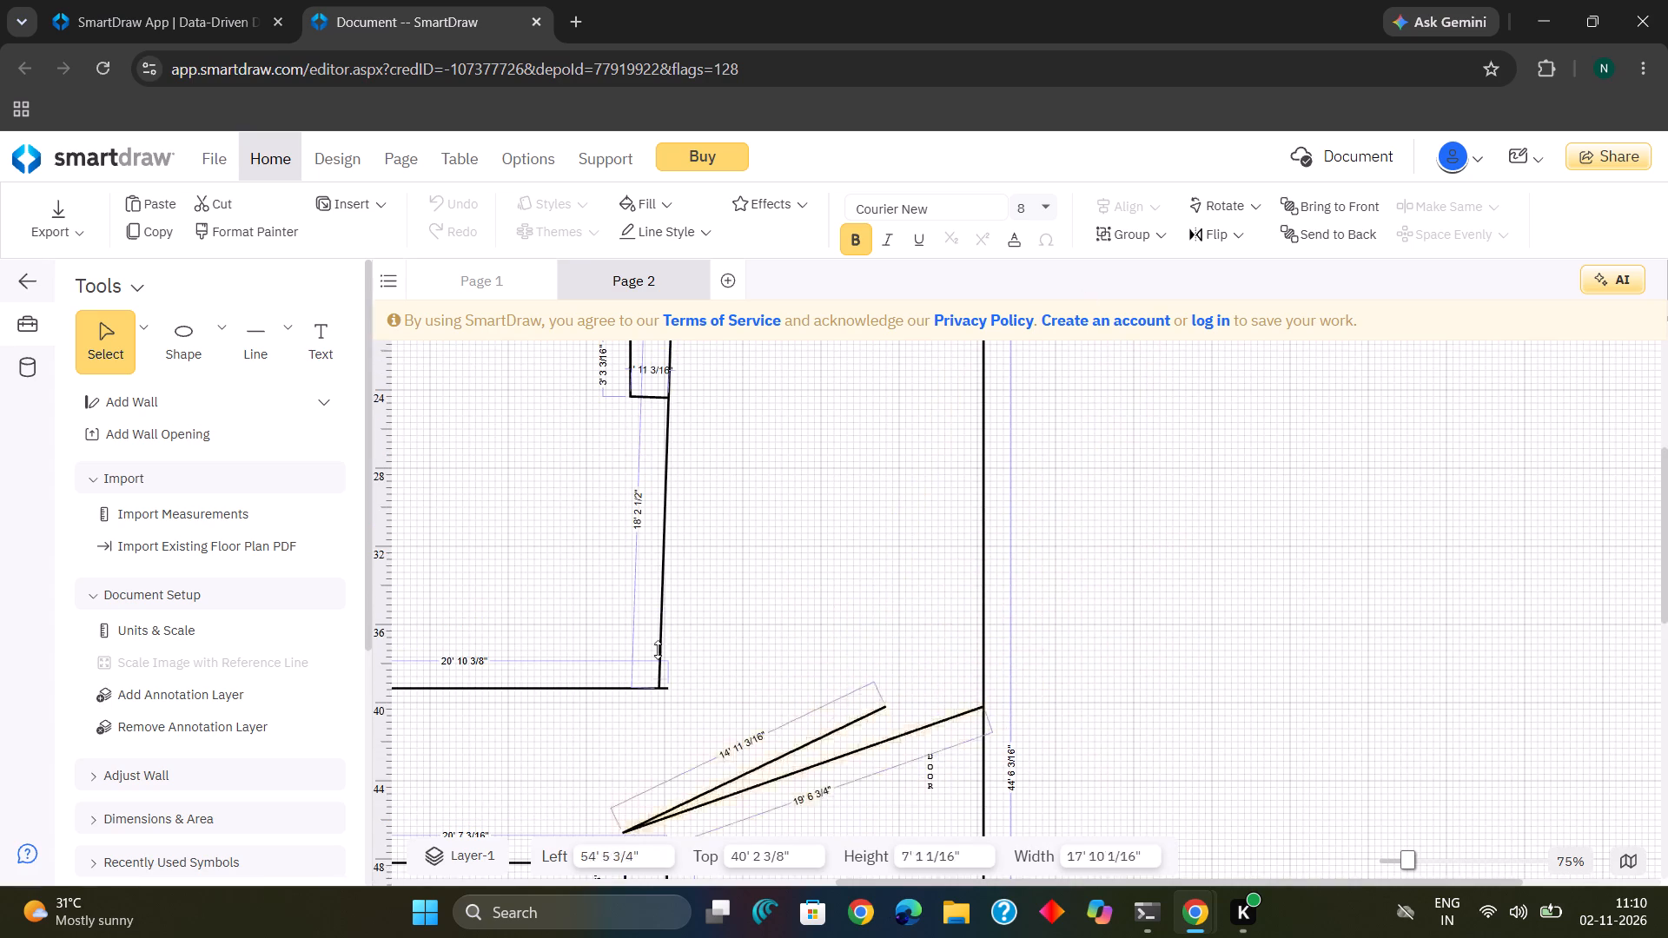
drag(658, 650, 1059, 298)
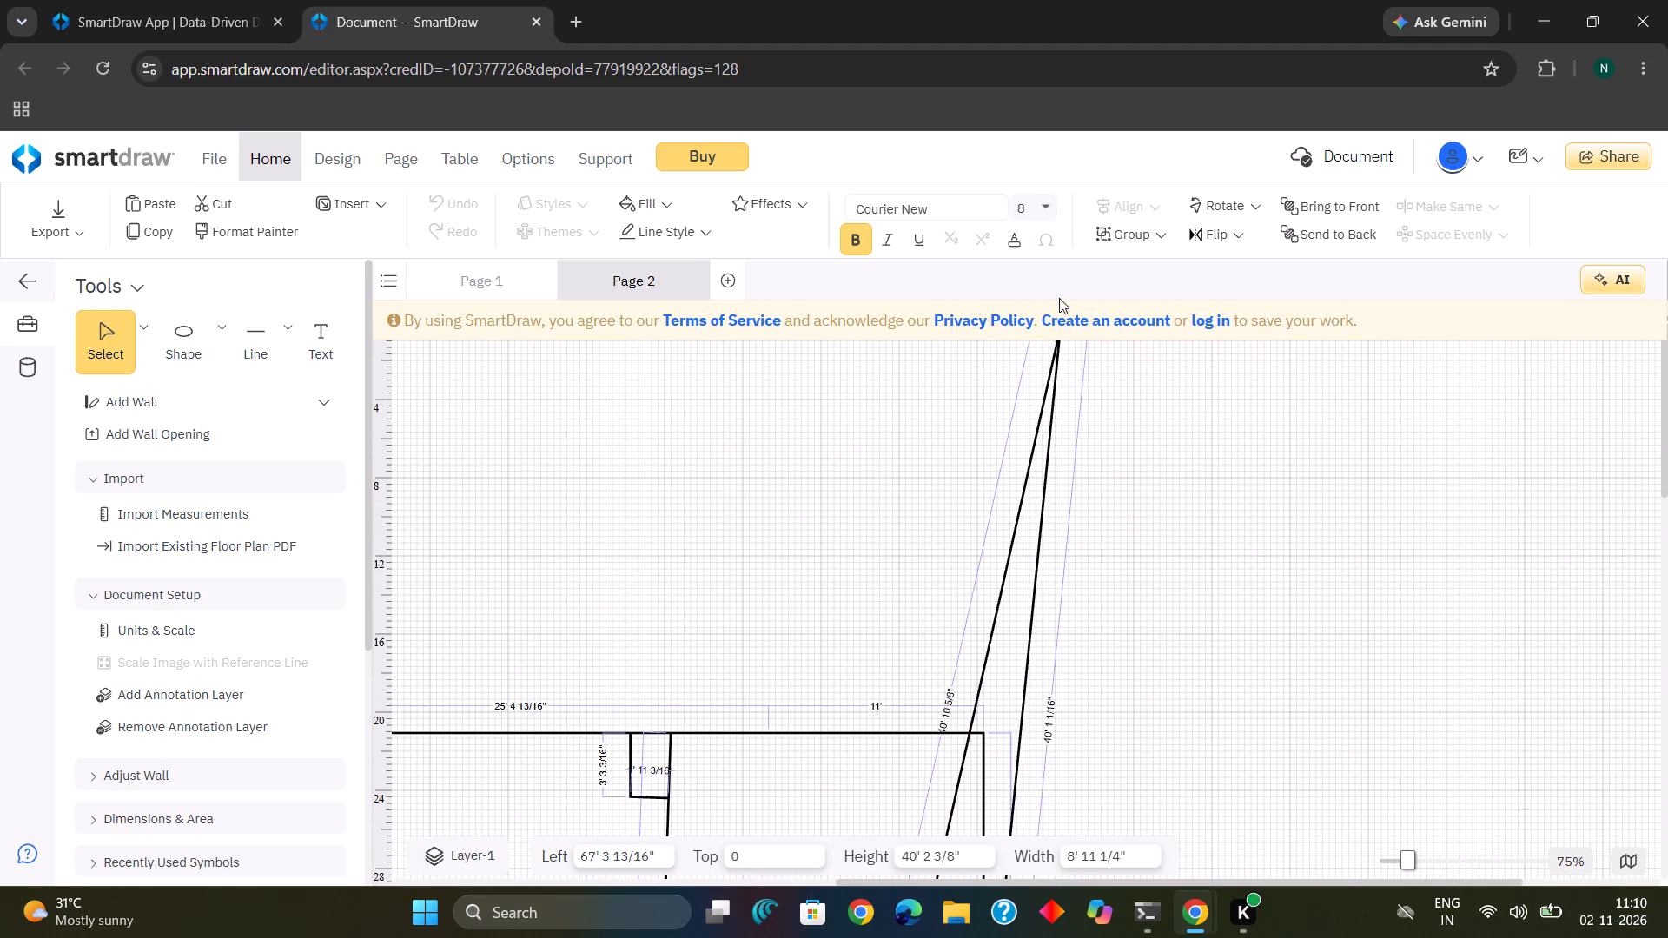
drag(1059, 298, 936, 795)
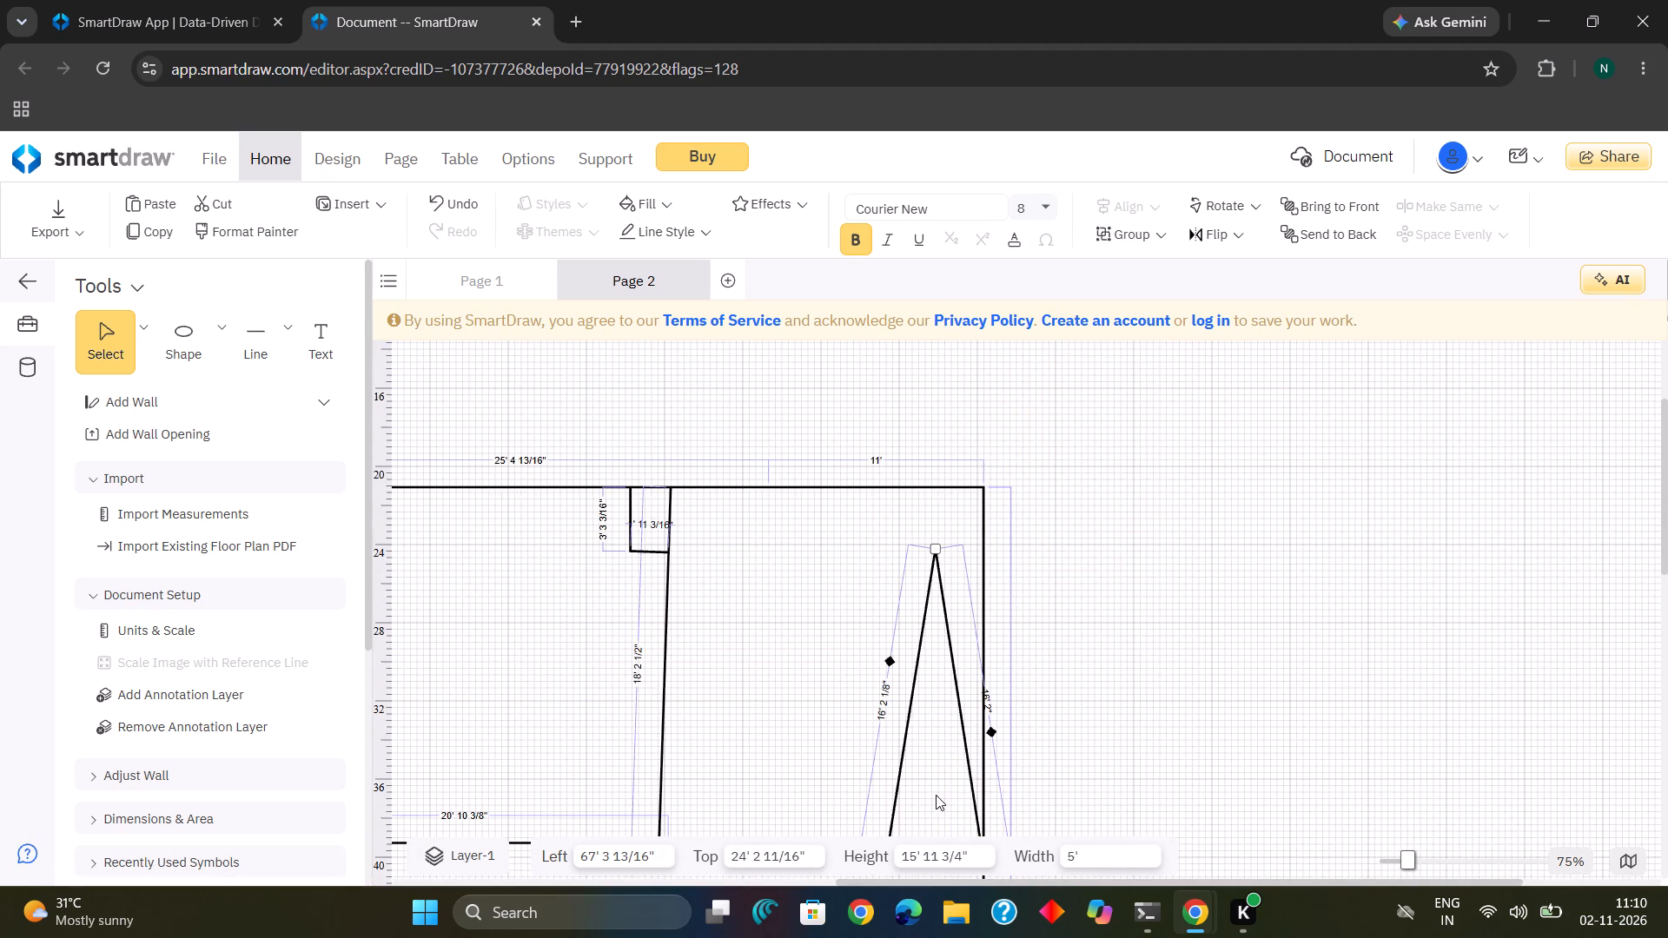
Delete the two-segment peaked line above the DOOR label, along with any stray short line placed on it.
scroll(936, 795, down, 1)
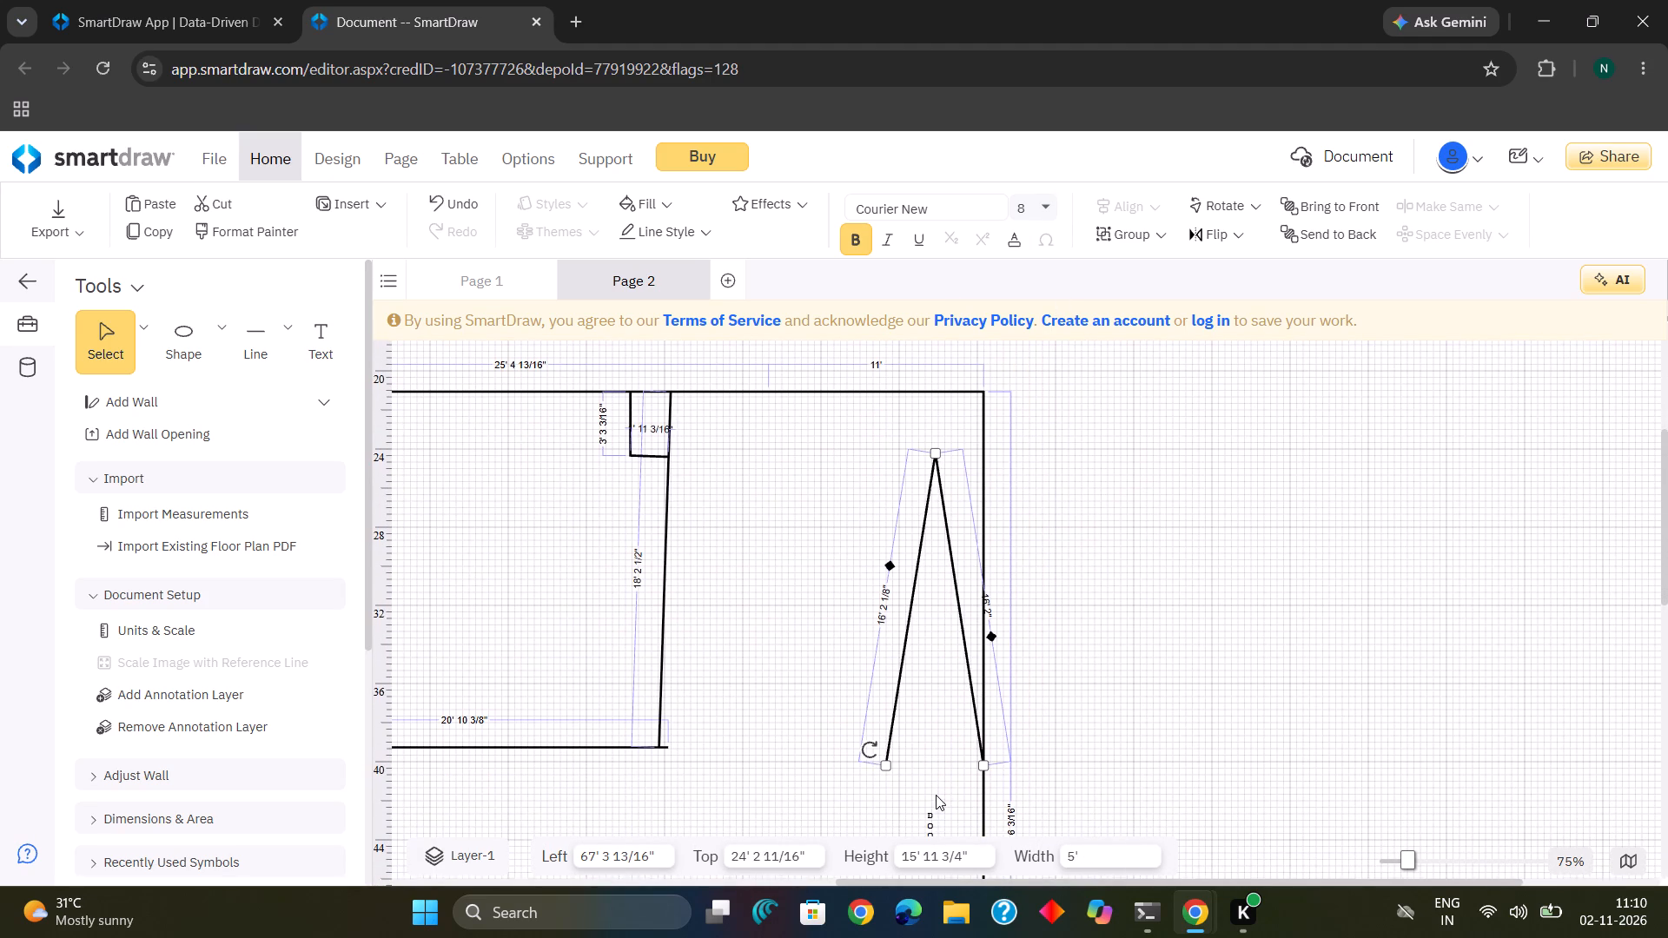
click(895, 690)
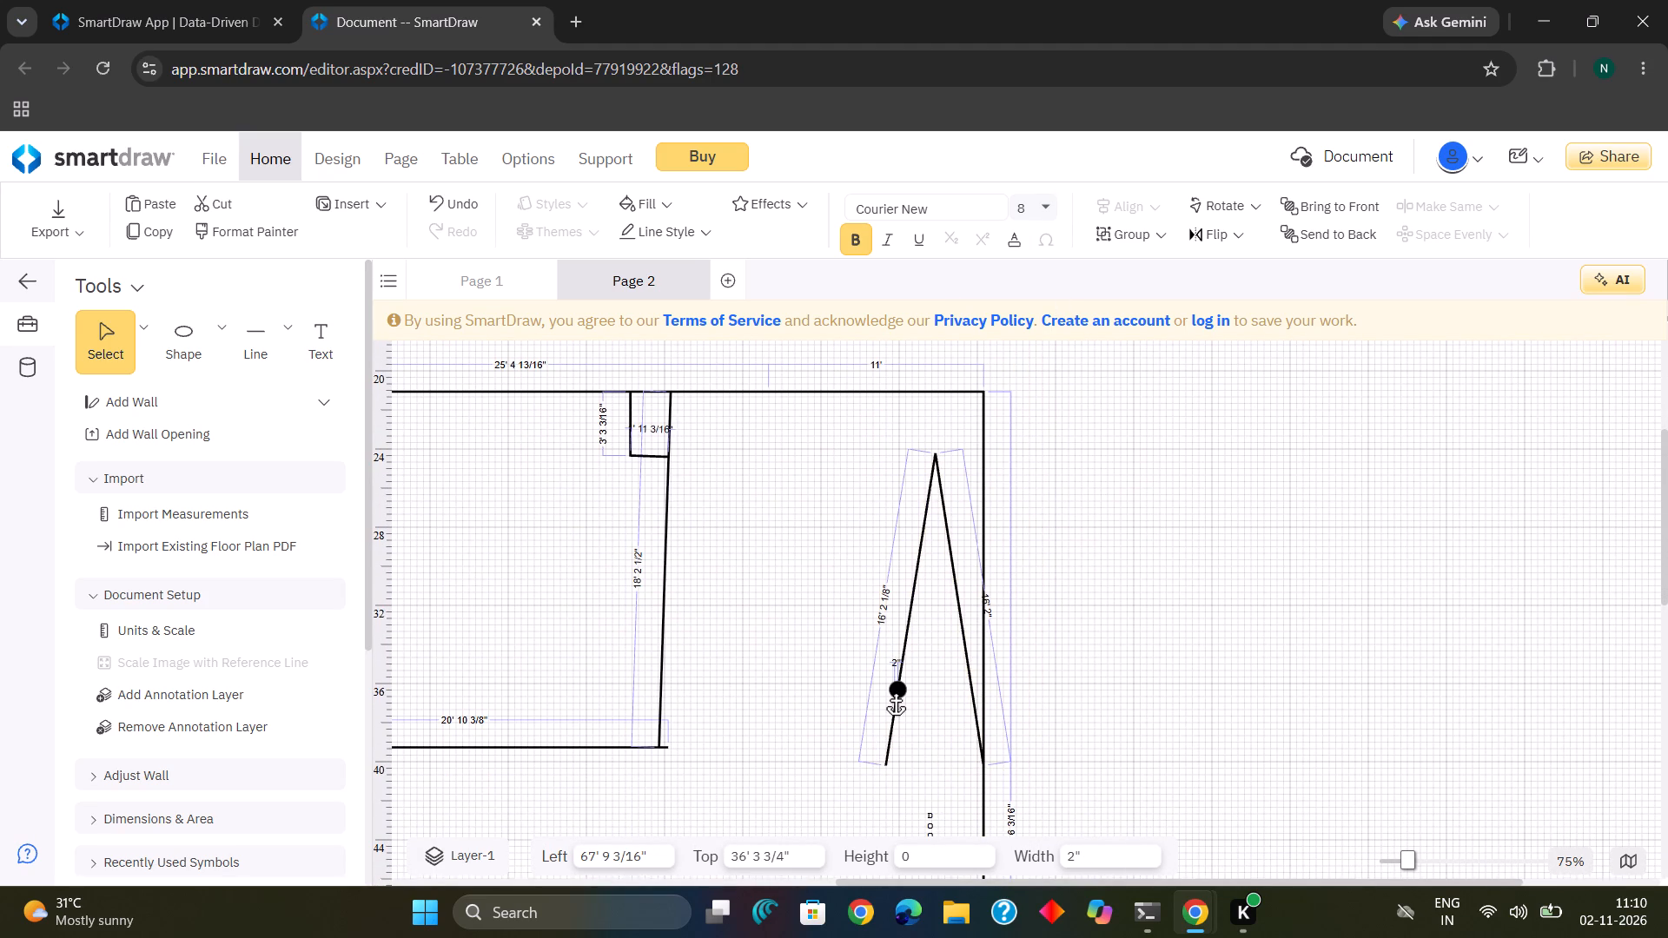
key(BackSpace)
key(BackSpace)
double_click(916, 563)
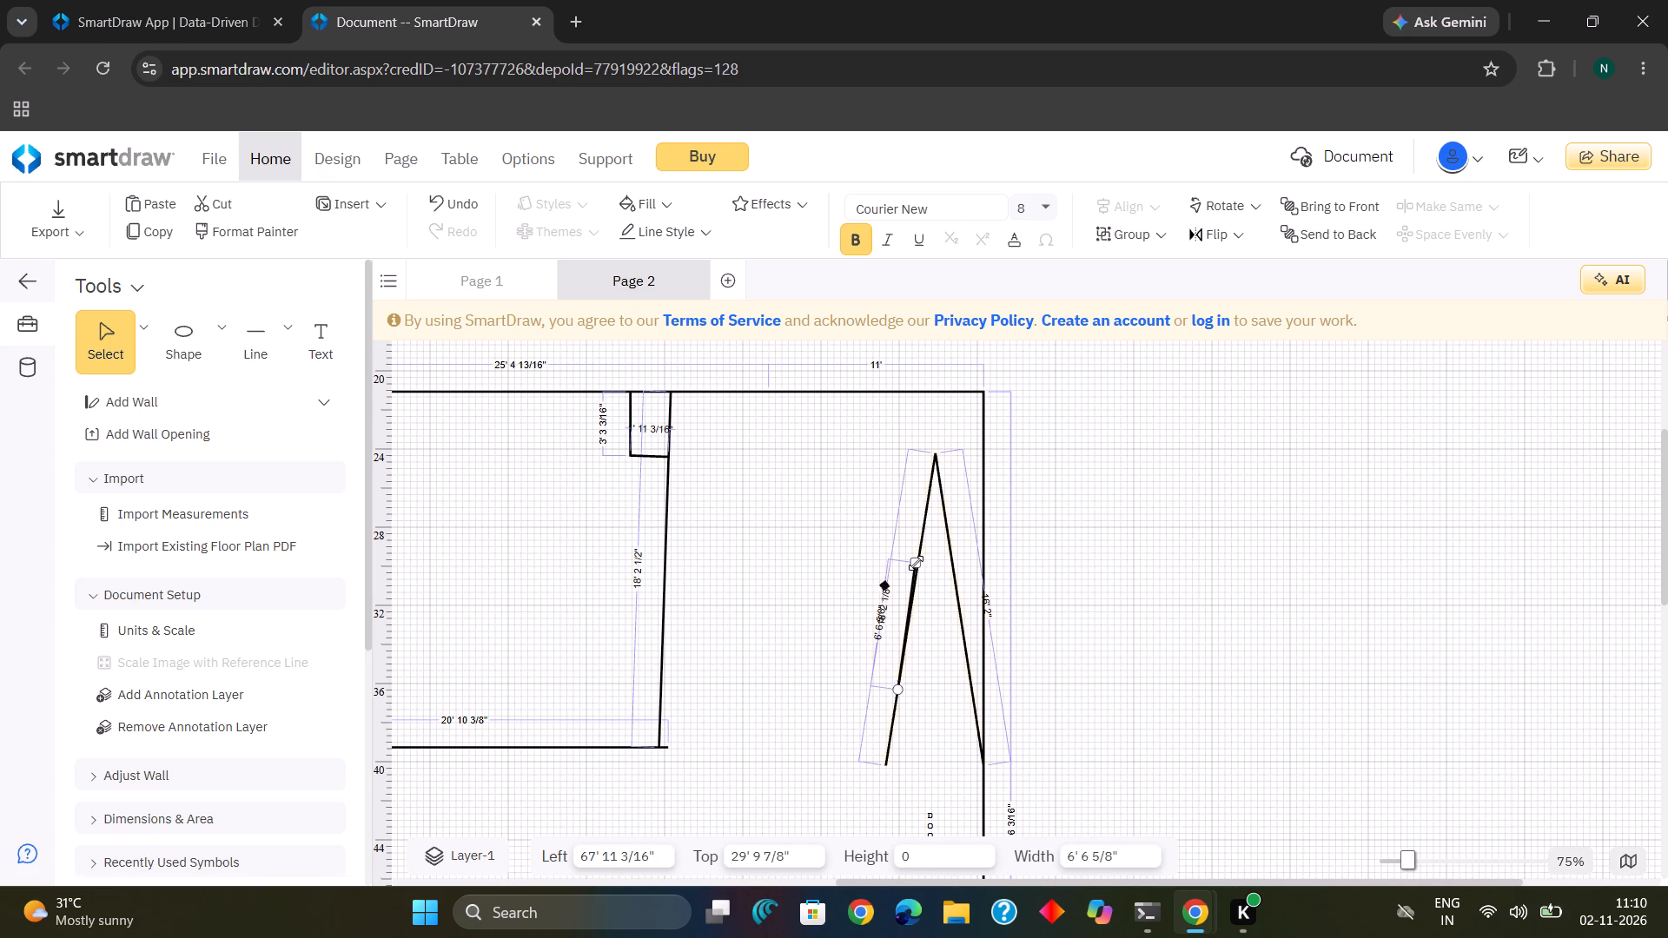
key(BackSpace)
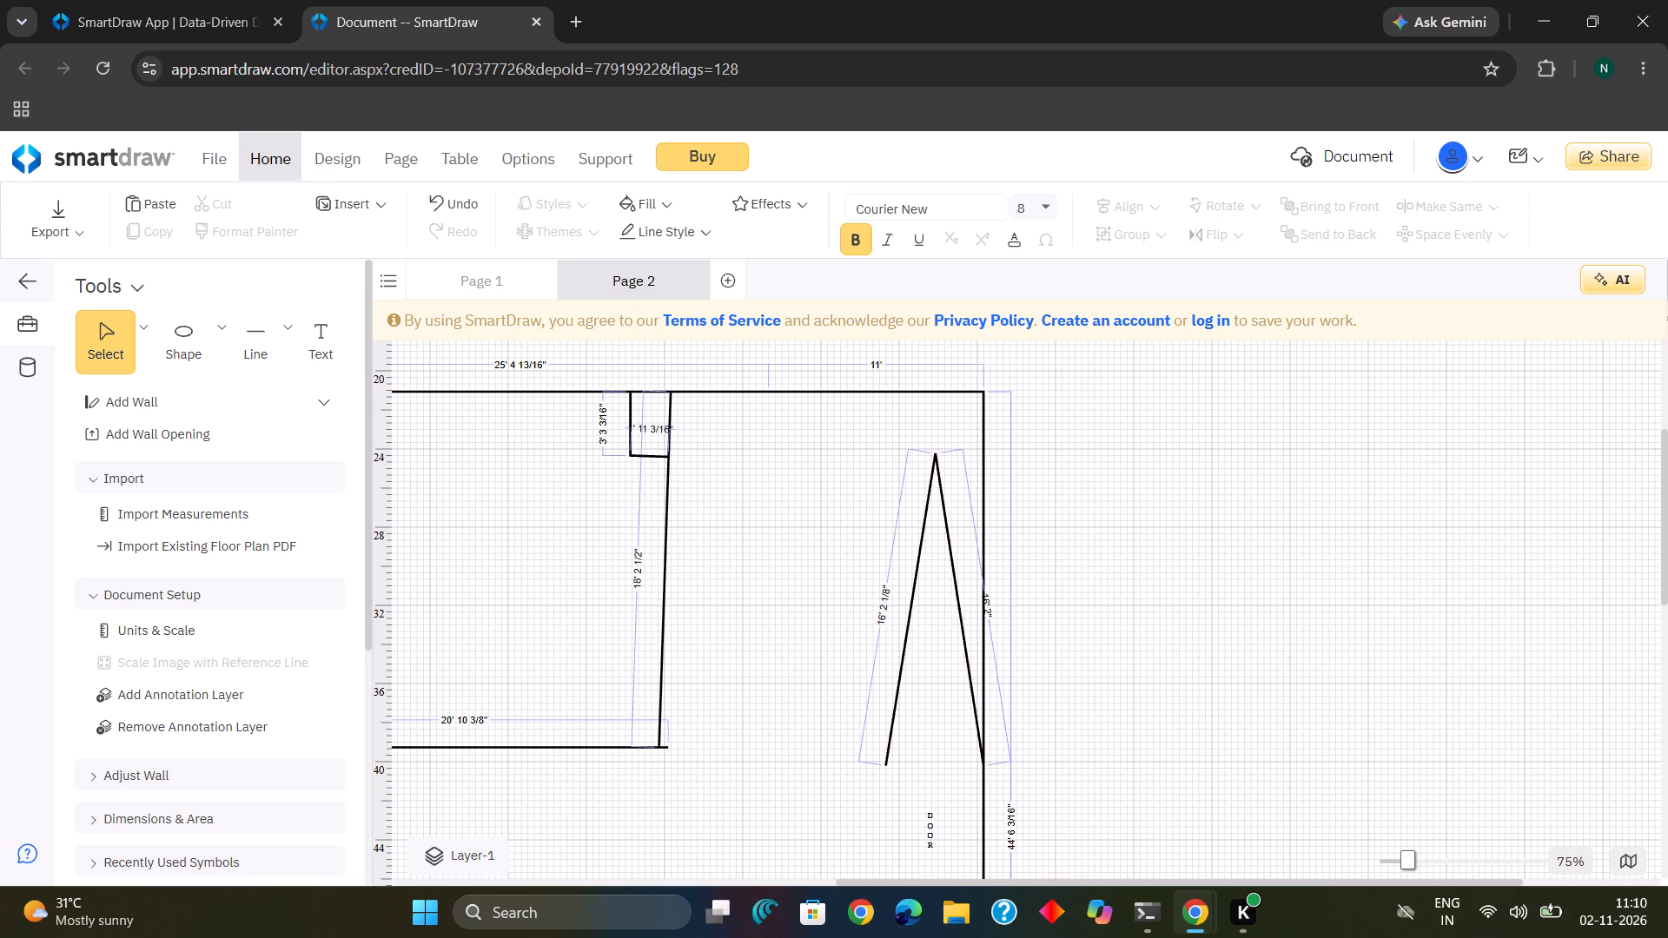
click(911, 589)
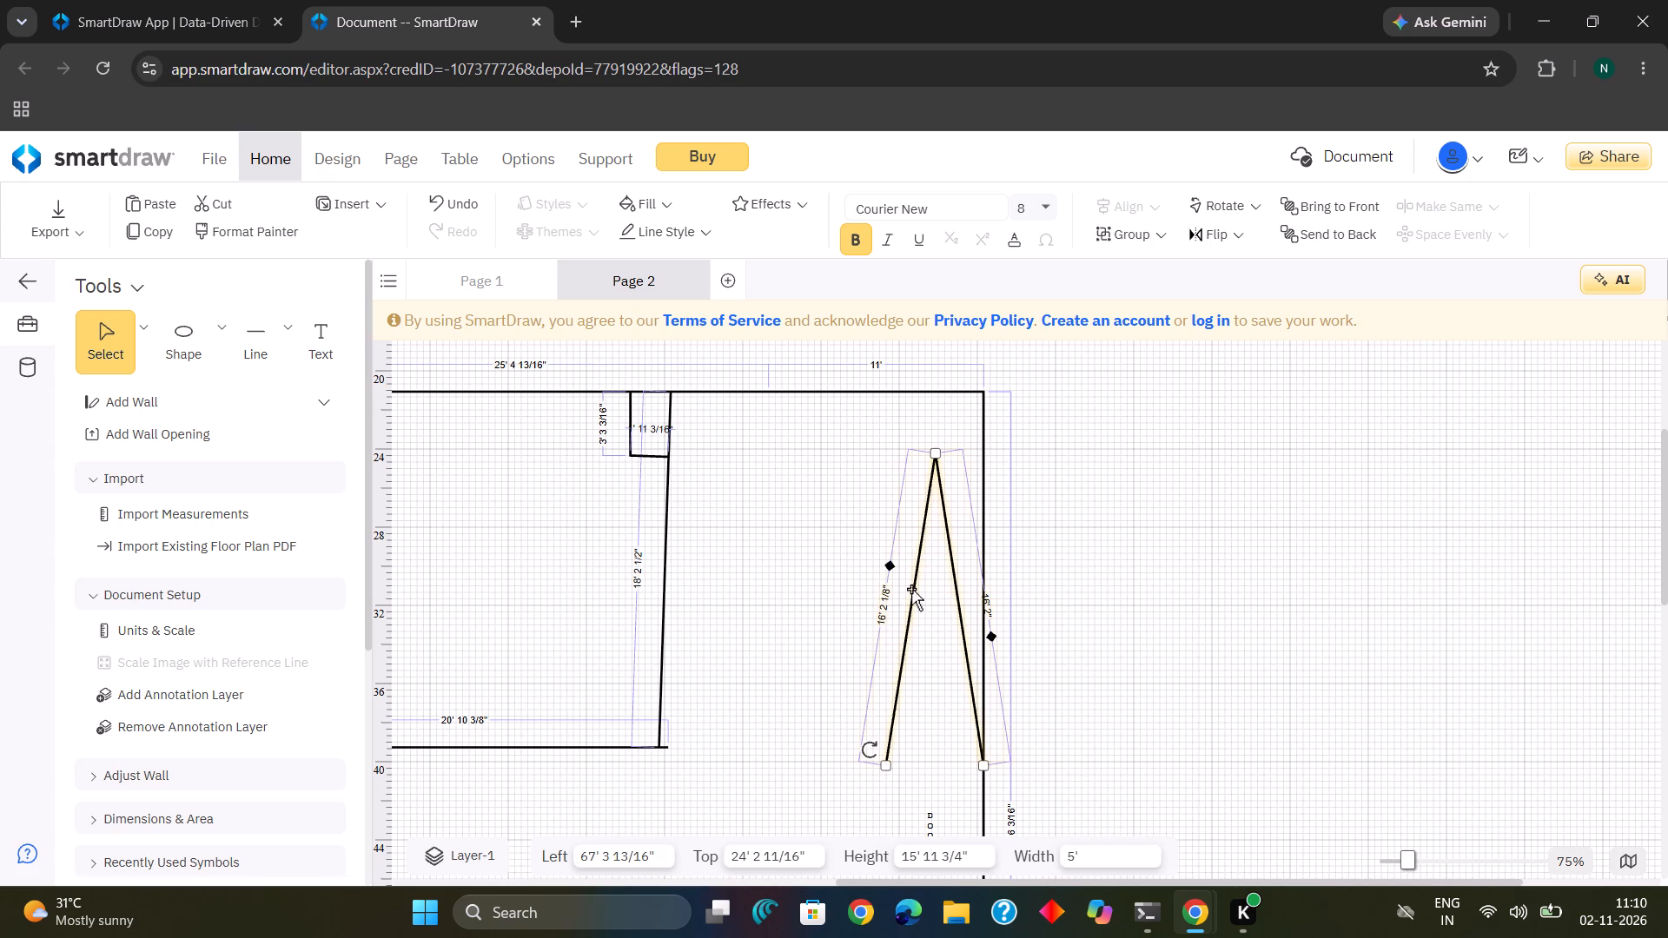
key(BackSpace)
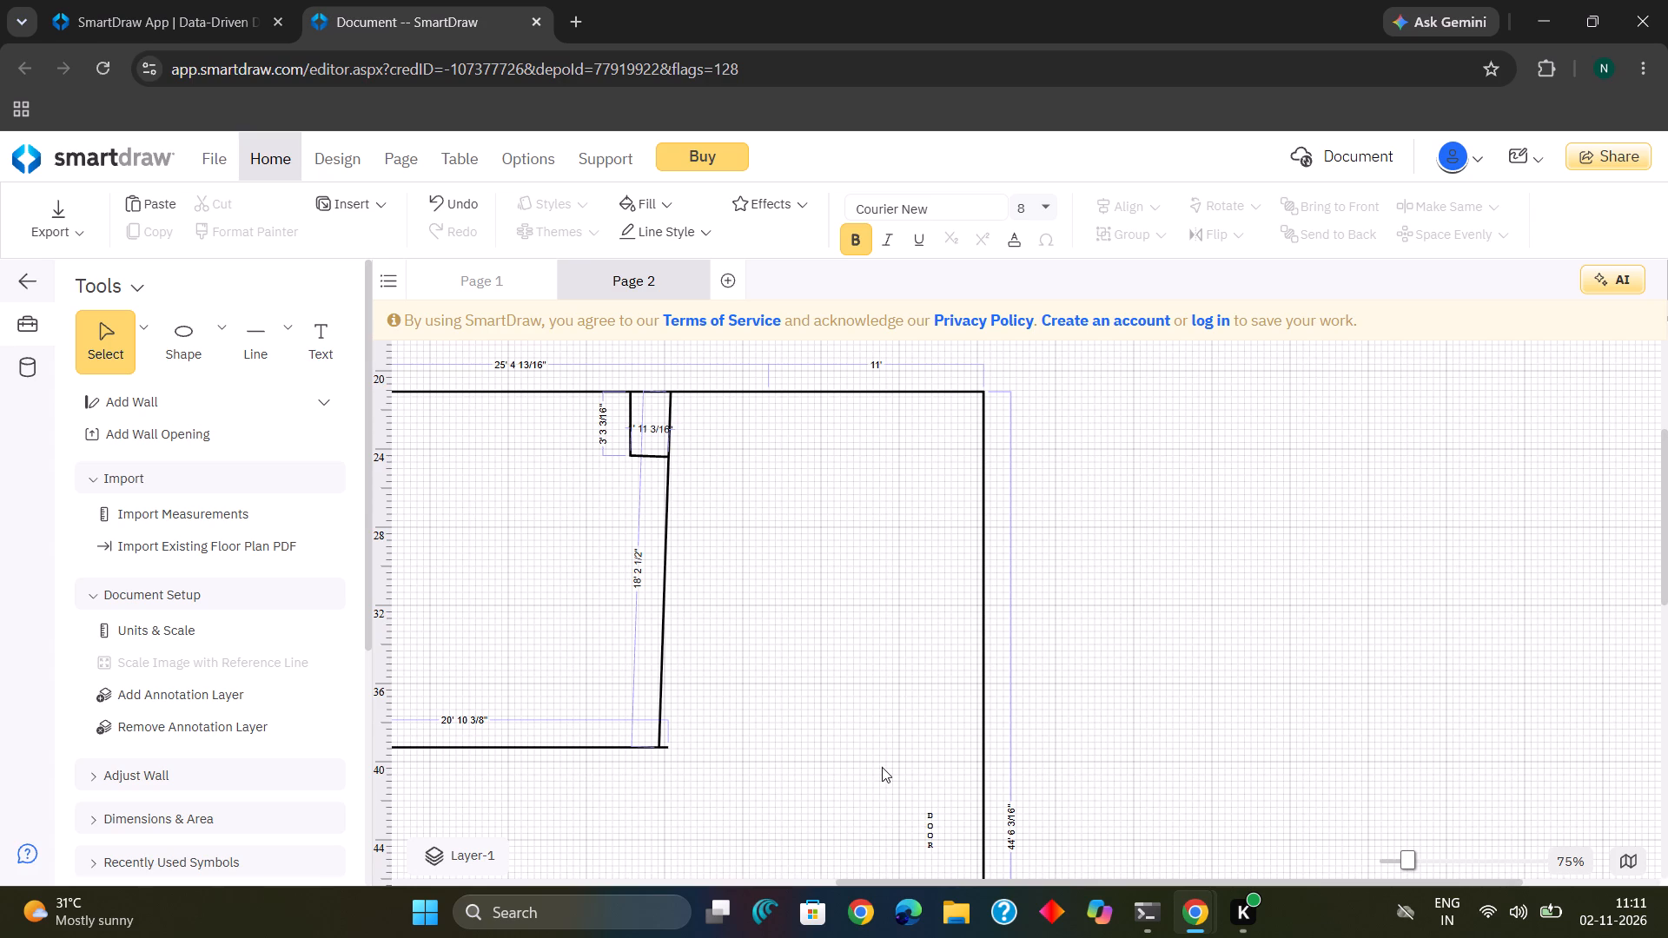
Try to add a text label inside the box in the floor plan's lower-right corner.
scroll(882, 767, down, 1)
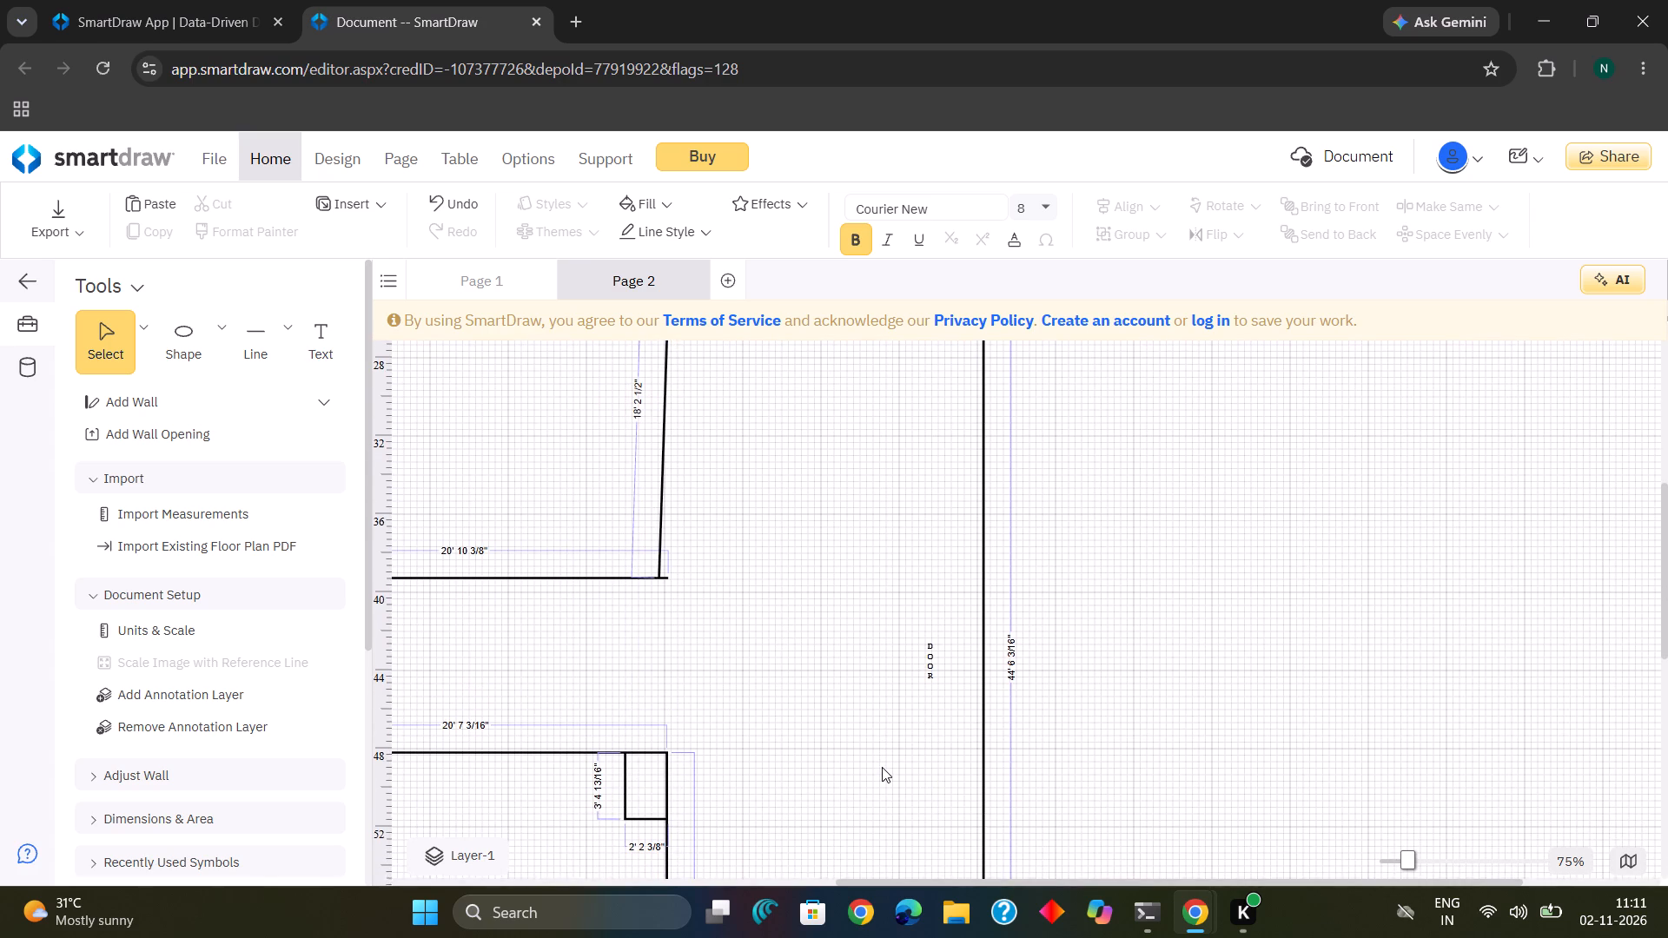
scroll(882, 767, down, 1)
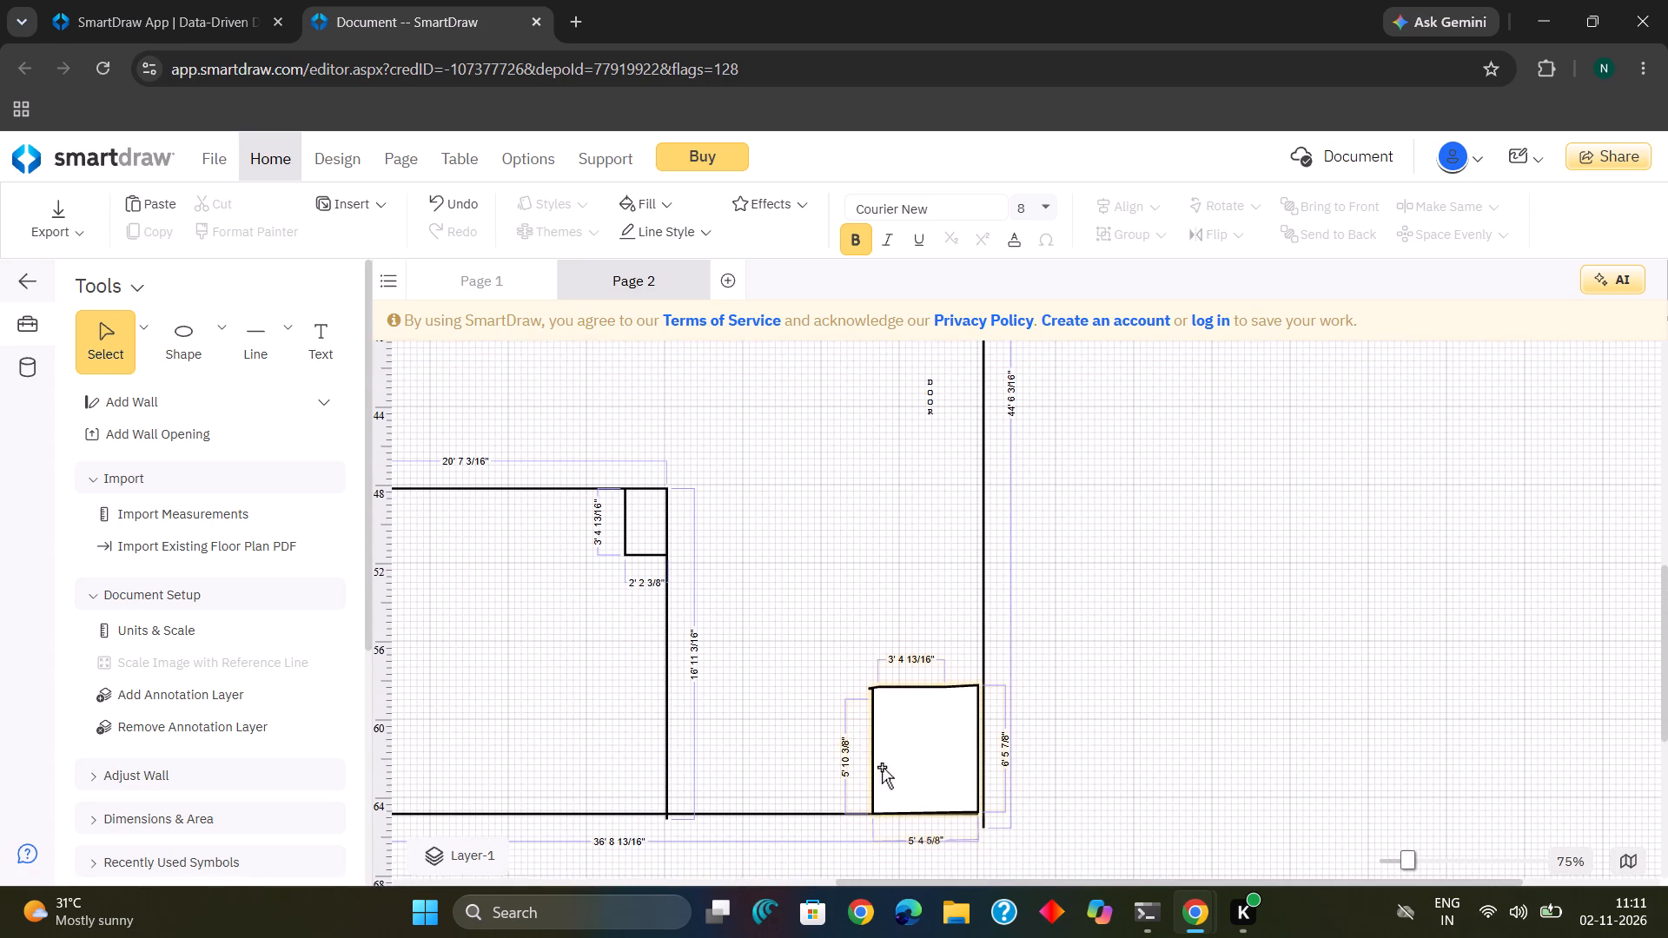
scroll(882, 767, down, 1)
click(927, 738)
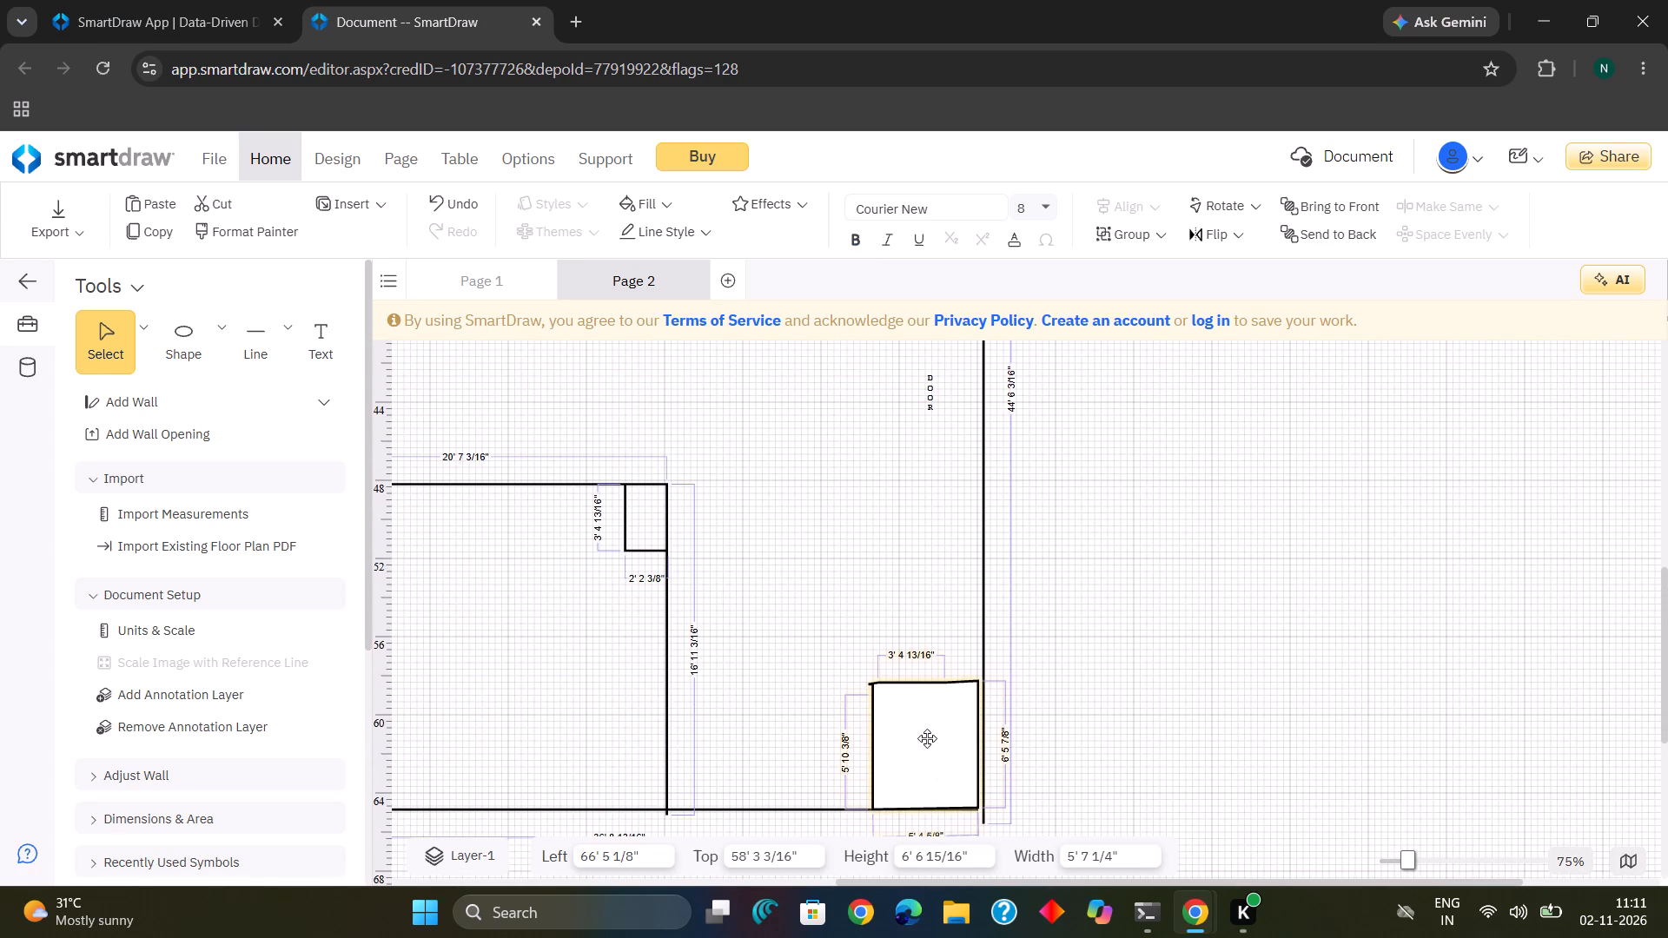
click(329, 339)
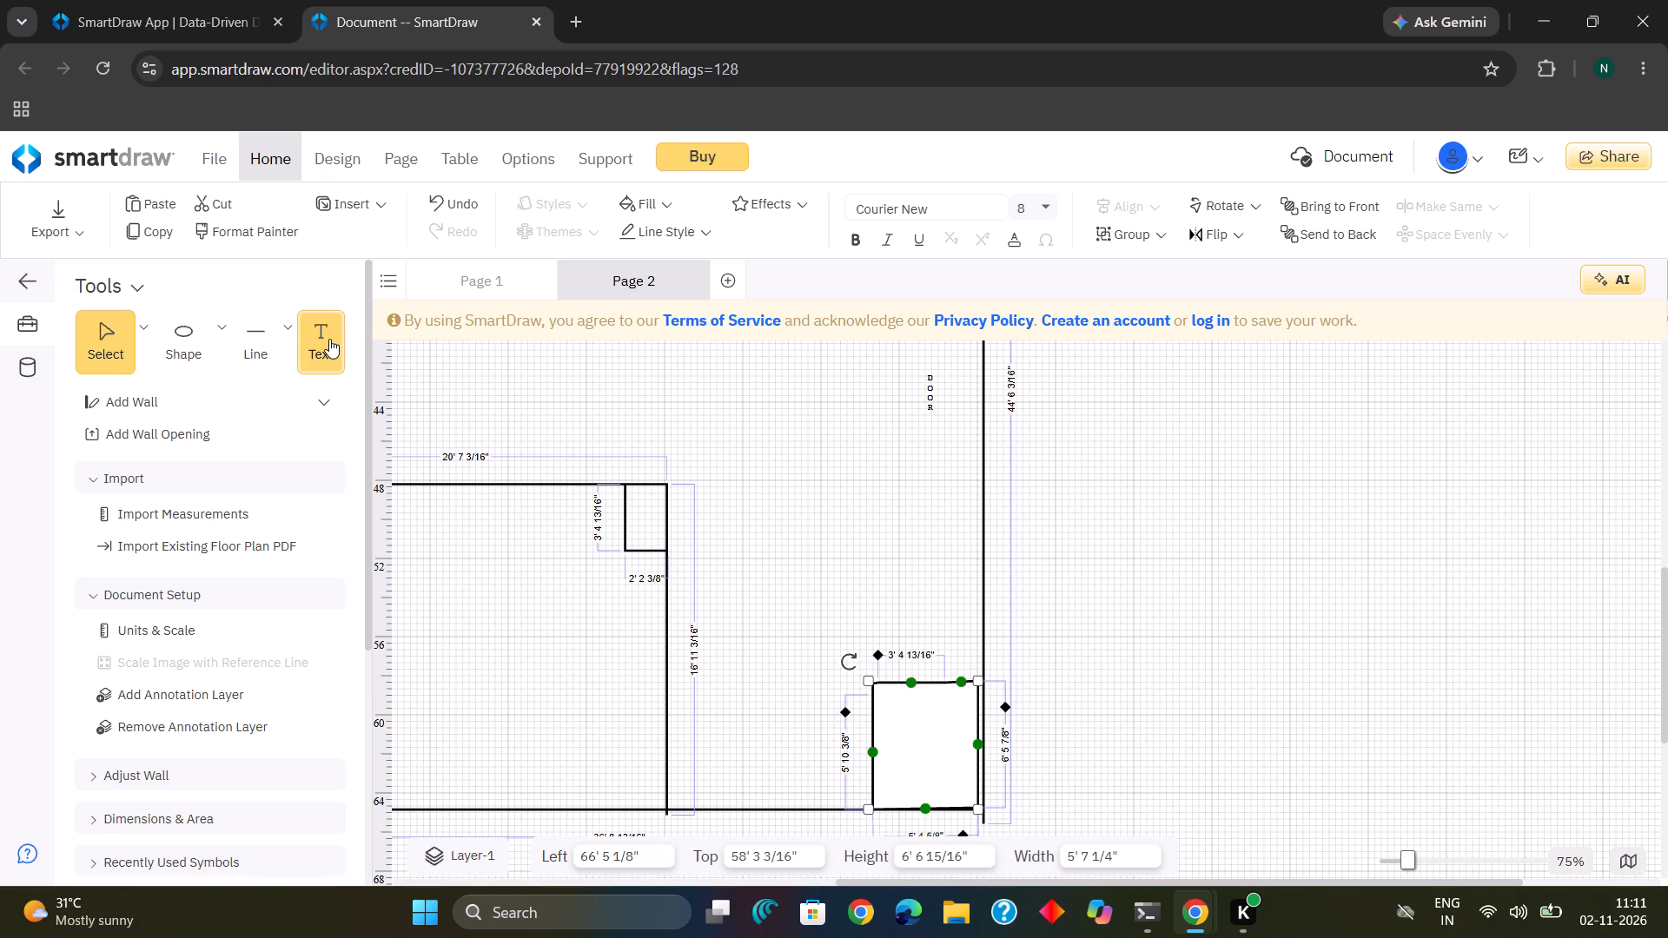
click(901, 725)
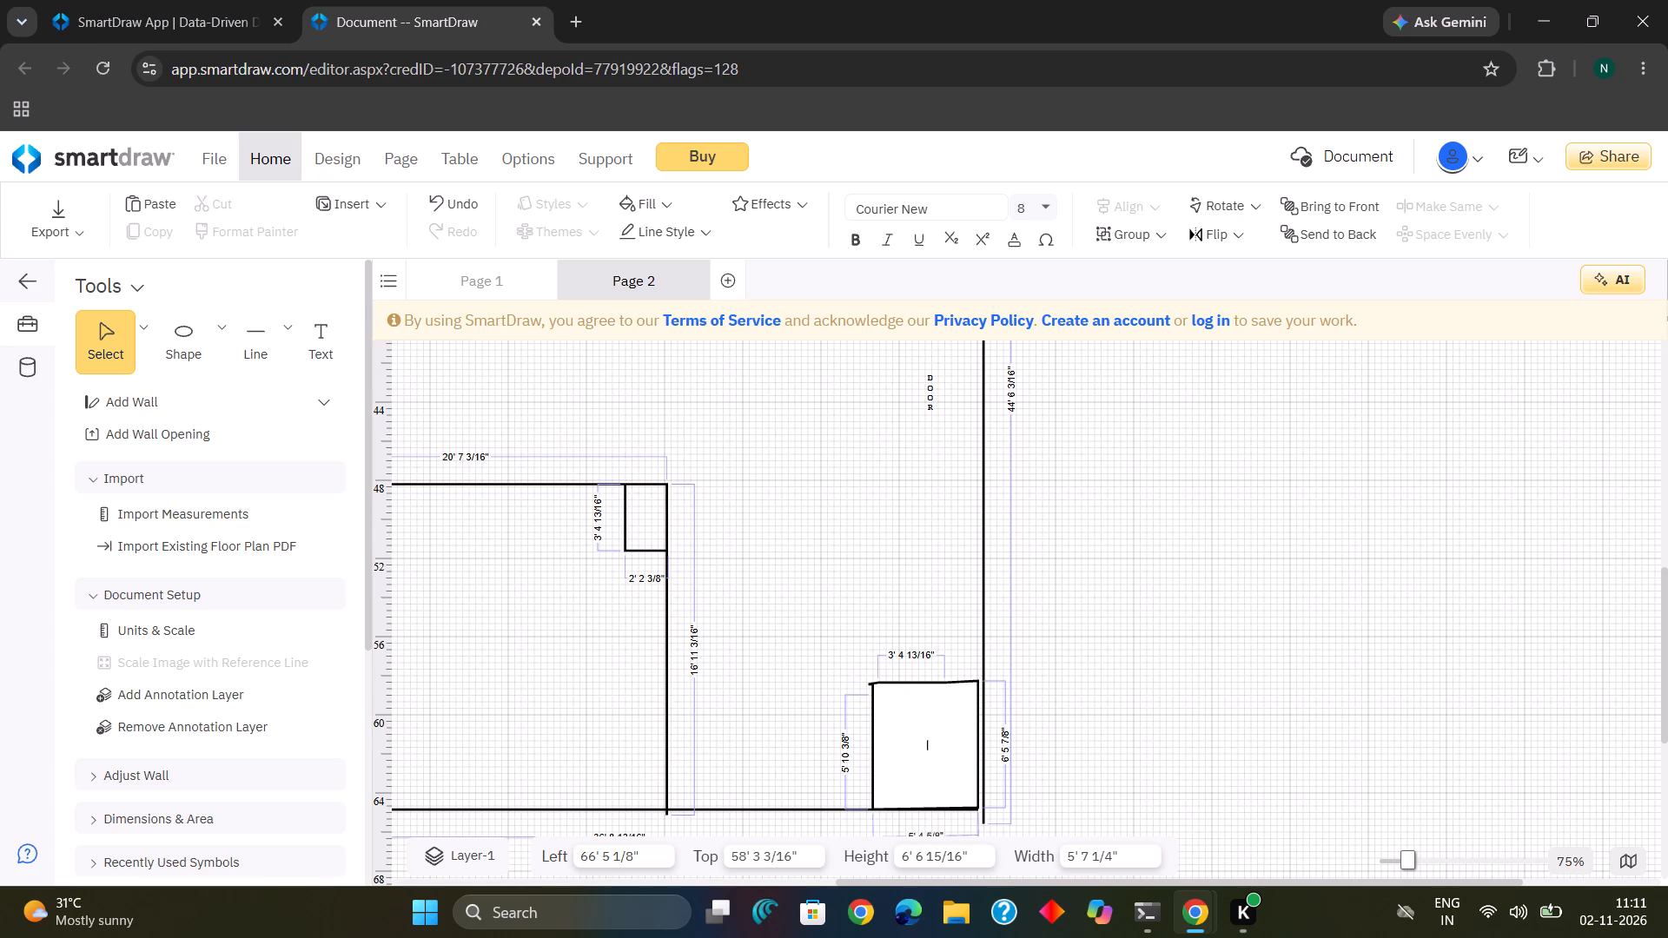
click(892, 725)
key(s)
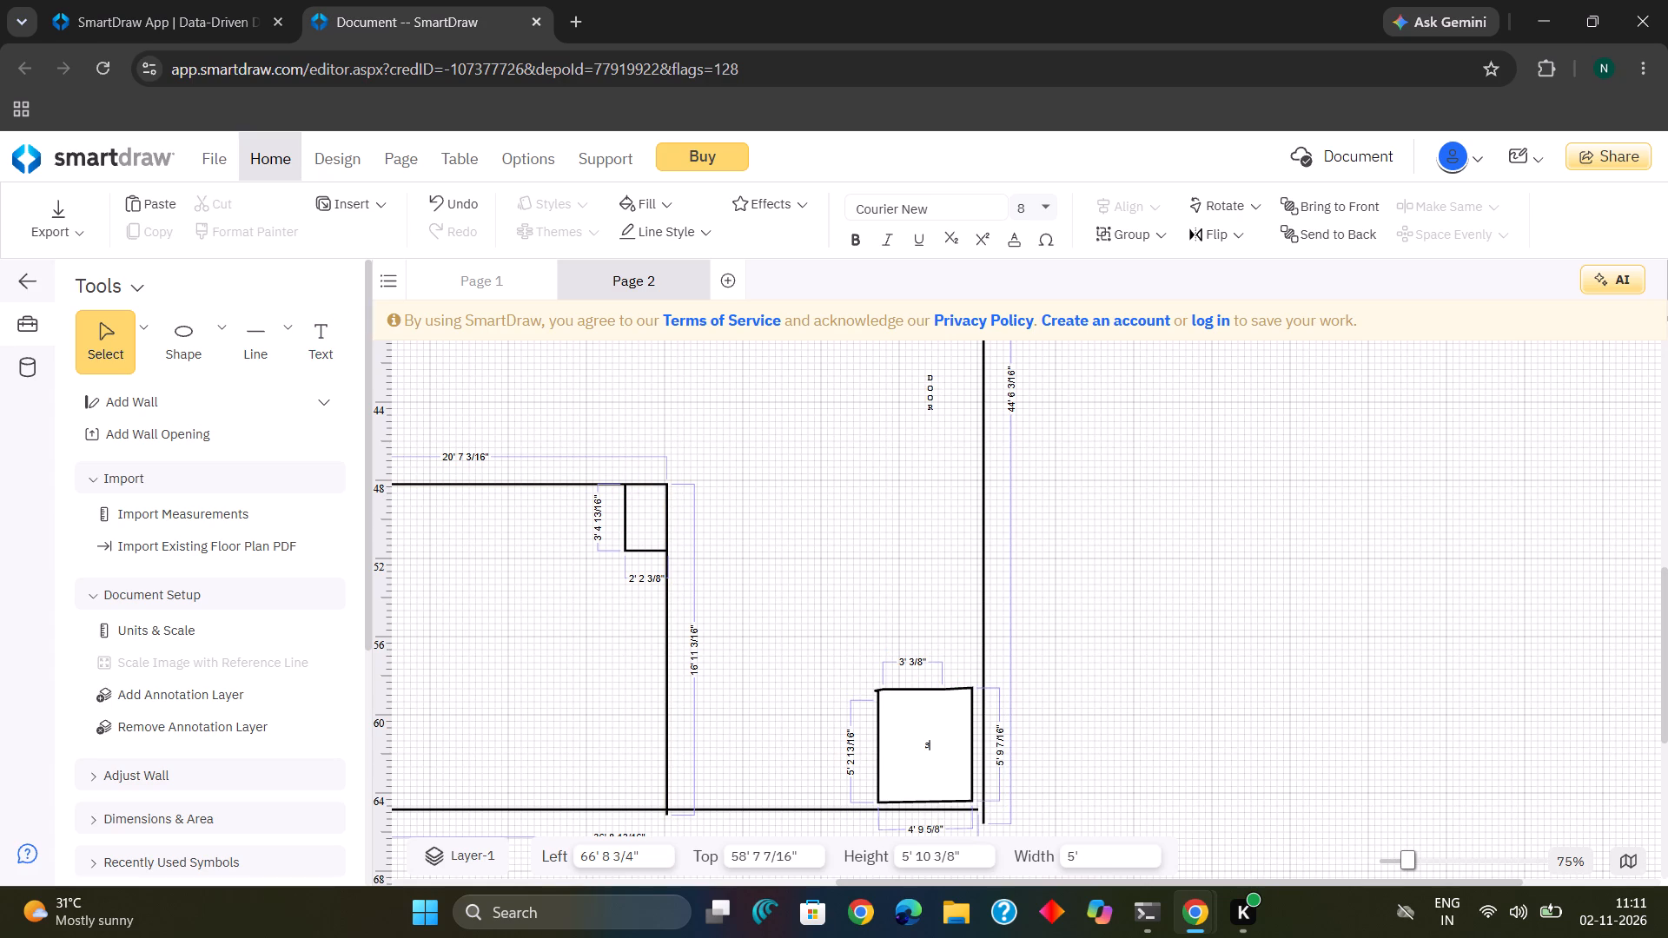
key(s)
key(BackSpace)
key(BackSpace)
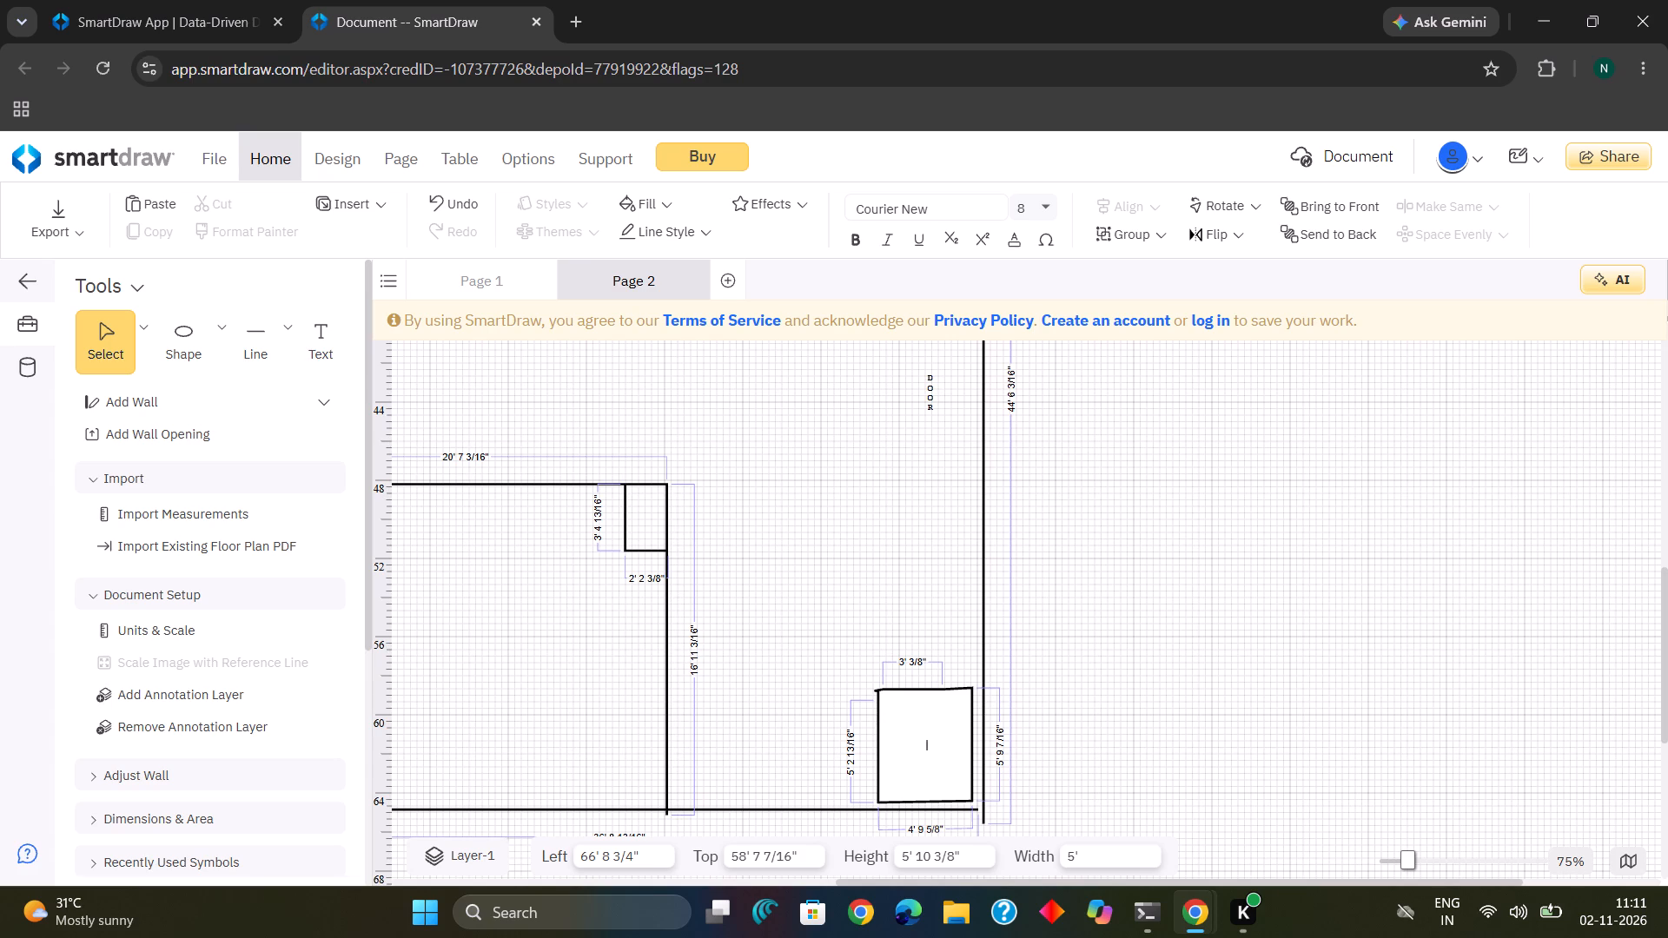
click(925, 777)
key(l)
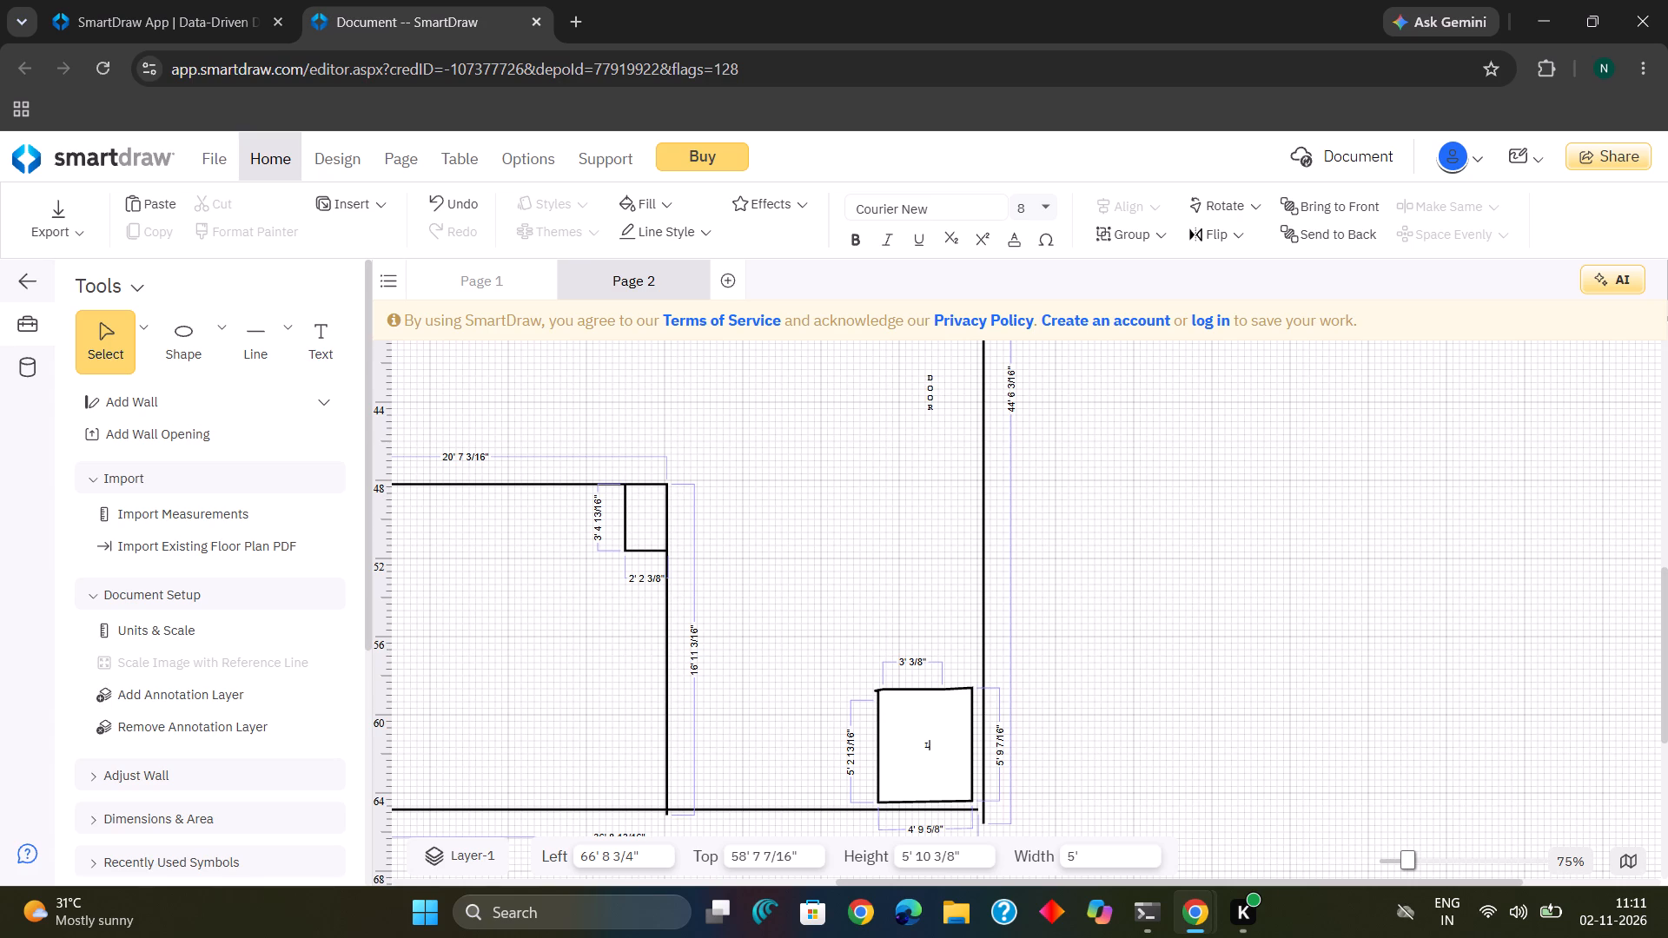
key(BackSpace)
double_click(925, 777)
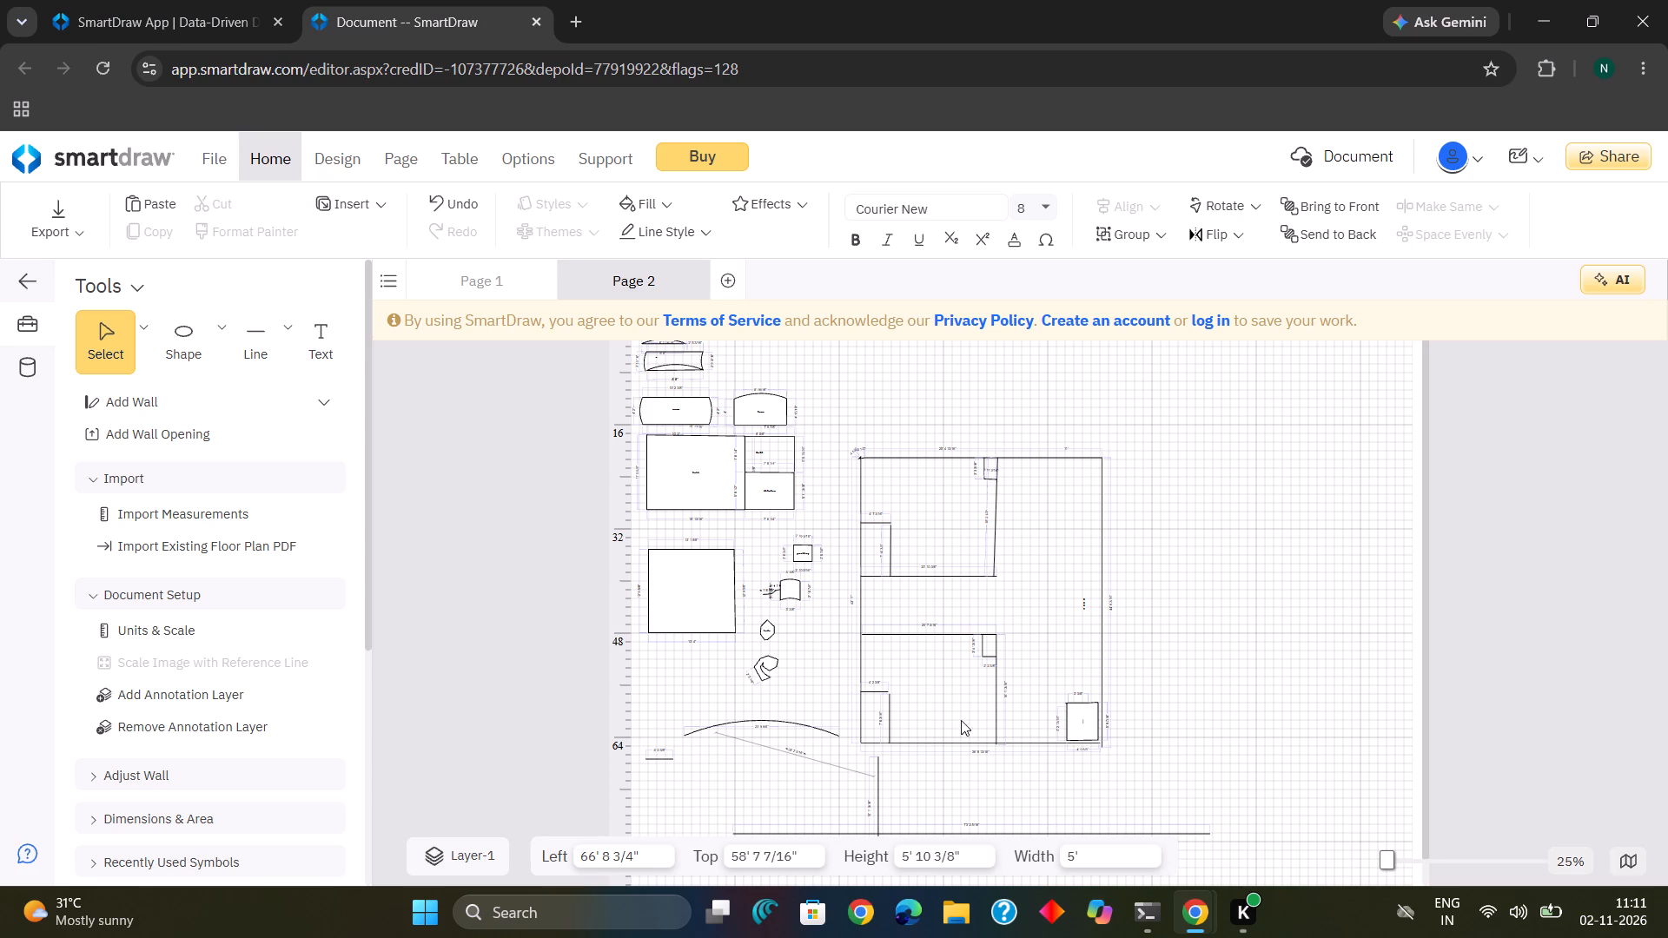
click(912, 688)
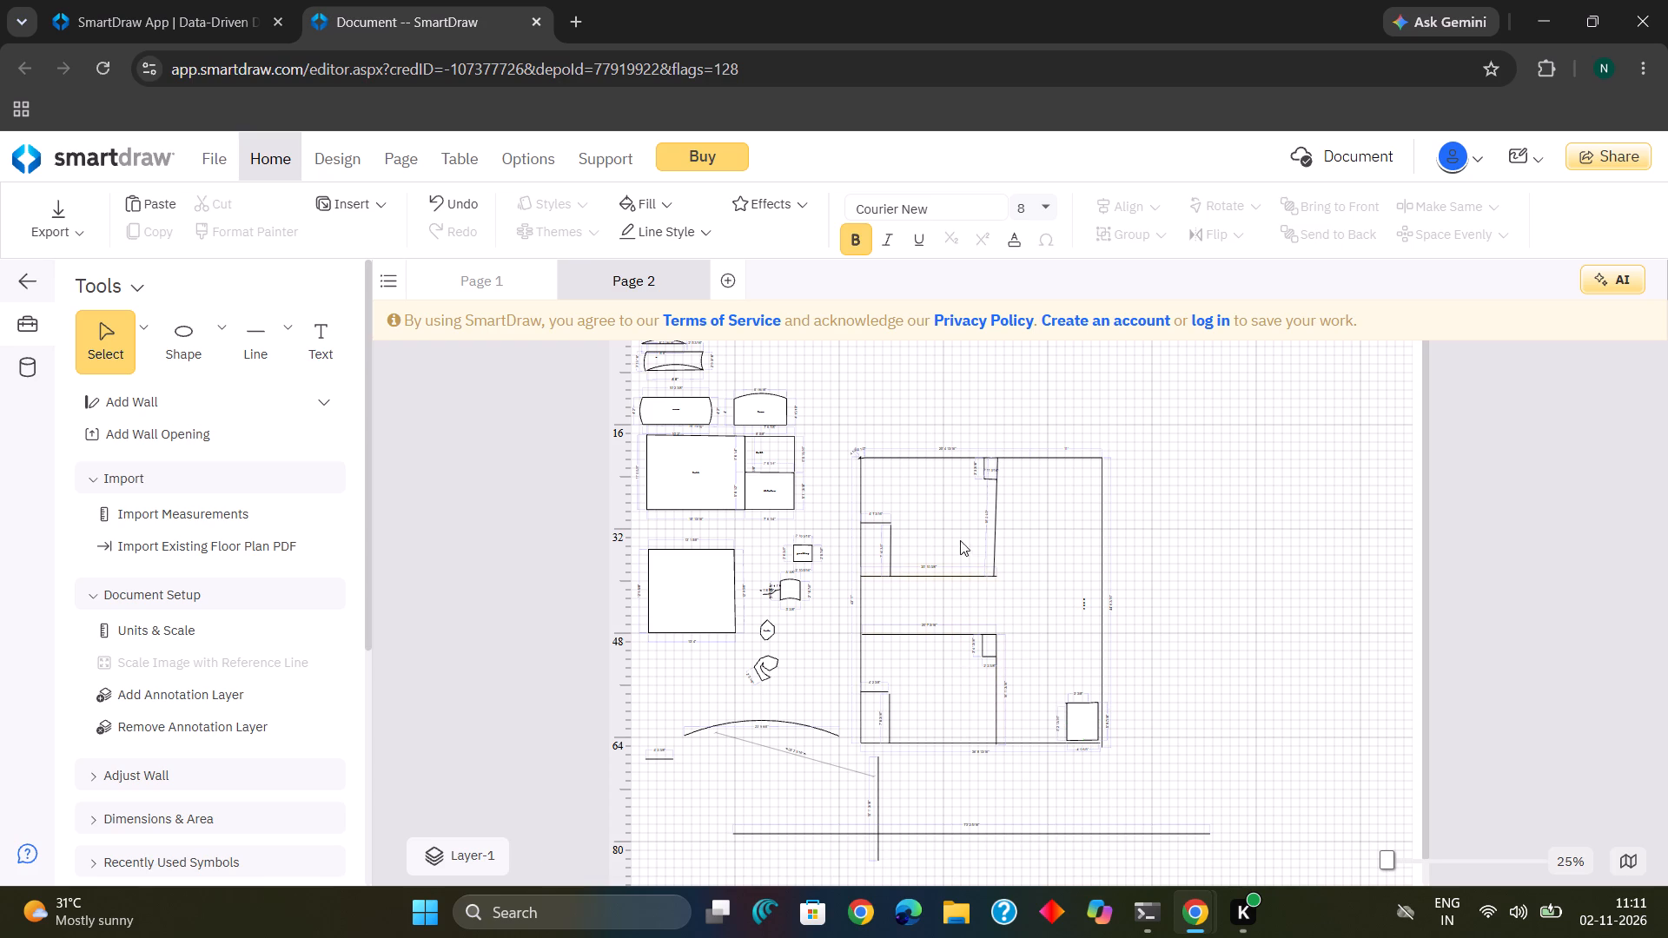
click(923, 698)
Draw a short vertical line about 6 3/8" long inside the lower room of the floor plan.
click(252, 335)
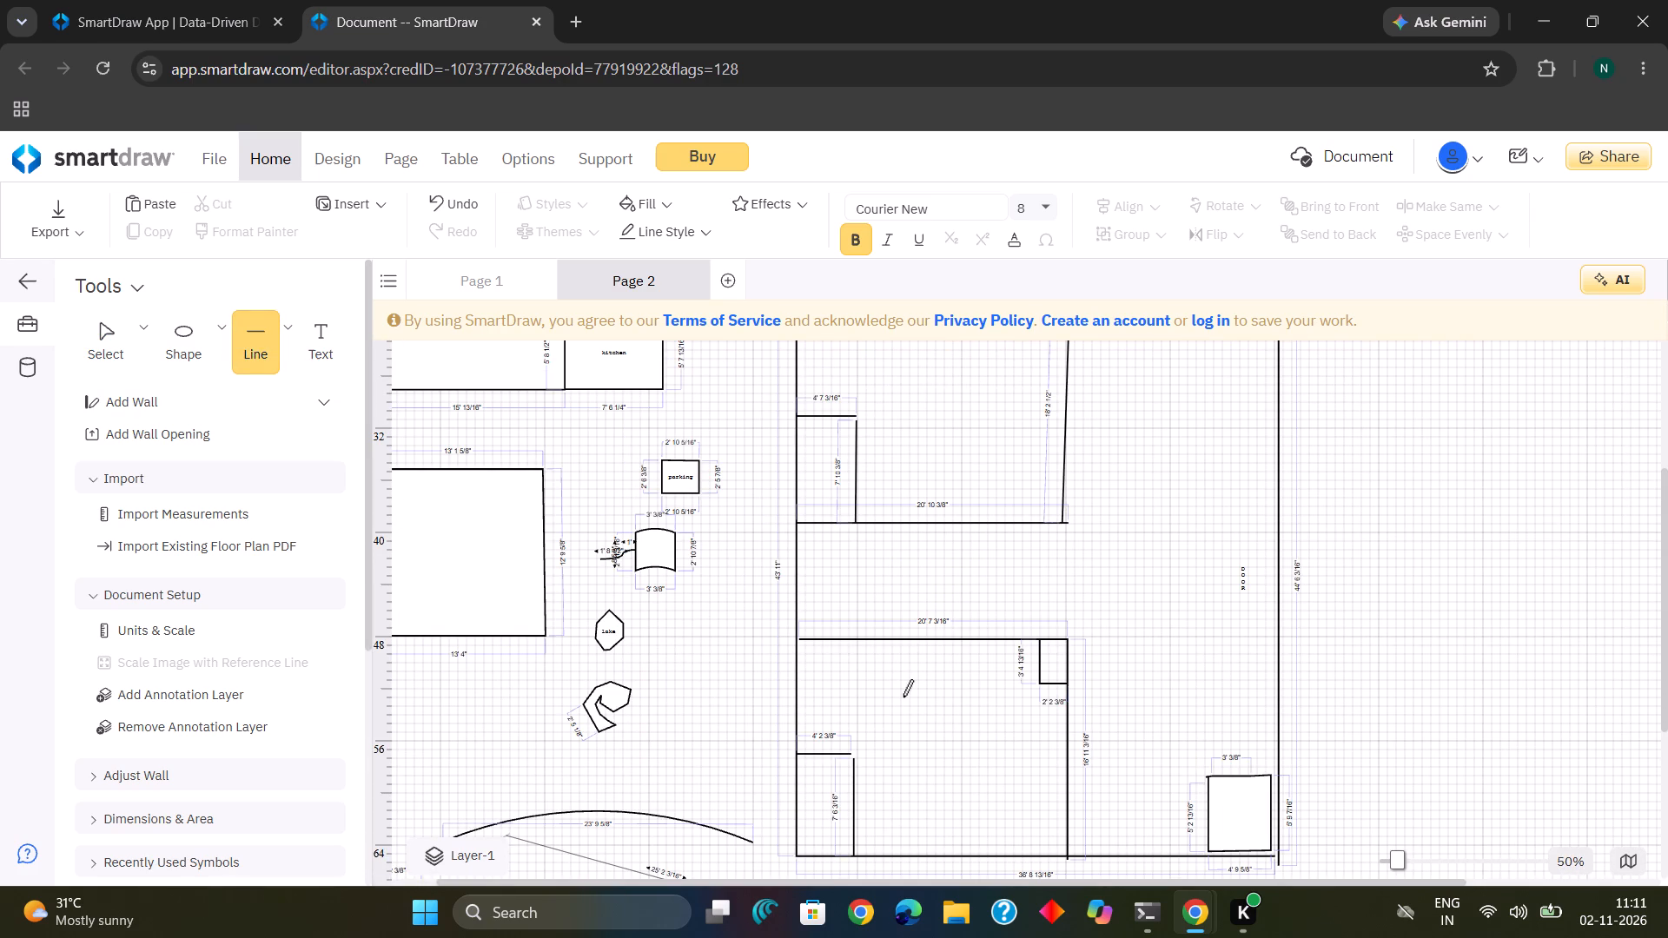
click(913, 687)
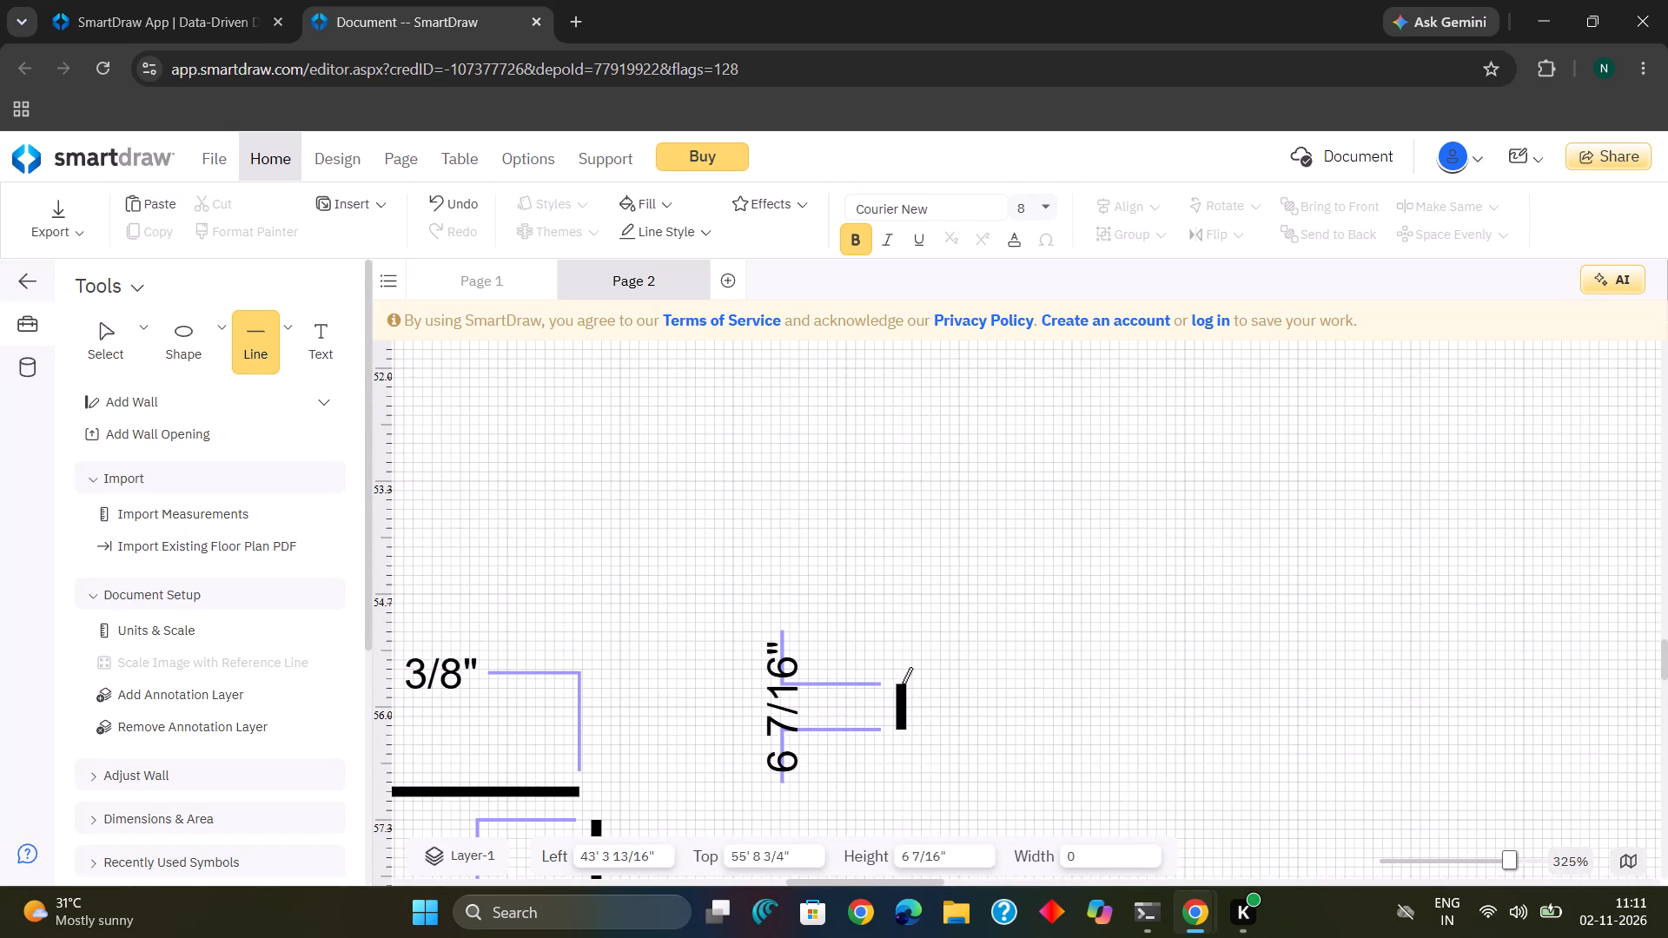
click(902, 684)
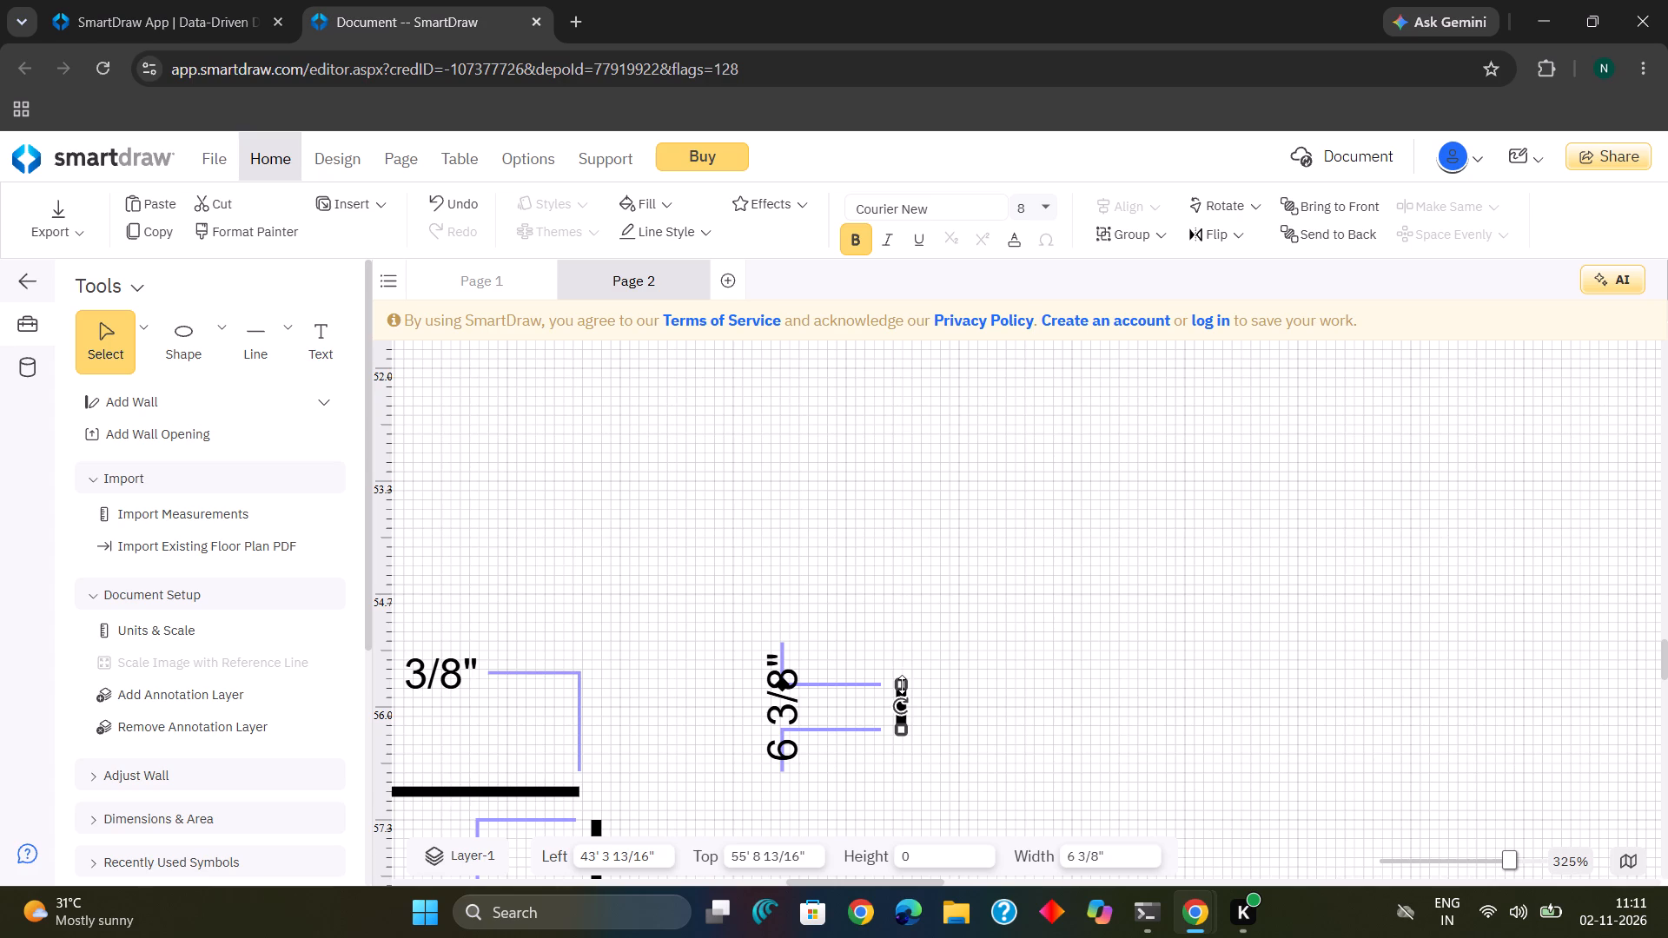
click(902, 684)
Delete the short vertical line inside the lower room of the floor plan.
click(904, 703)
key(BackSpace)
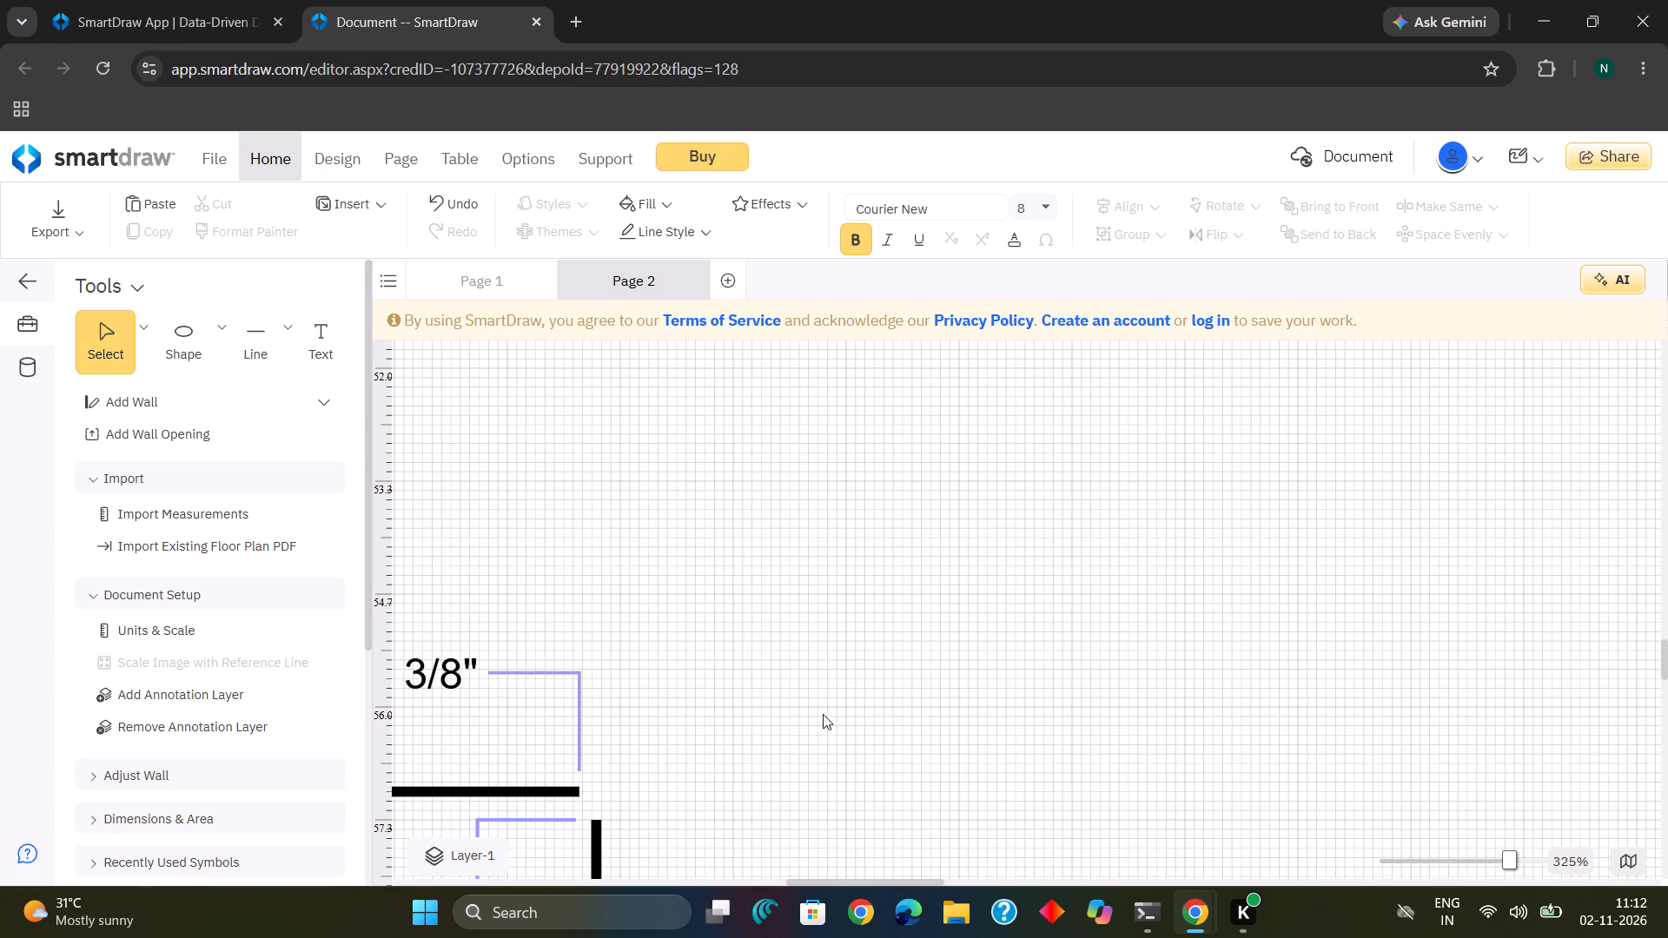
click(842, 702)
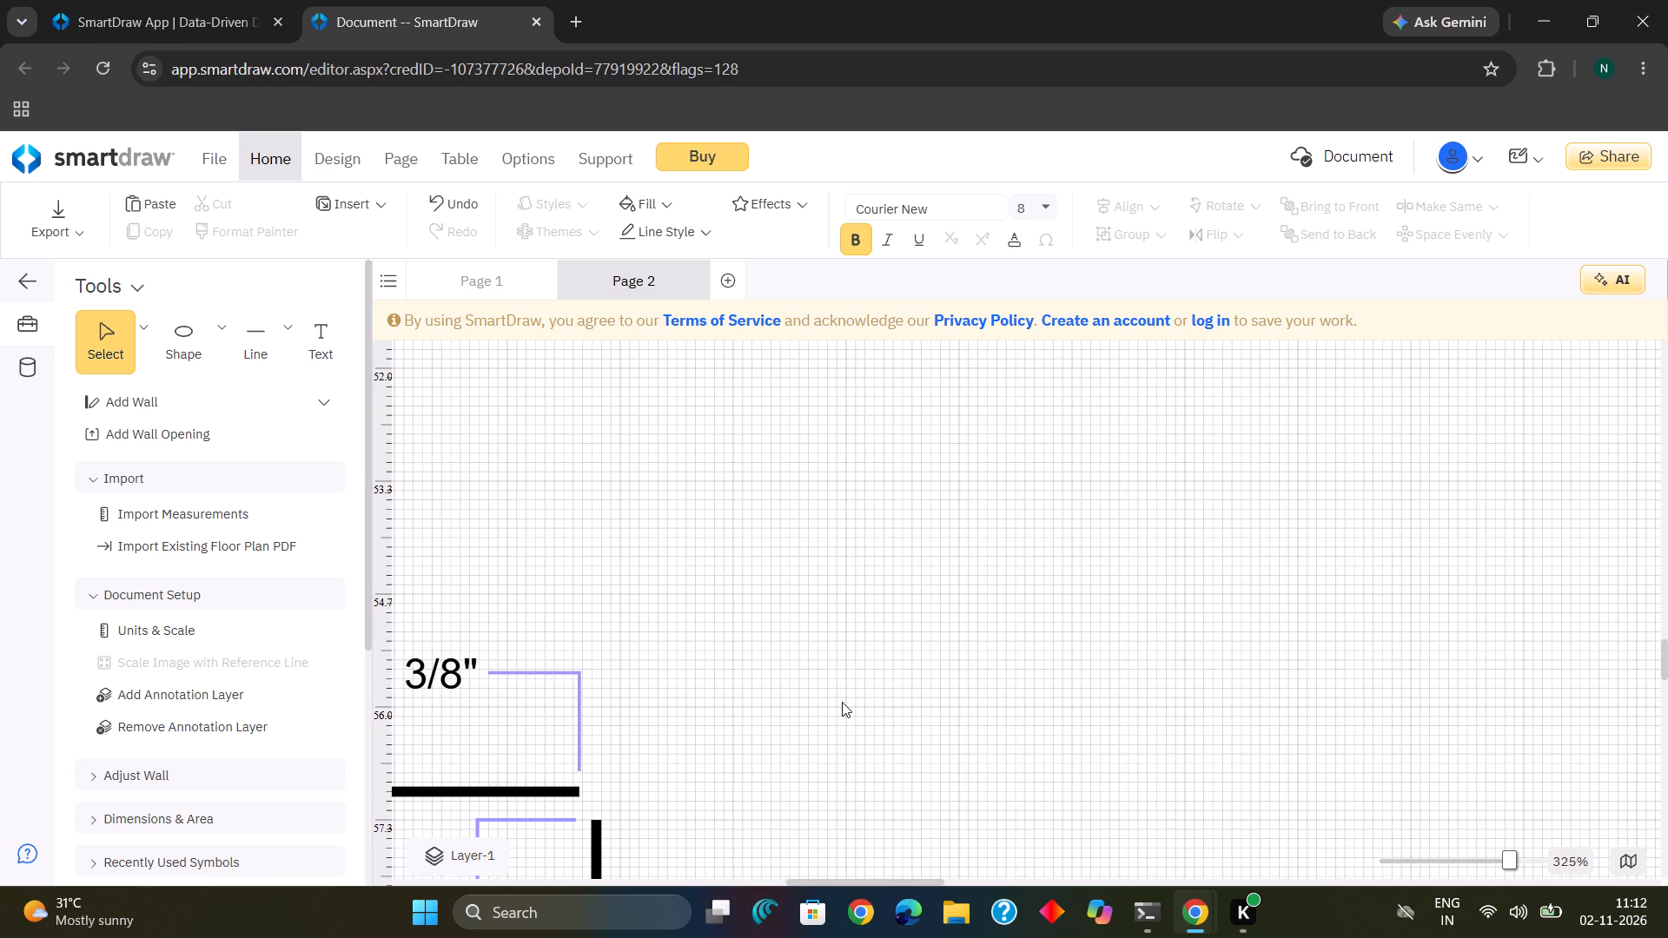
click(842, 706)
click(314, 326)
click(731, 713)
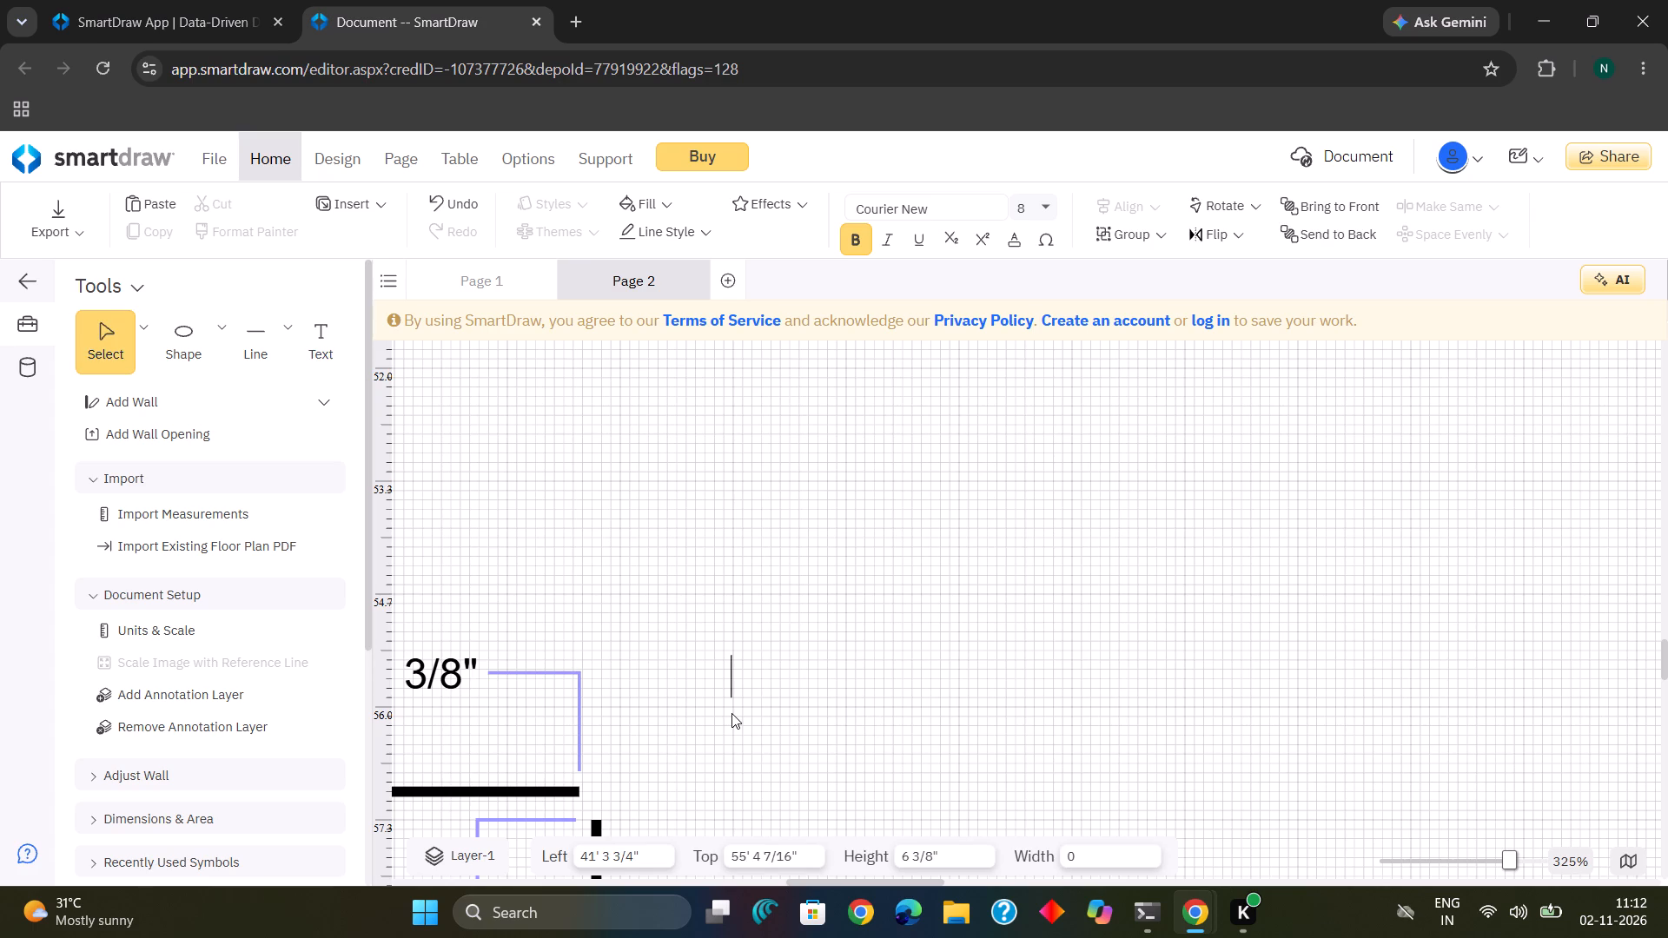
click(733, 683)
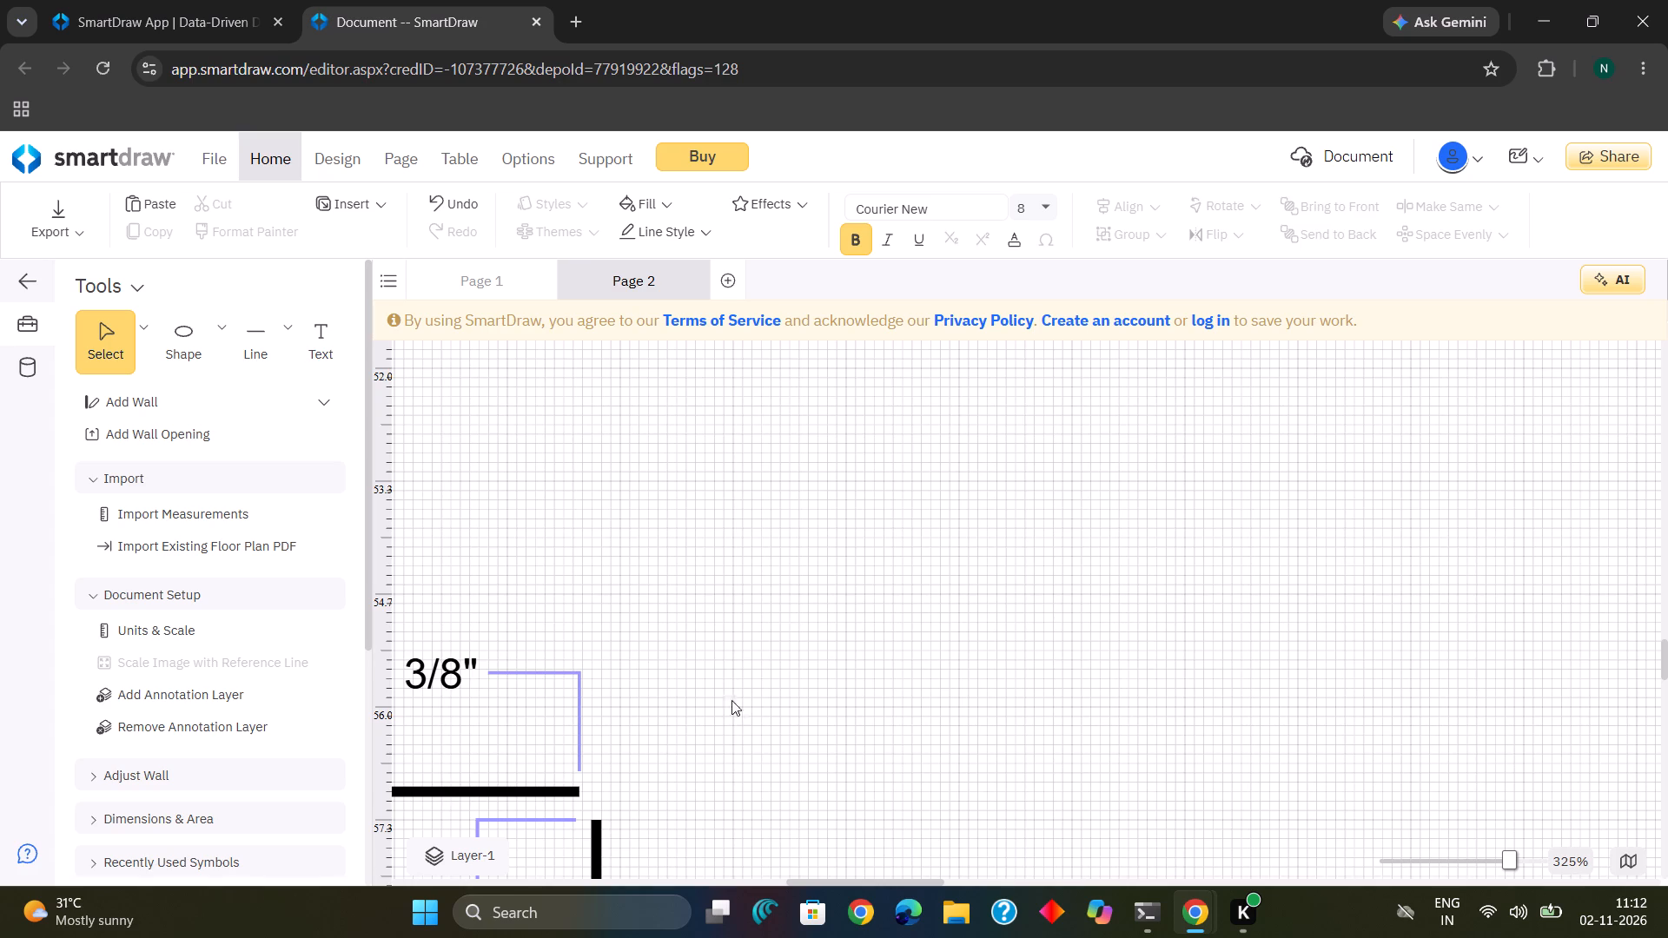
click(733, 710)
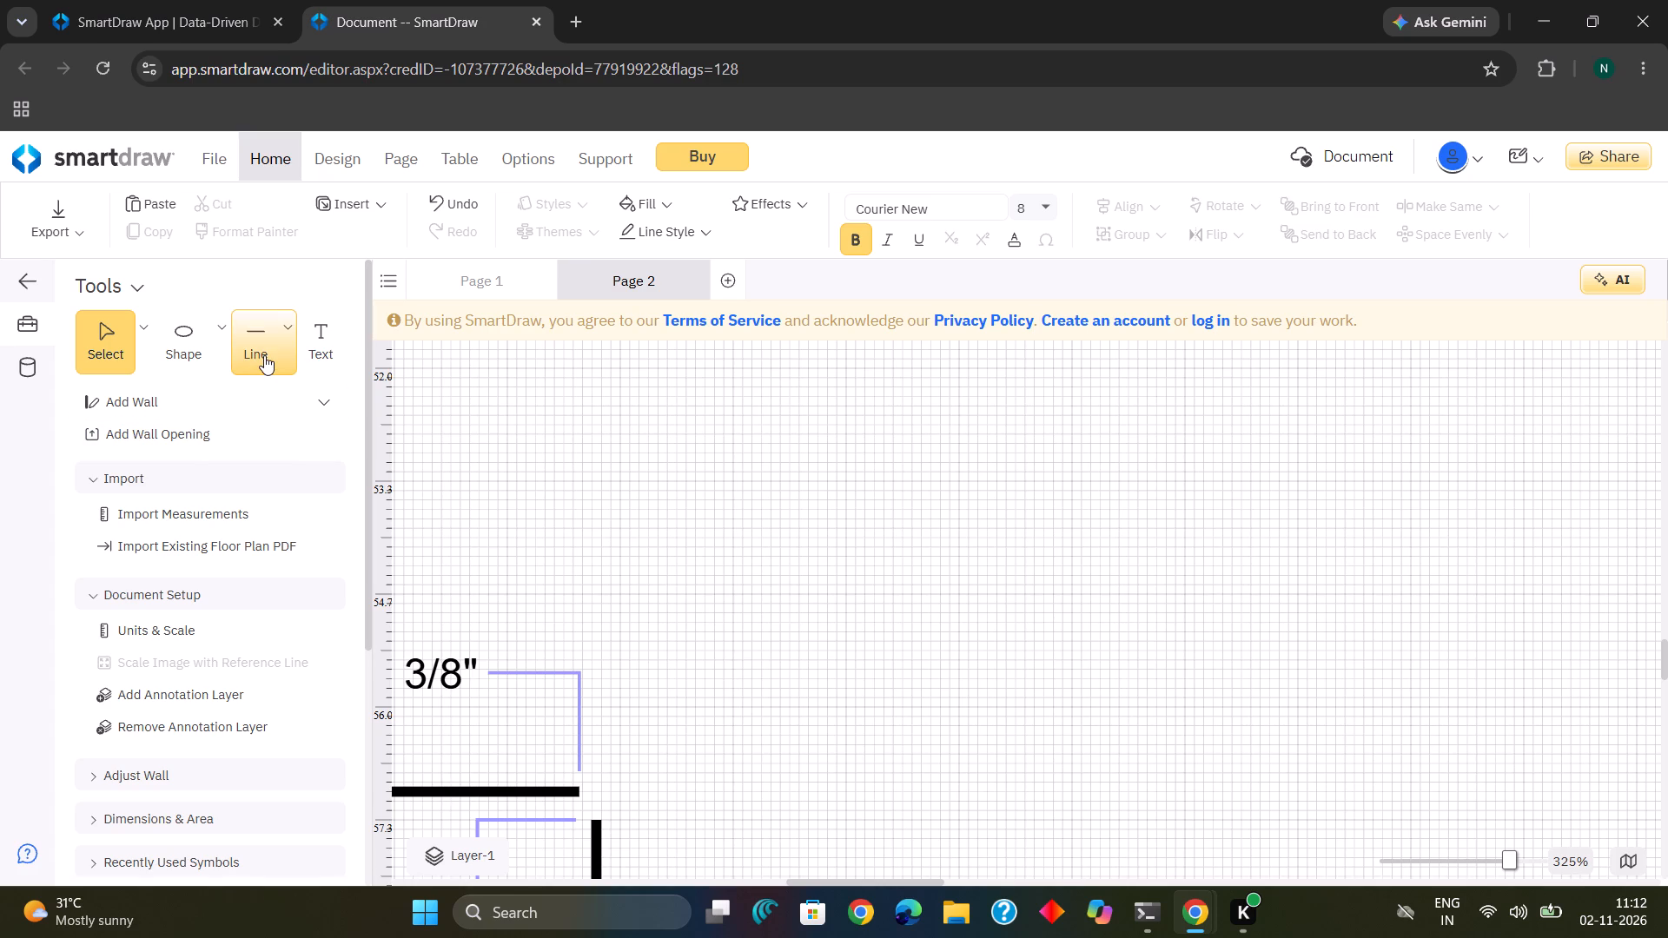
Draw a short vertical line about 10 11/16" long in the lower room, just beyond the corner box's upper wall.
click(264, 355)
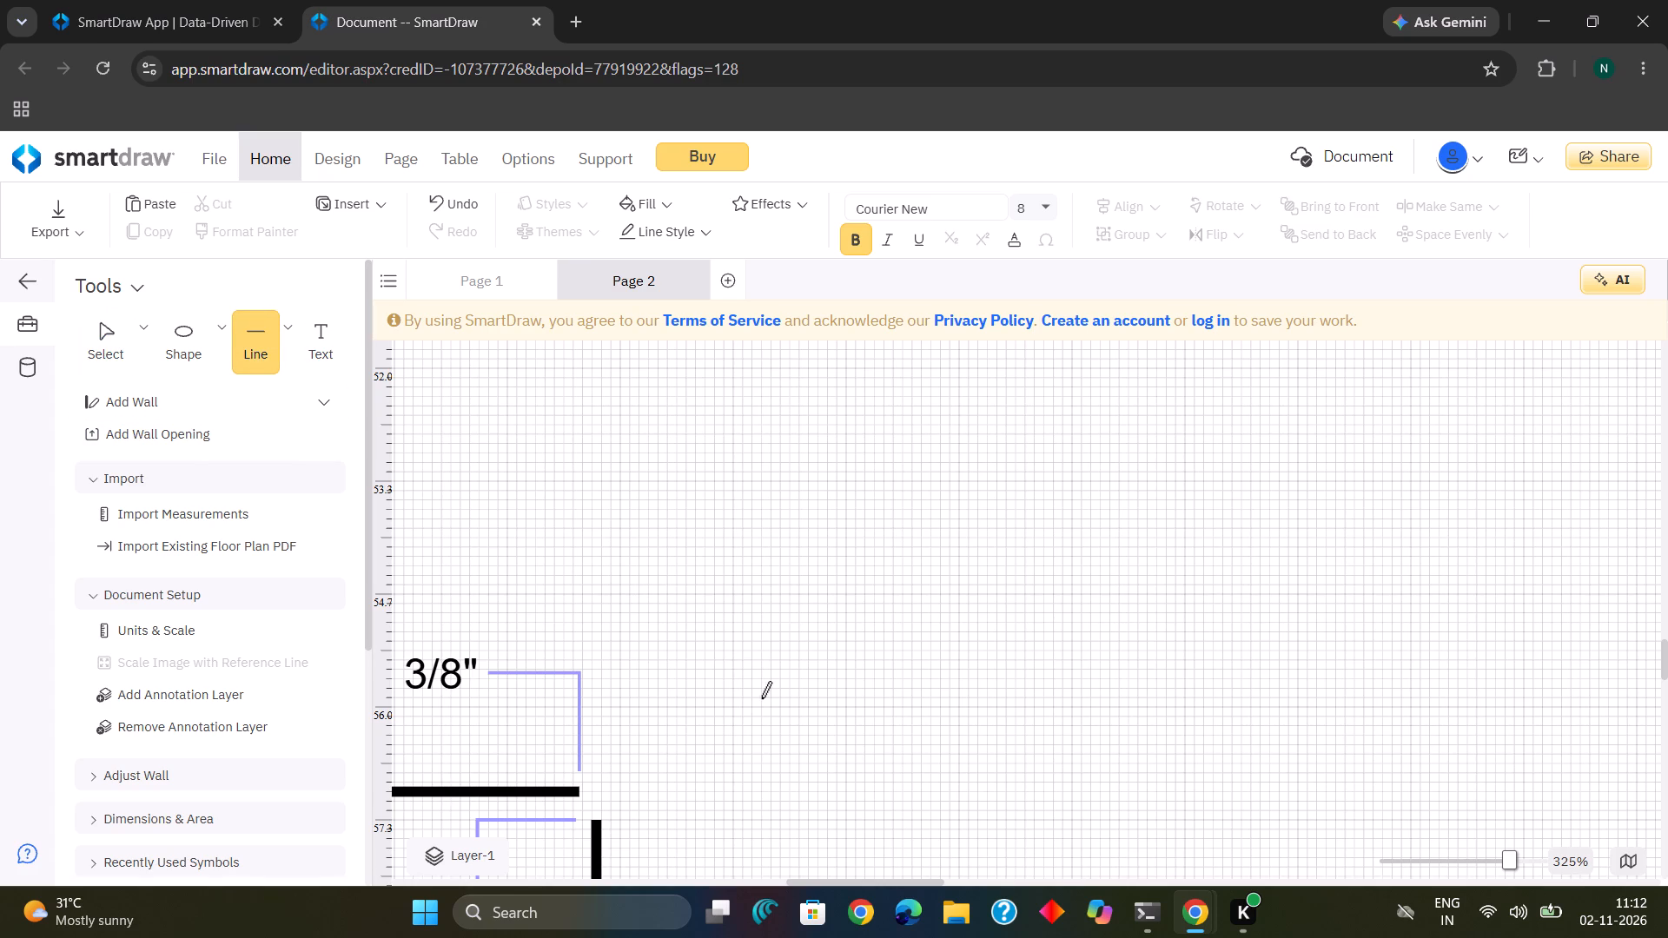
click(729, 711)
drag(729, 711, 730, 753)
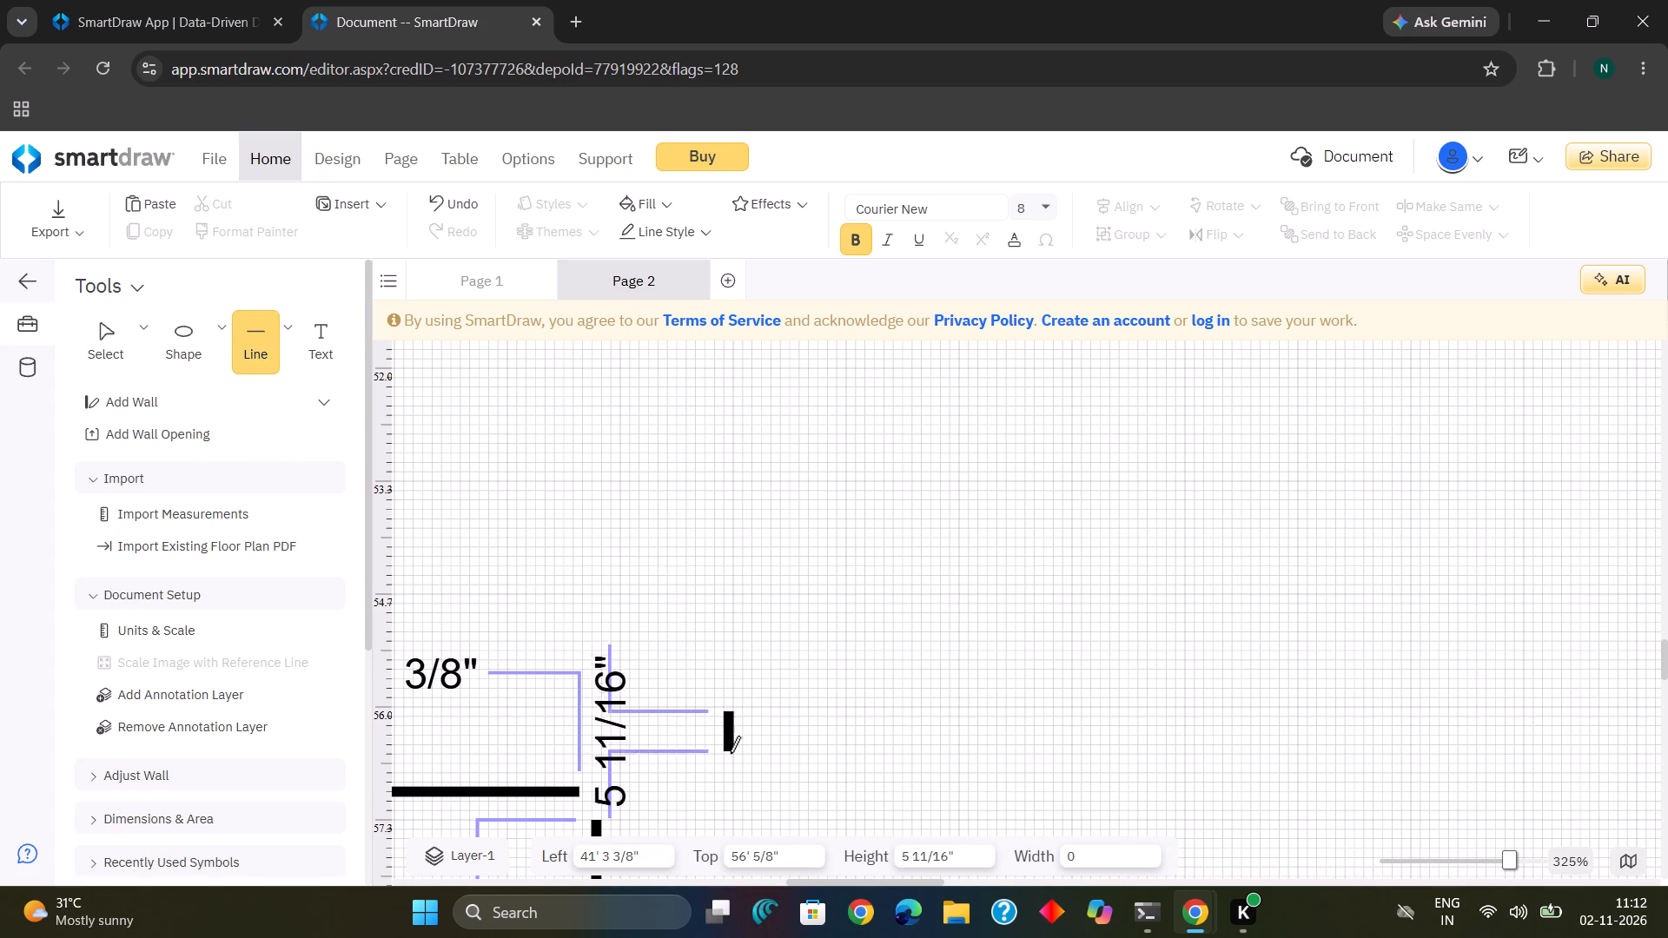
drag(730, 753, 729, 787)
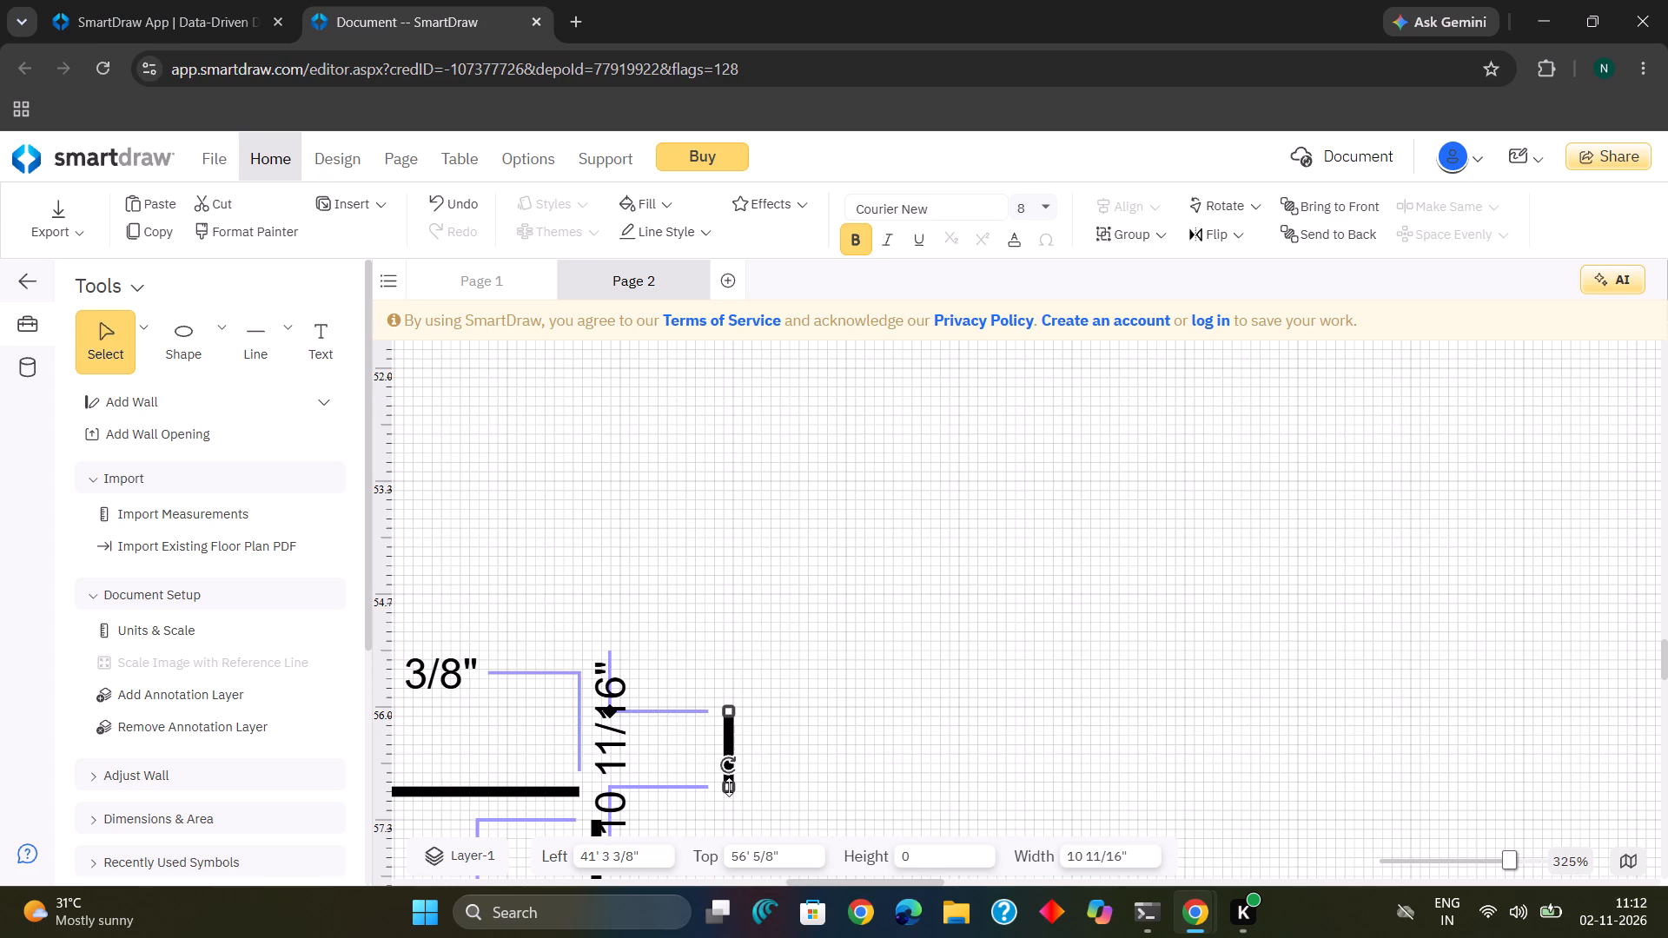
Label the short vertical line BEDROOM-1.
key(b)
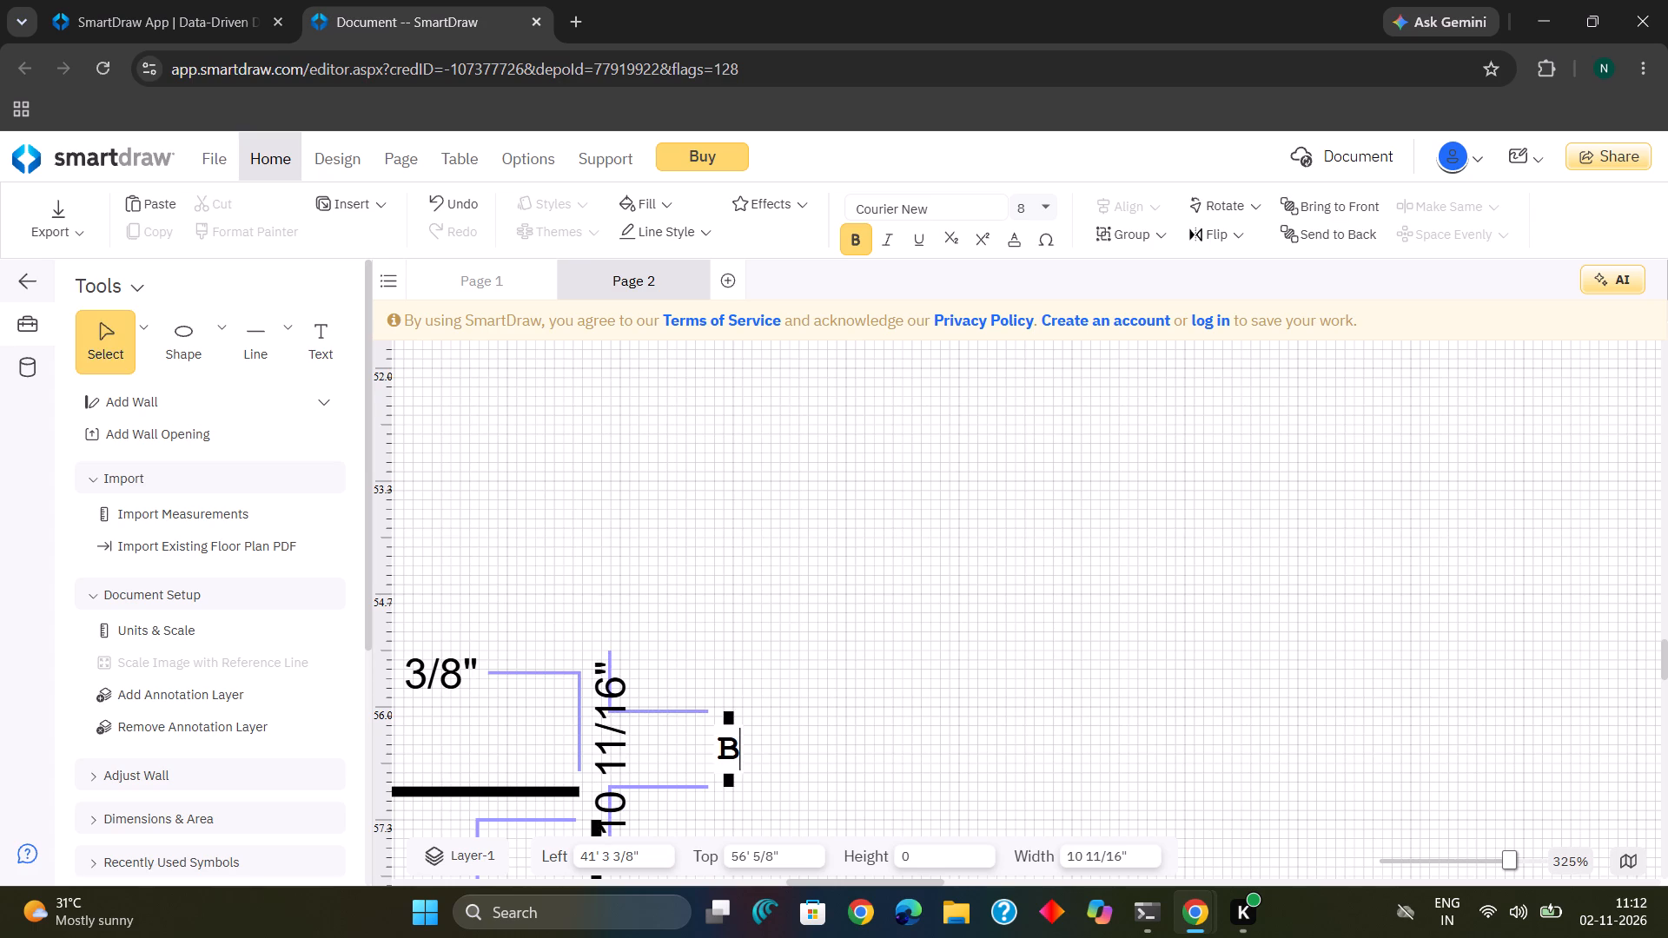
key(e)
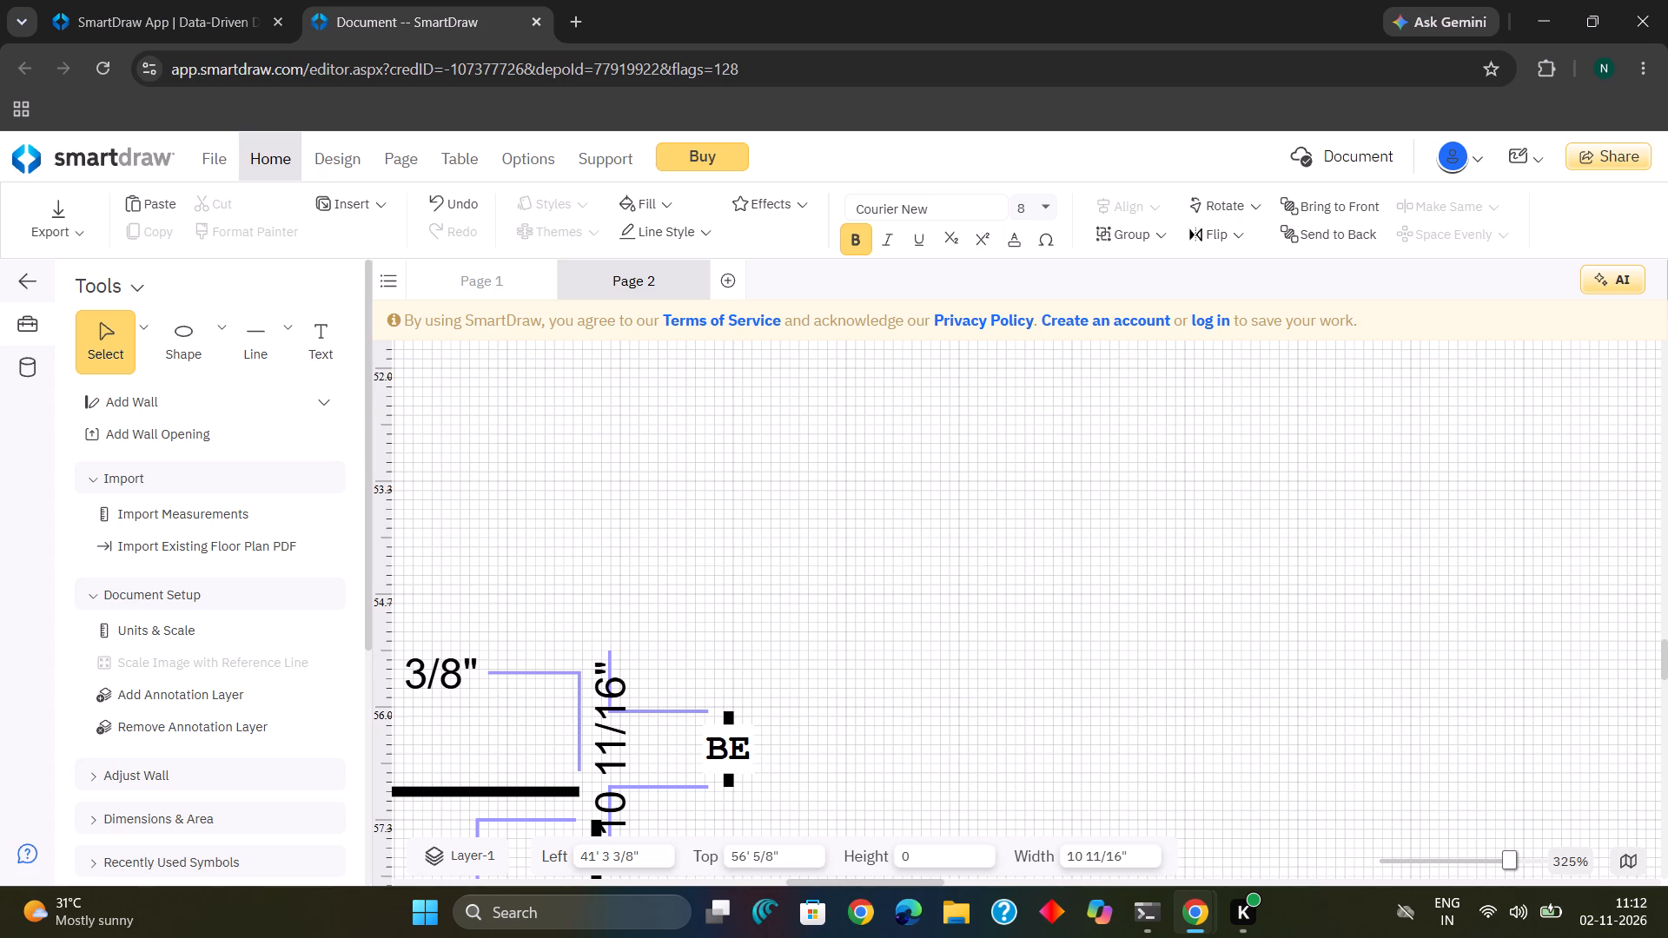
text(DR)
text(OOM)
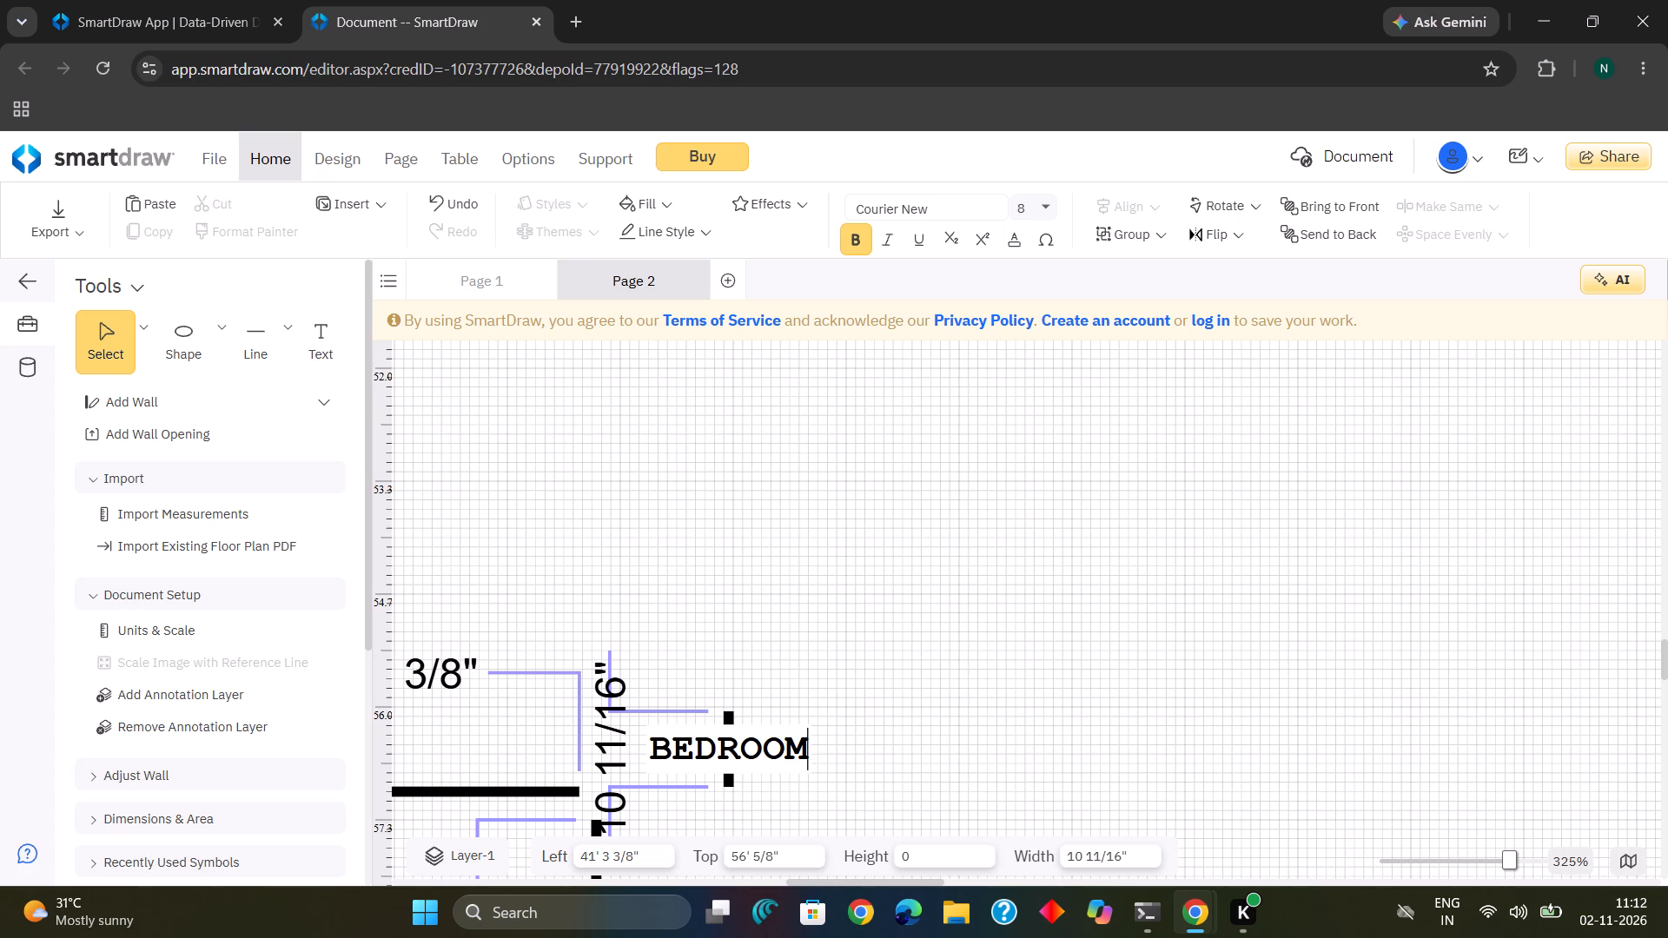
key(minus)
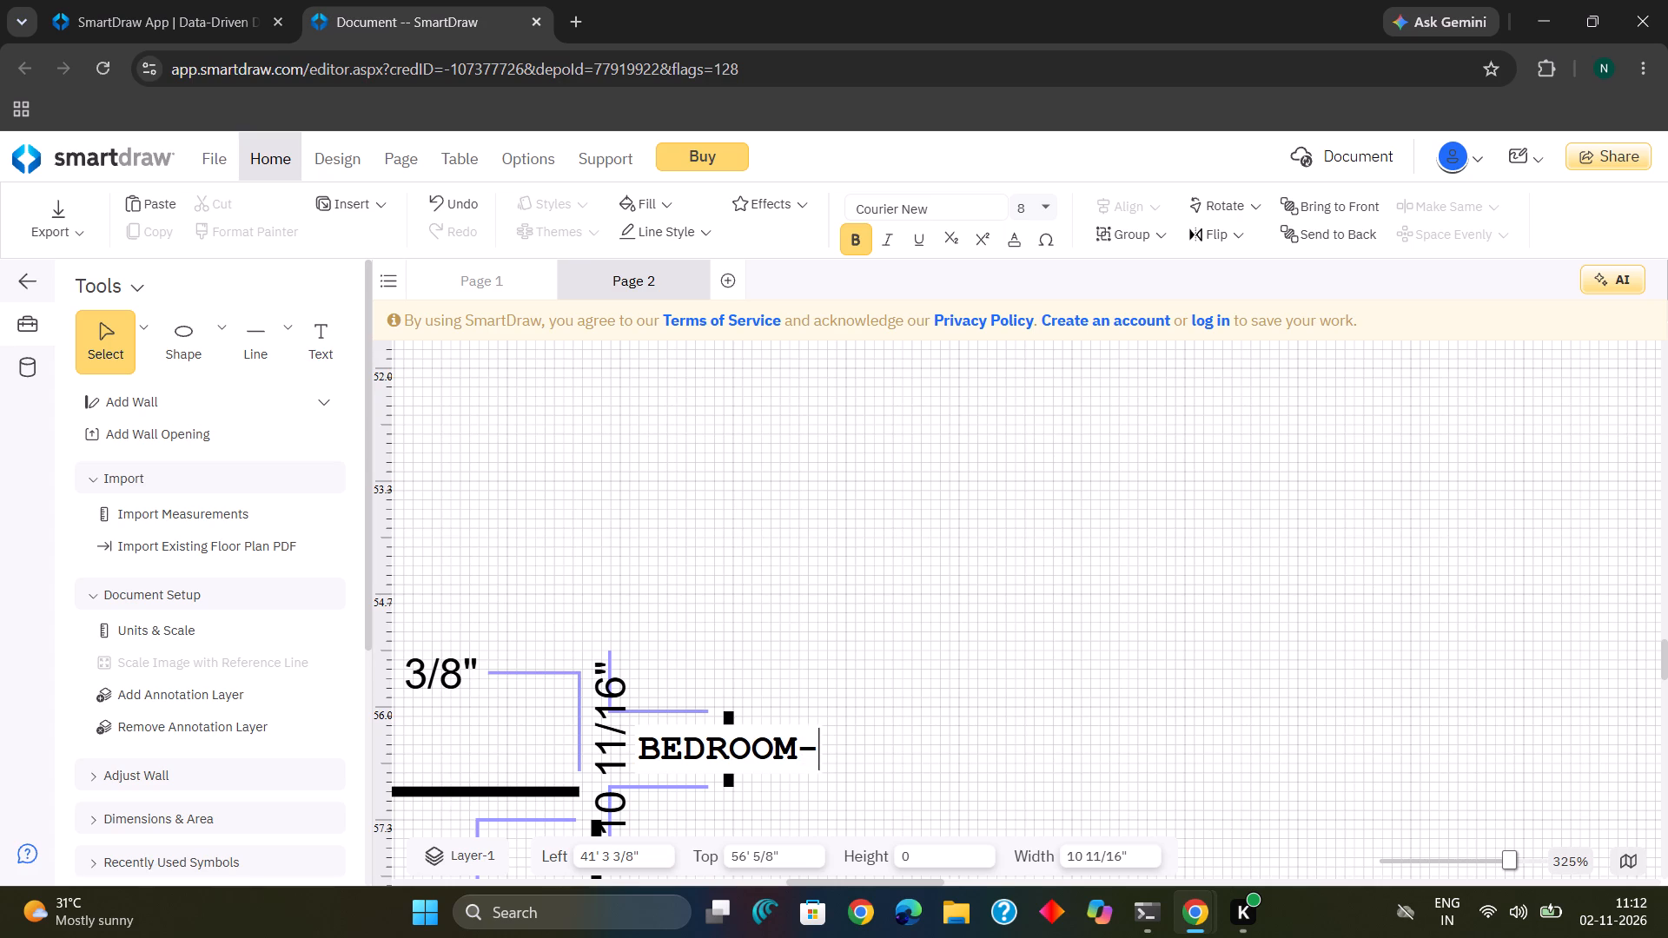
key(1)
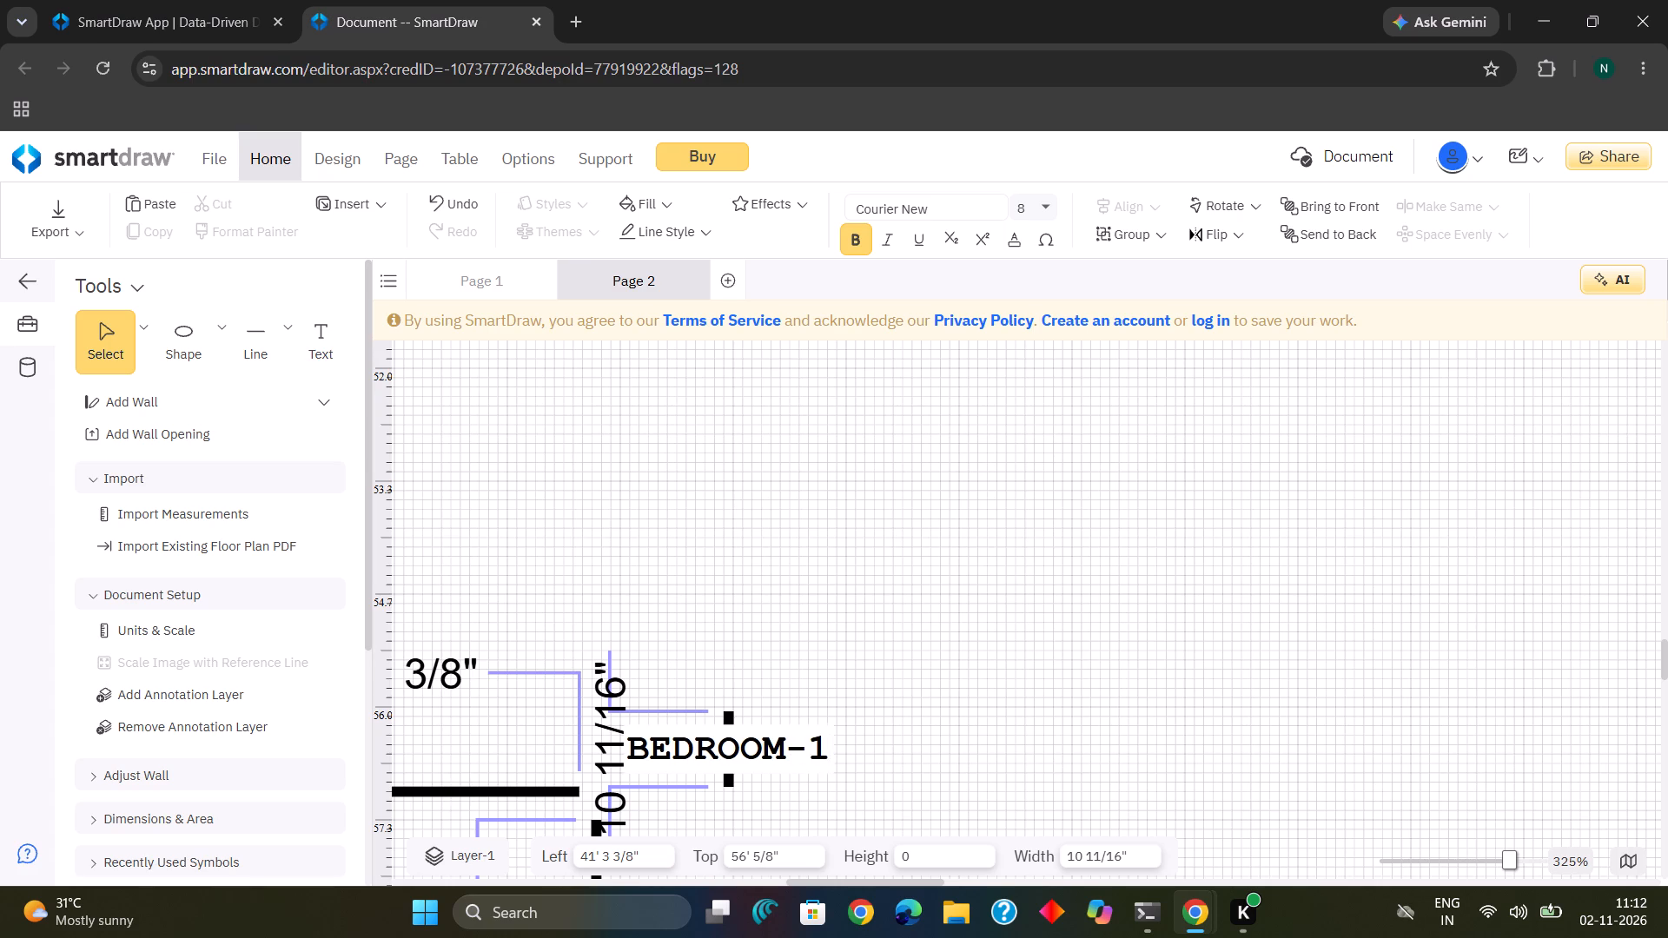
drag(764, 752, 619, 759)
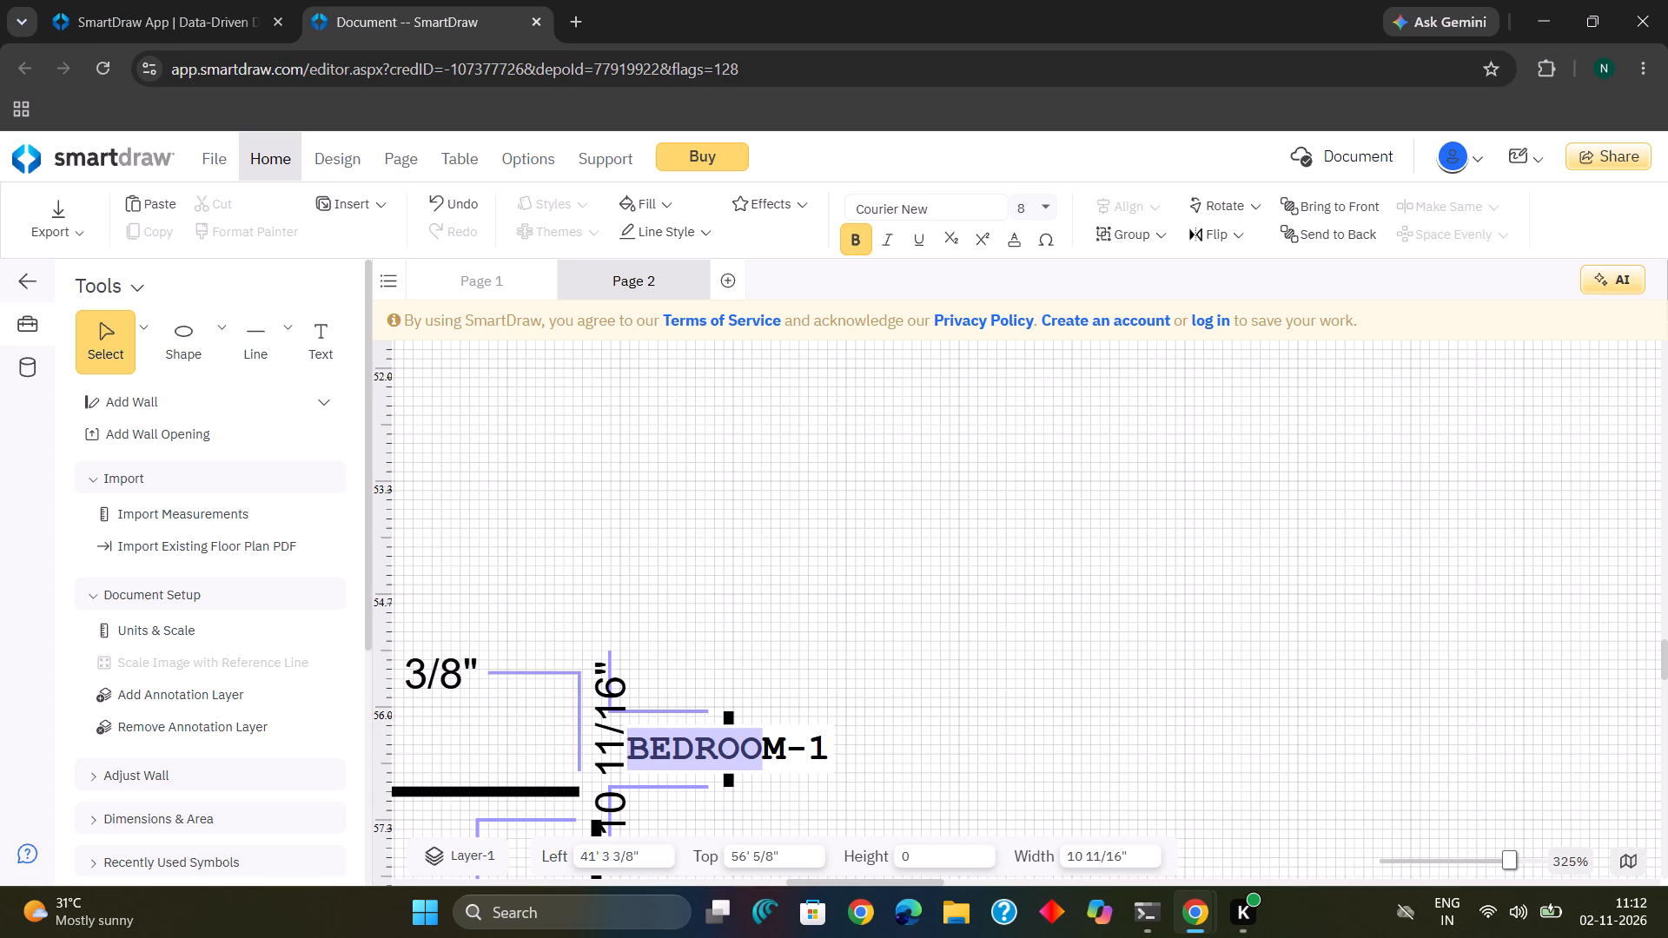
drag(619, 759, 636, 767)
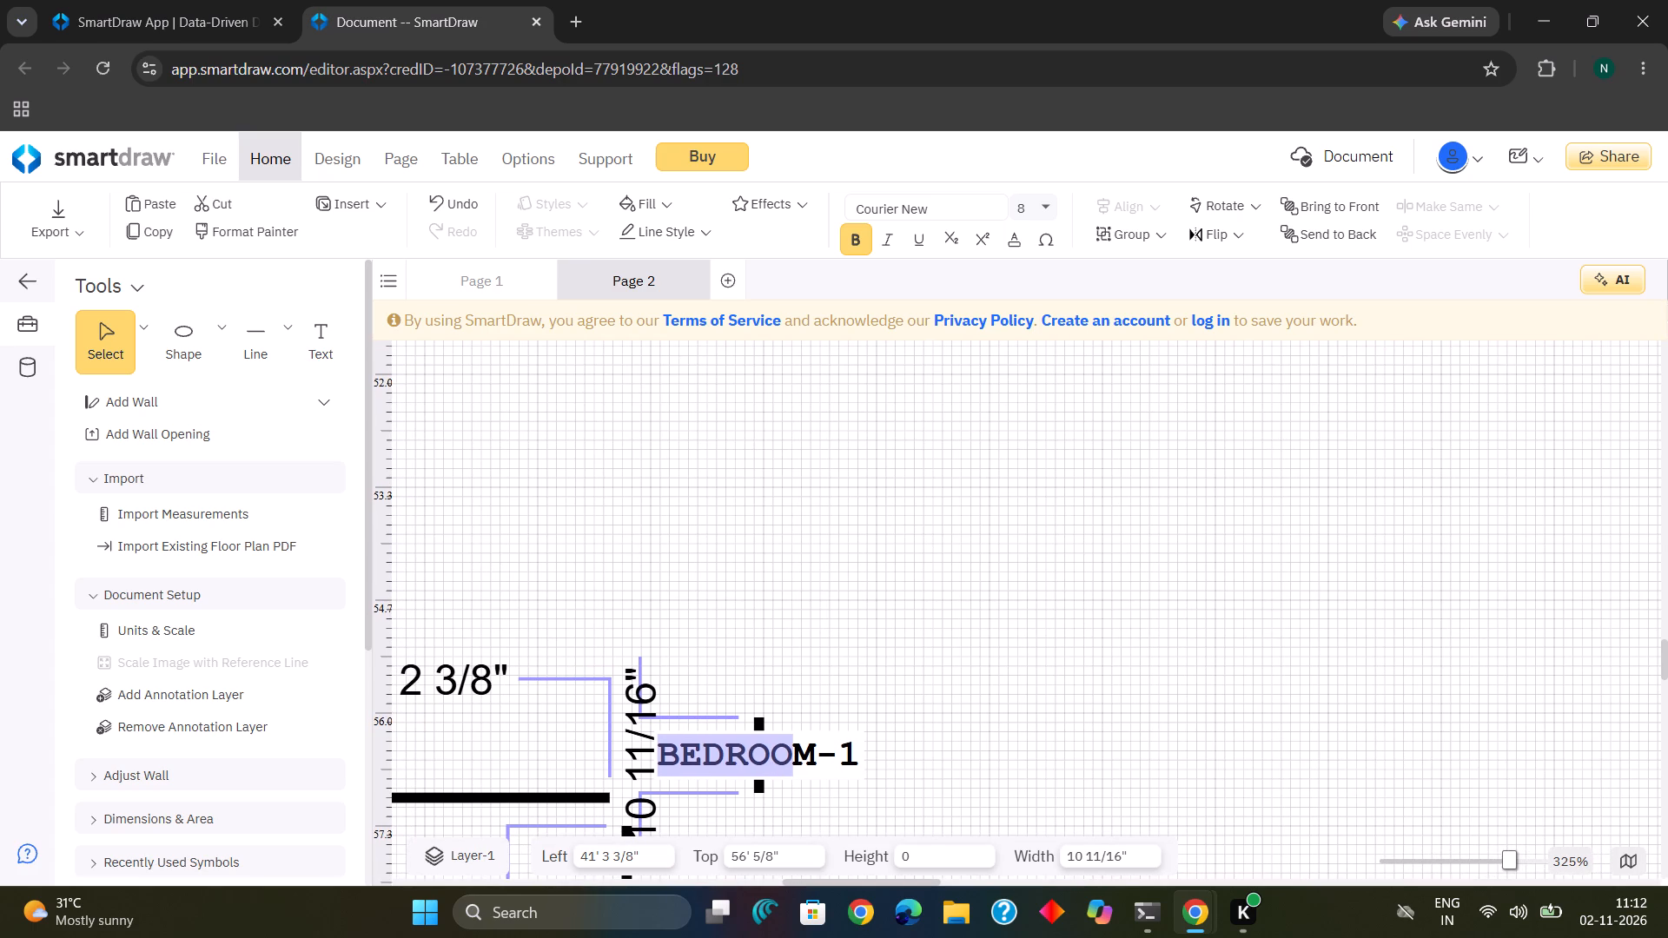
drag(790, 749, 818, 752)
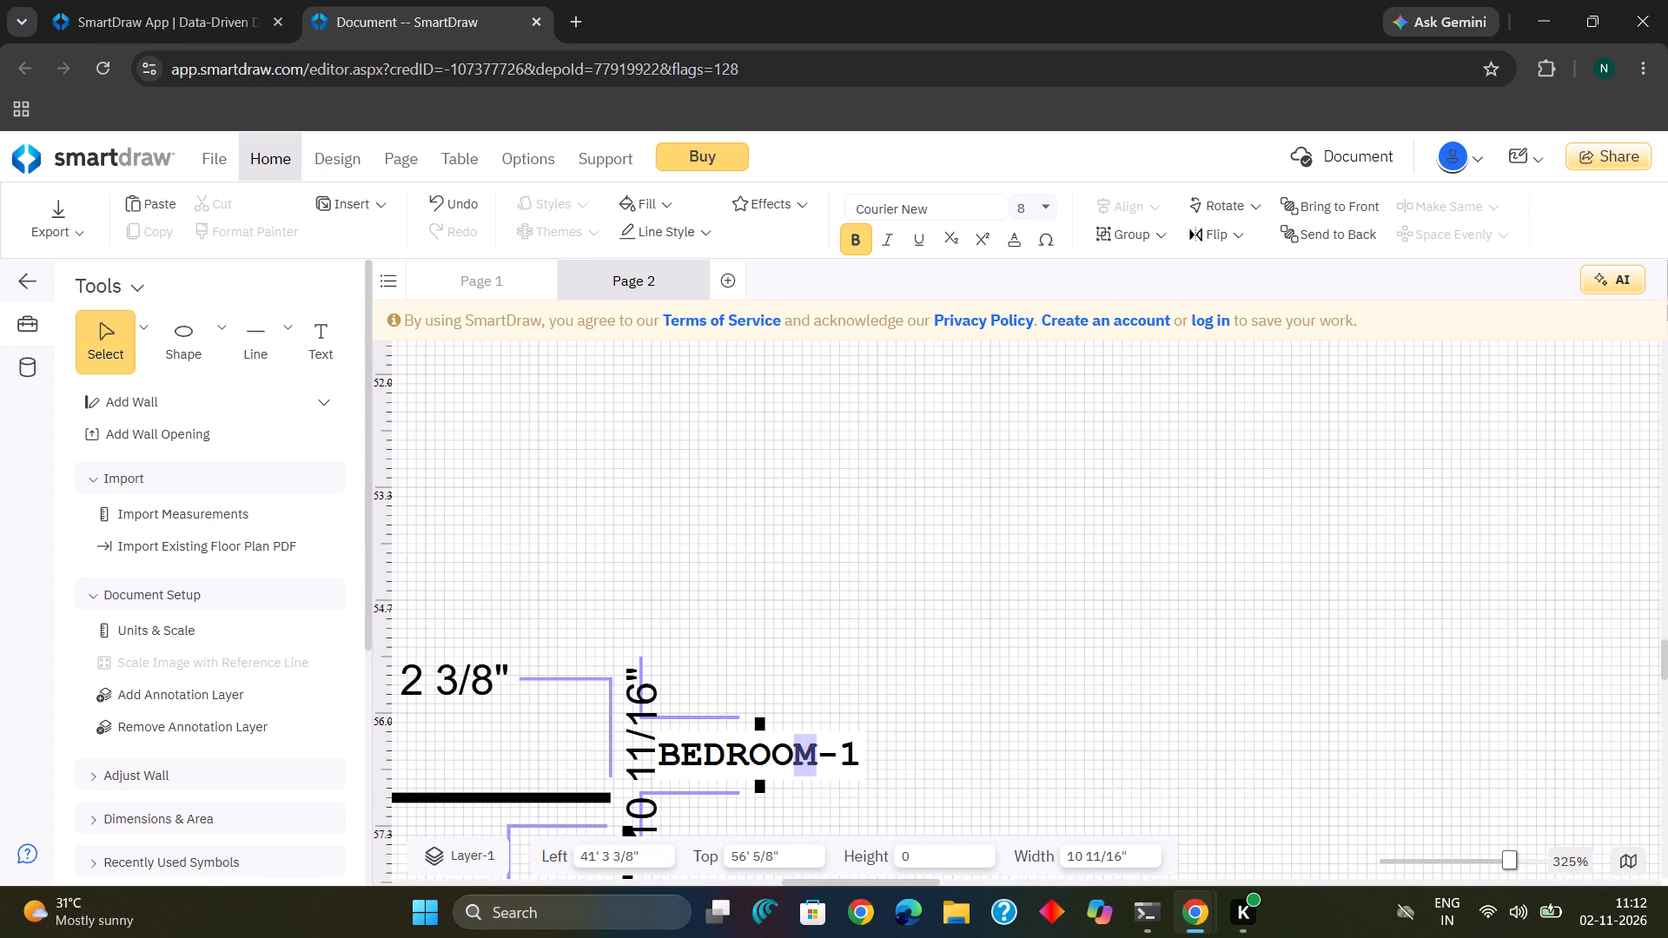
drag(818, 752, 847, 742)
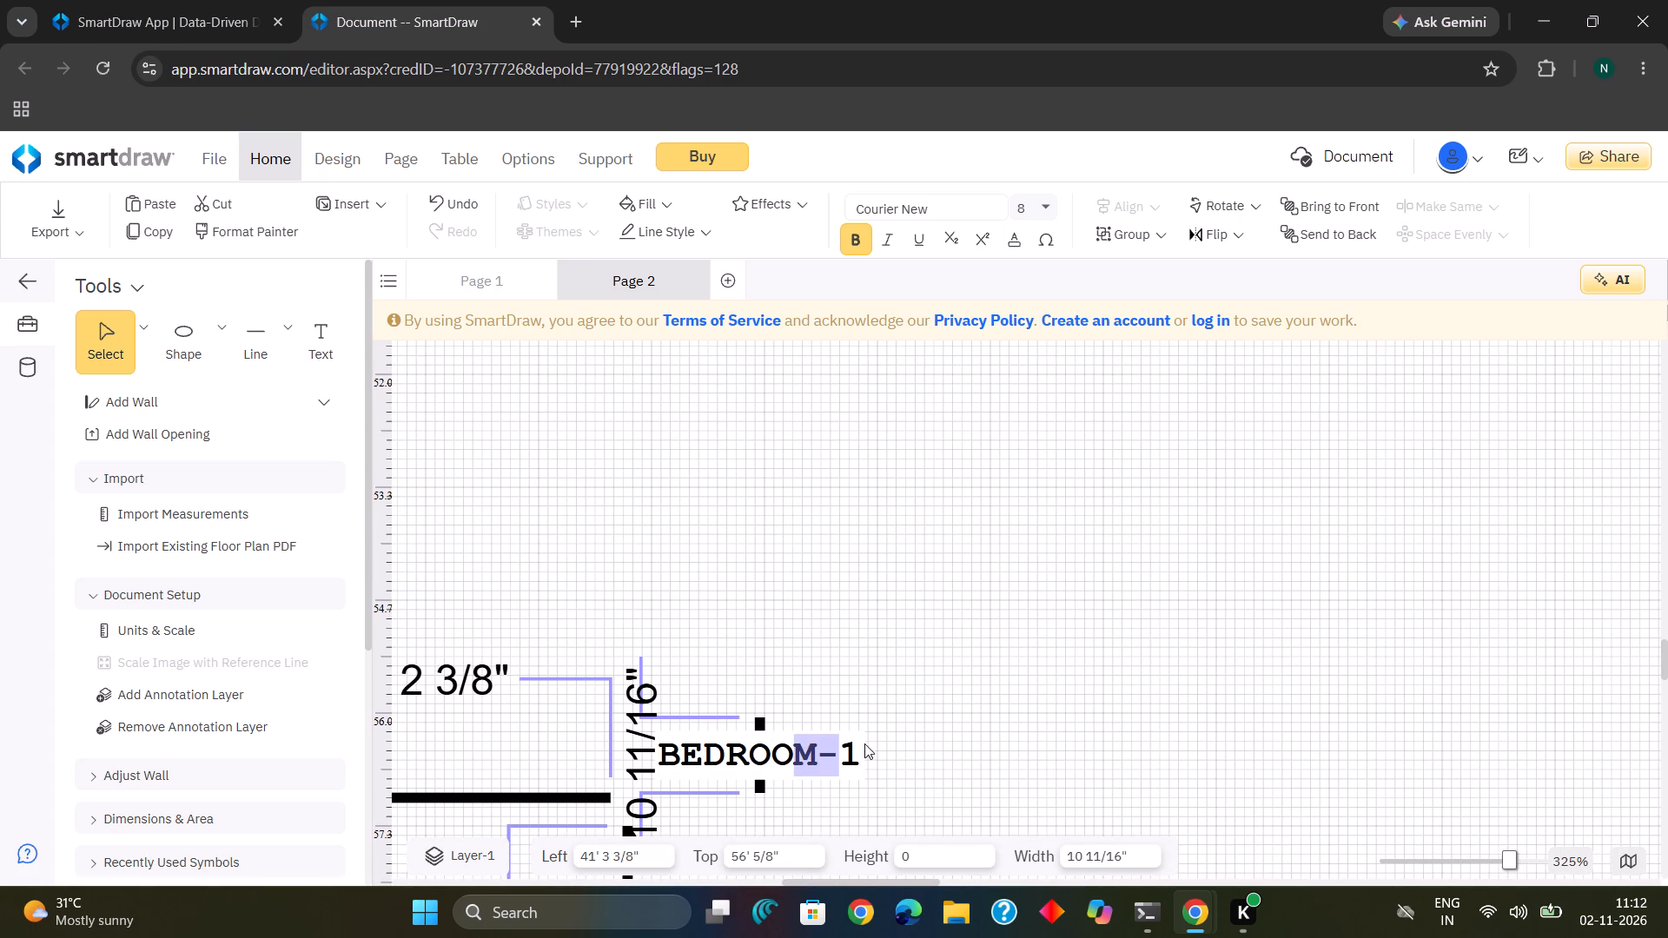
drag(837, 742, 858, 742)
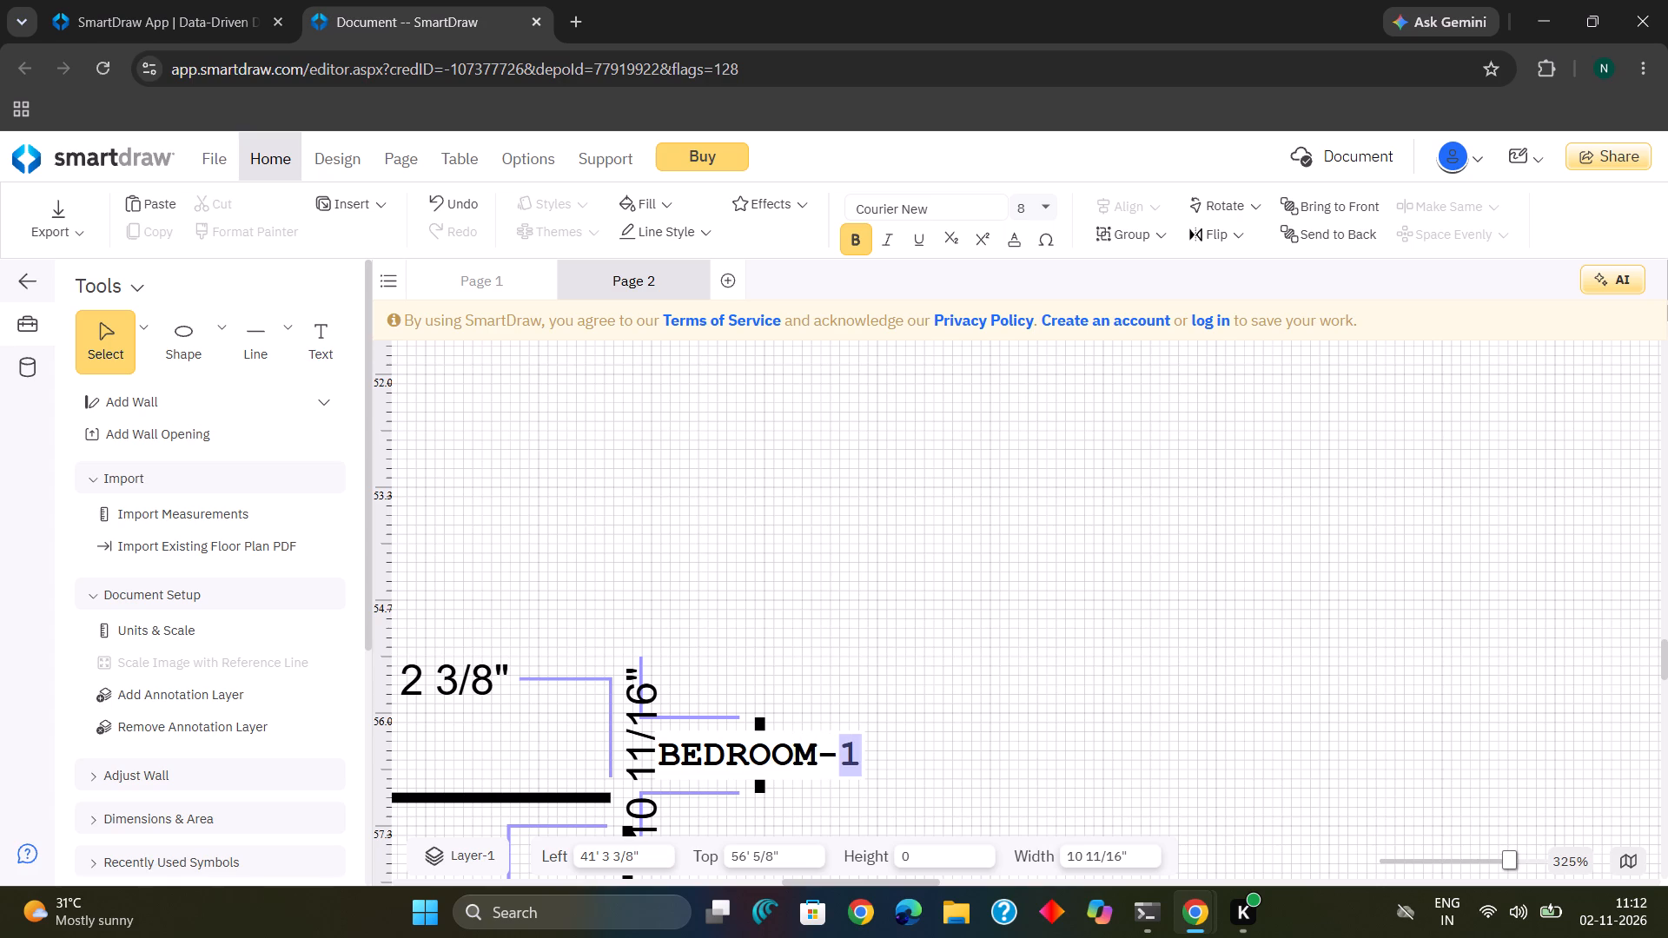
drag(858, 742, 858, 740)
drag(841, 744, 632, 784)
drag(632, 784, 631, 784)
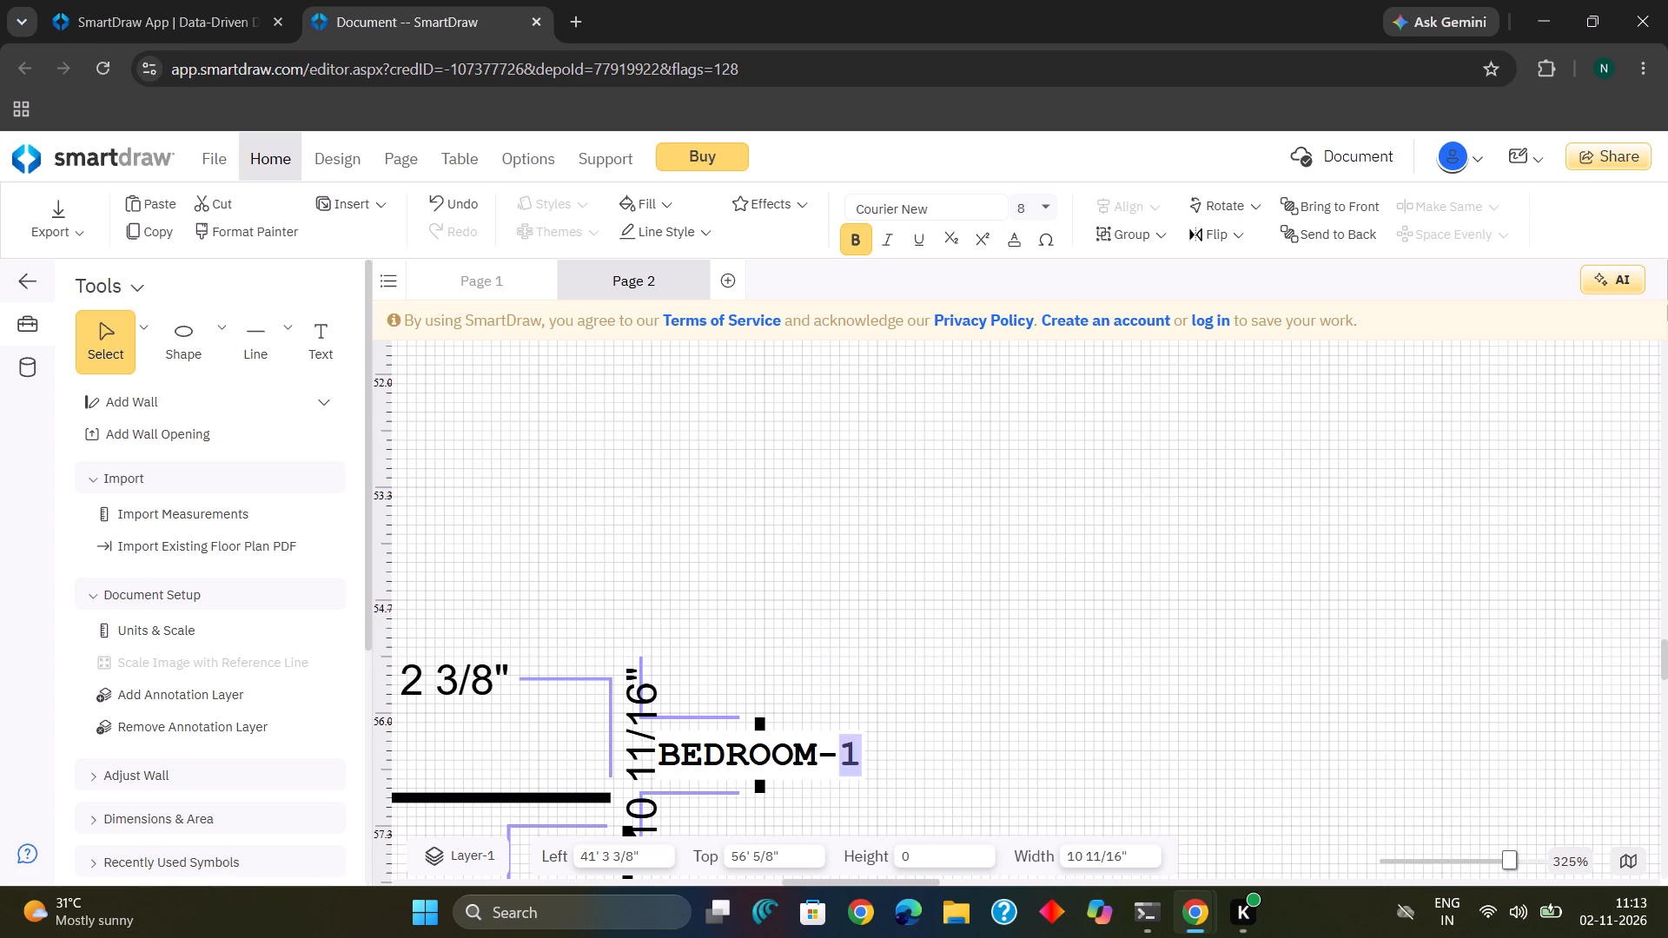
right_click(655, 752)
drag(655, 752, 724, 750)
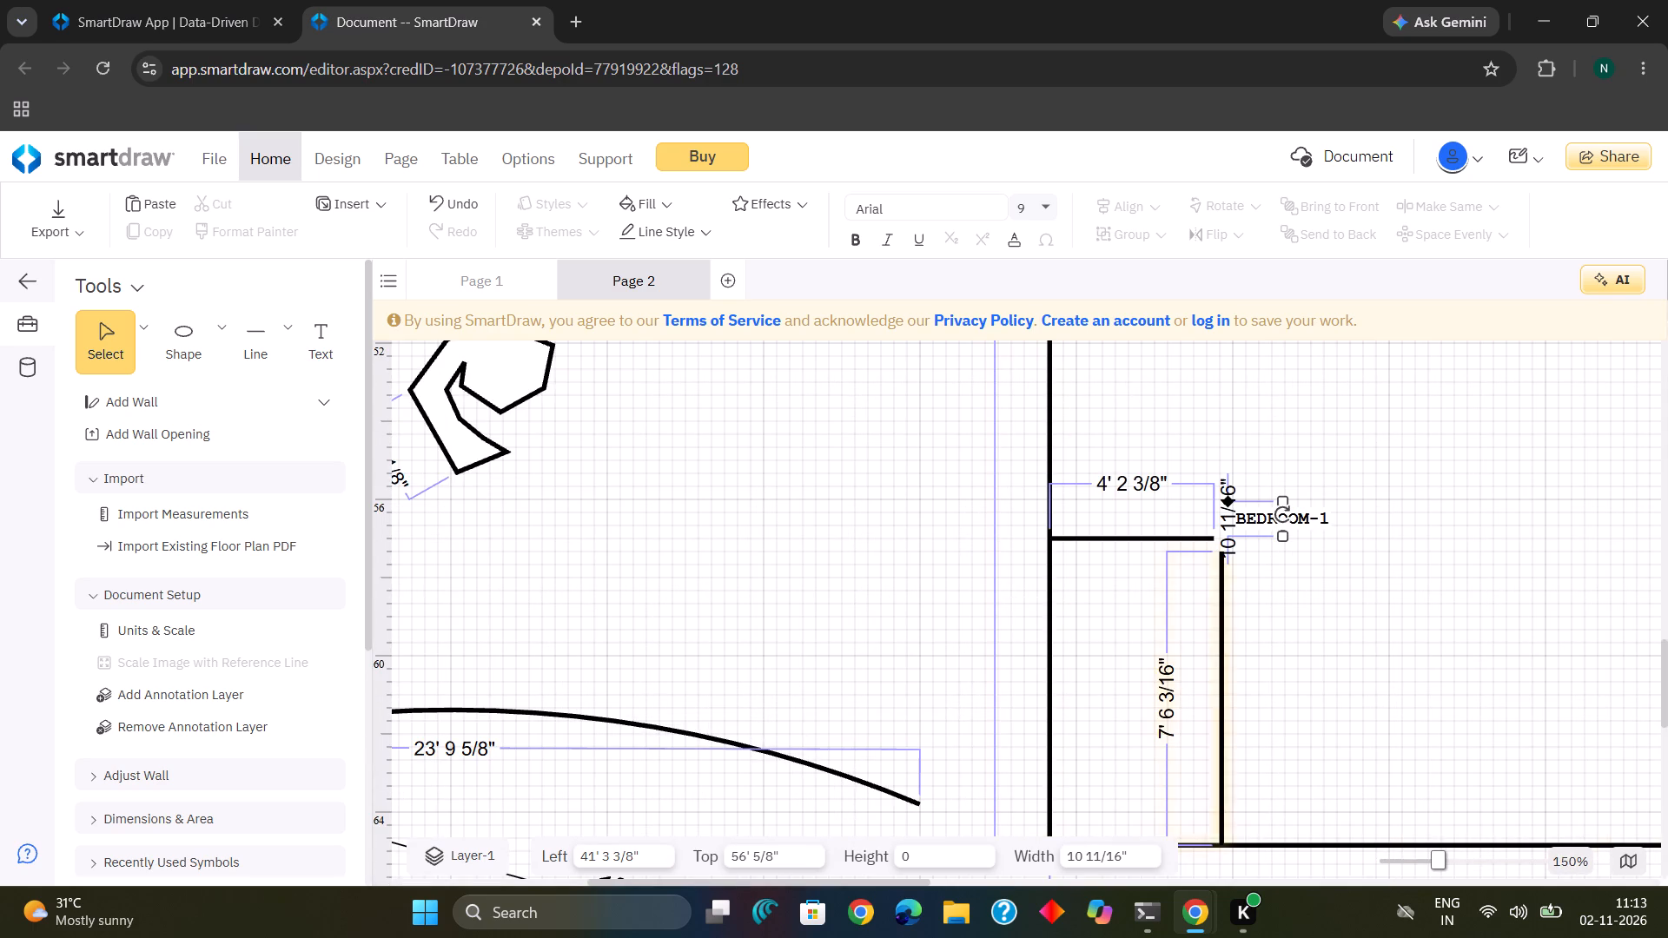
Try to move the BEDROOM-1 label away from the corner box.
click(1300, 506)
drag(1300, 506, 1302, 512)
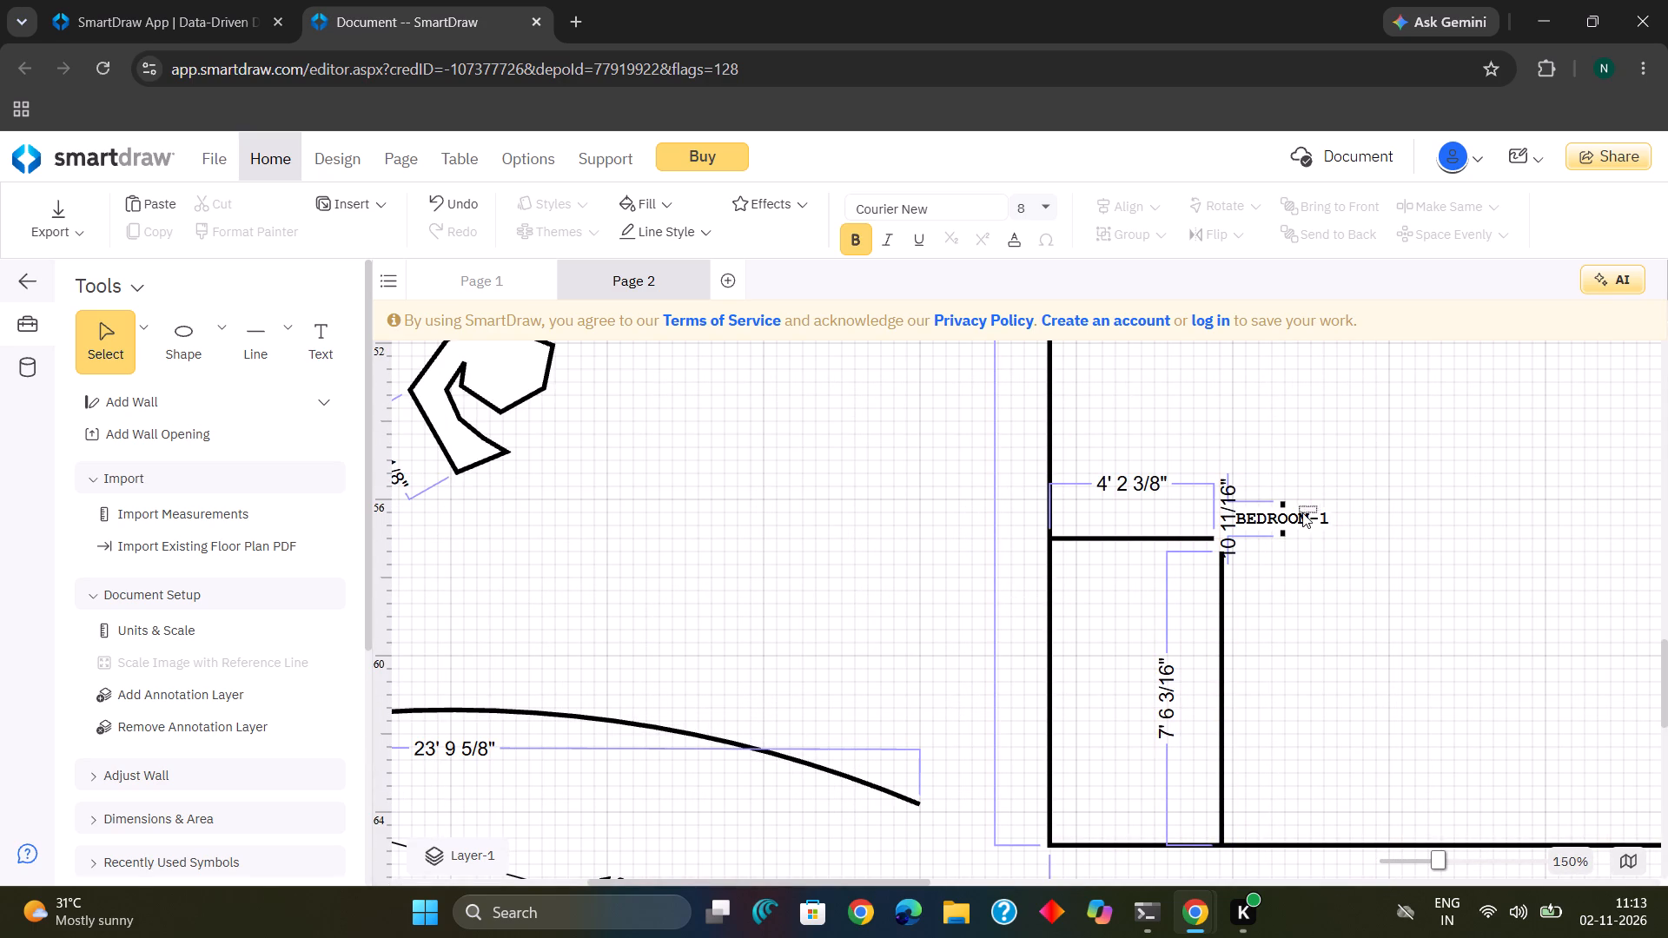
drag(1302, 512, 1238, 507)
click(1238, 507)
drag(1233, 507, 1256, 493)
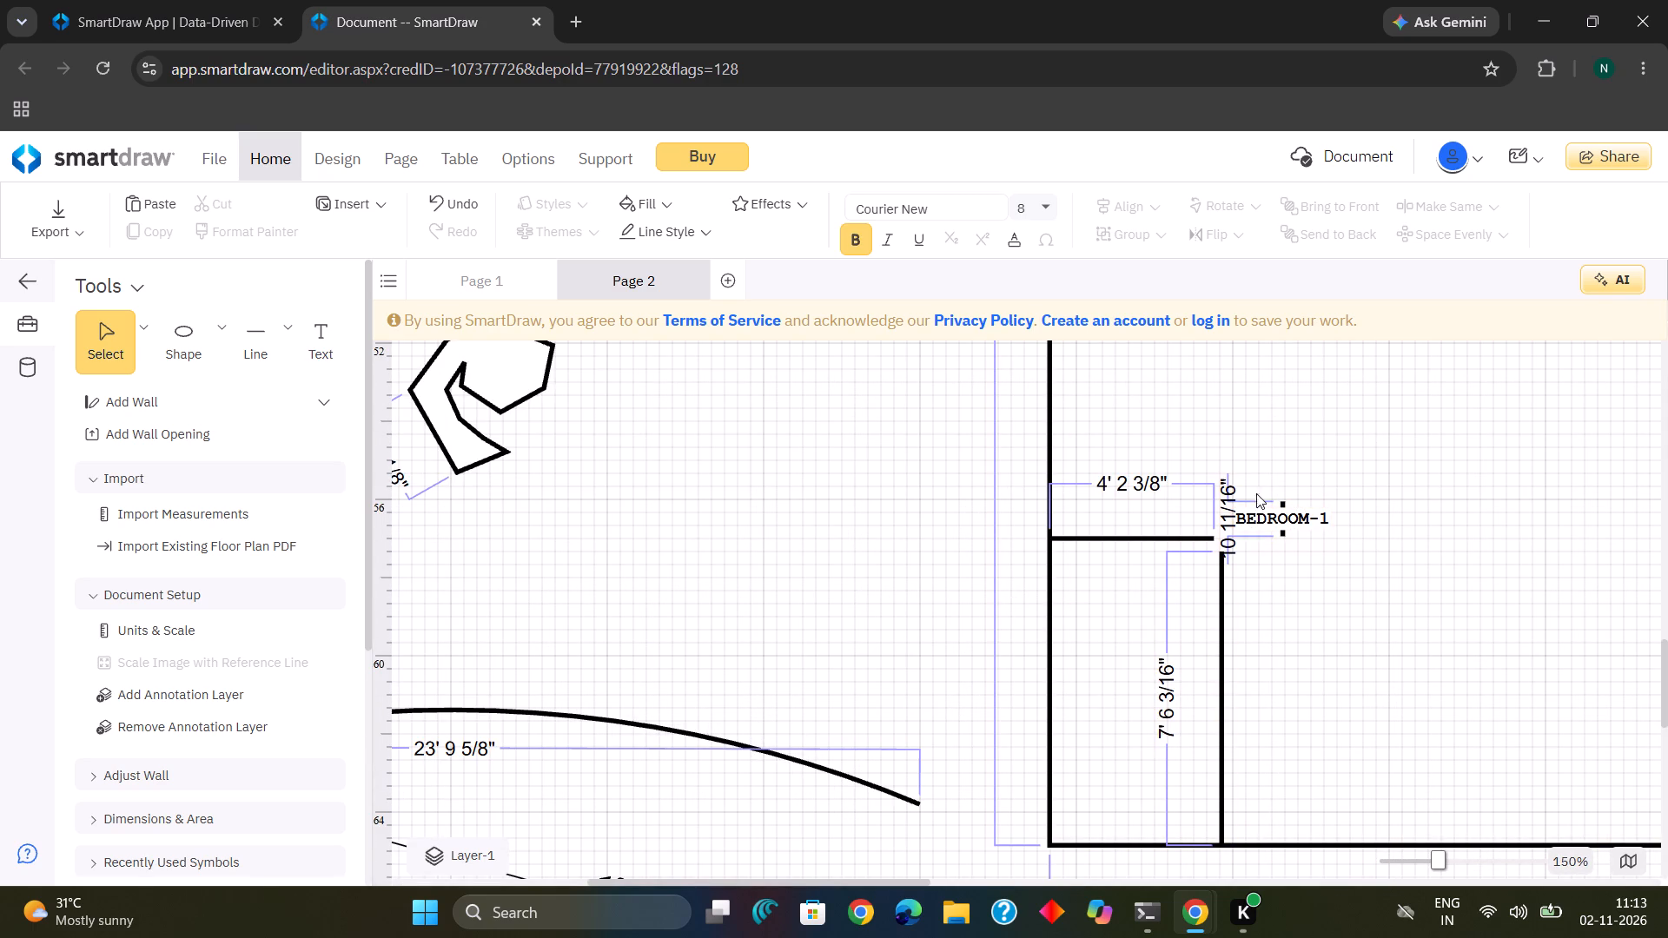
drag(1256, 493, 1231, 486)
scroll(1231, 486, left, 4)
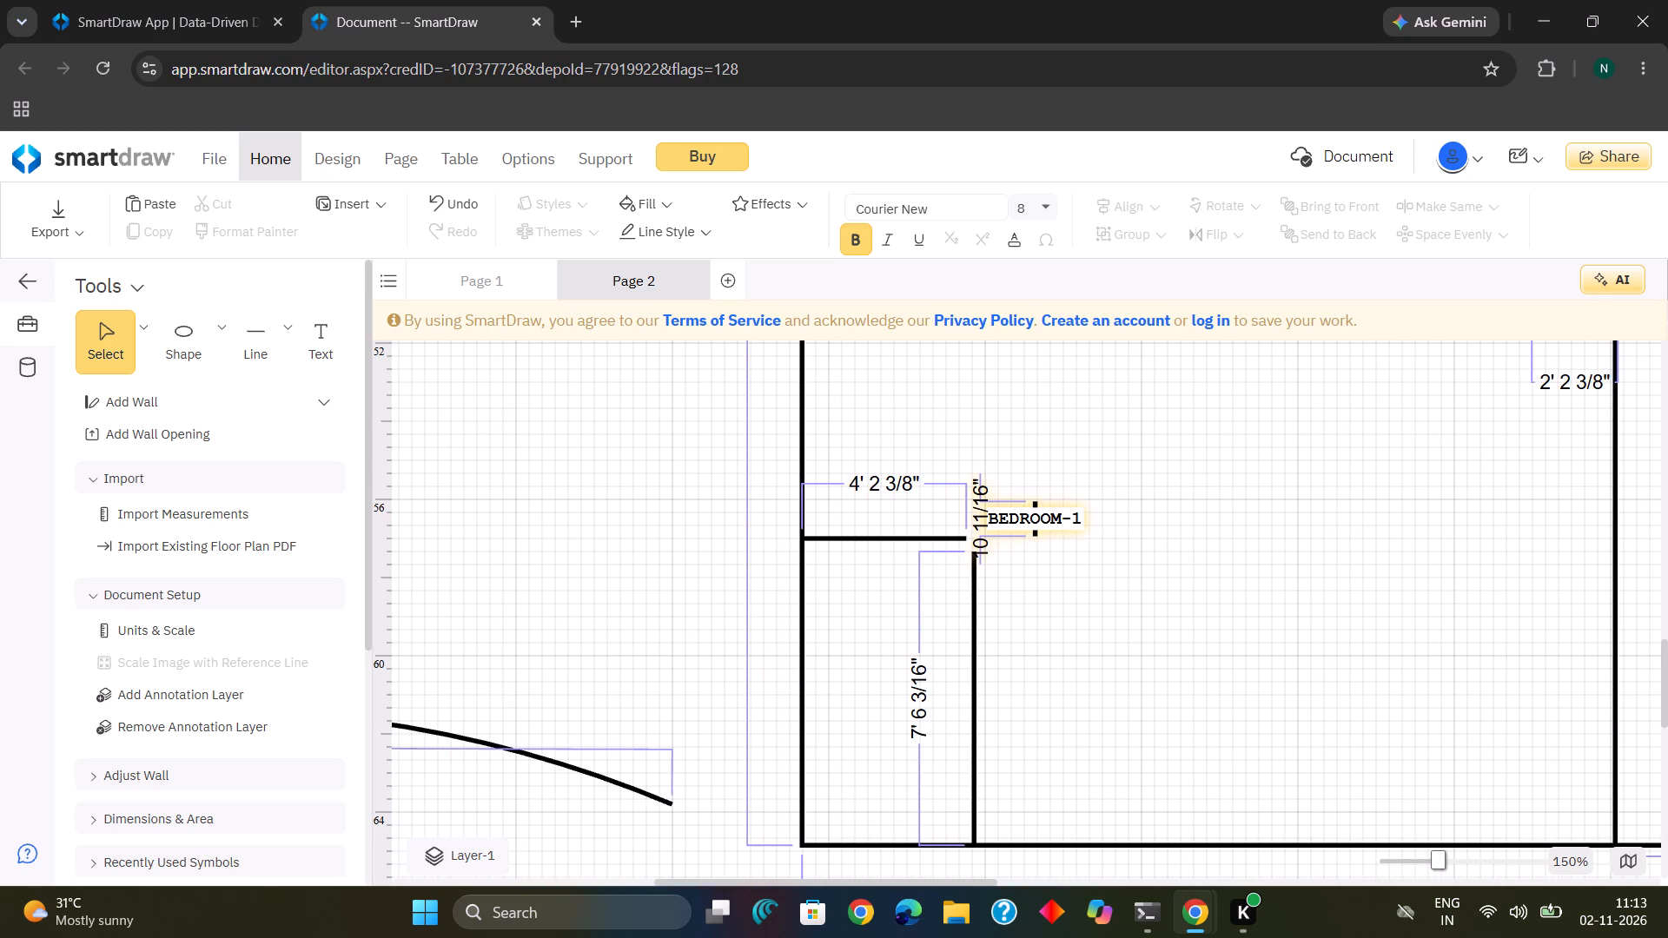
Bring the BEDROOM-1 label and its short line to the front.
drag(985, 508, 1040, 534)
right_click(1047, 514)
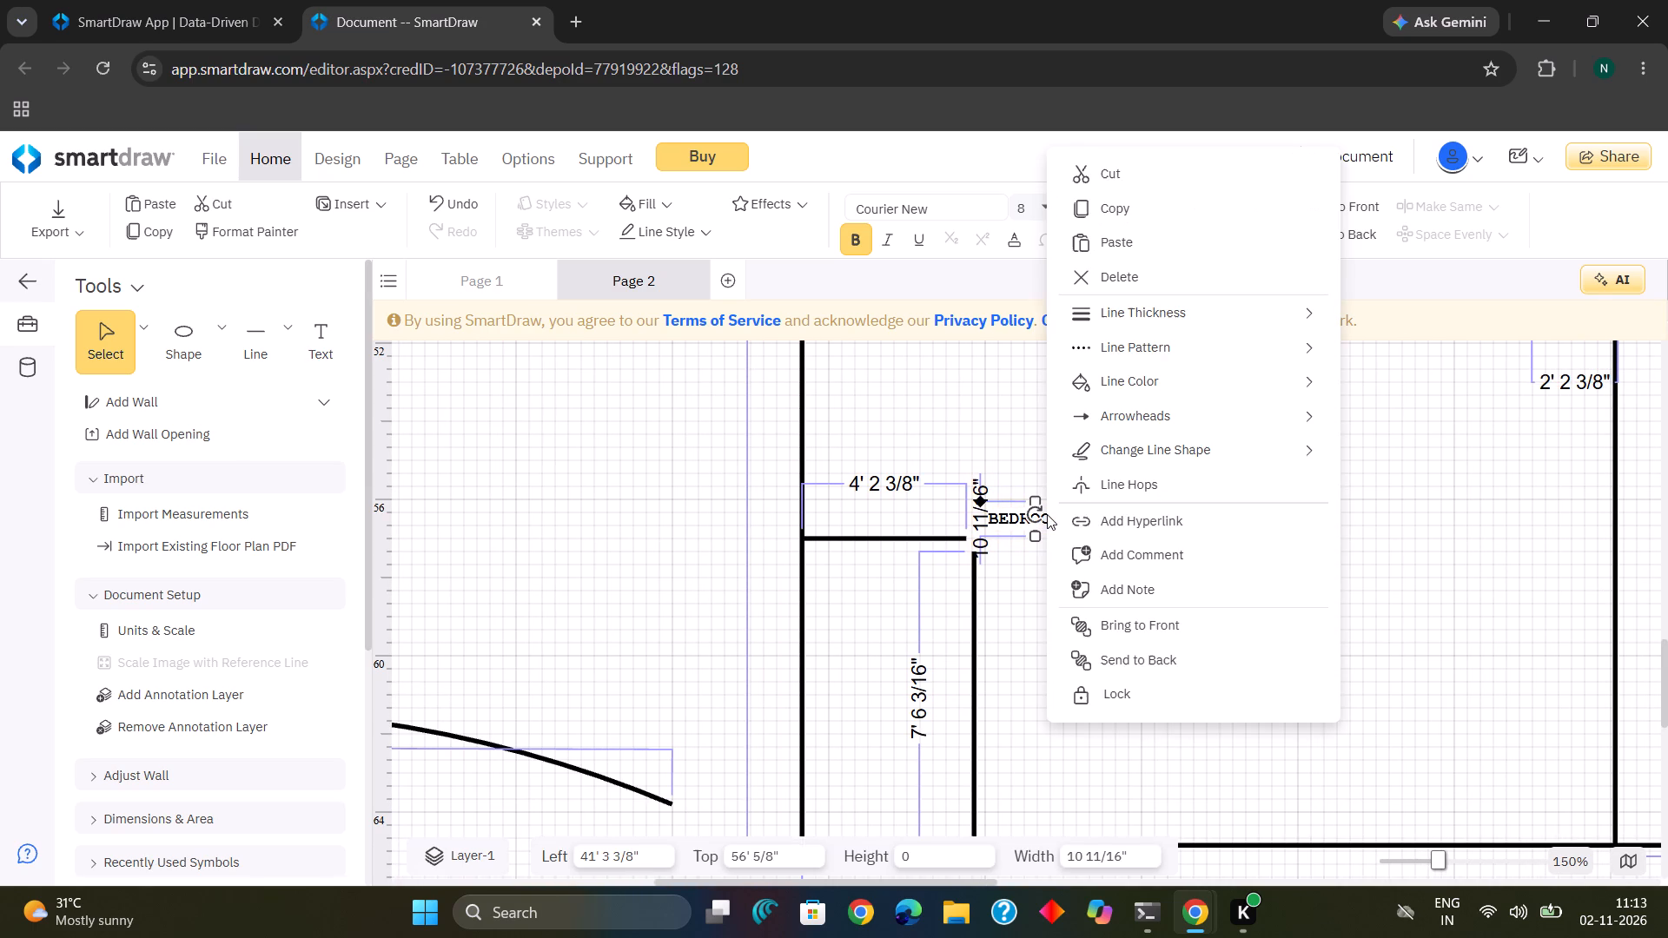
right_click(1047, 514)
scroll(1047, 514, right, 1)
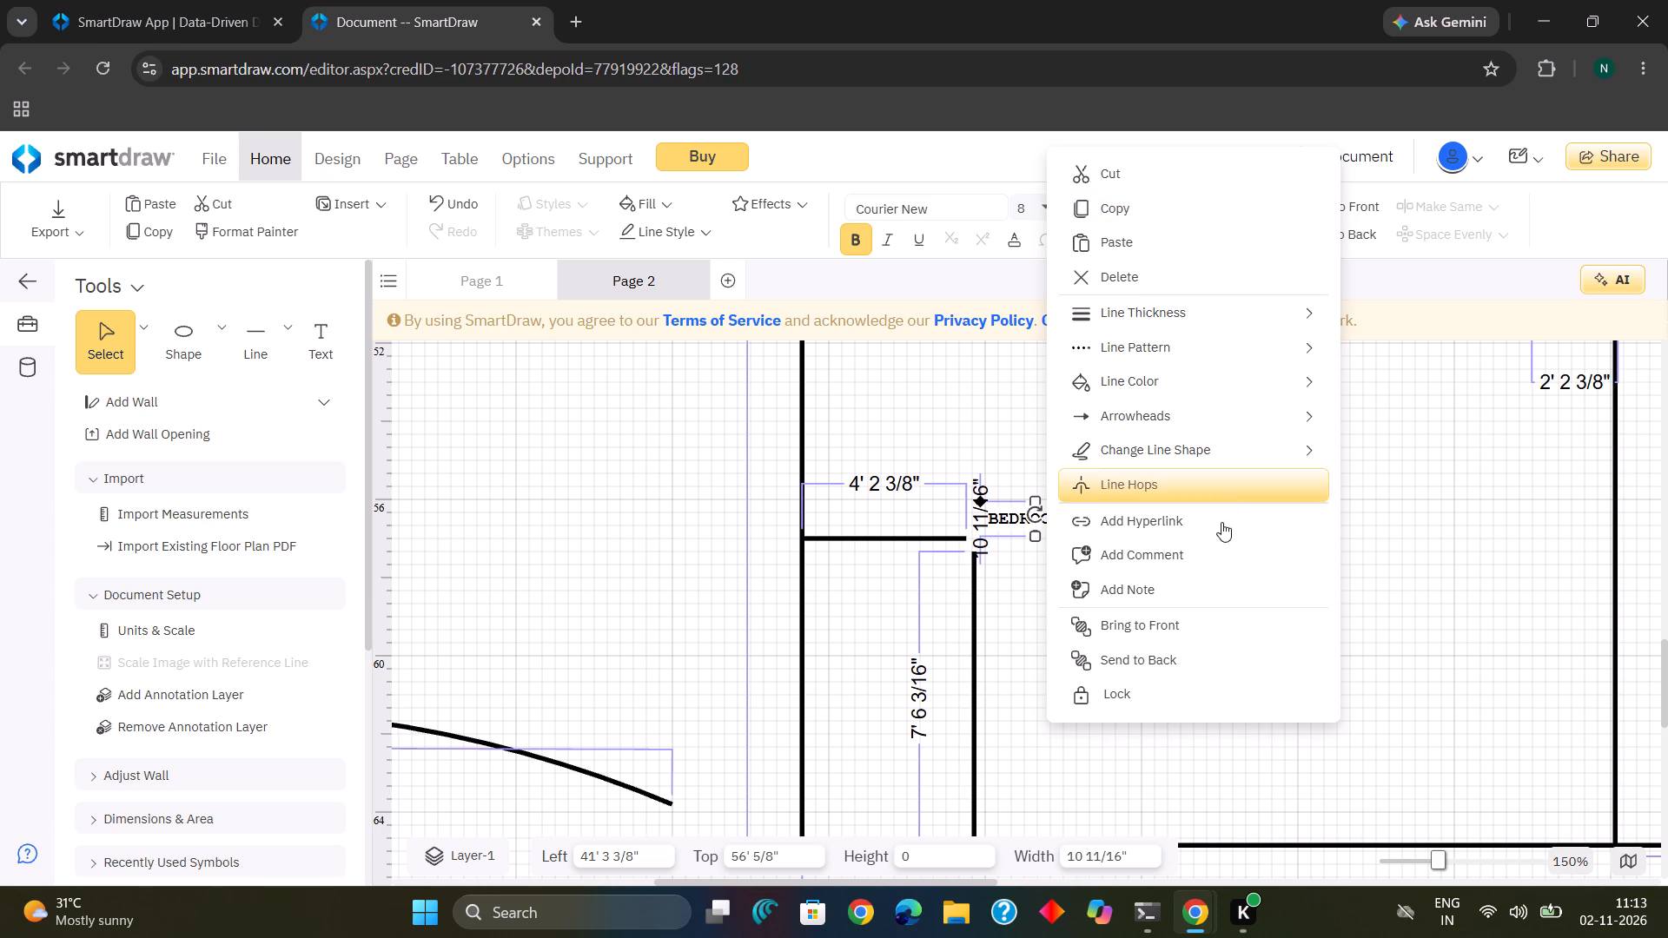
click(1204, 613)
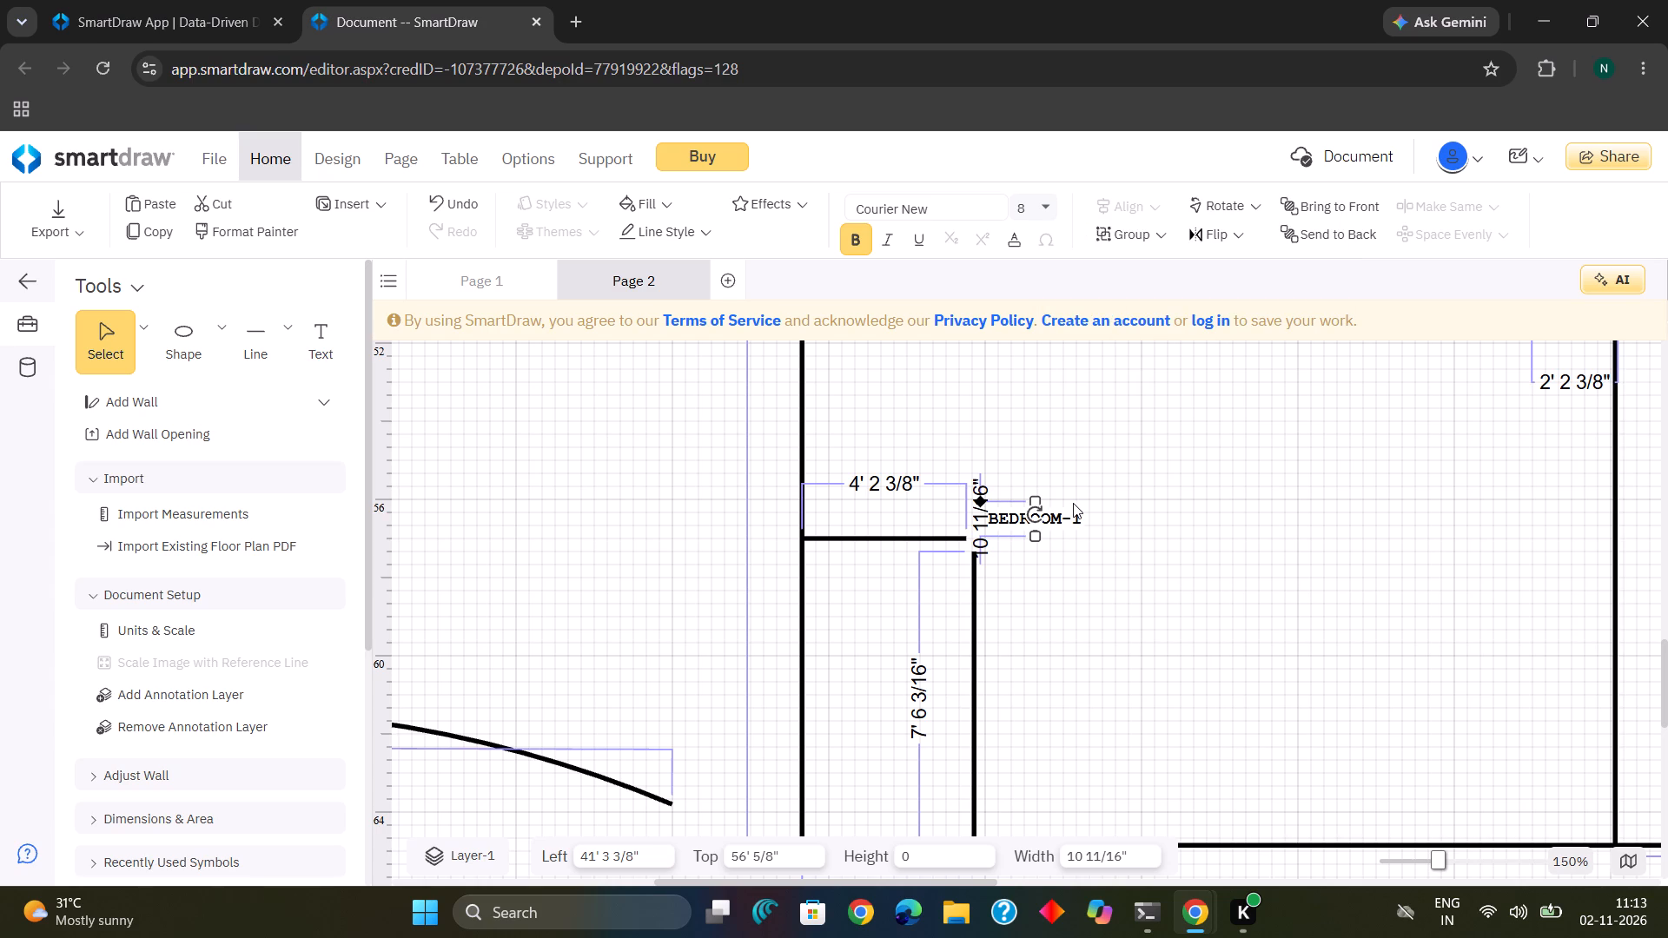
Move the BEDROOM-1 label with its short line into the open middle of the lower room, about 46' 7" from left and 55' 4" from top.
right_click(1073, 503)
scroll(1073, 503, left, 1)
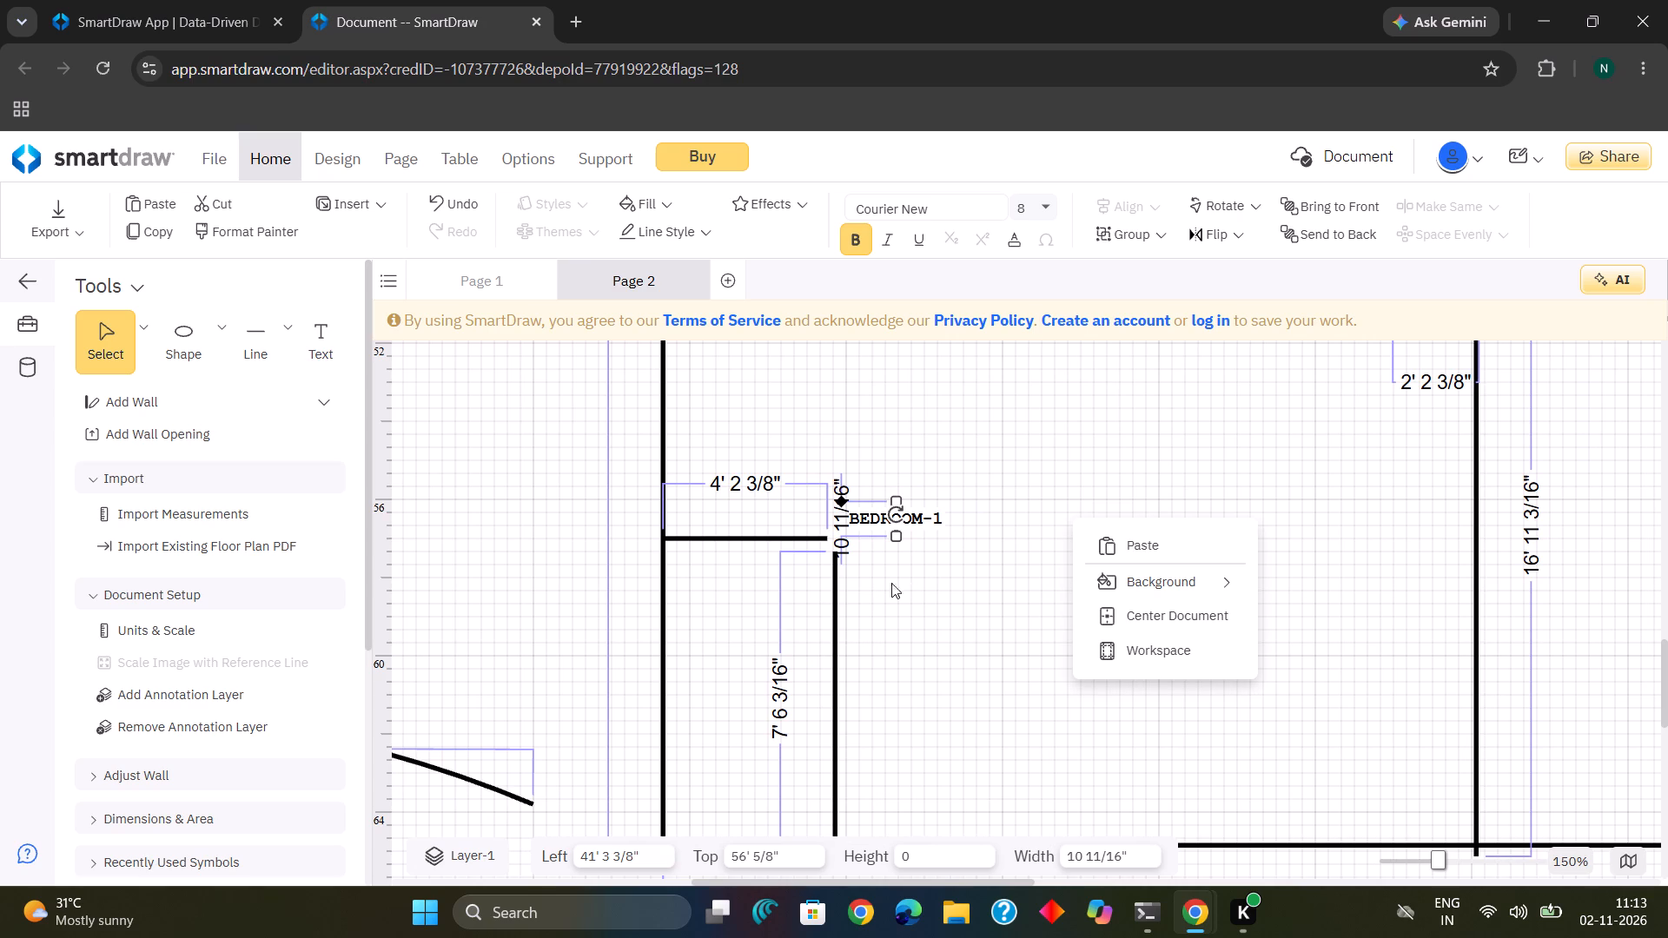
drag(917, 513, 954, 516)
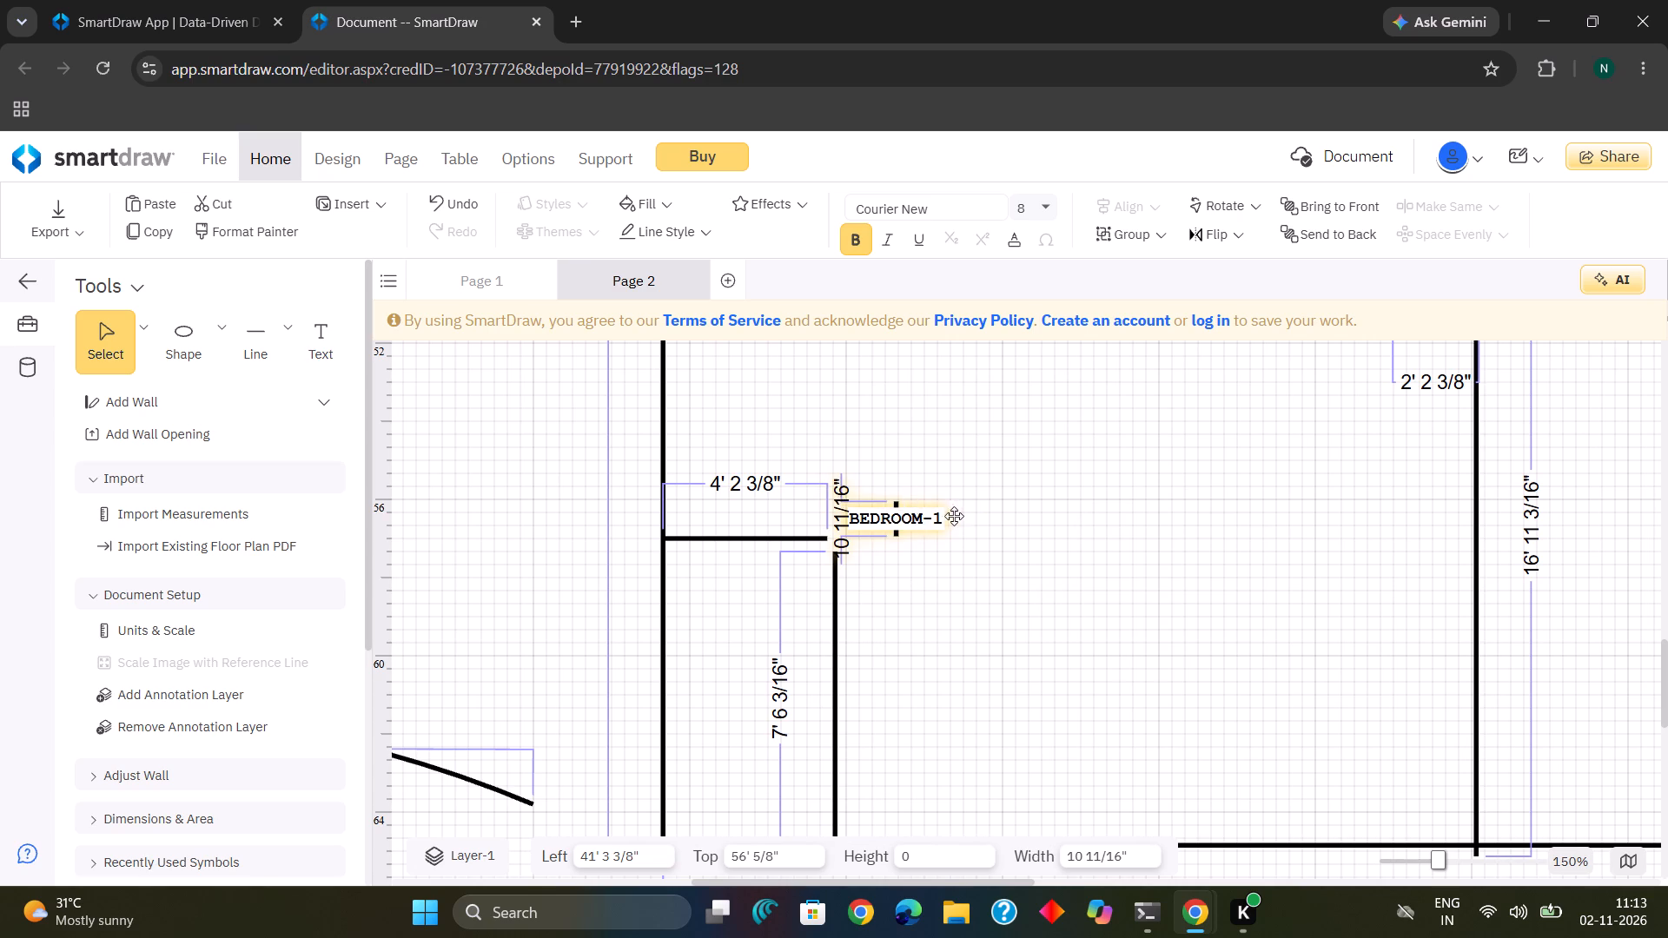
drag(954, 516, 1122, 485)
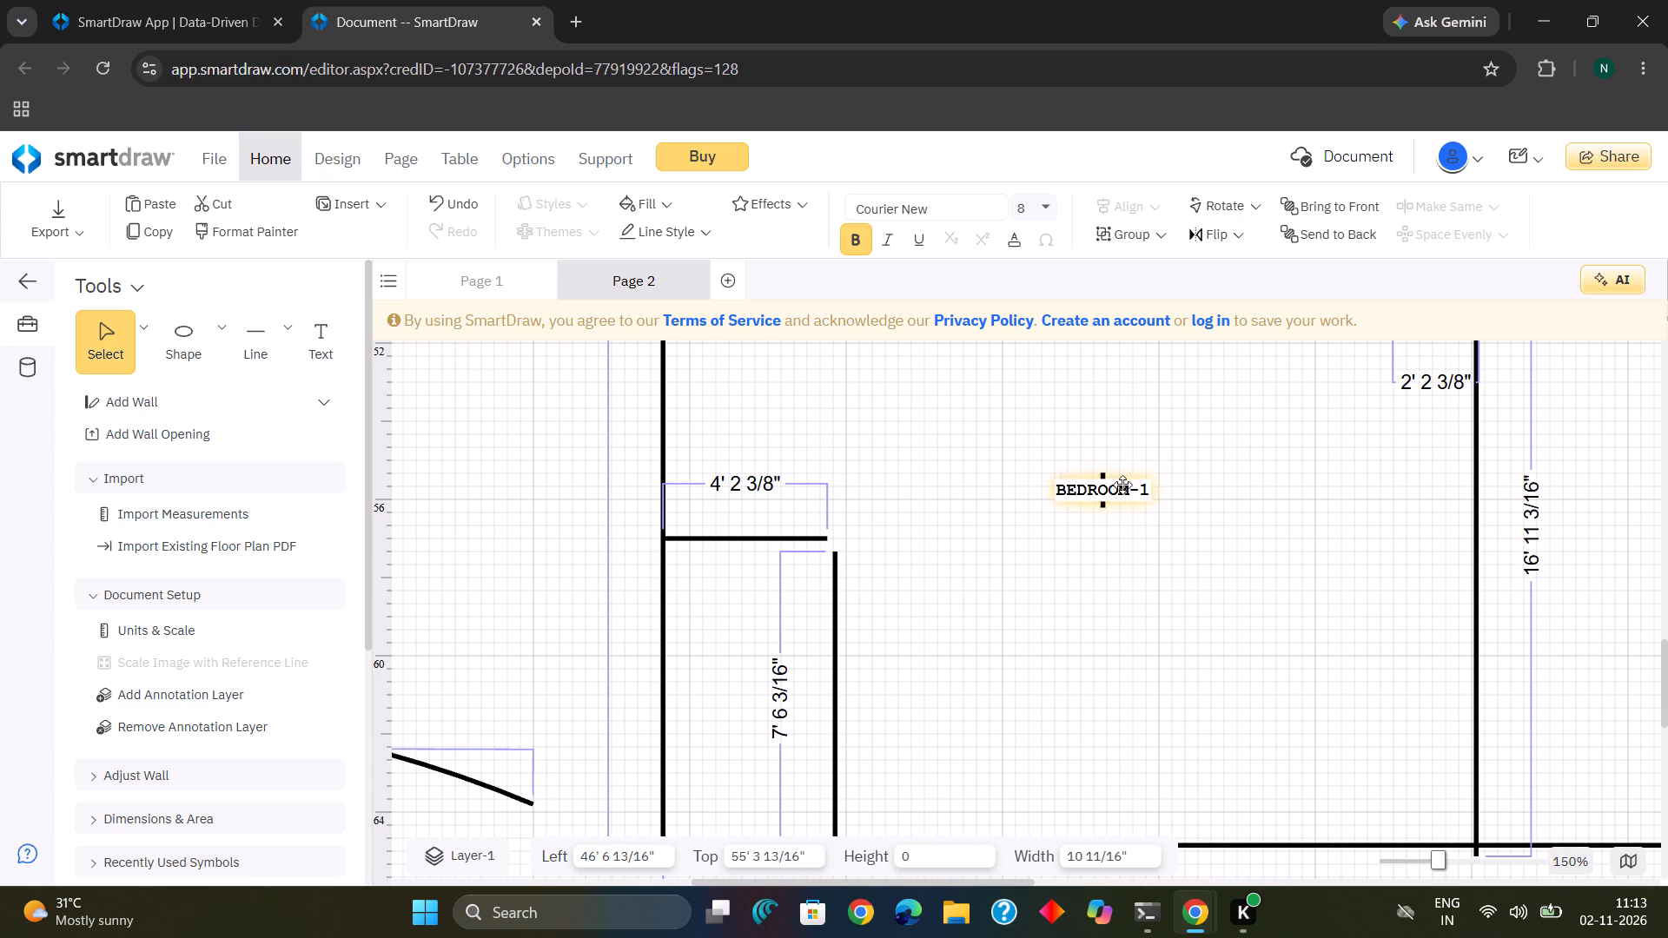
Move the BEDROOM-1 label with its short line slightly, to about 45' 5" from left and 55' 6" from top.
drag(1122, 485, 1085, 491)
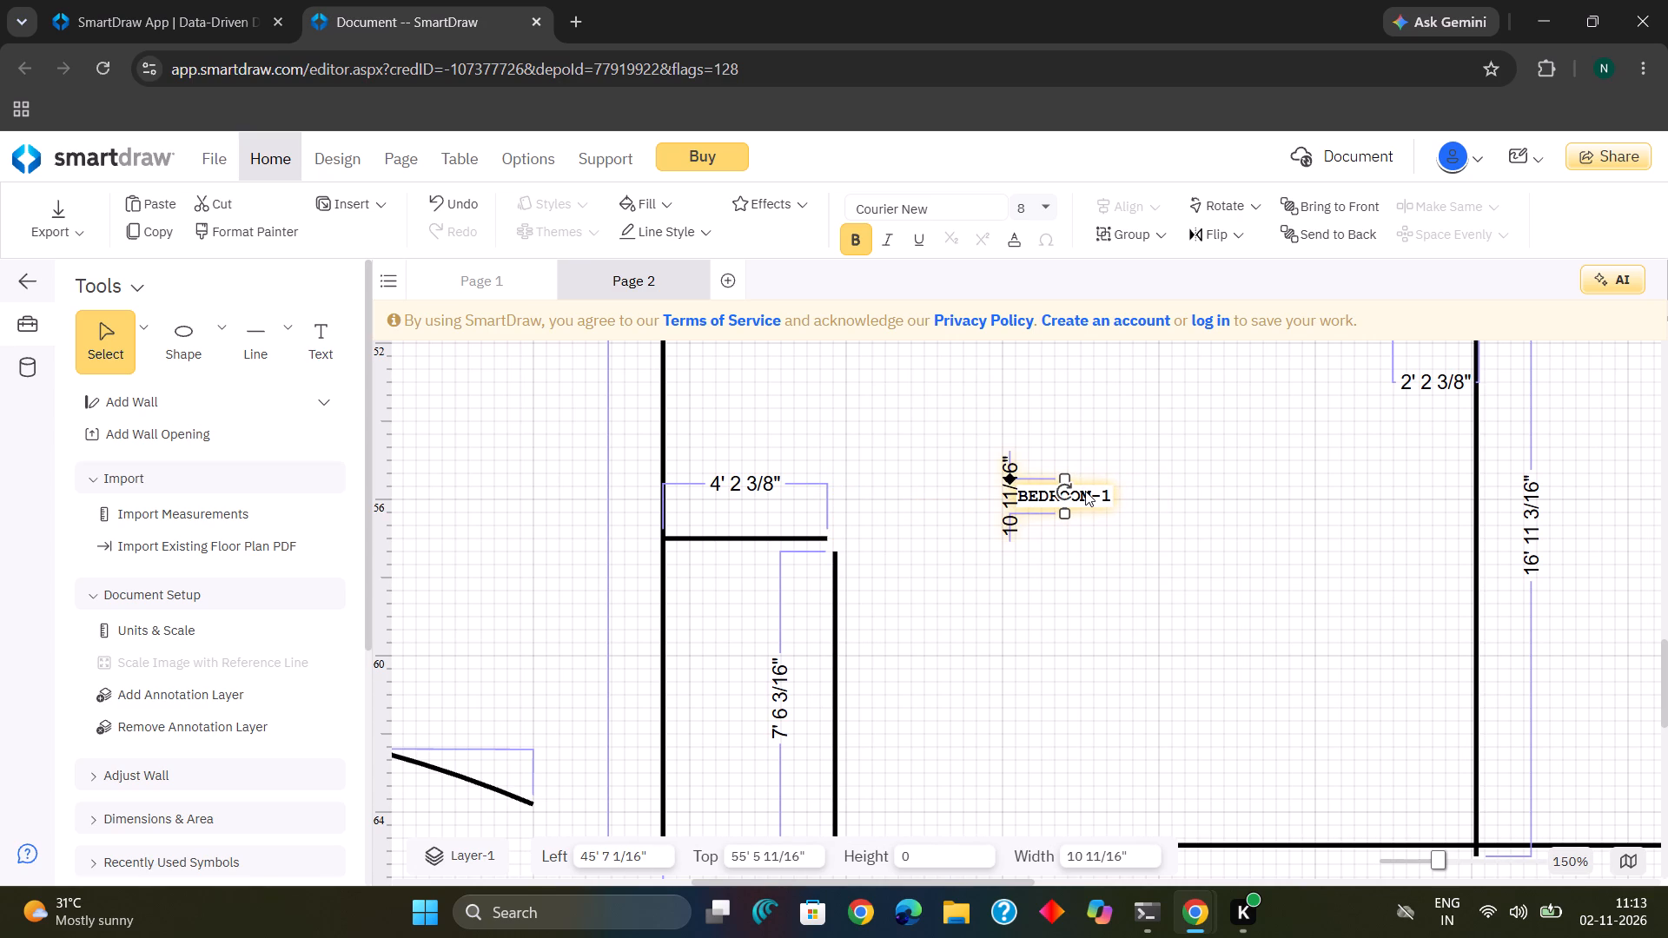
click(1085, 491)
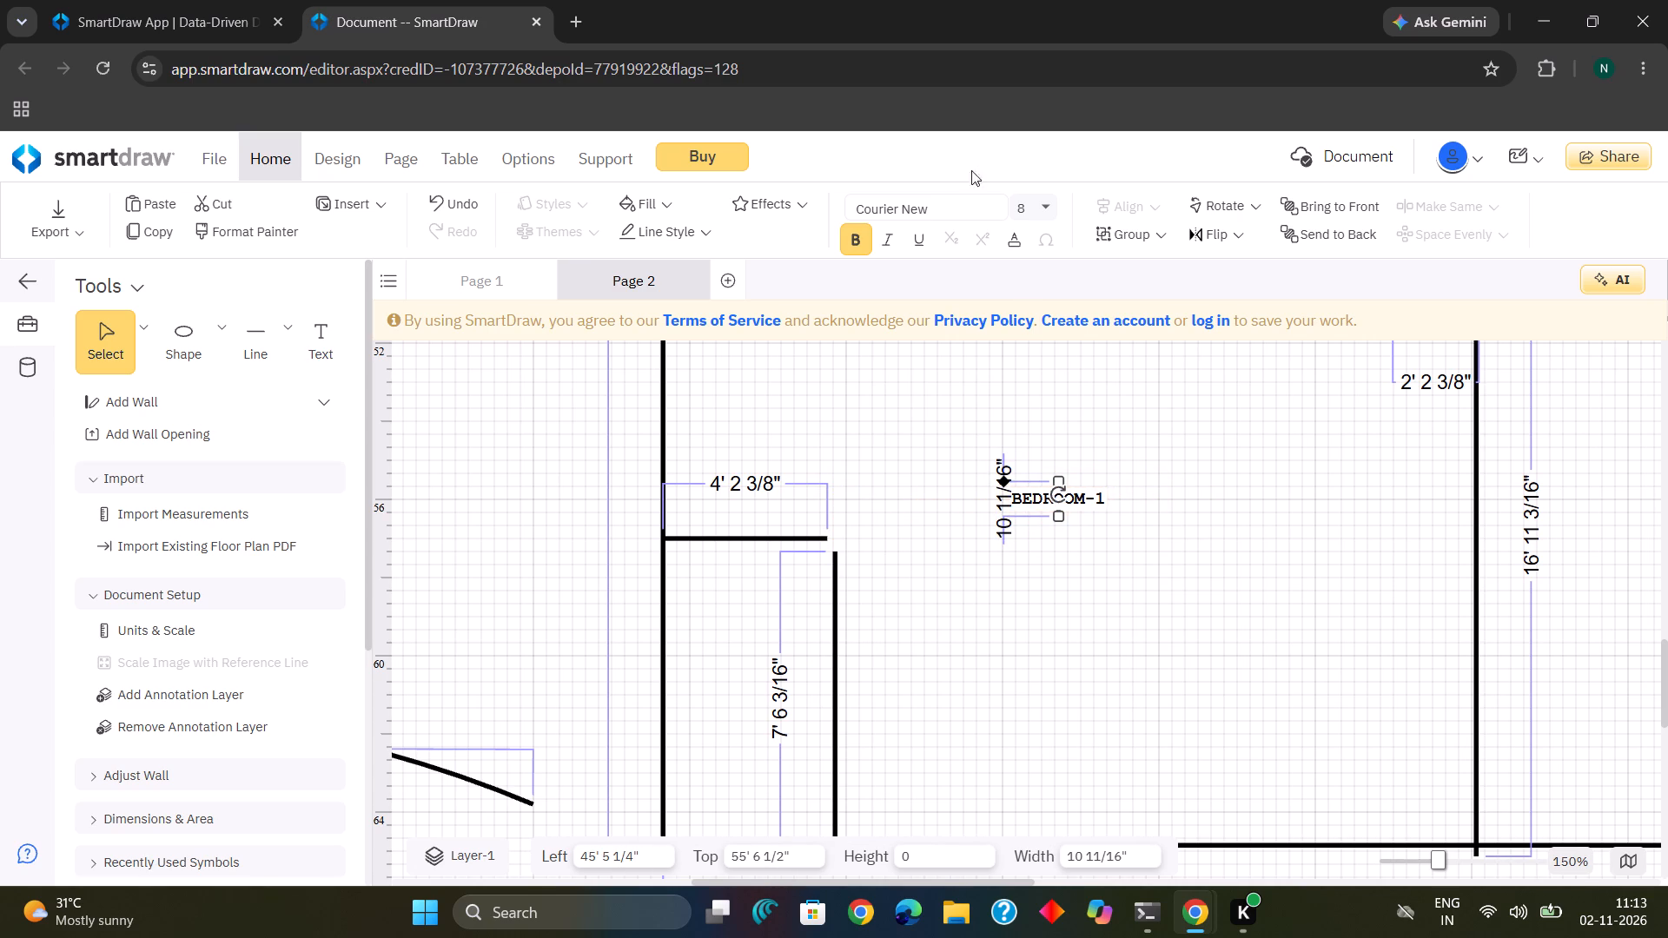
Italicize the BEDROOM-1 label.
click(884, 231)
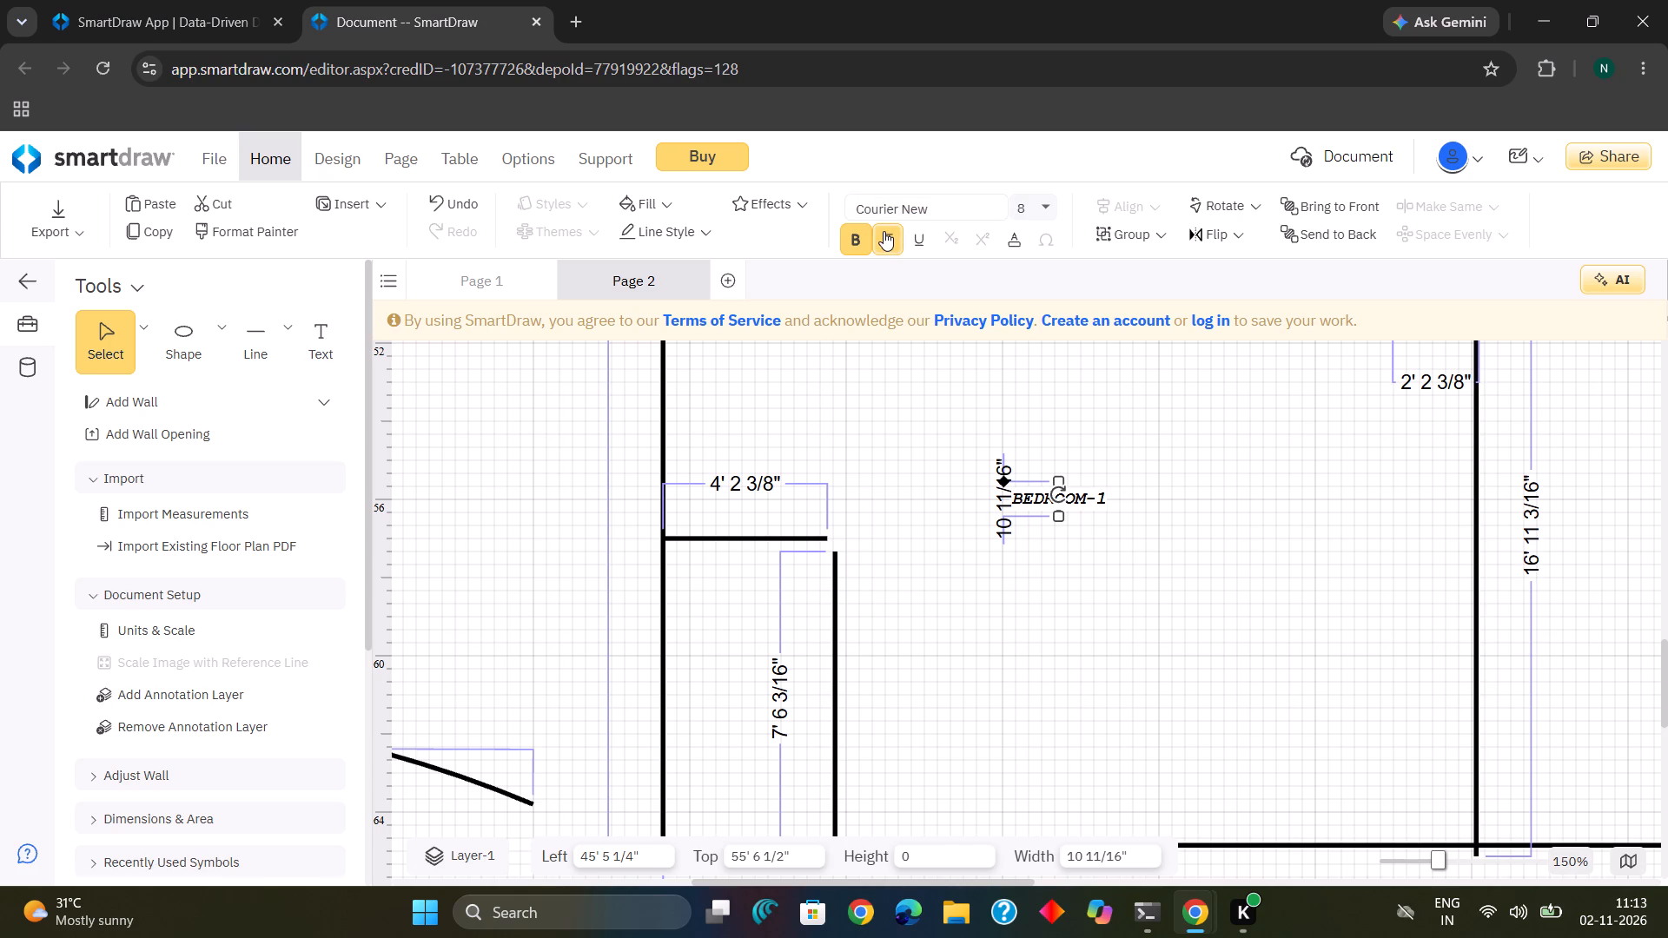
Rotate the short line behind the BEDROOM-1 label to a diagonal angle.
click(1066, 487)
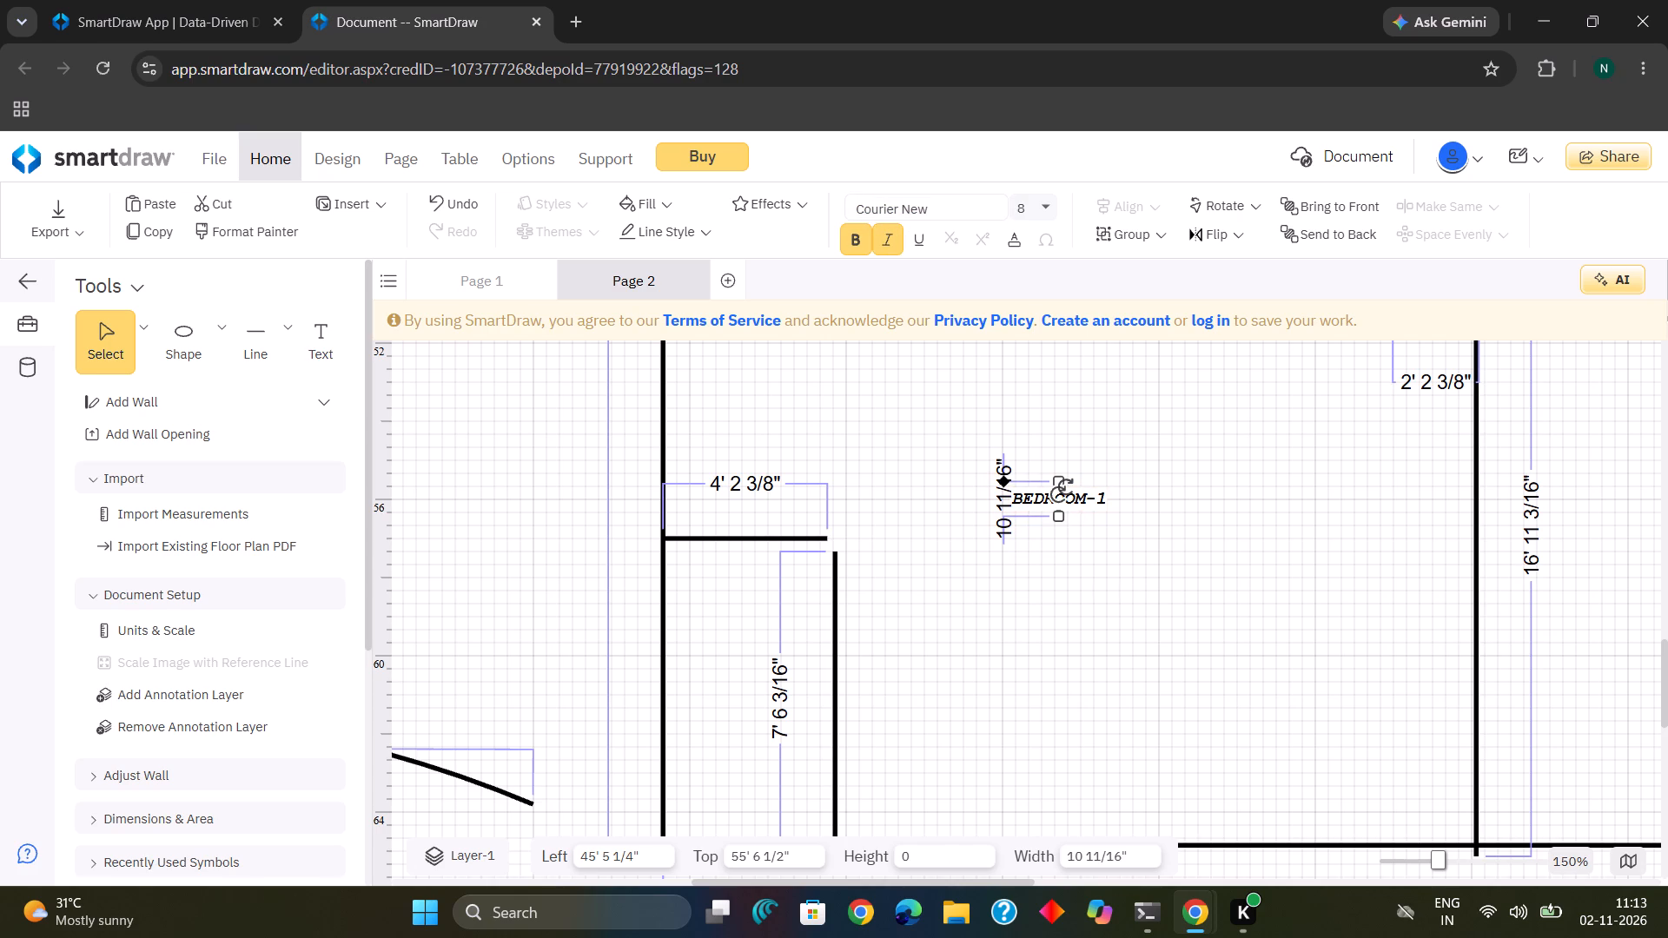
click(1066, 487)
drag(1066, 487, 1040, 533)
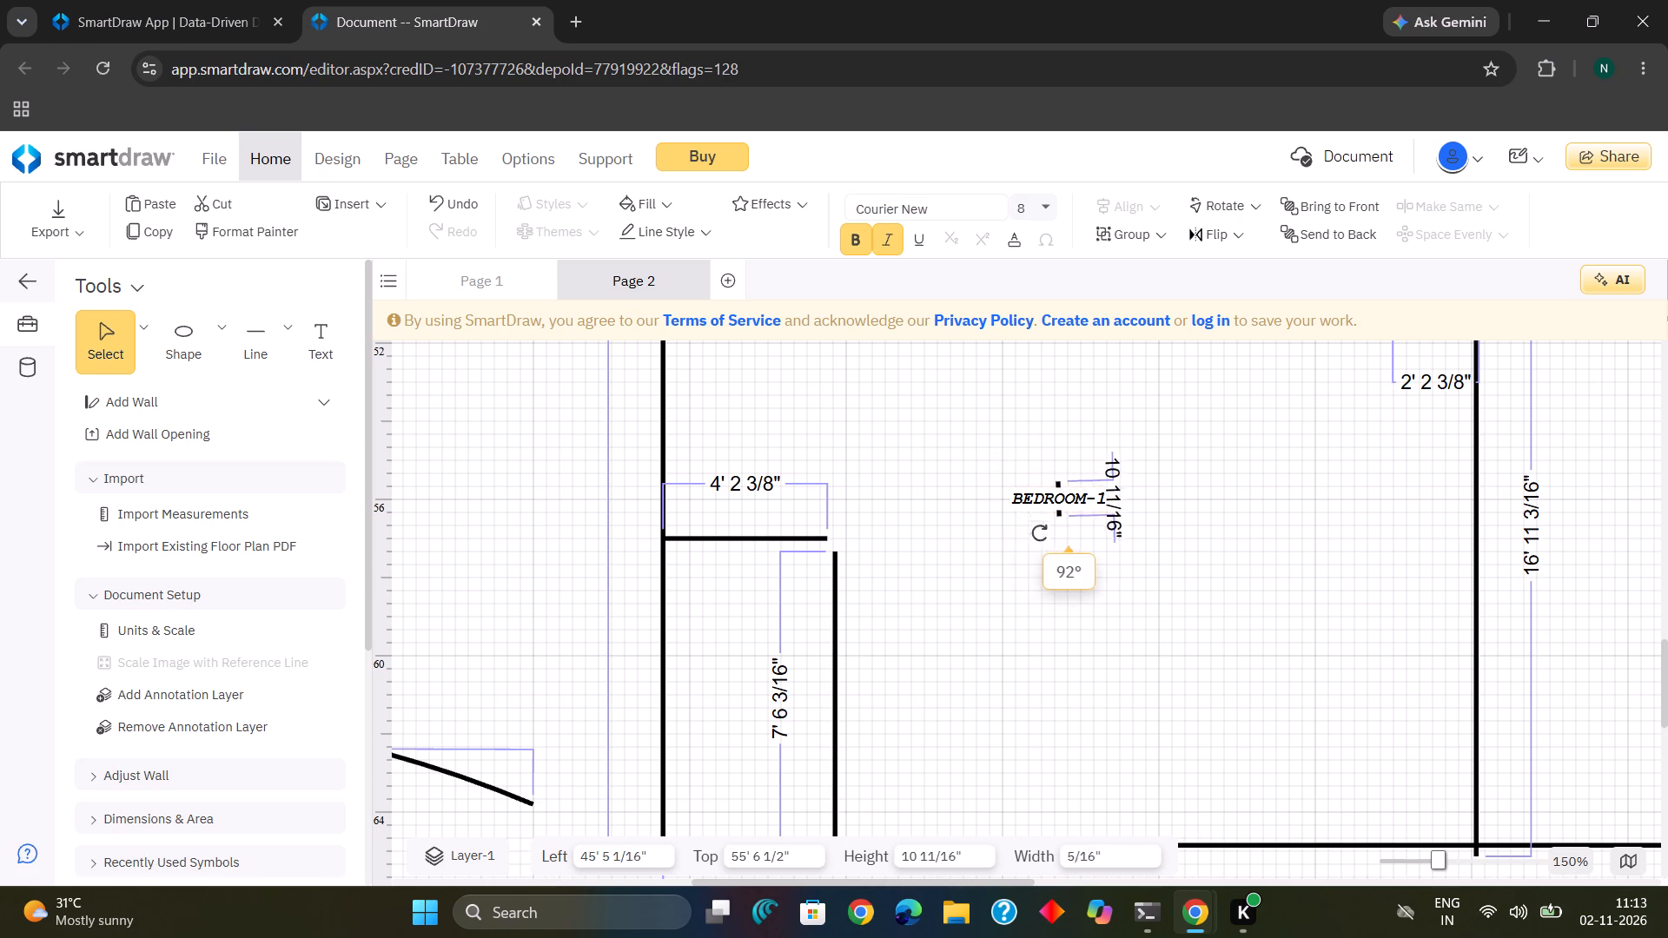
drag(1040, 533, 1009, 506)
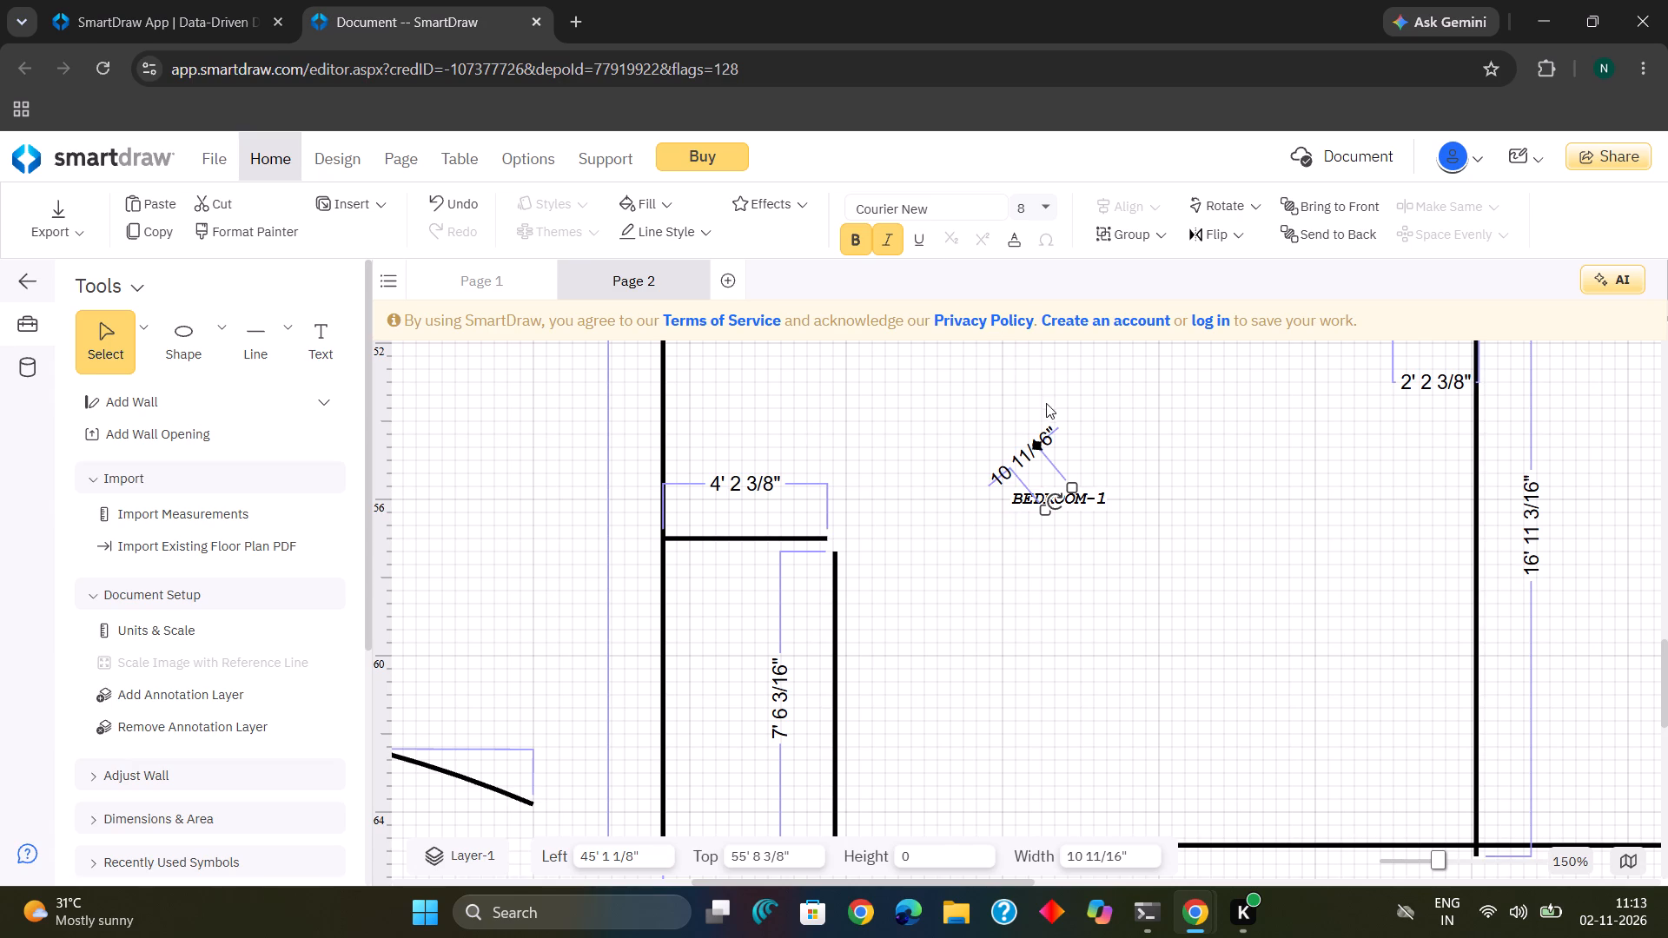
Underline the BEDROOM-1 label.
click(916, 235)
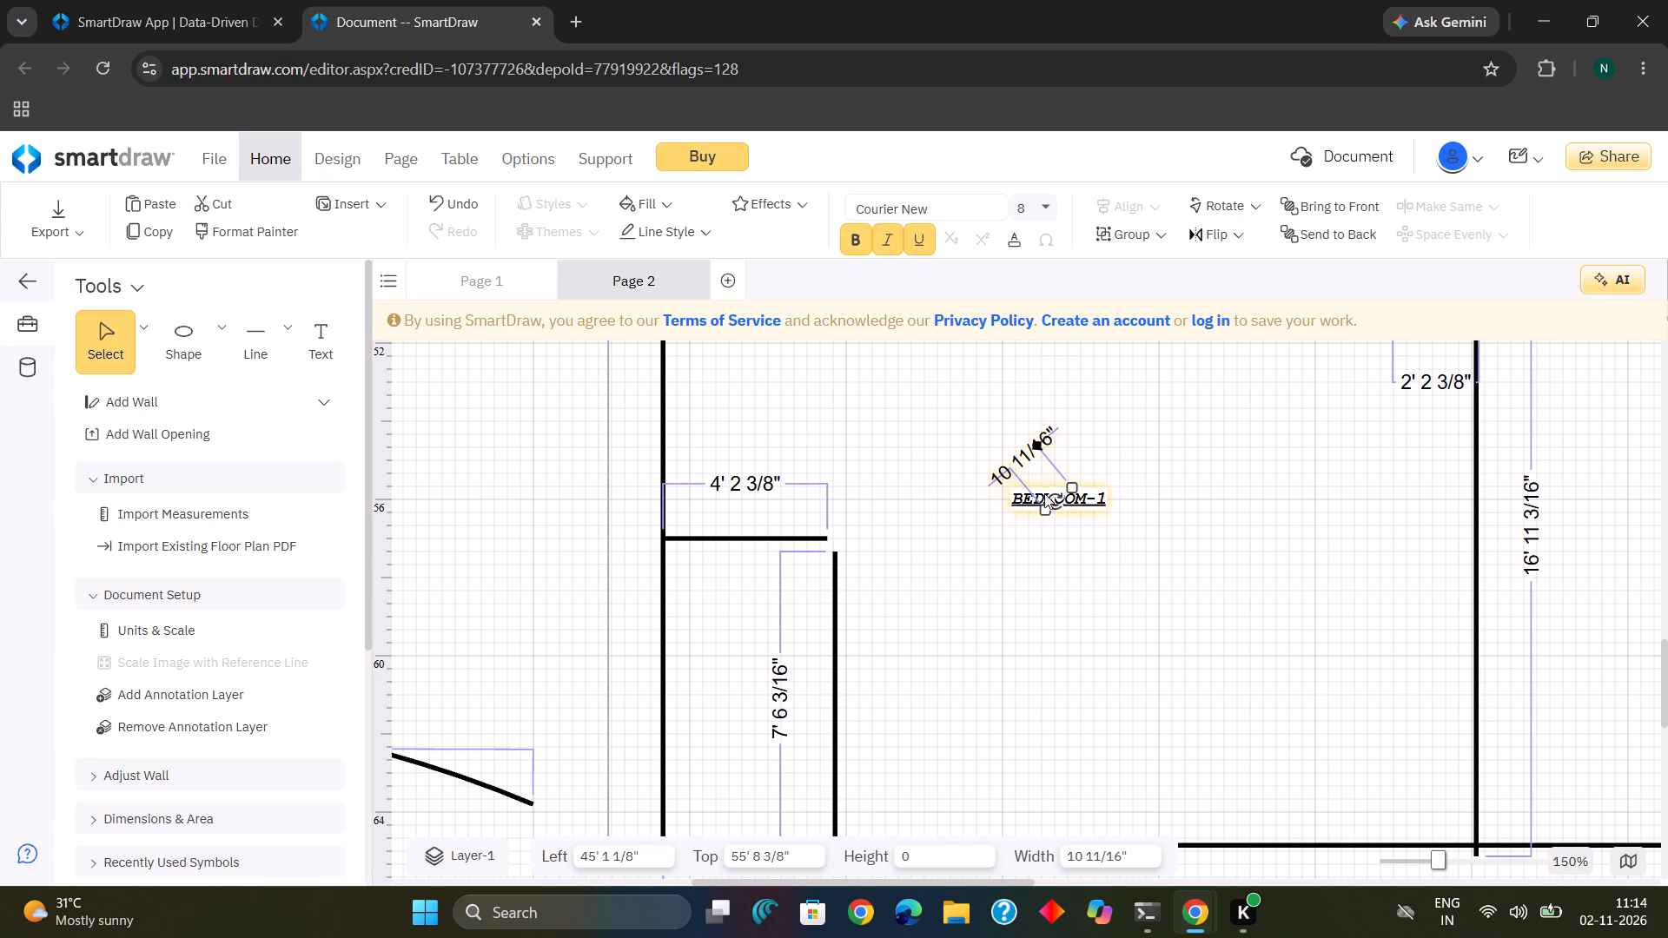
Rotate the short line behind the BEDROOM-1 label back to near vertical, about 96°.
drag(1048, 492, 976, 539)
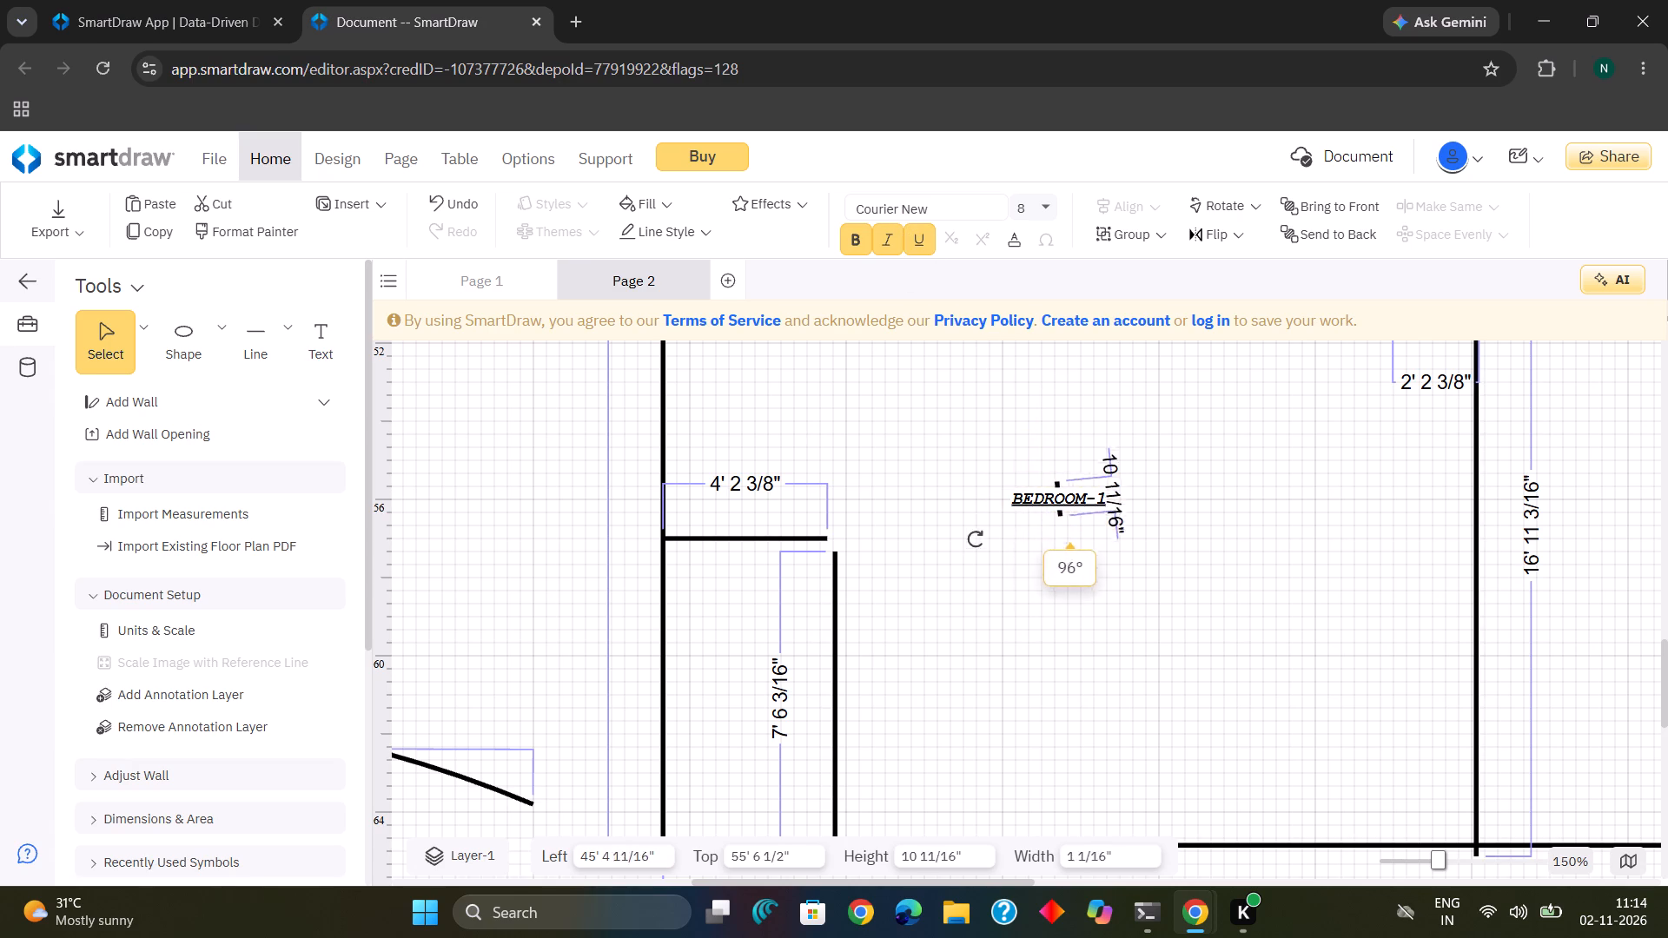
drag(976, 539, 964, 519)
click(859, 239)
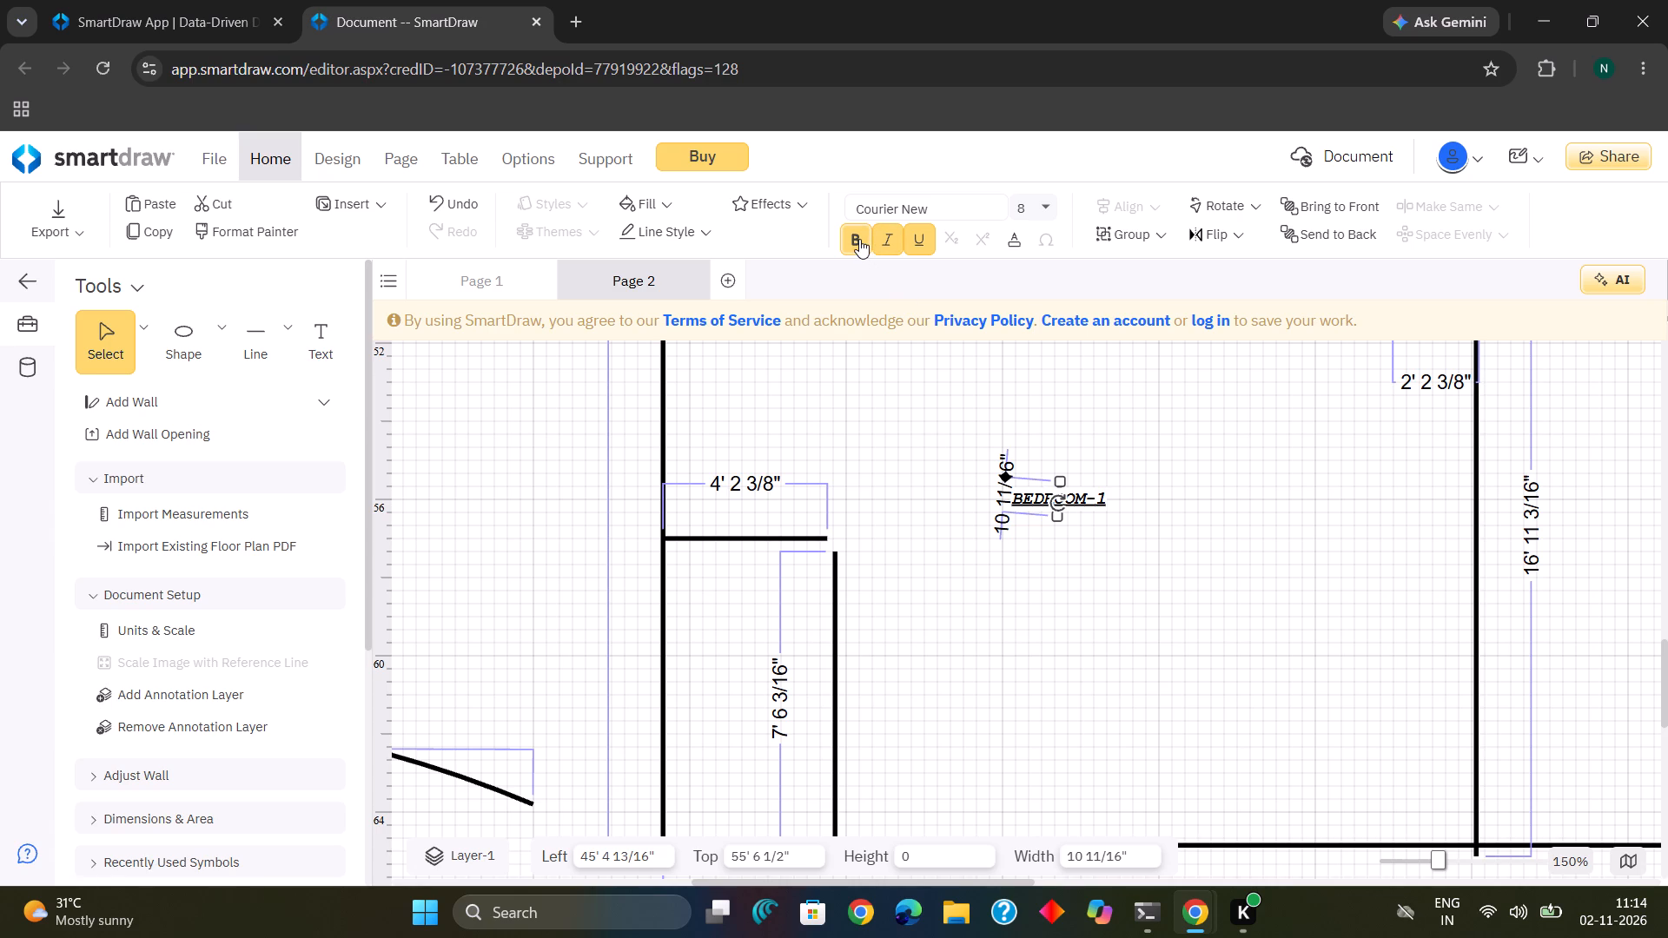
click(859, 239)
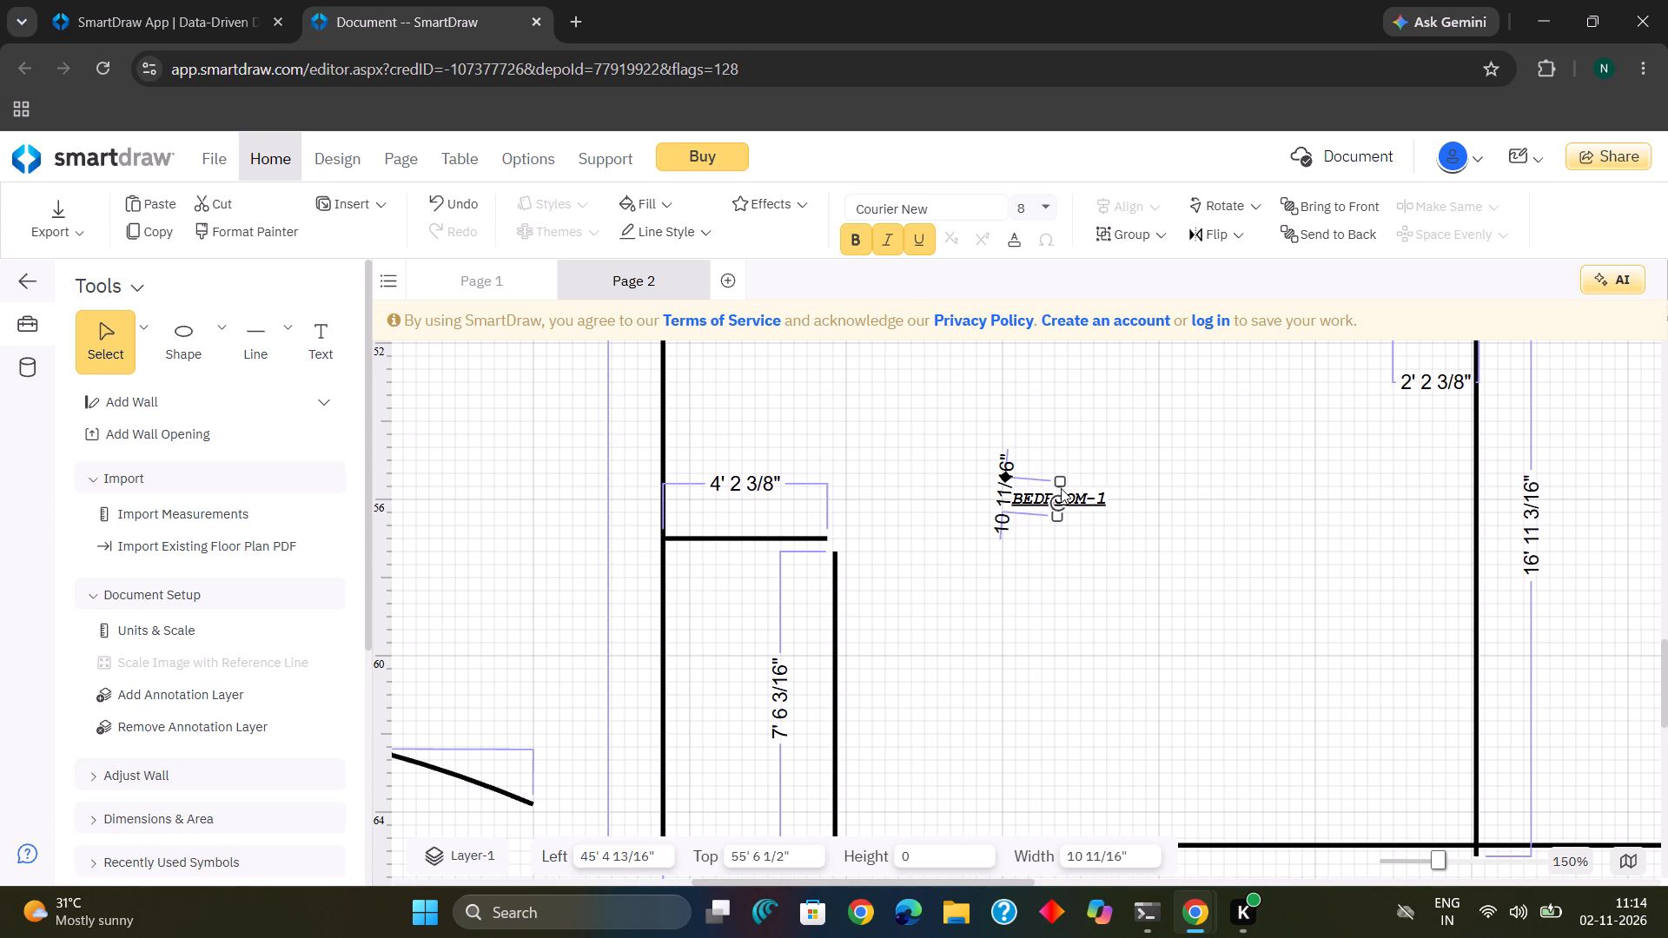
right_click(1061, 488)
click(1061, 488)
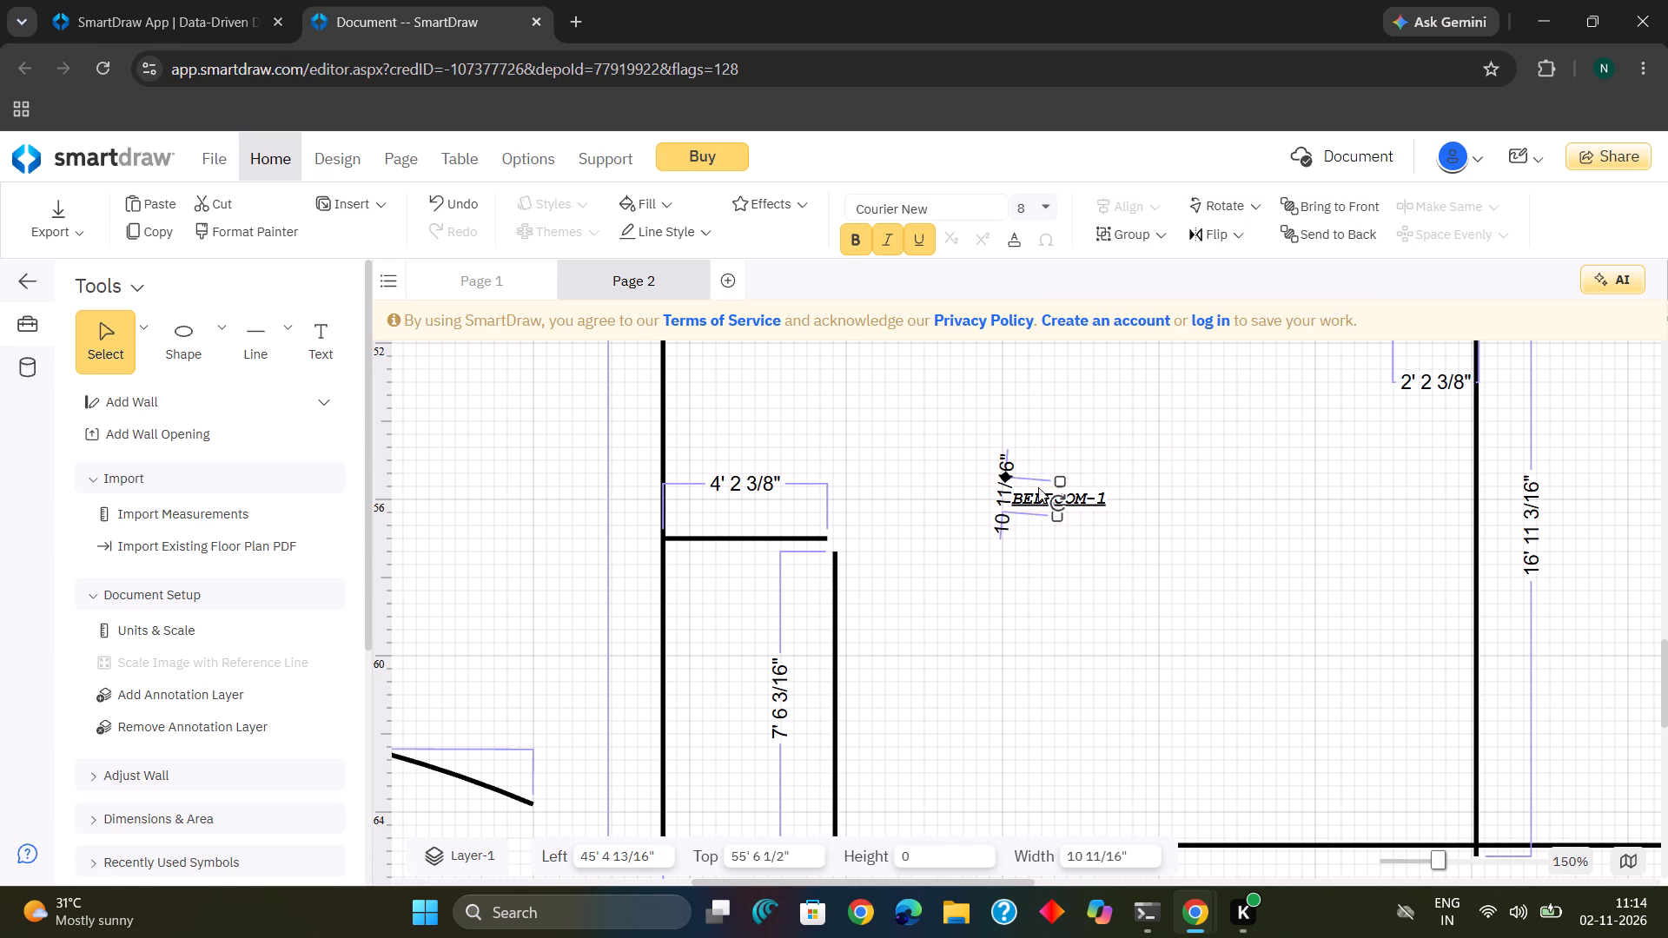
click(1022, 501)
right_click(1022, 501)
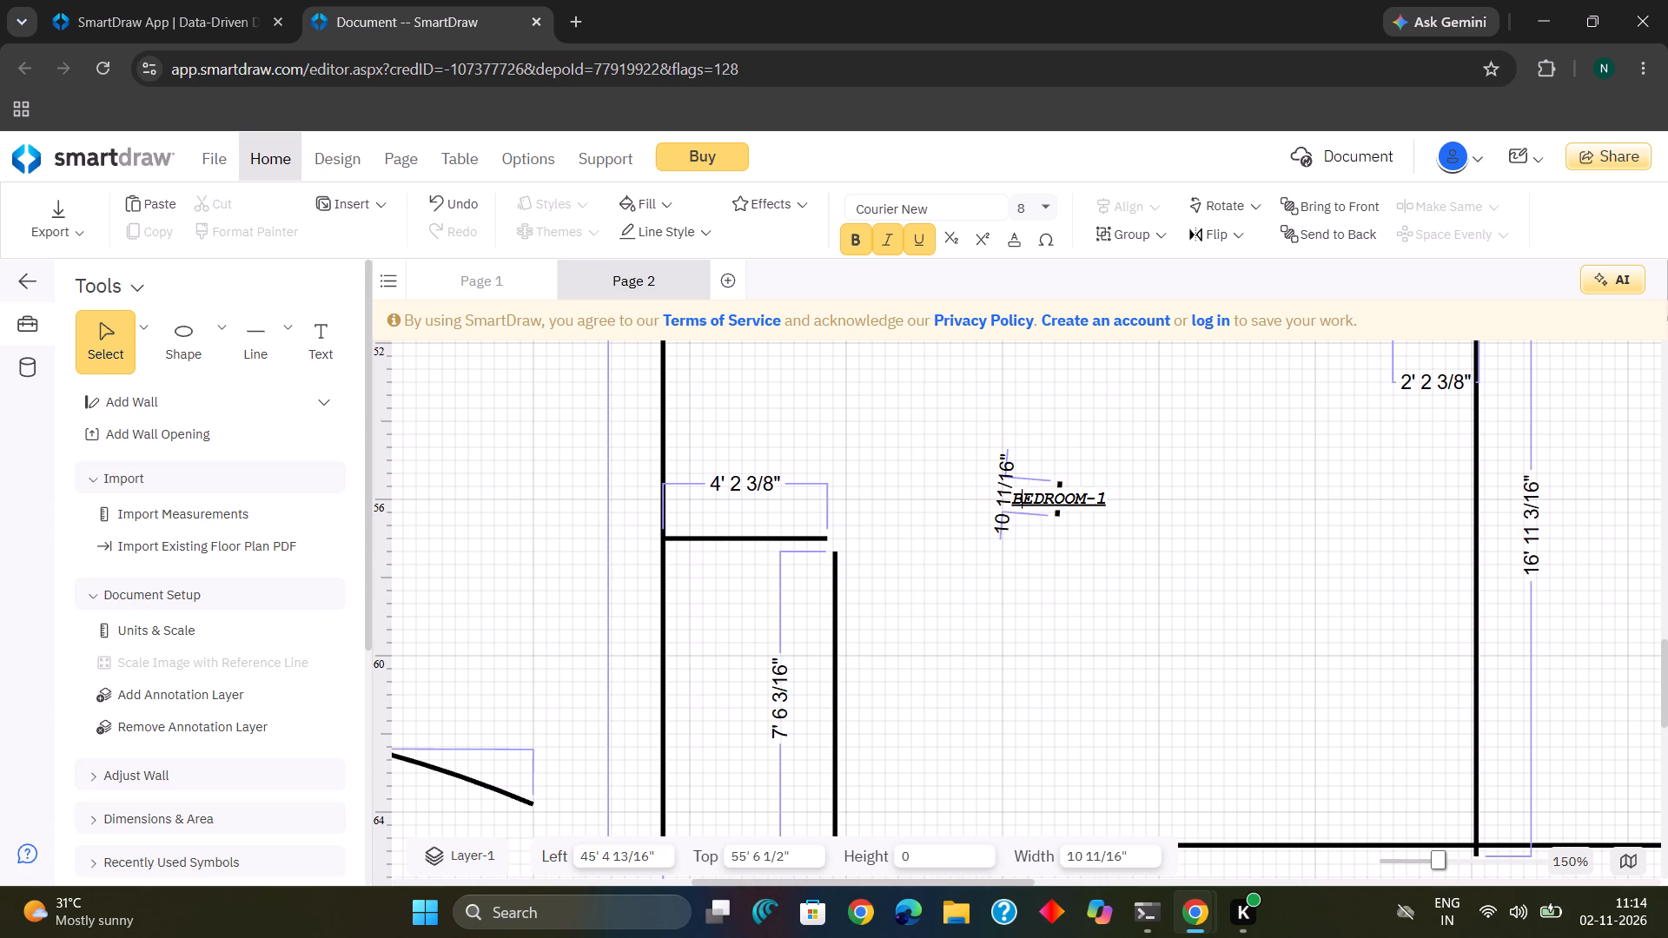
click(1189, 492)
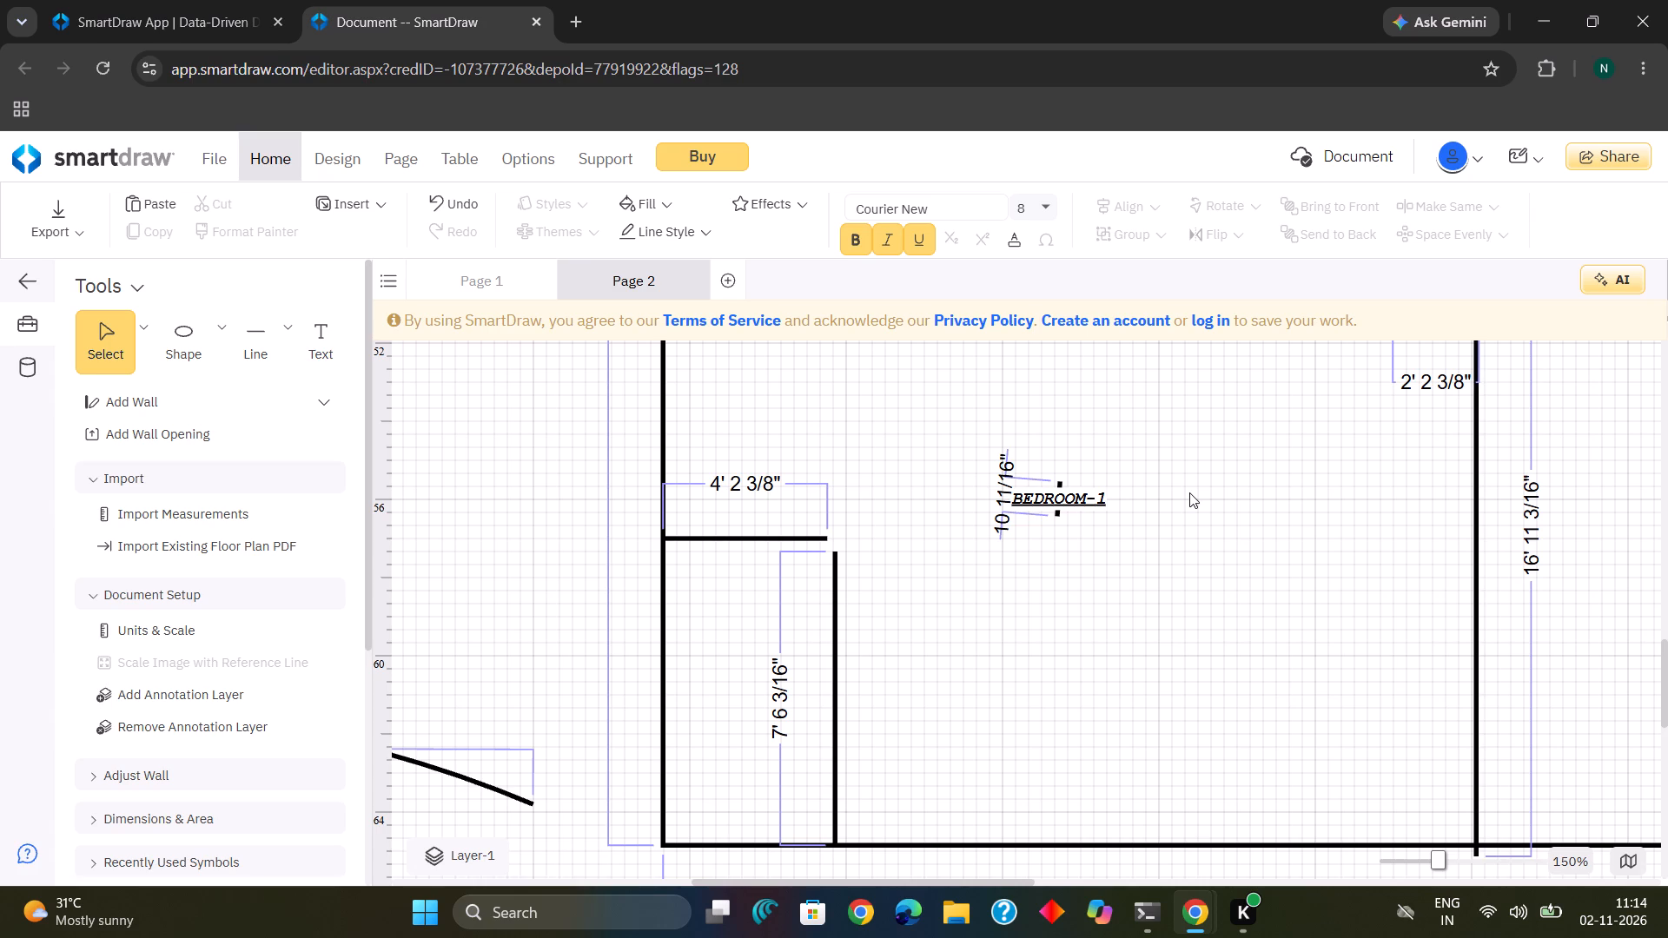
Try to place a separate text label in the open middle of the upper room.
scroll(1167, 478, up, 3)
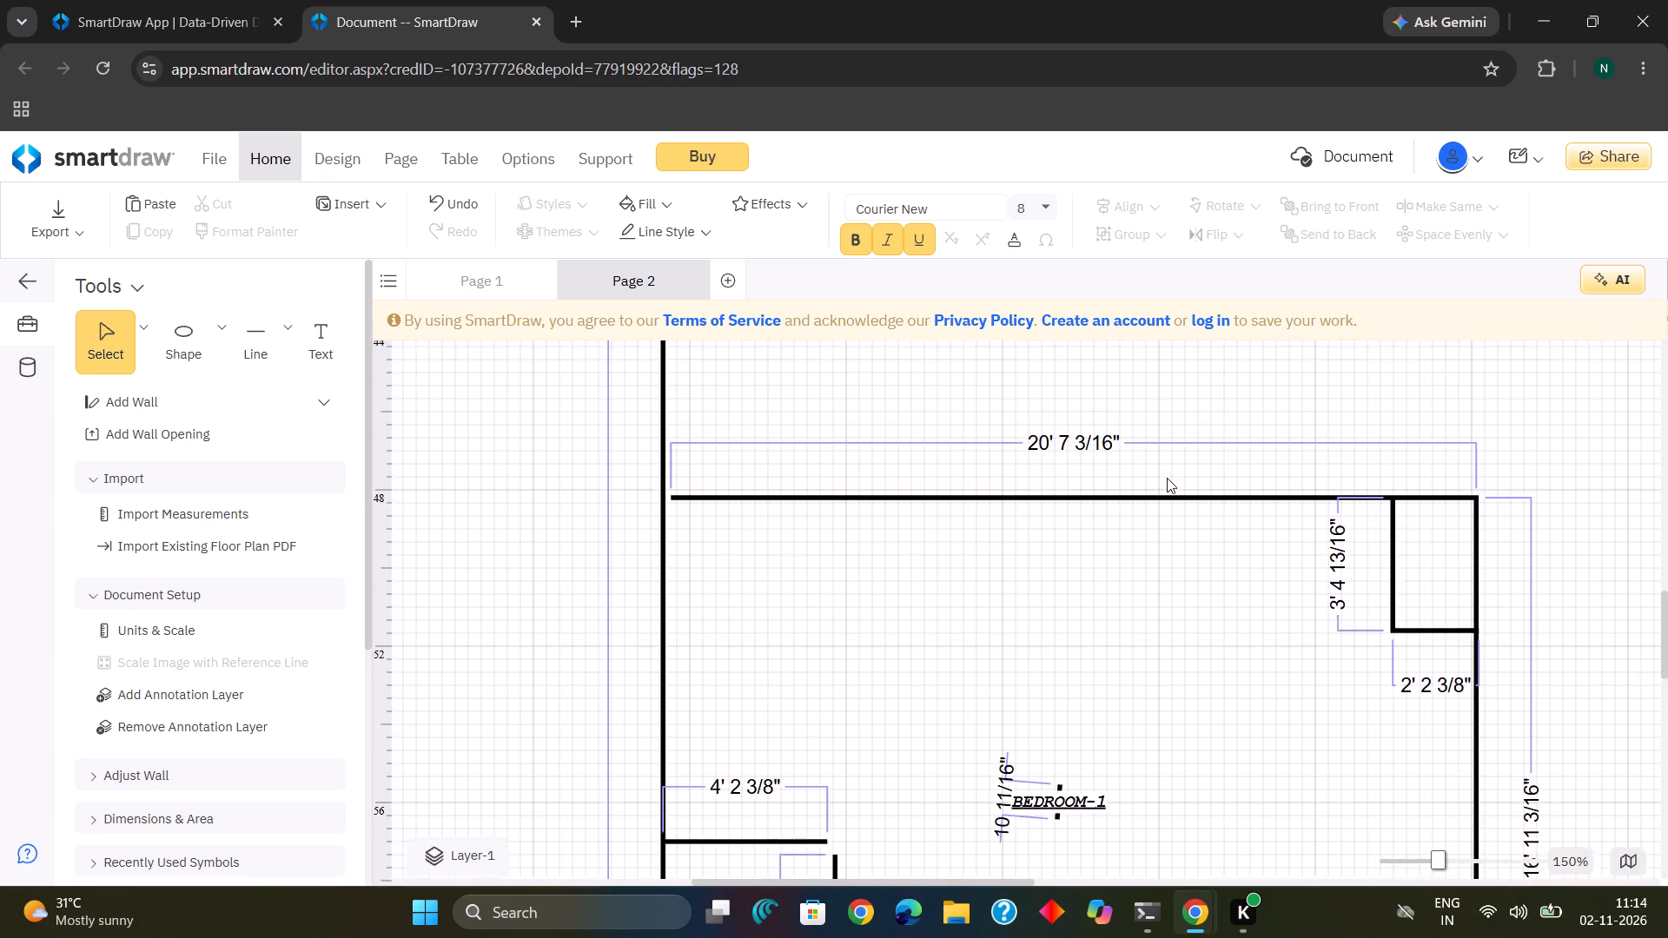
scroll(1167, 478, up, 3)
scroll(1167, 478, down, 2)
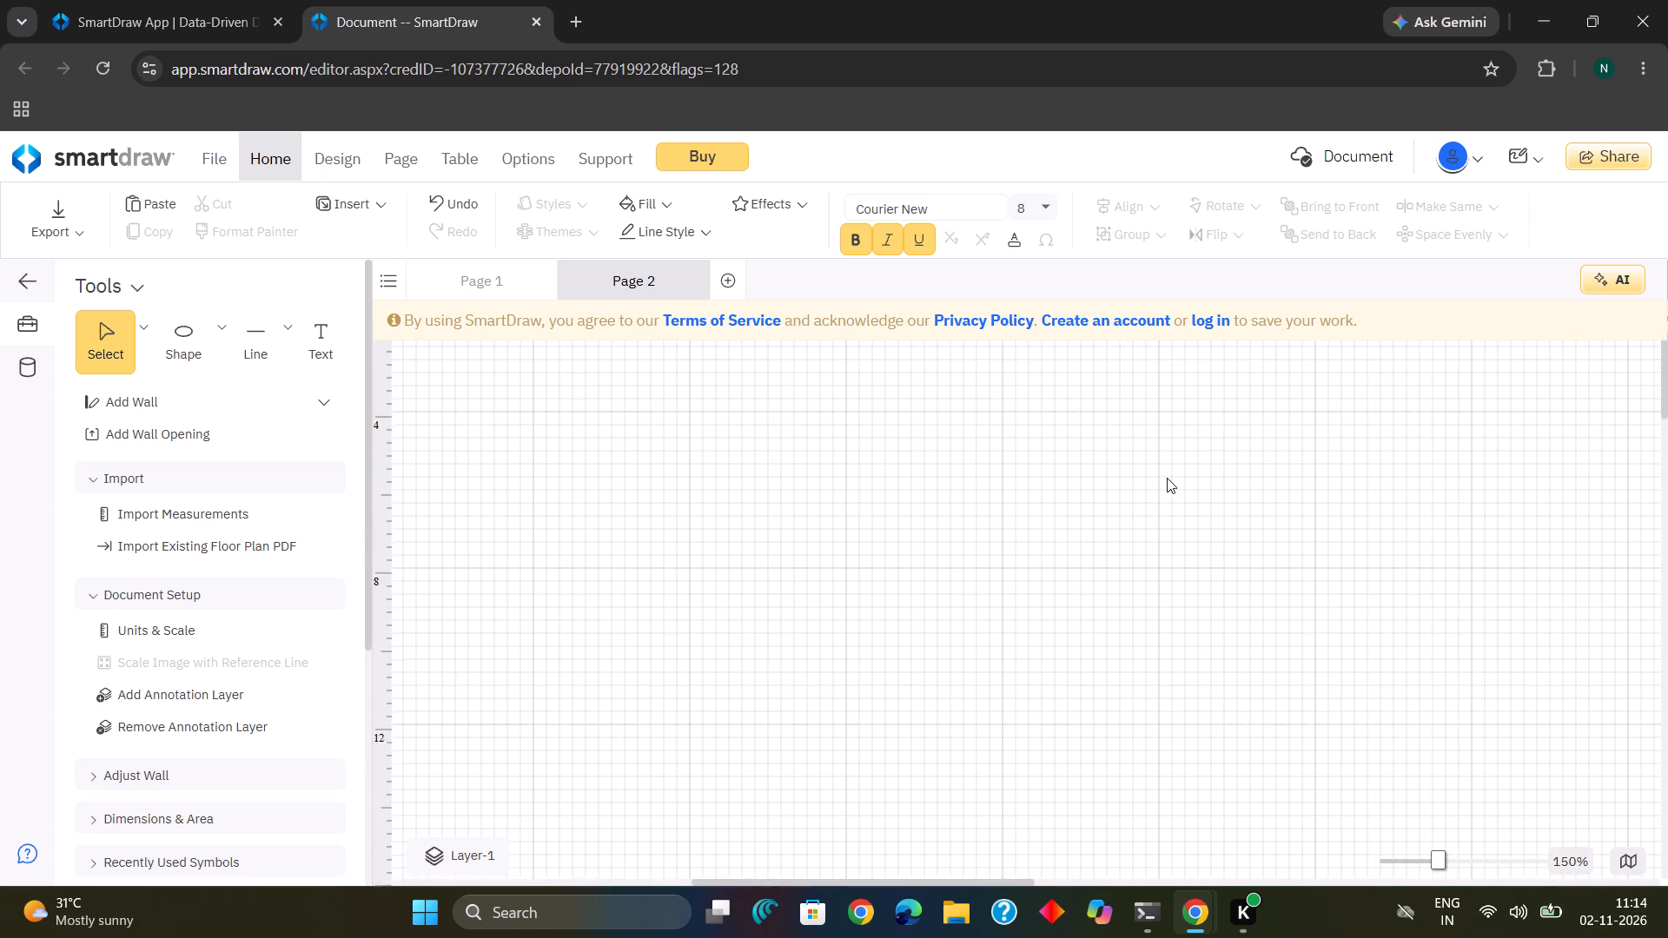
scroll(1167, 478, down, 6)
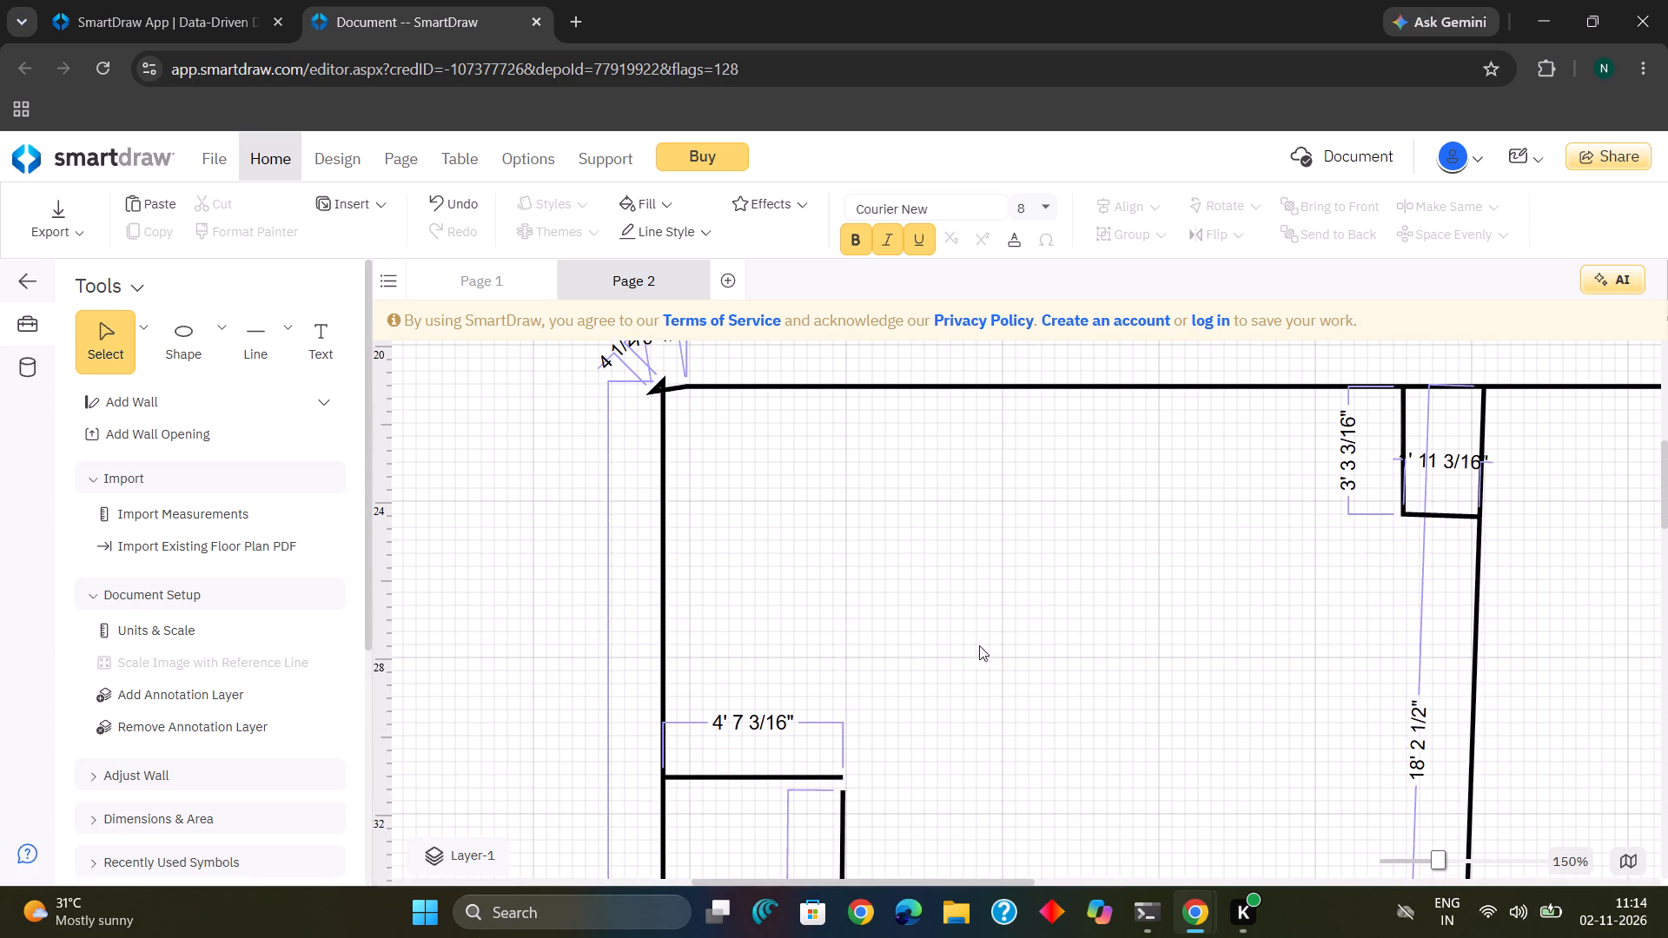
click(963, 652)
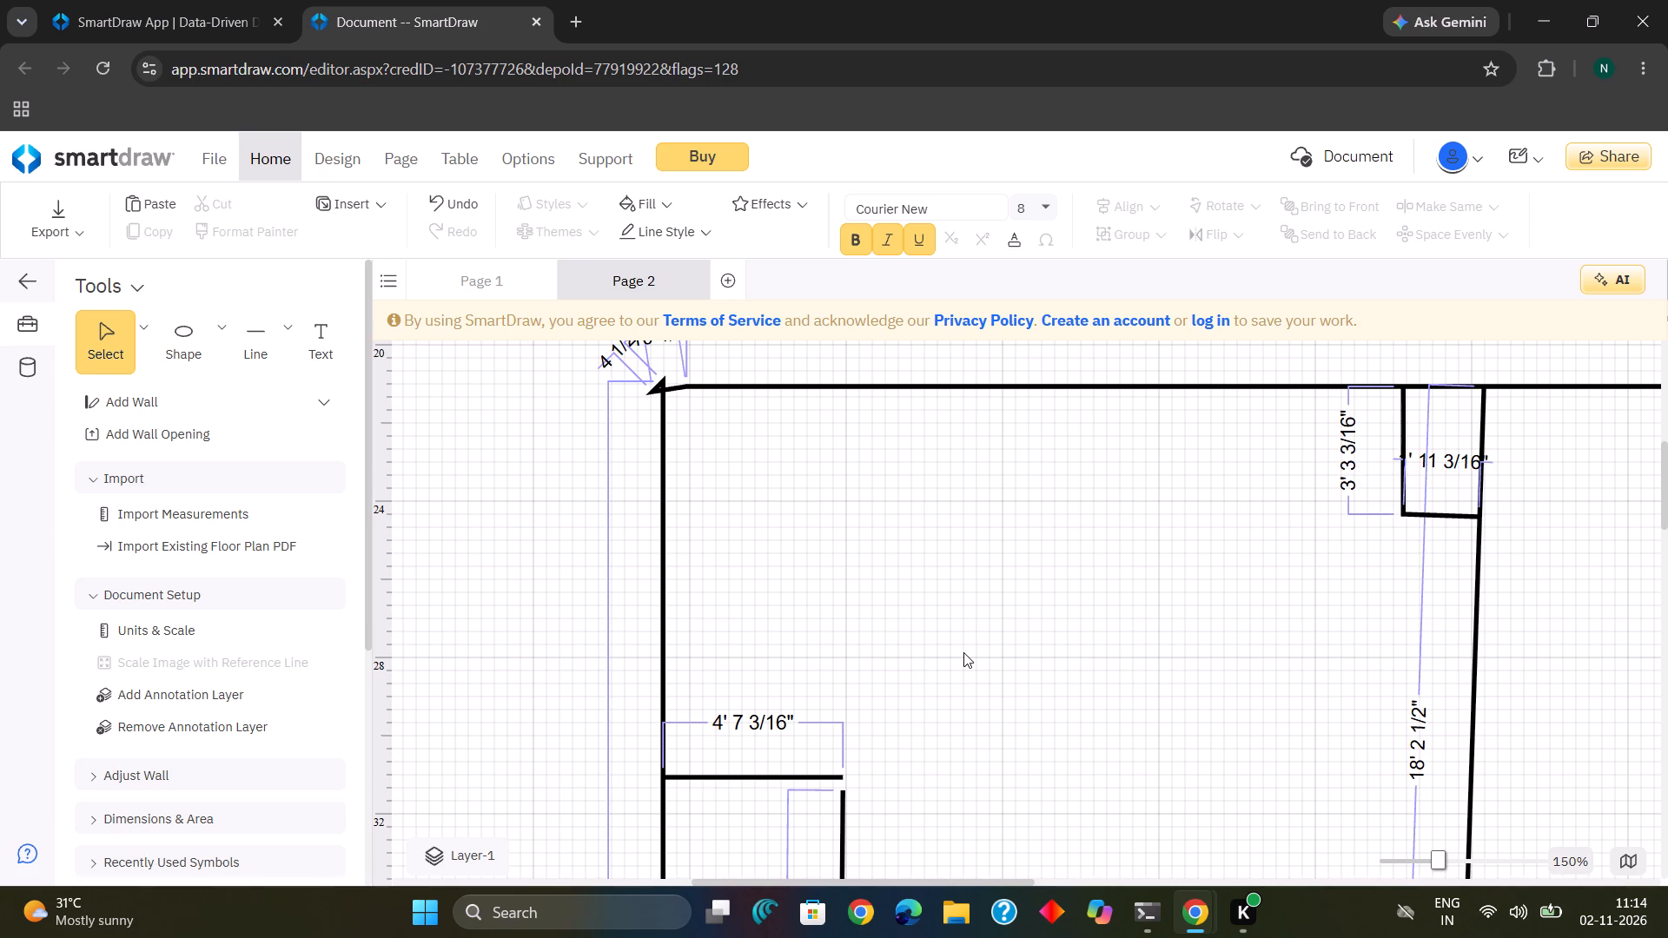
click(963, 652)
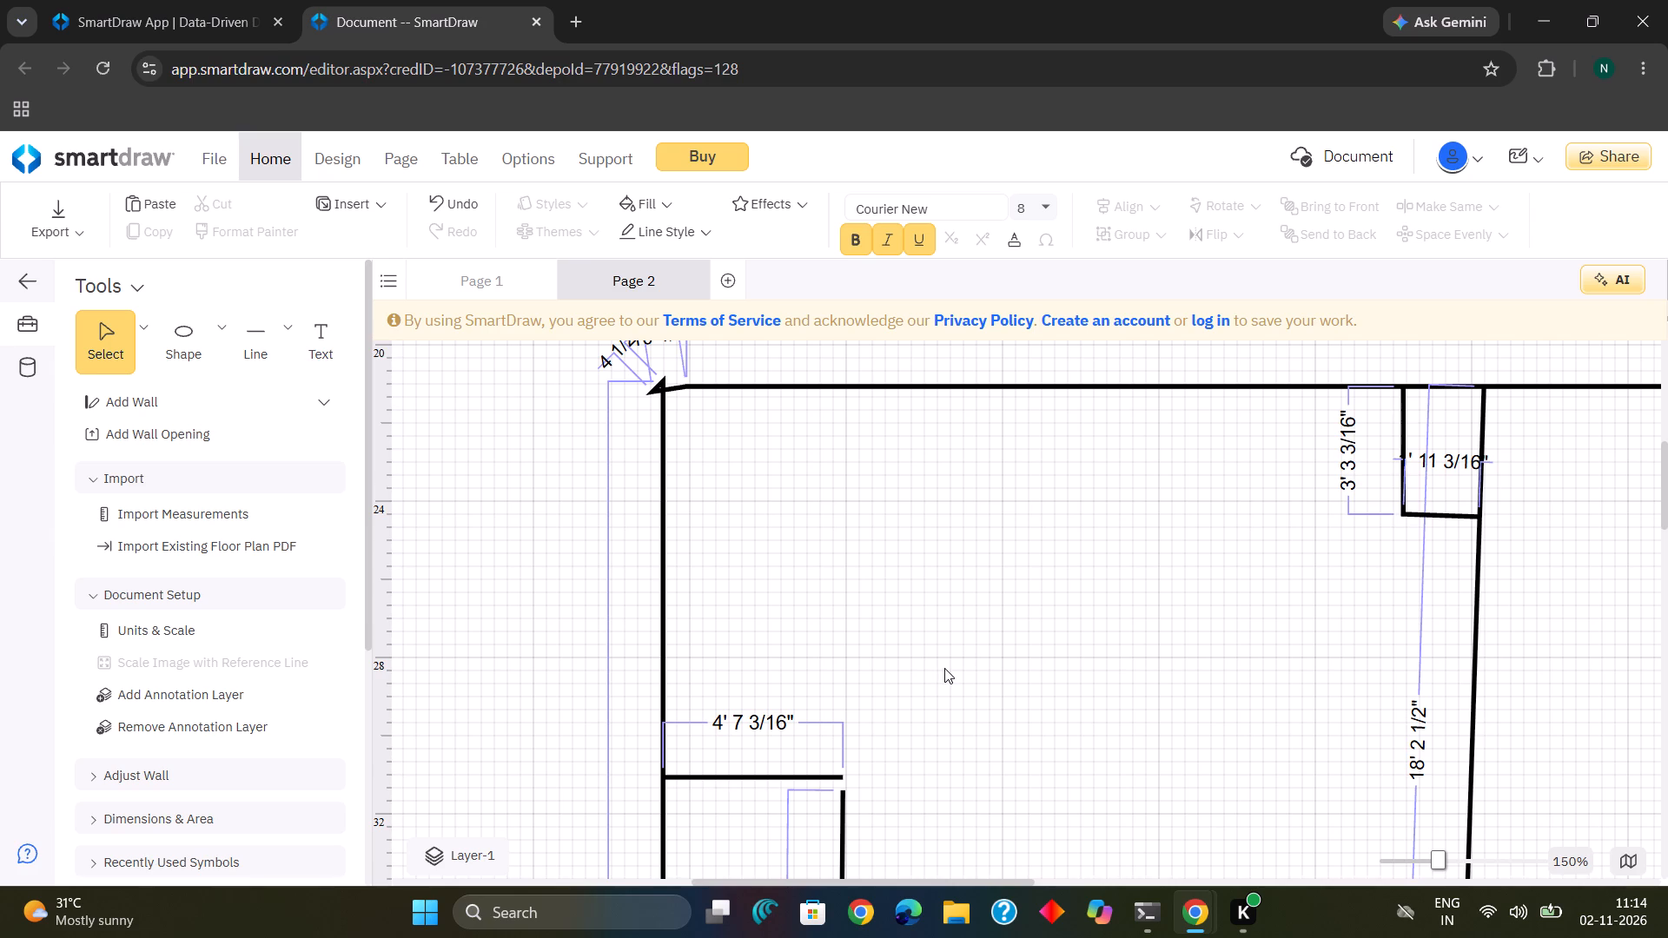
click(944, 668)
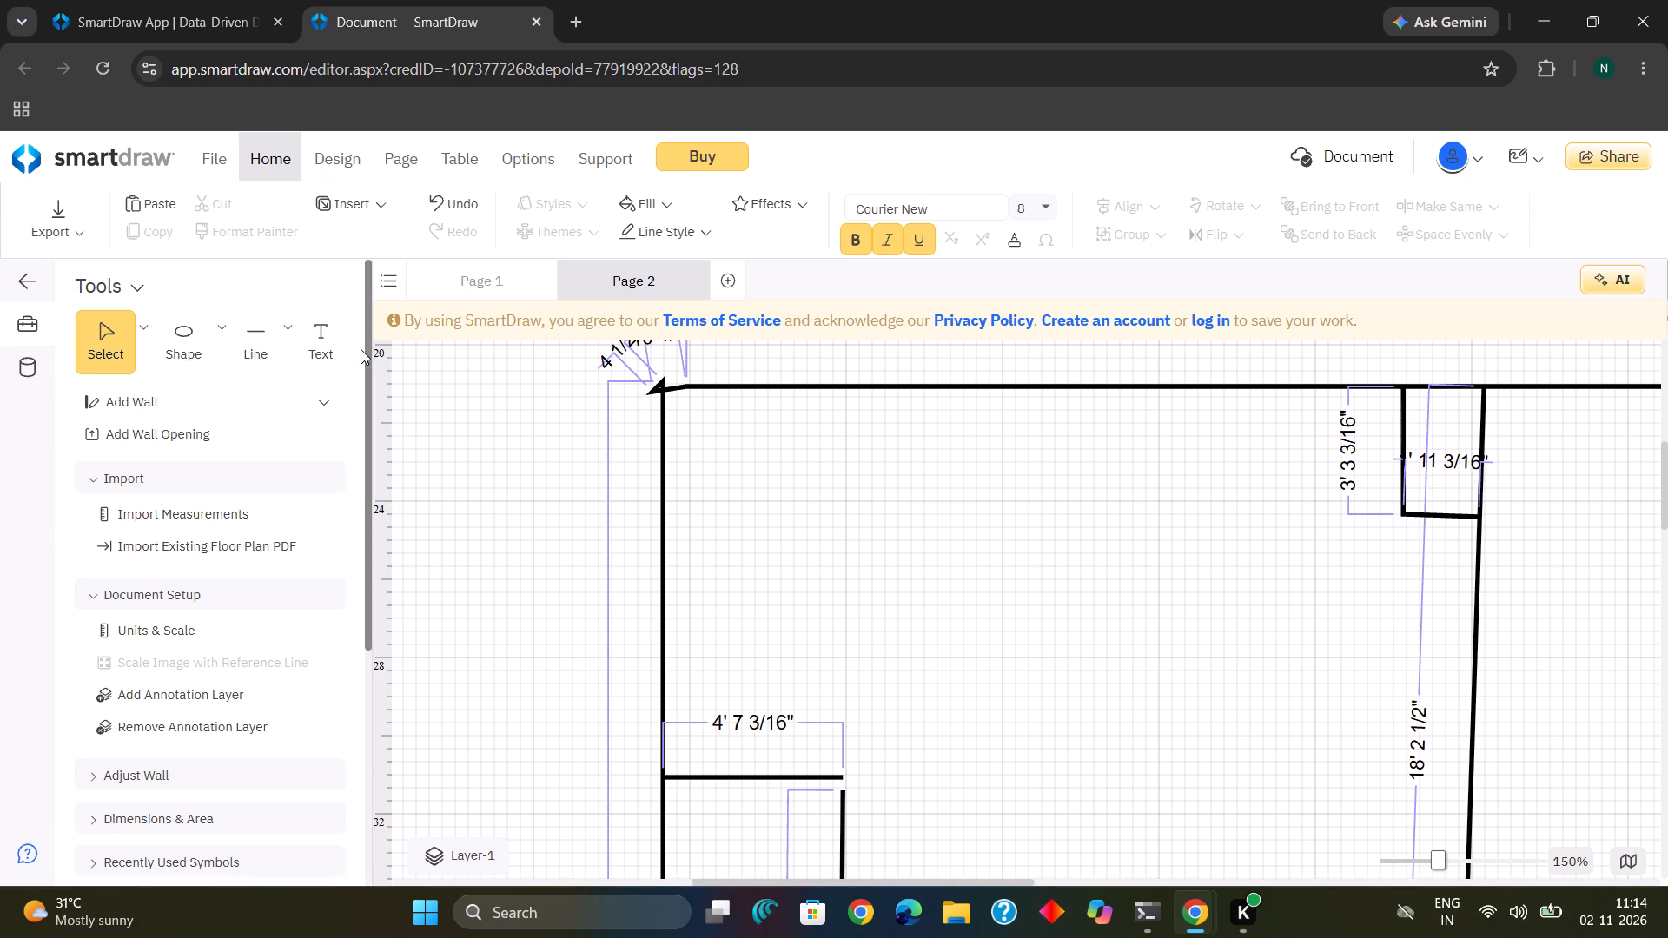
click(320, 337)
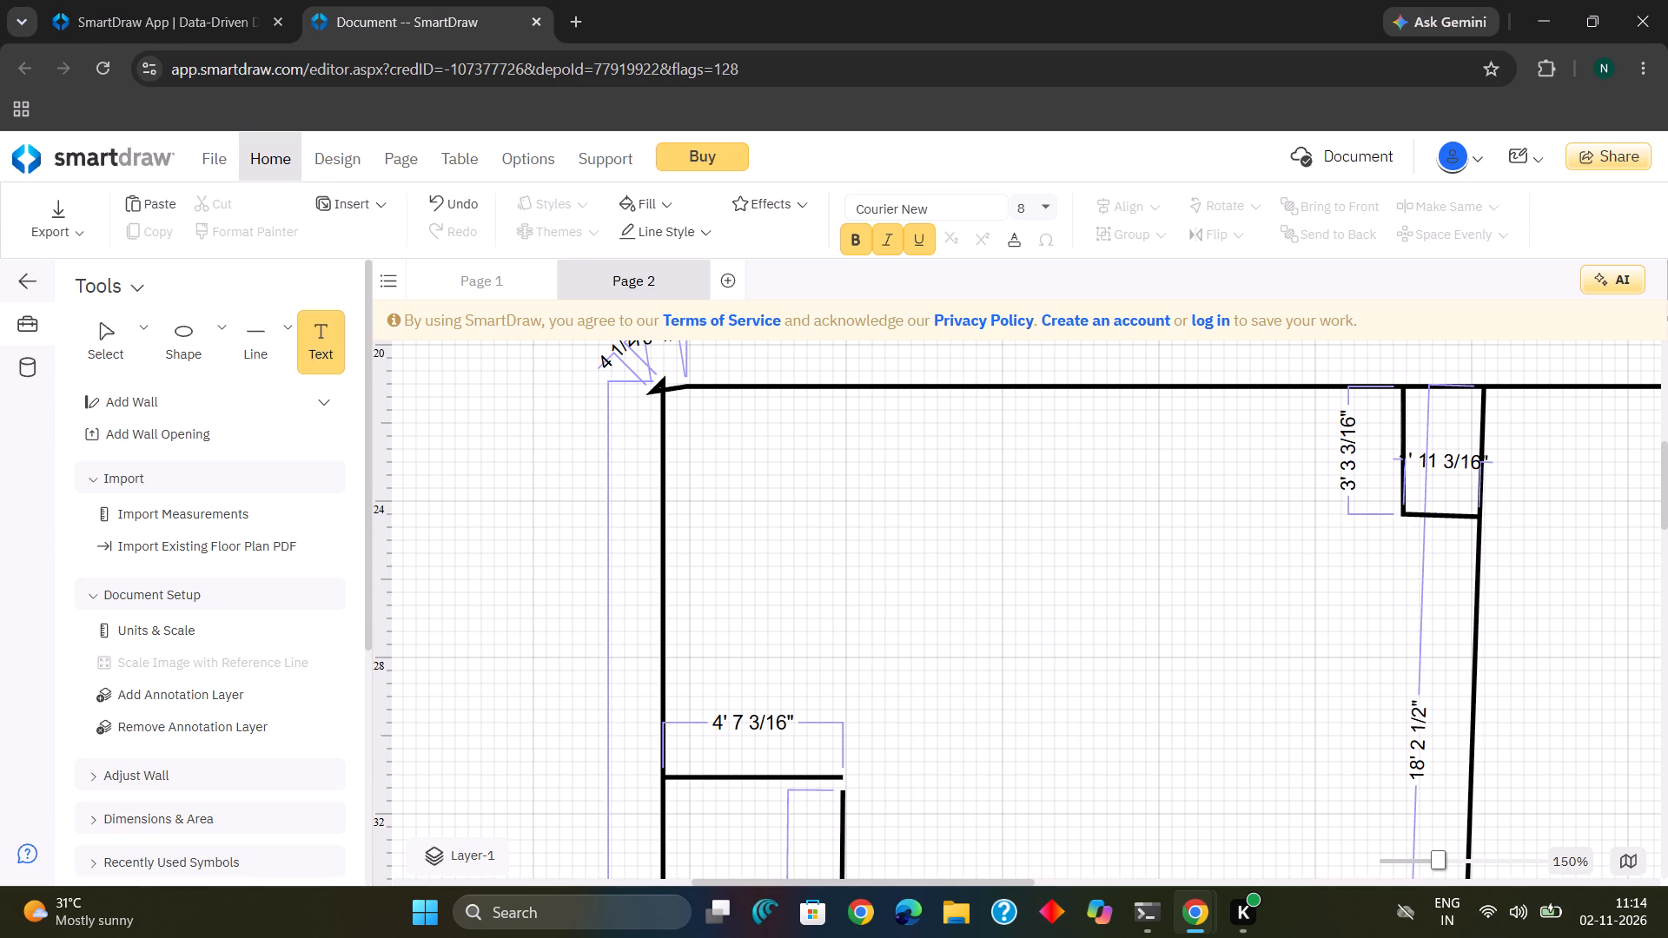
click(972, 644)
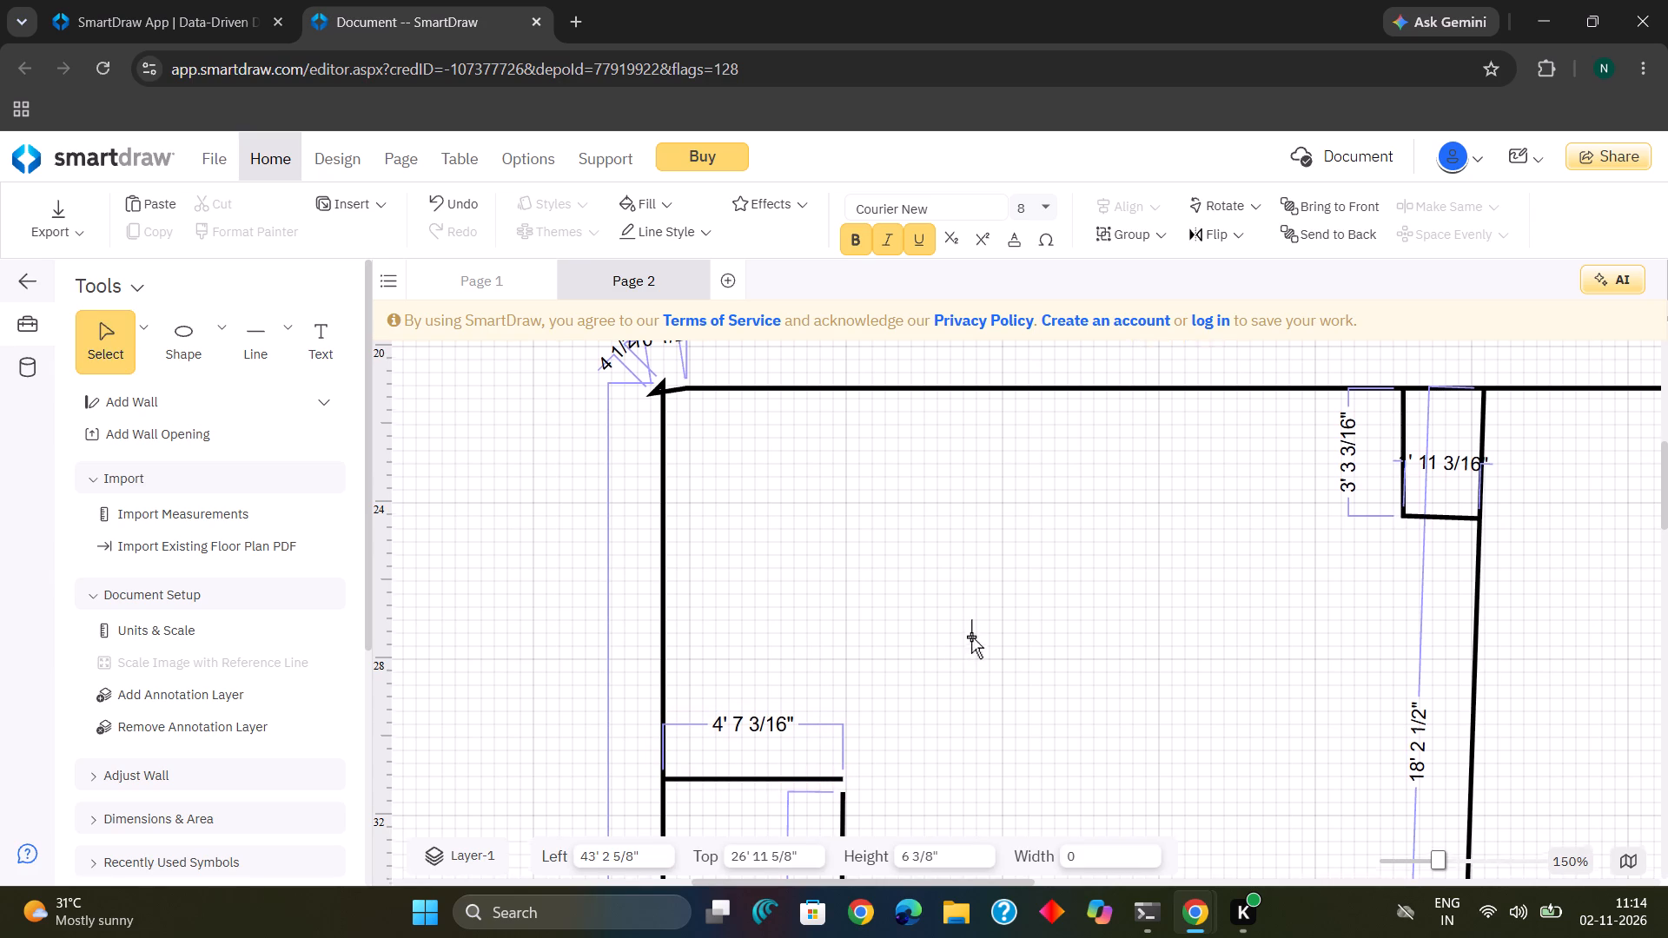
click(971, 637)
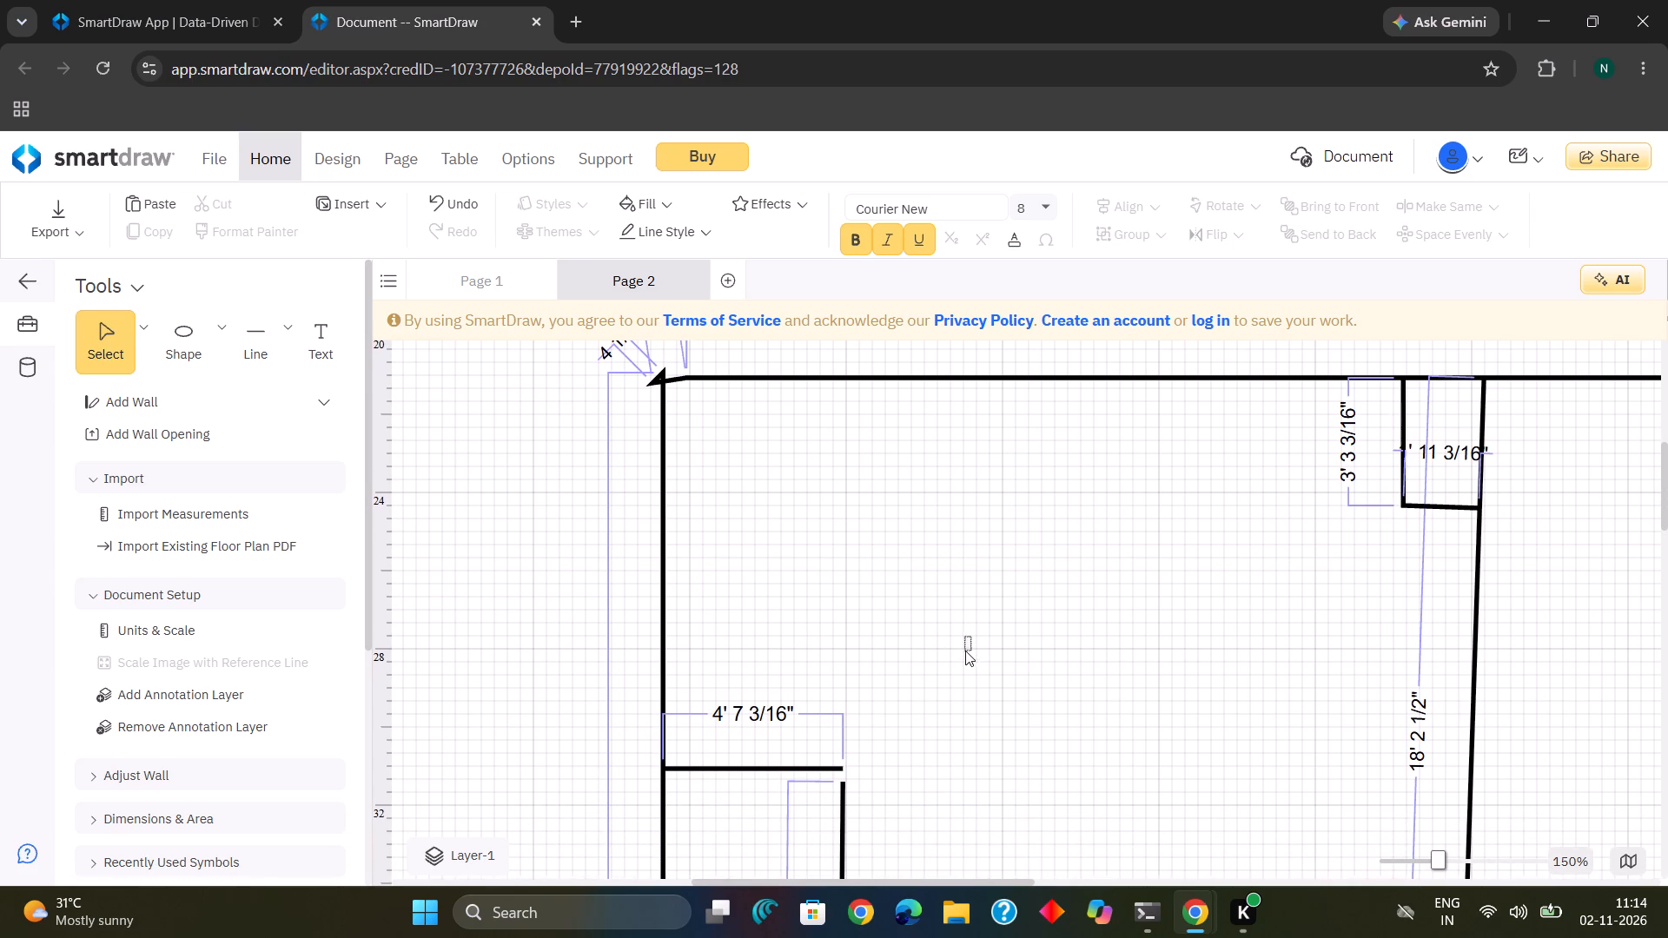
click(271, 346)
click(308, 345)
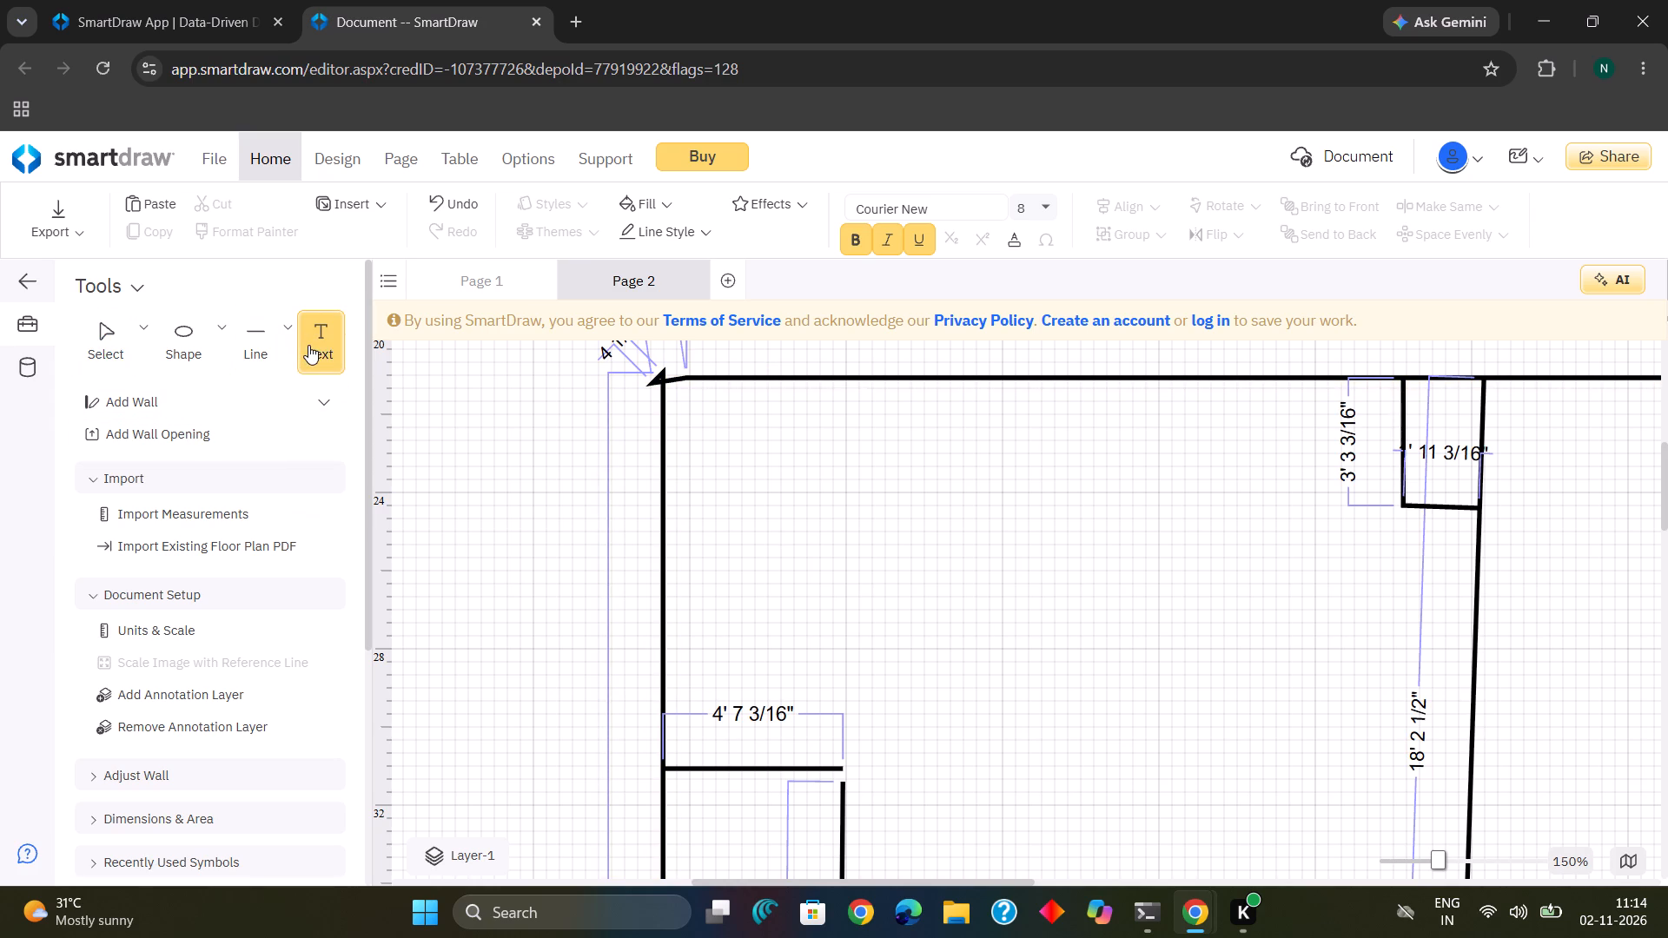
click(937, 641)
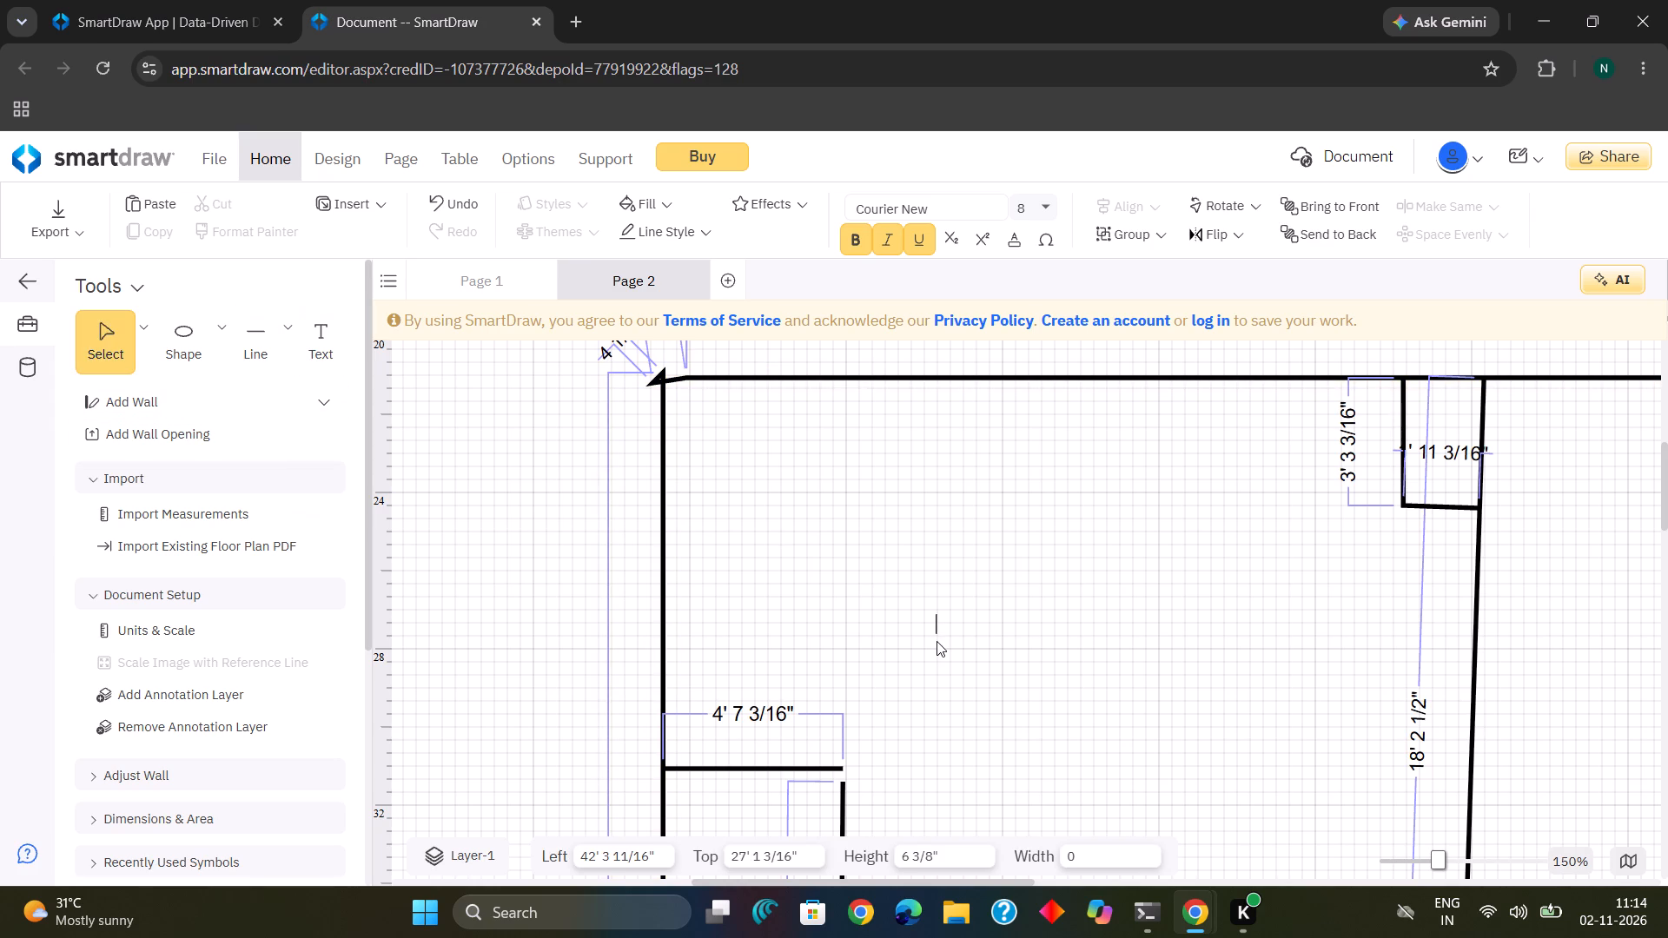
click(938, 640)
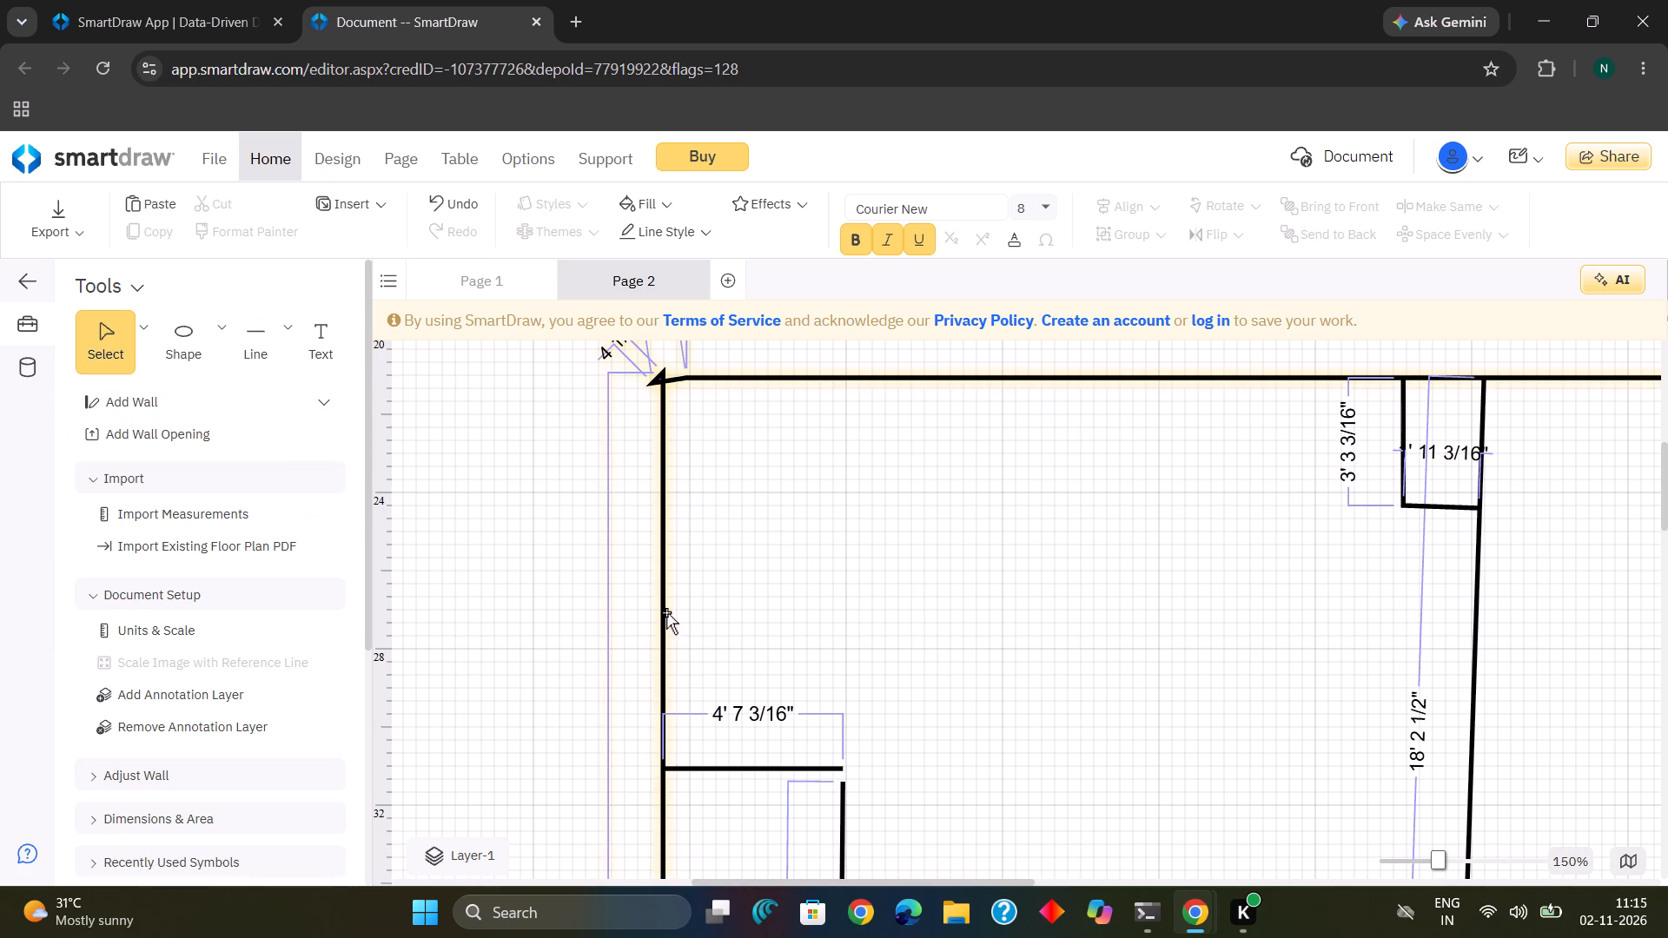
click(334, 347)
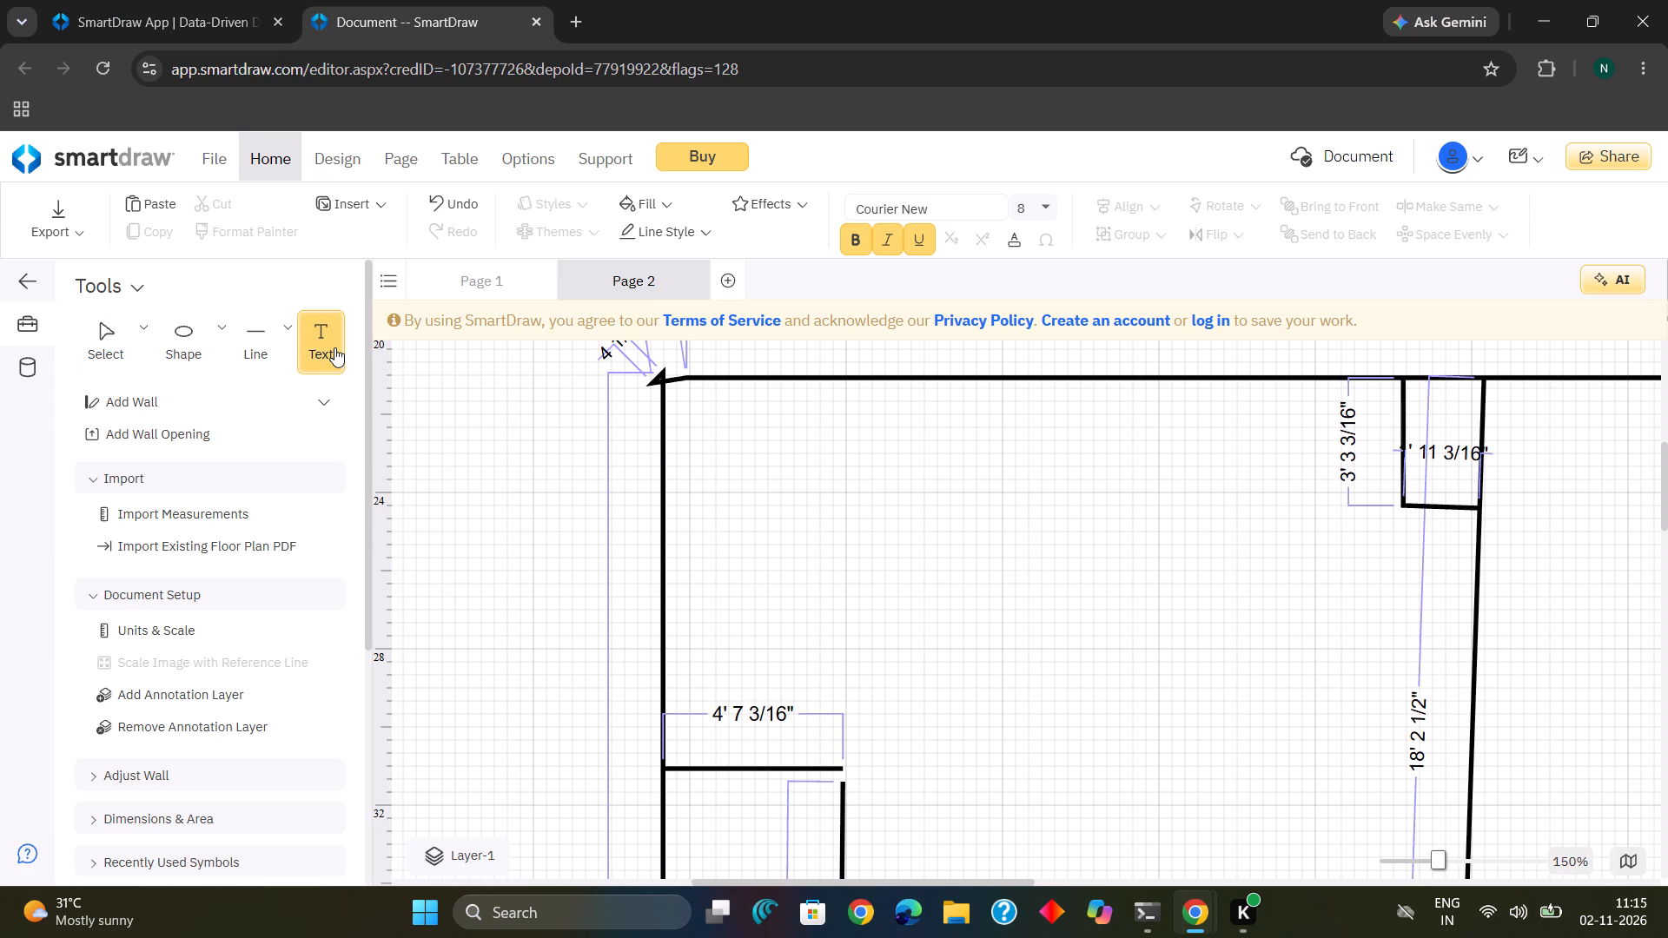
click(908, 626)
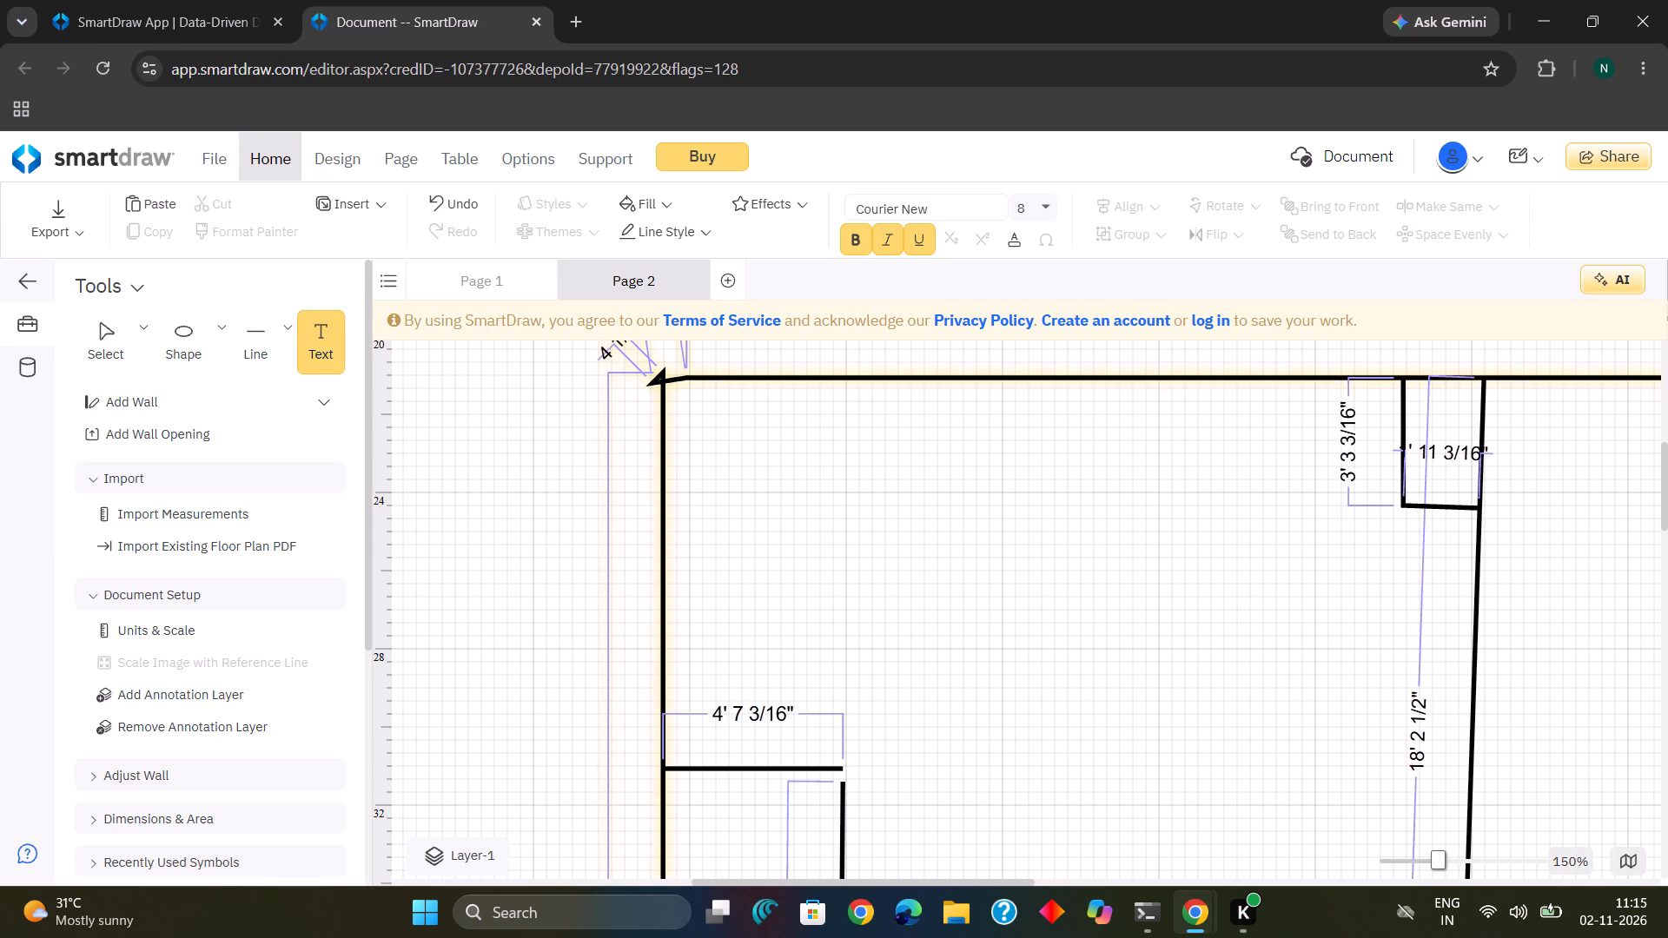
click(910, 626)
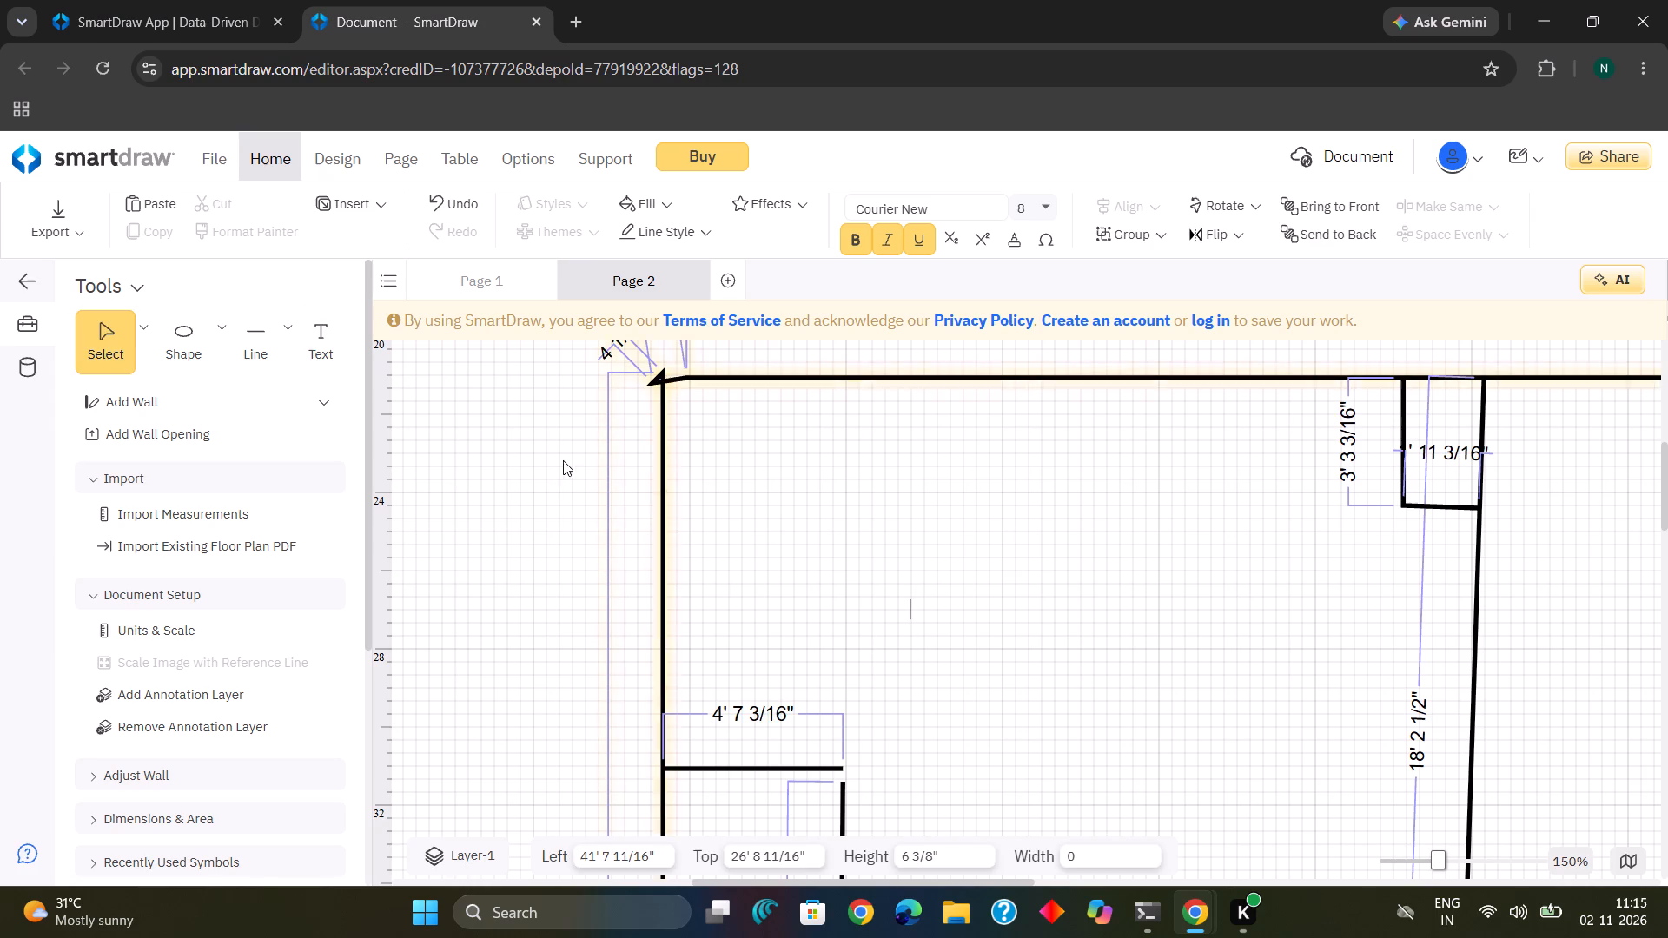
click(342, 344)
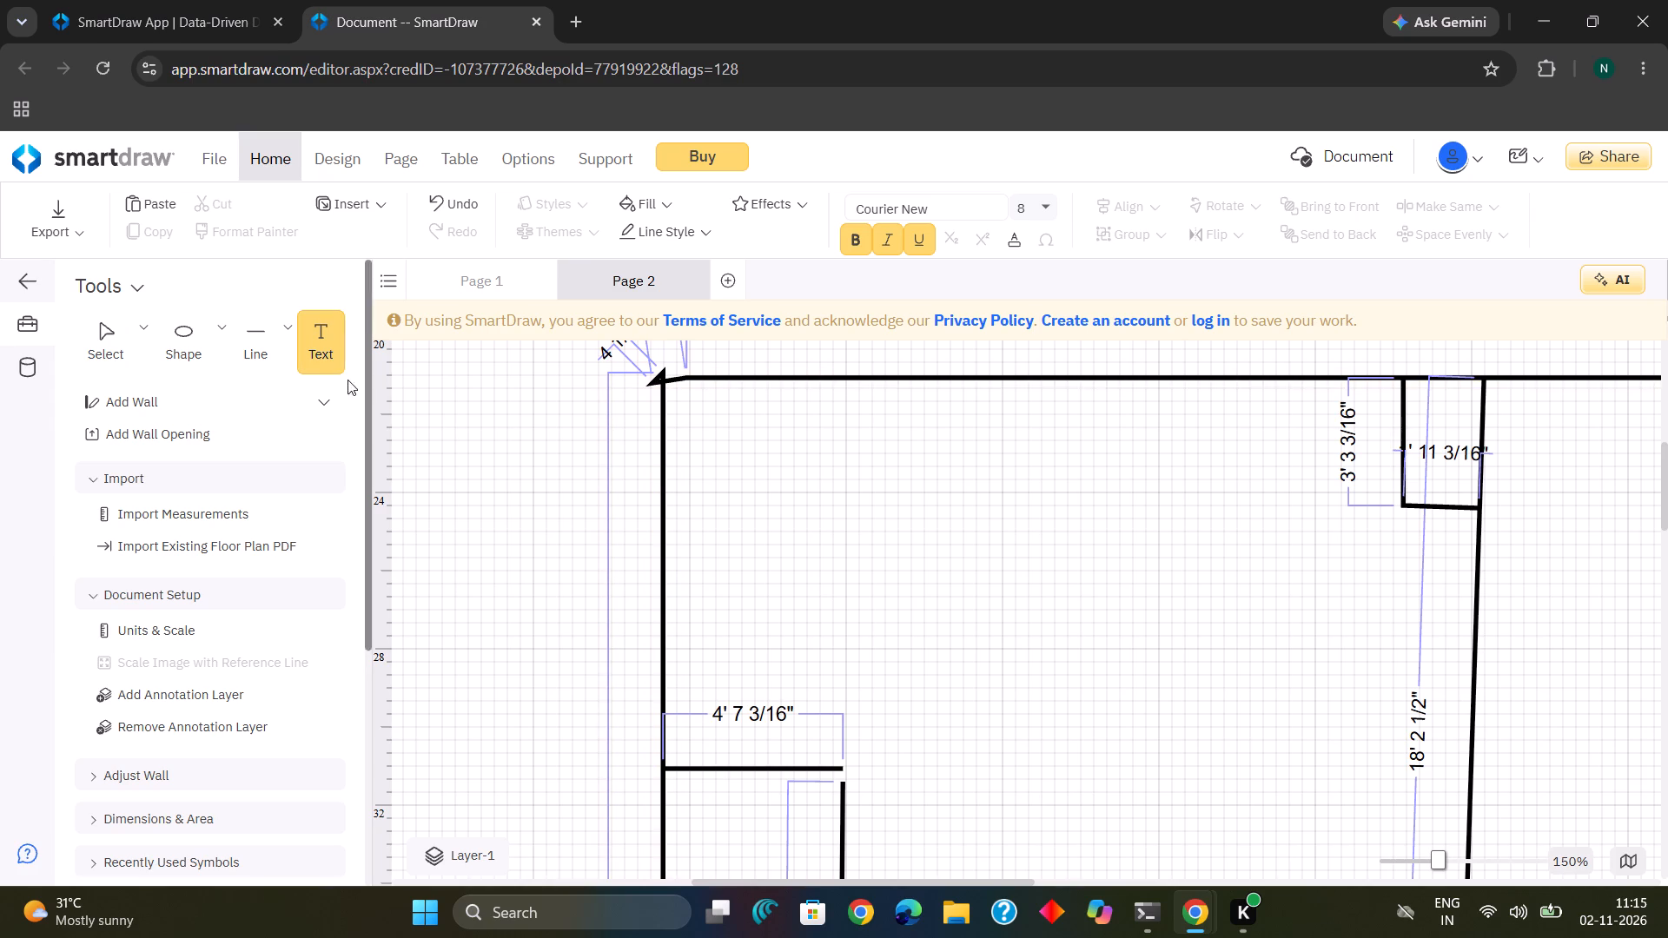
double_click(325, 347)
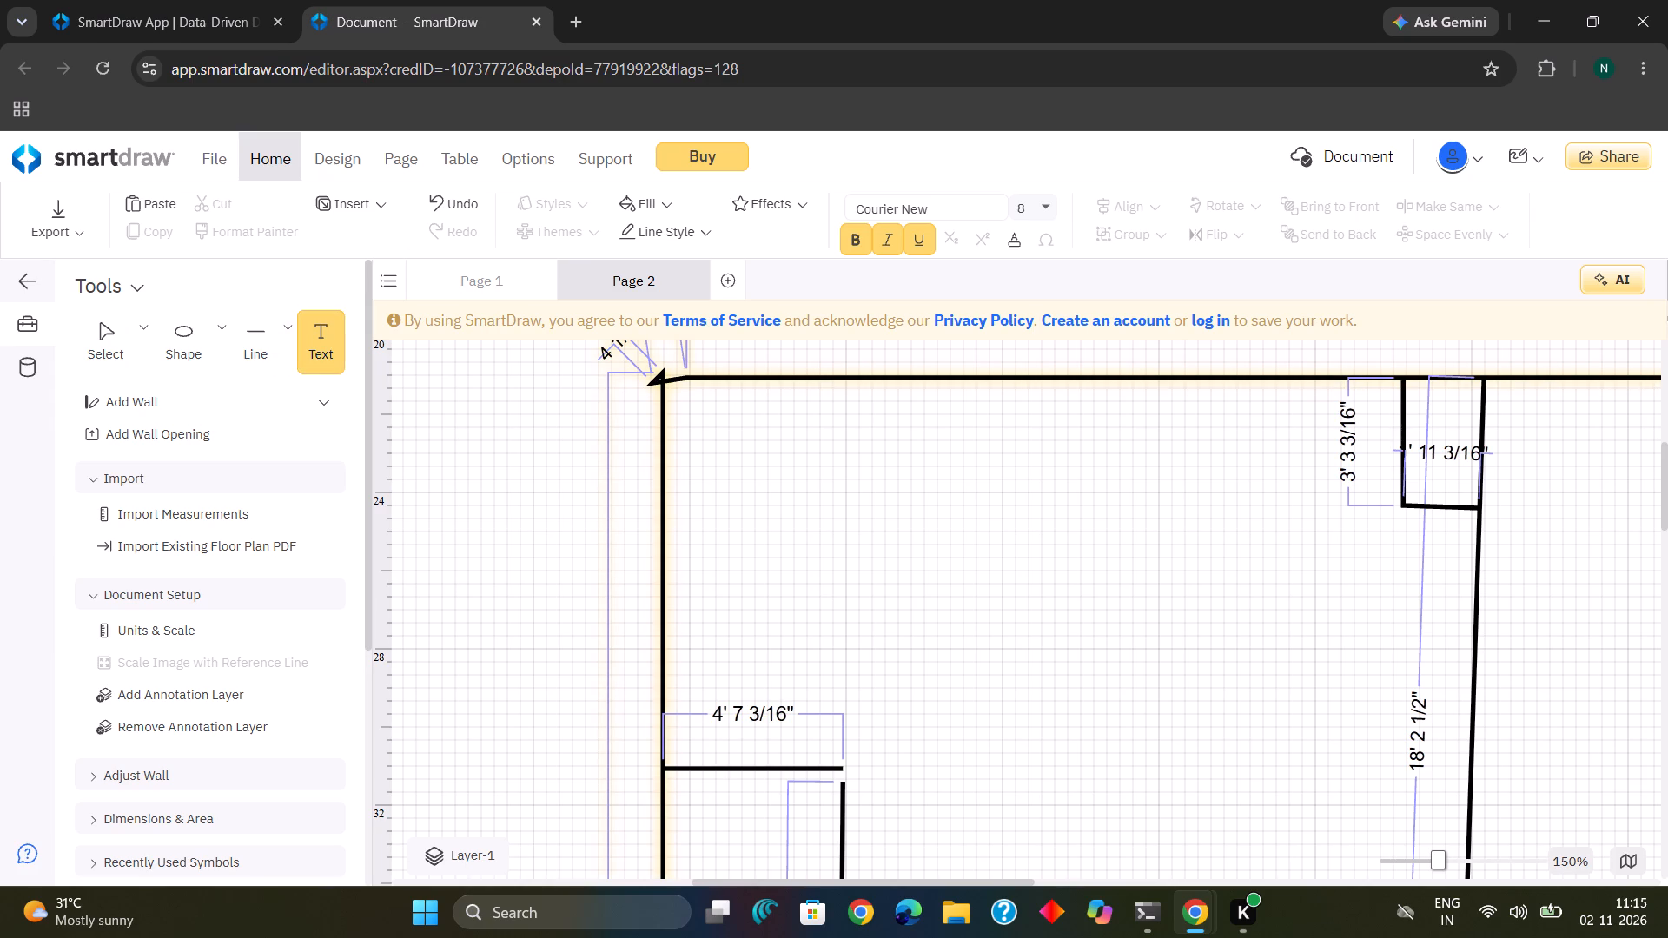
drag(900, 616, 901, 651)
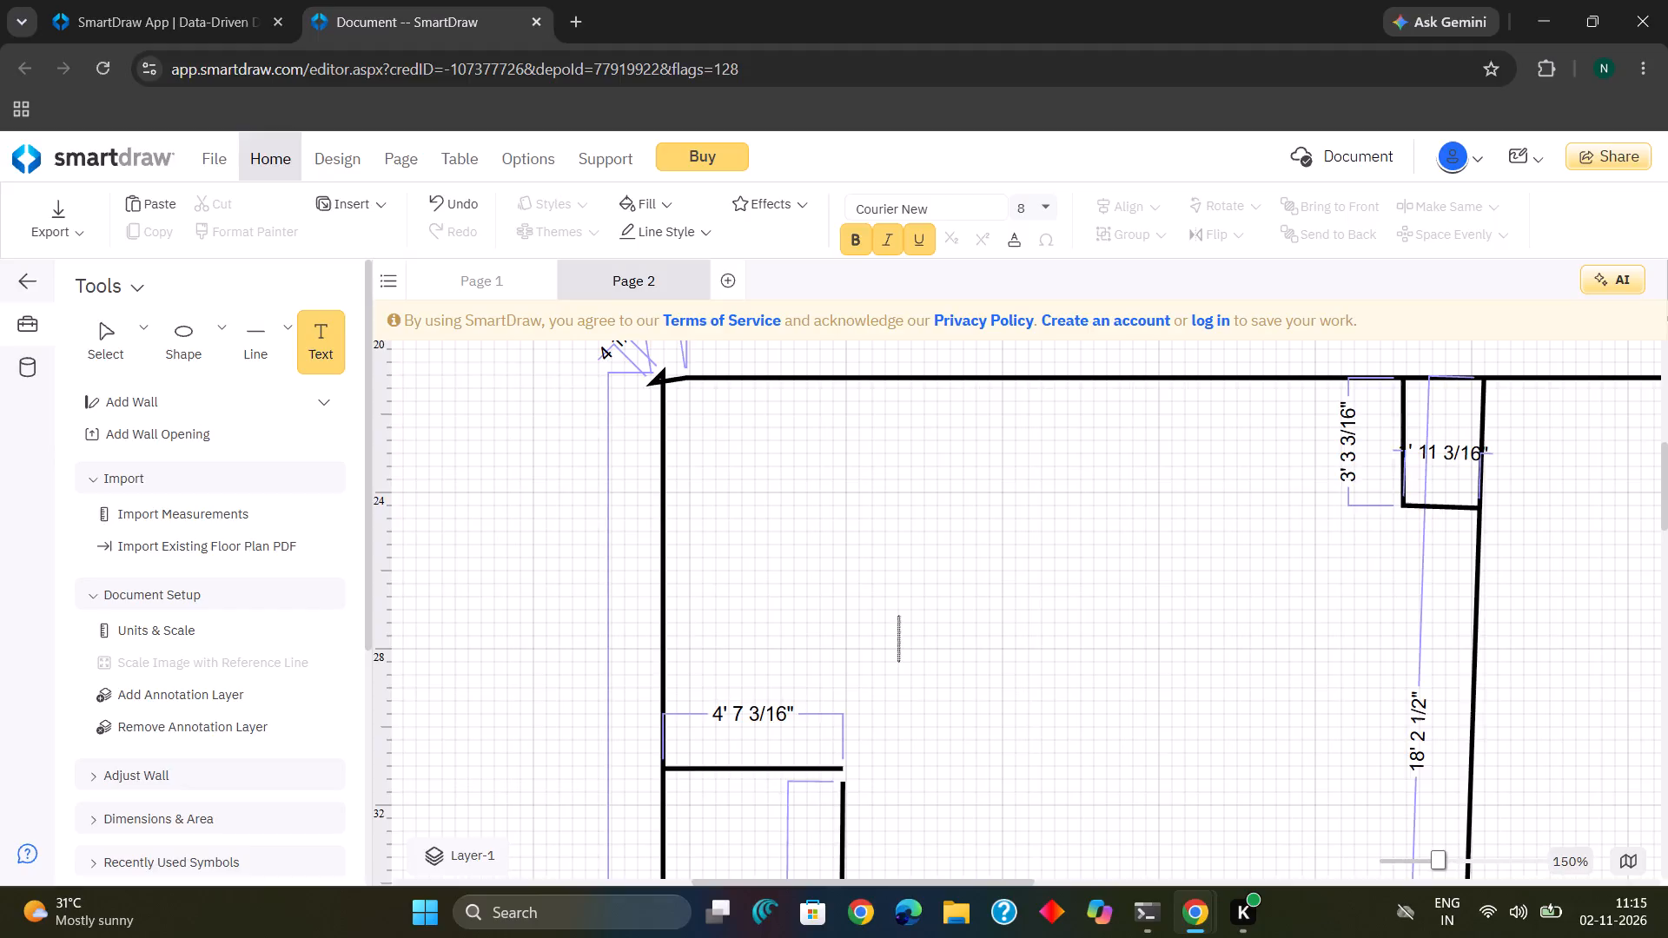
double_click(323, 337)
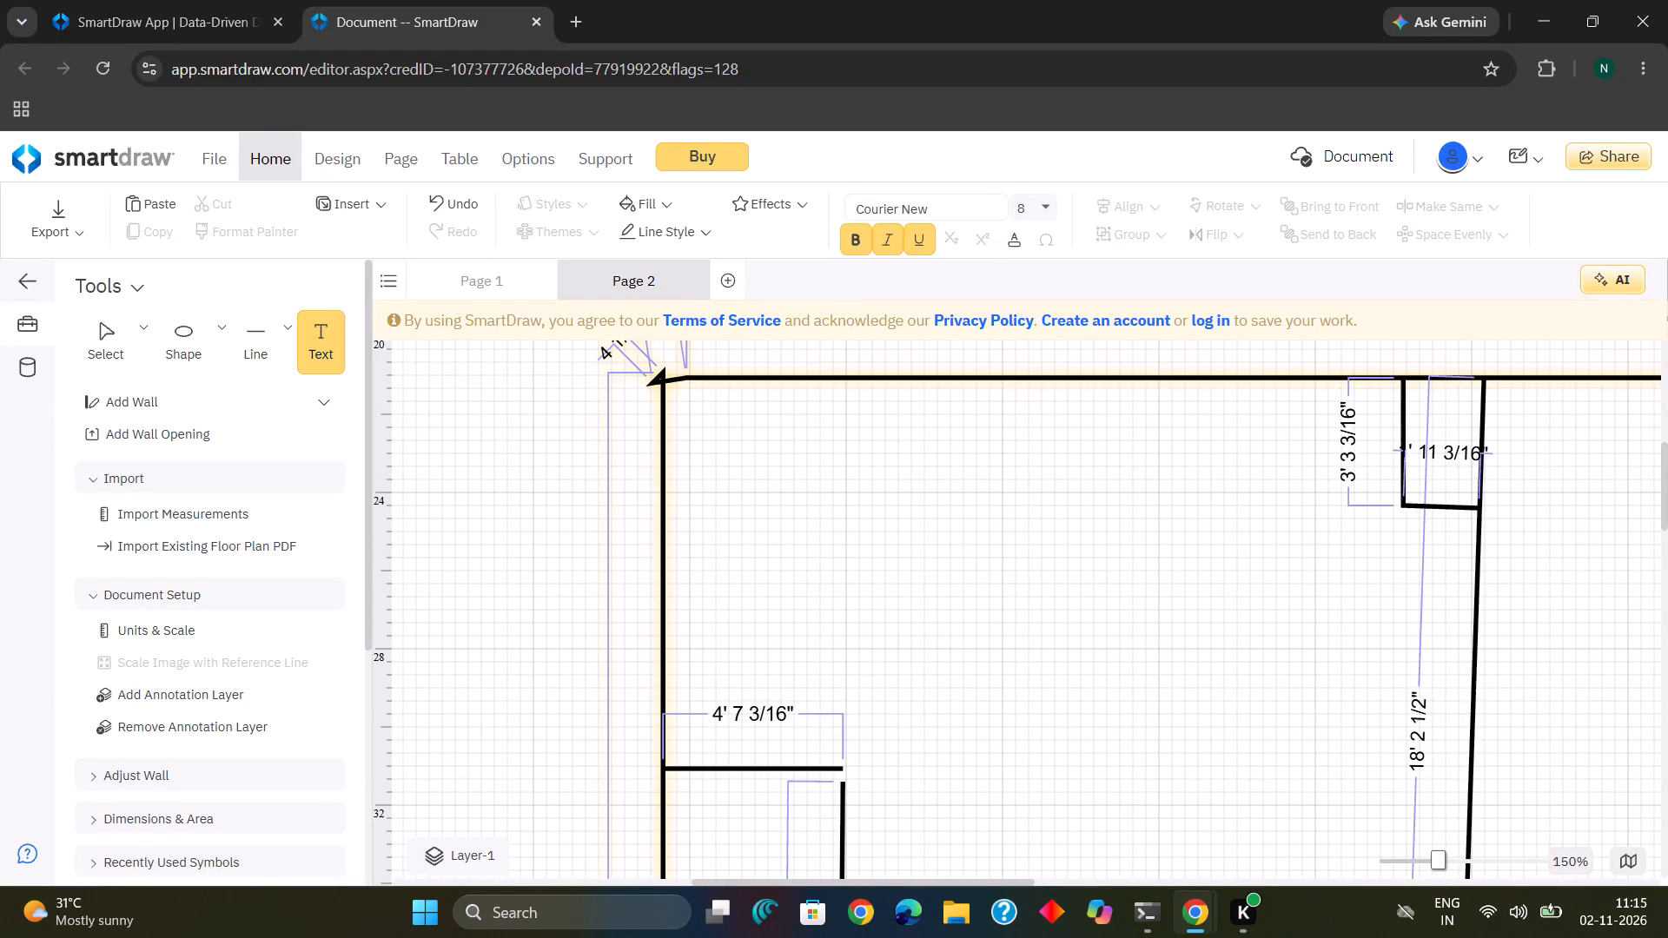
Add a BEDROOM-2 text label in the open middle of the upper room.
click(334, 337)
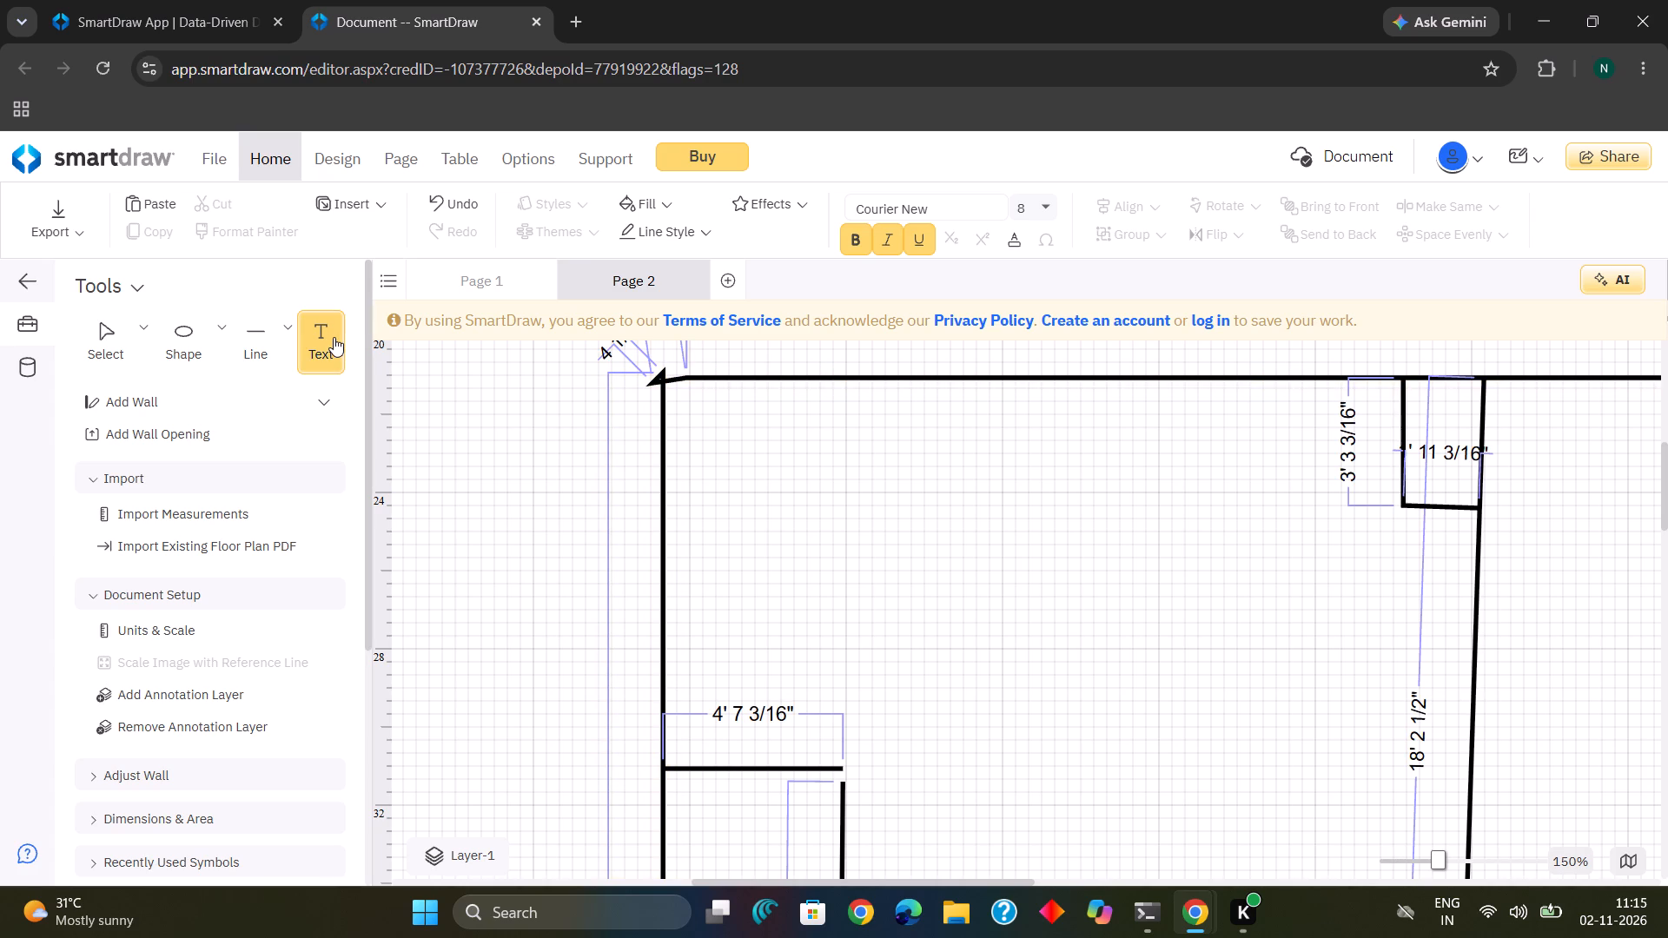
click(923, 636)
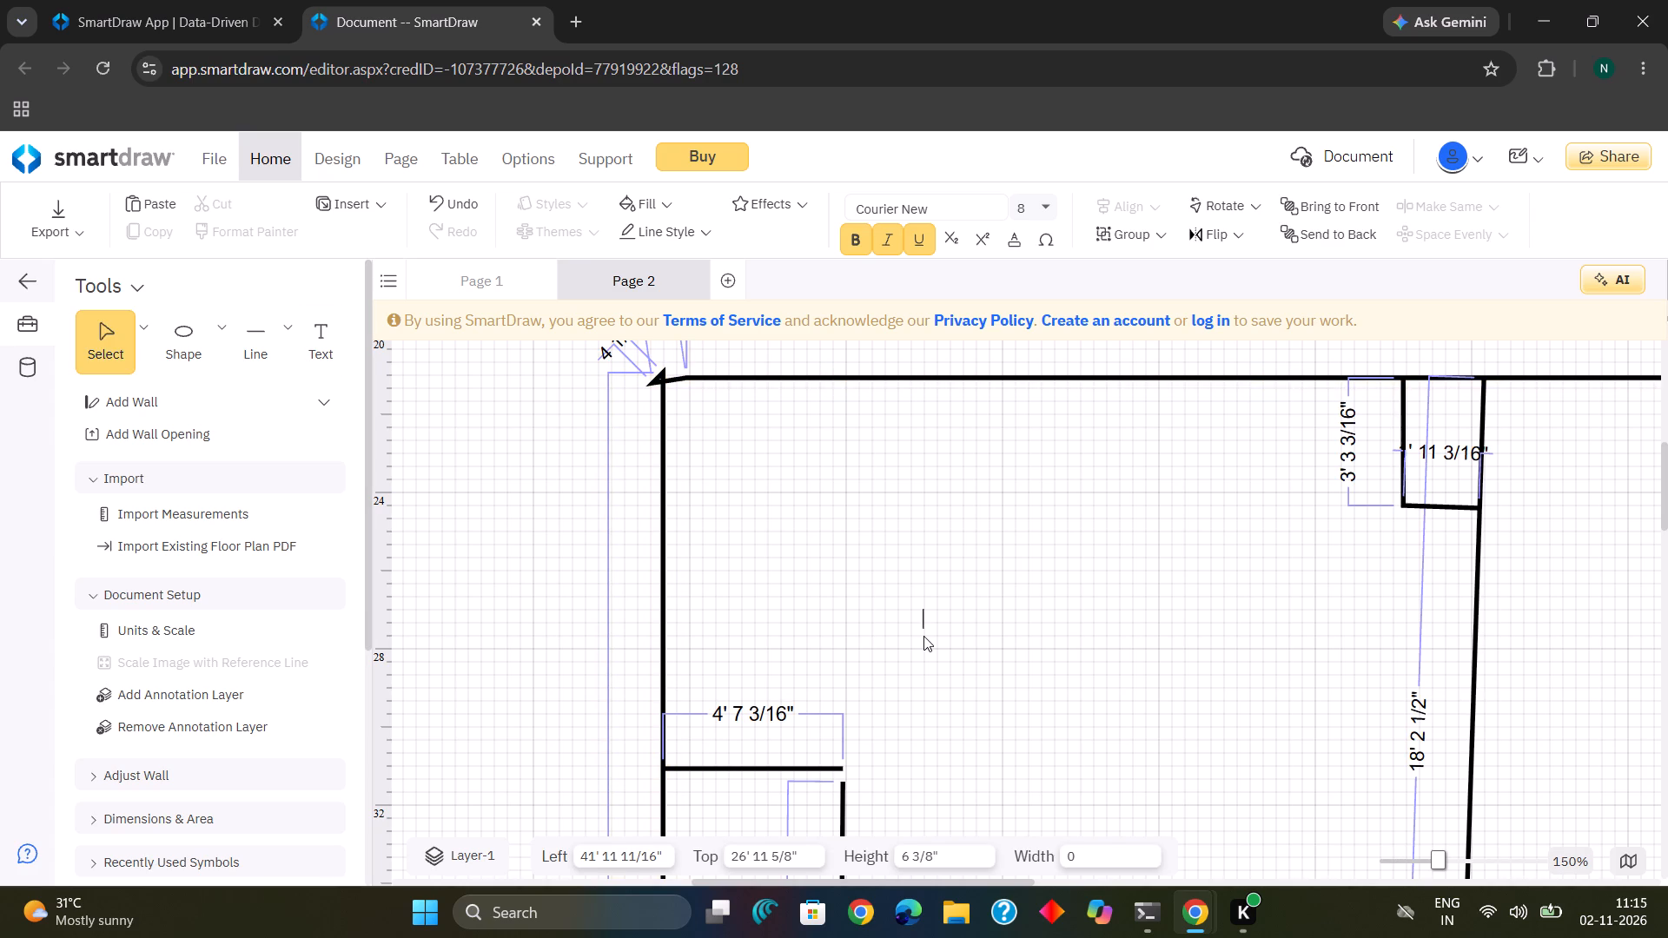
key(b)
text(EDR)
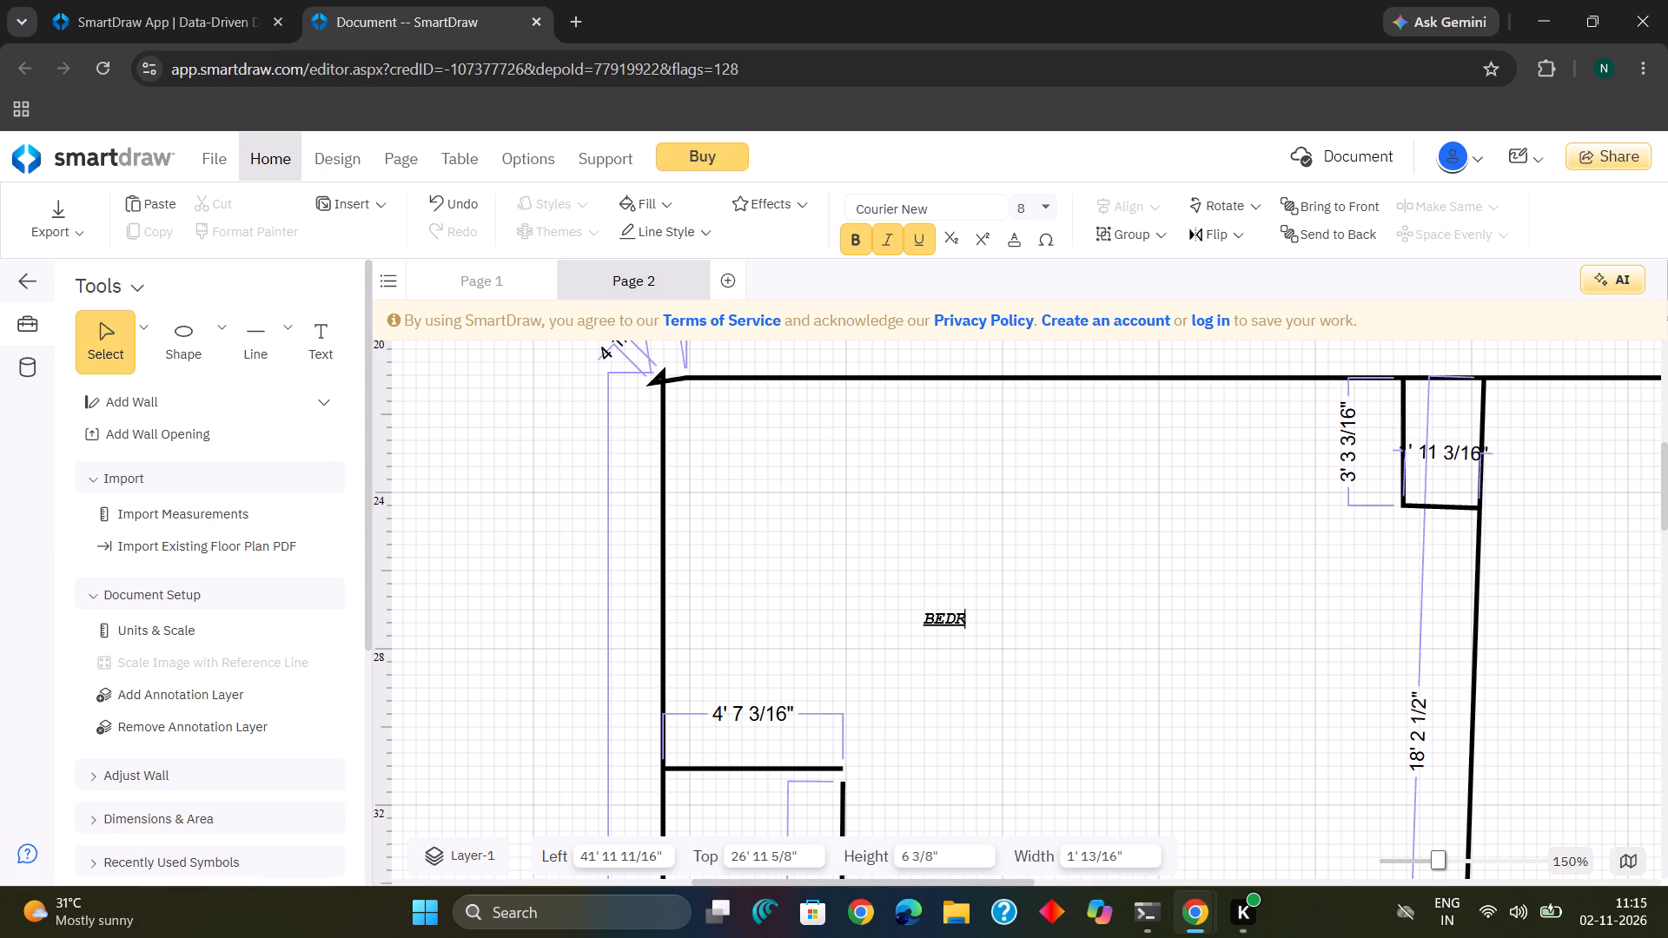
text(OOM)
key(minus)
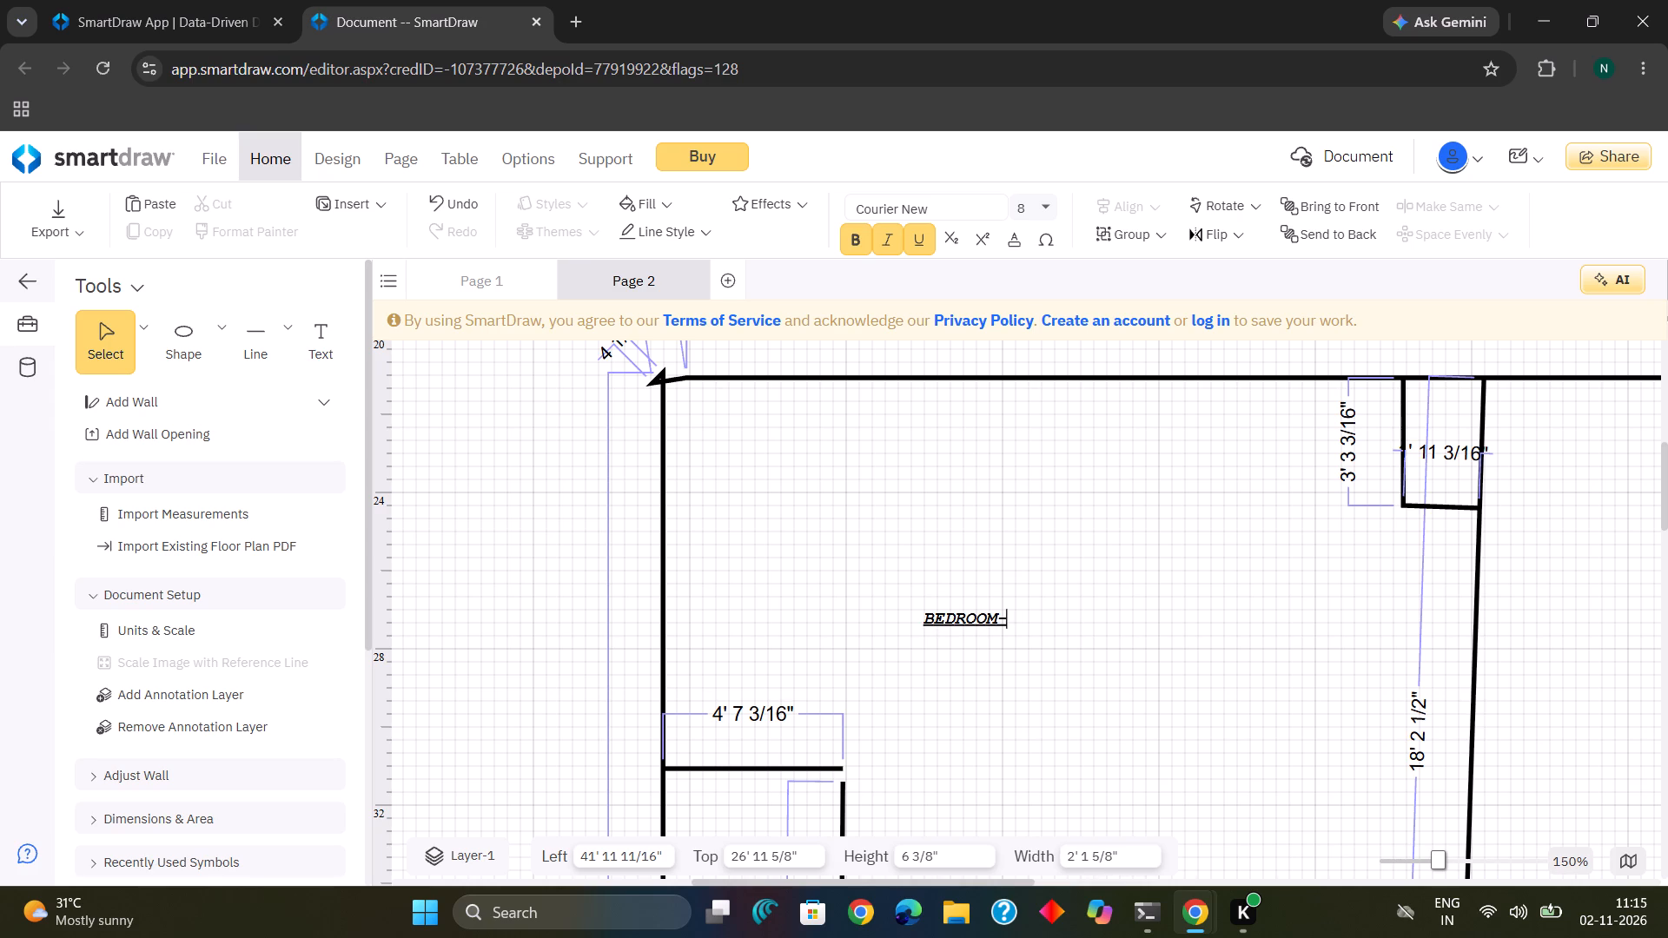
key(2)
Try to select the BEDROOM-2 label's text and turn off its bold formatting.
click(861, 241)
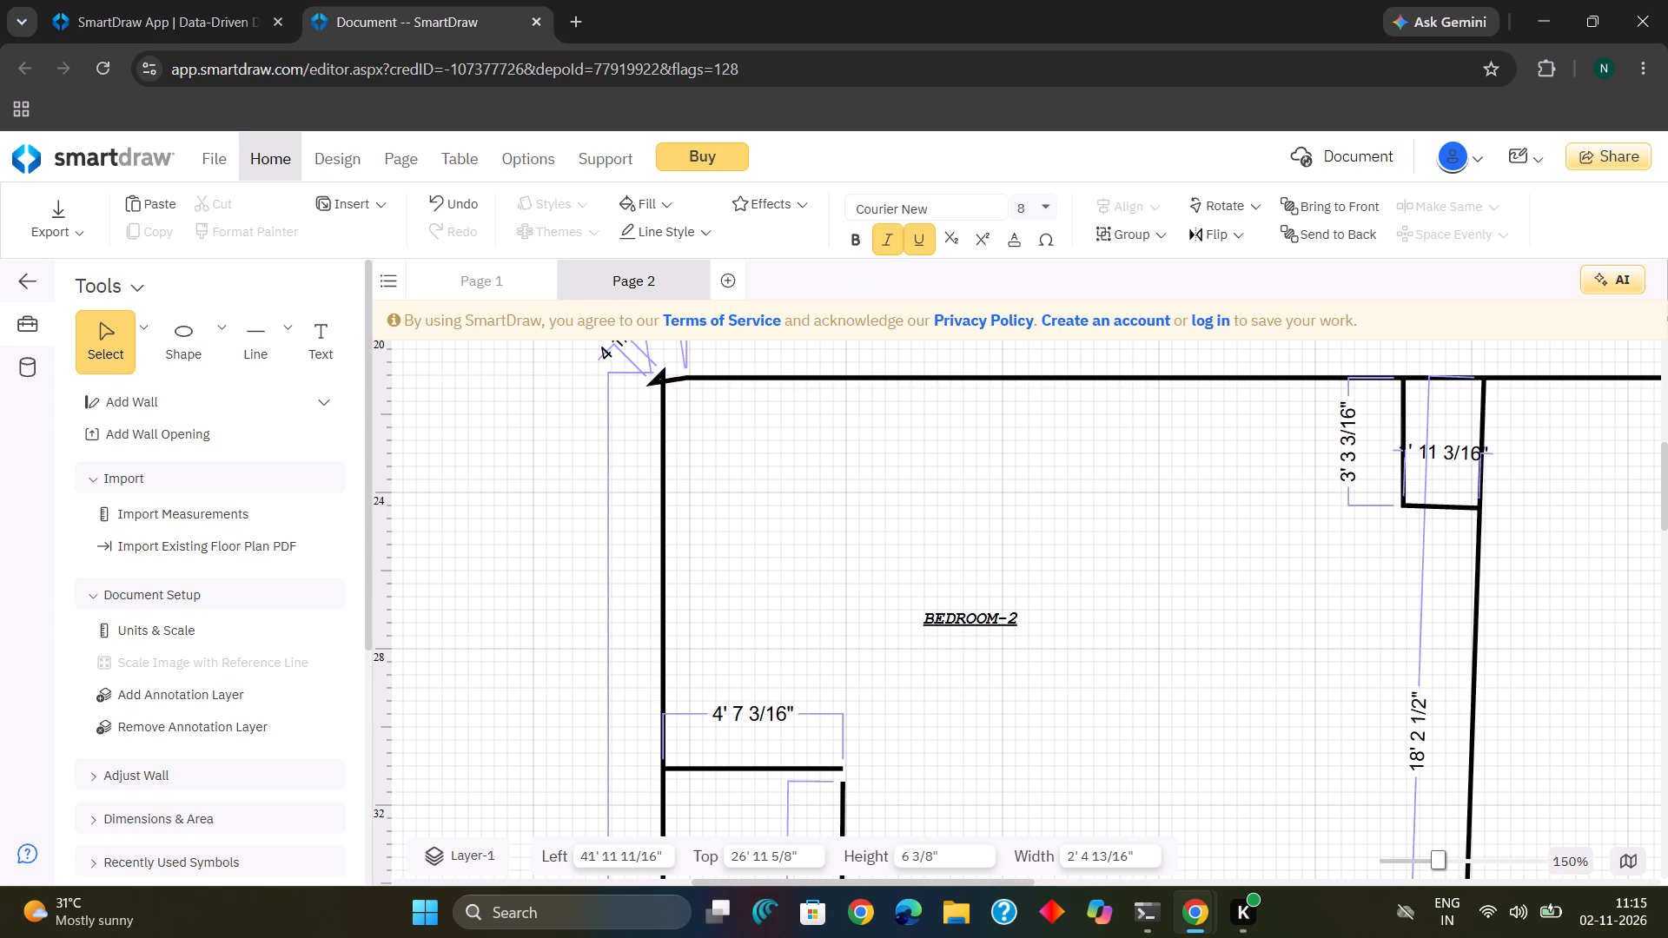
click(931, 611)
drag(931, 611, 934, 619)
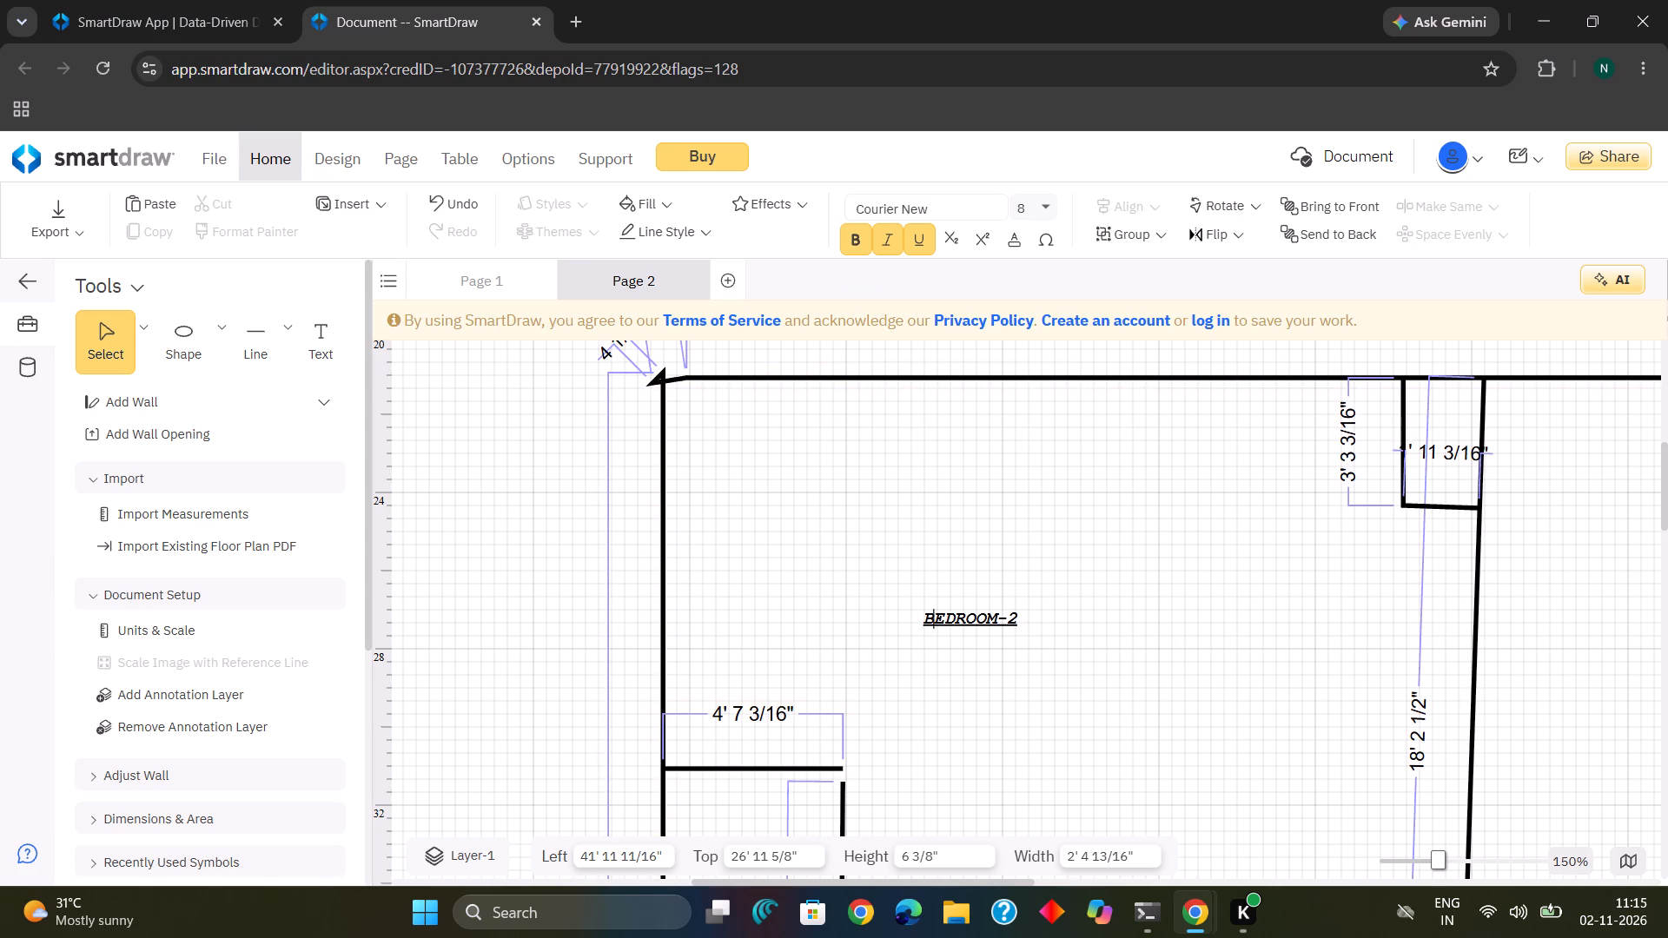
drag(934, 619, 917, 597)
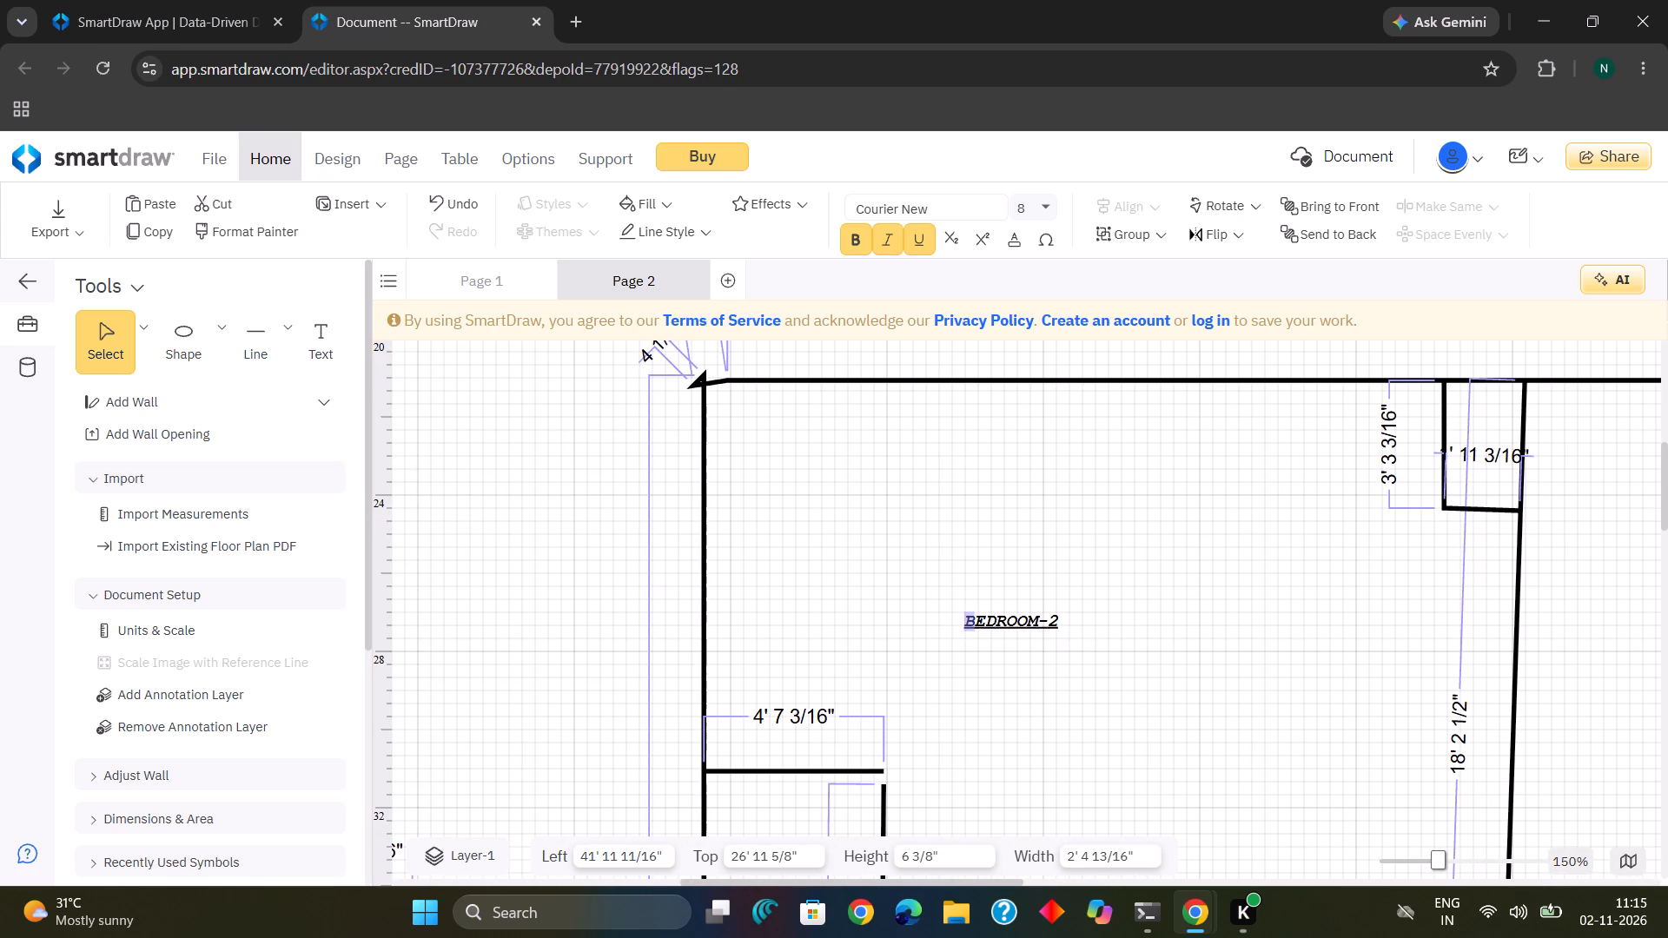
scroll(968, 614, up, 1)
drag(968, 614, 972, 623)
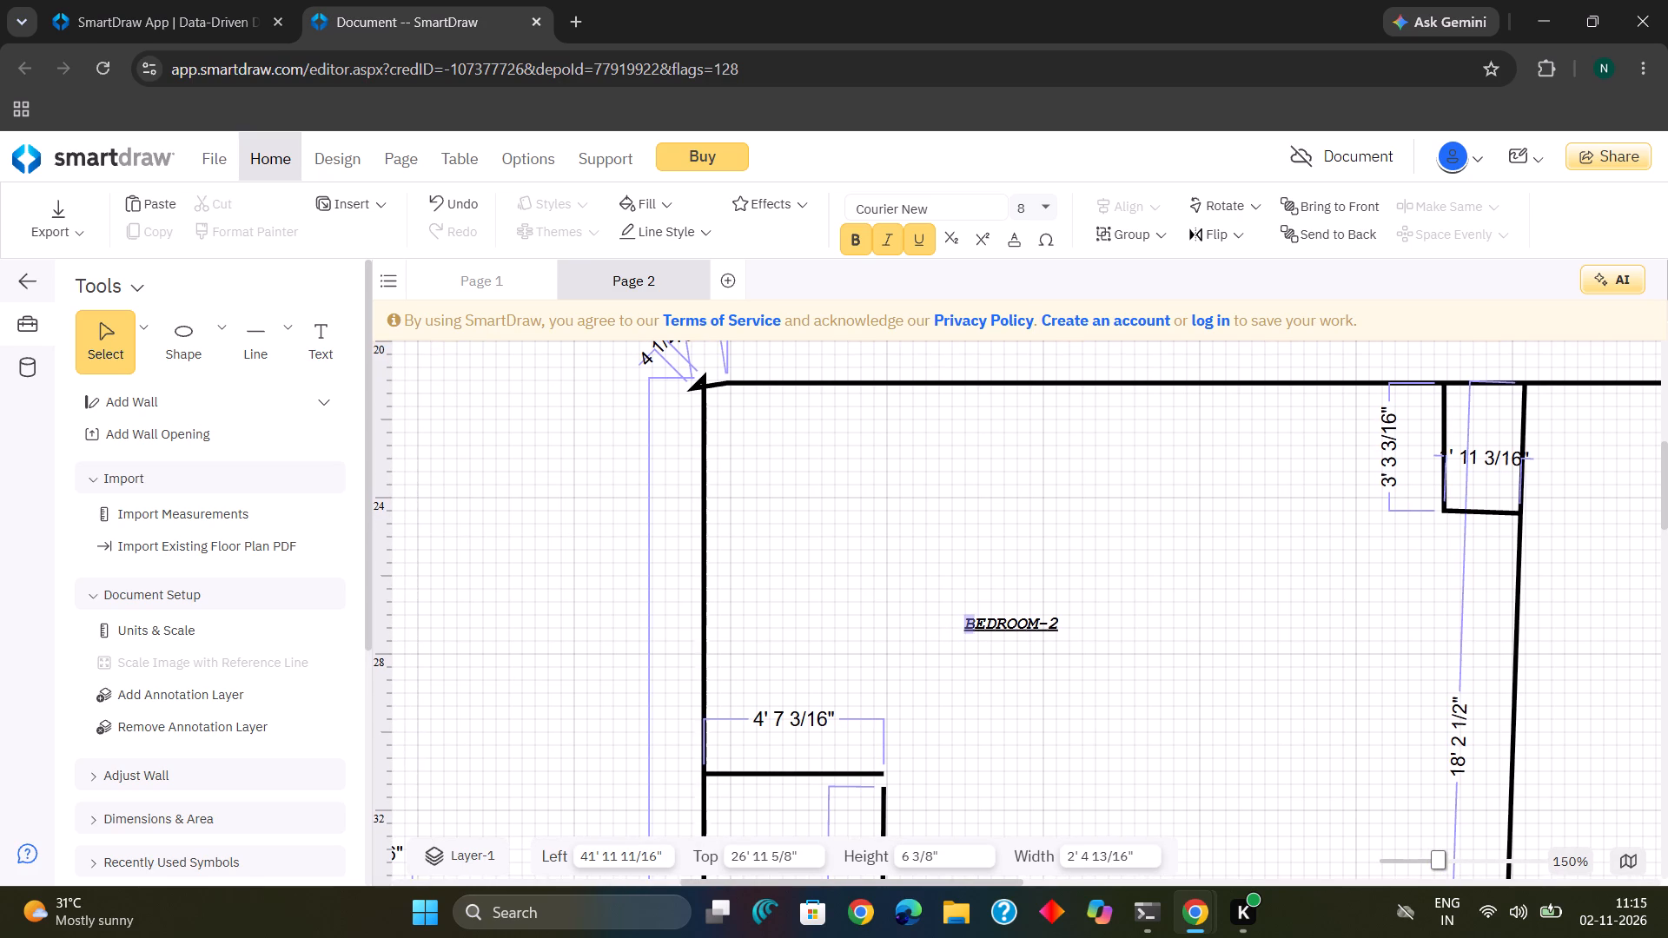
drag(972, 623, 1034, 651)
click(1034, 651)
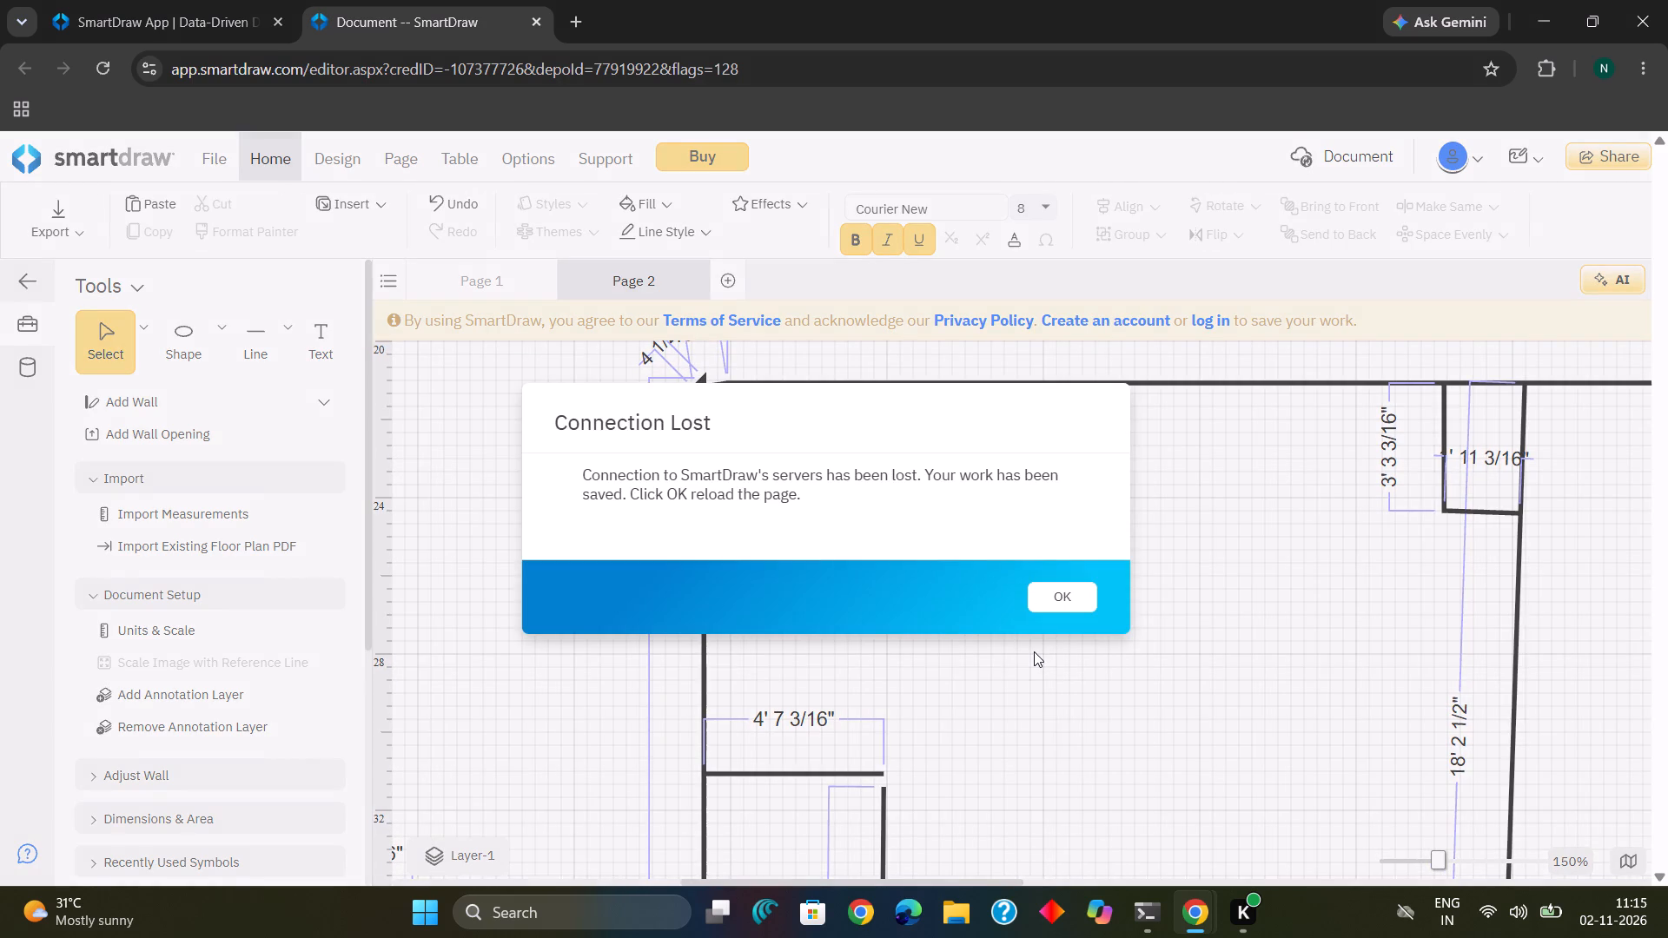
Reload the document page to restore the server connection.
click(1062, 591)
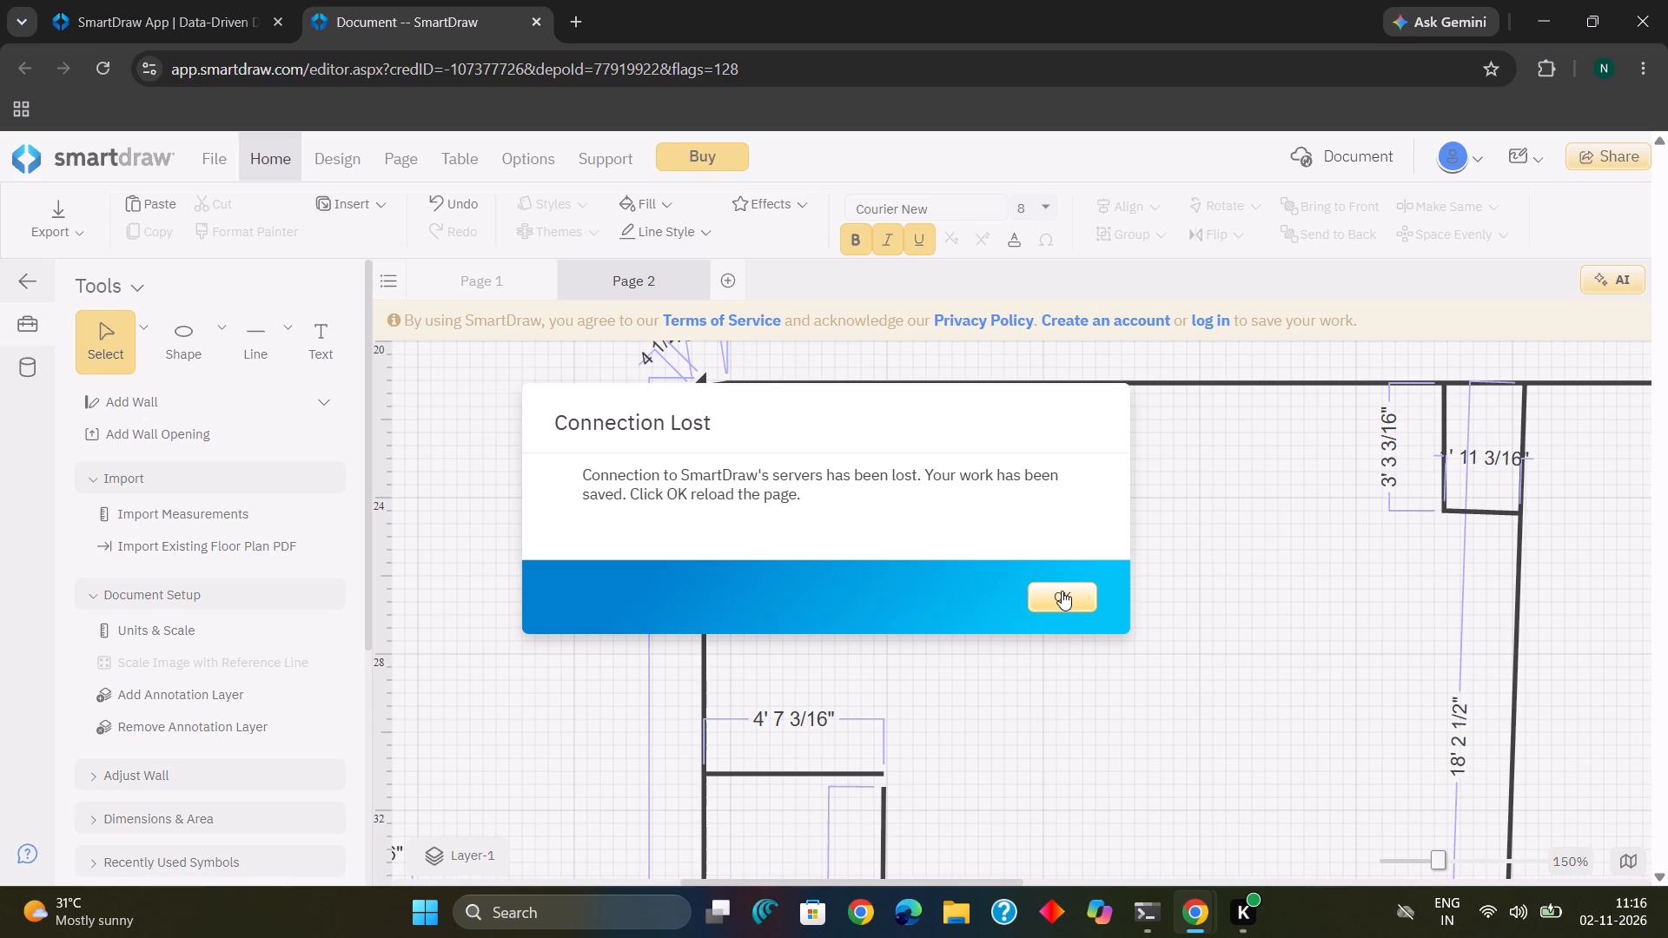
click(1053, 600)
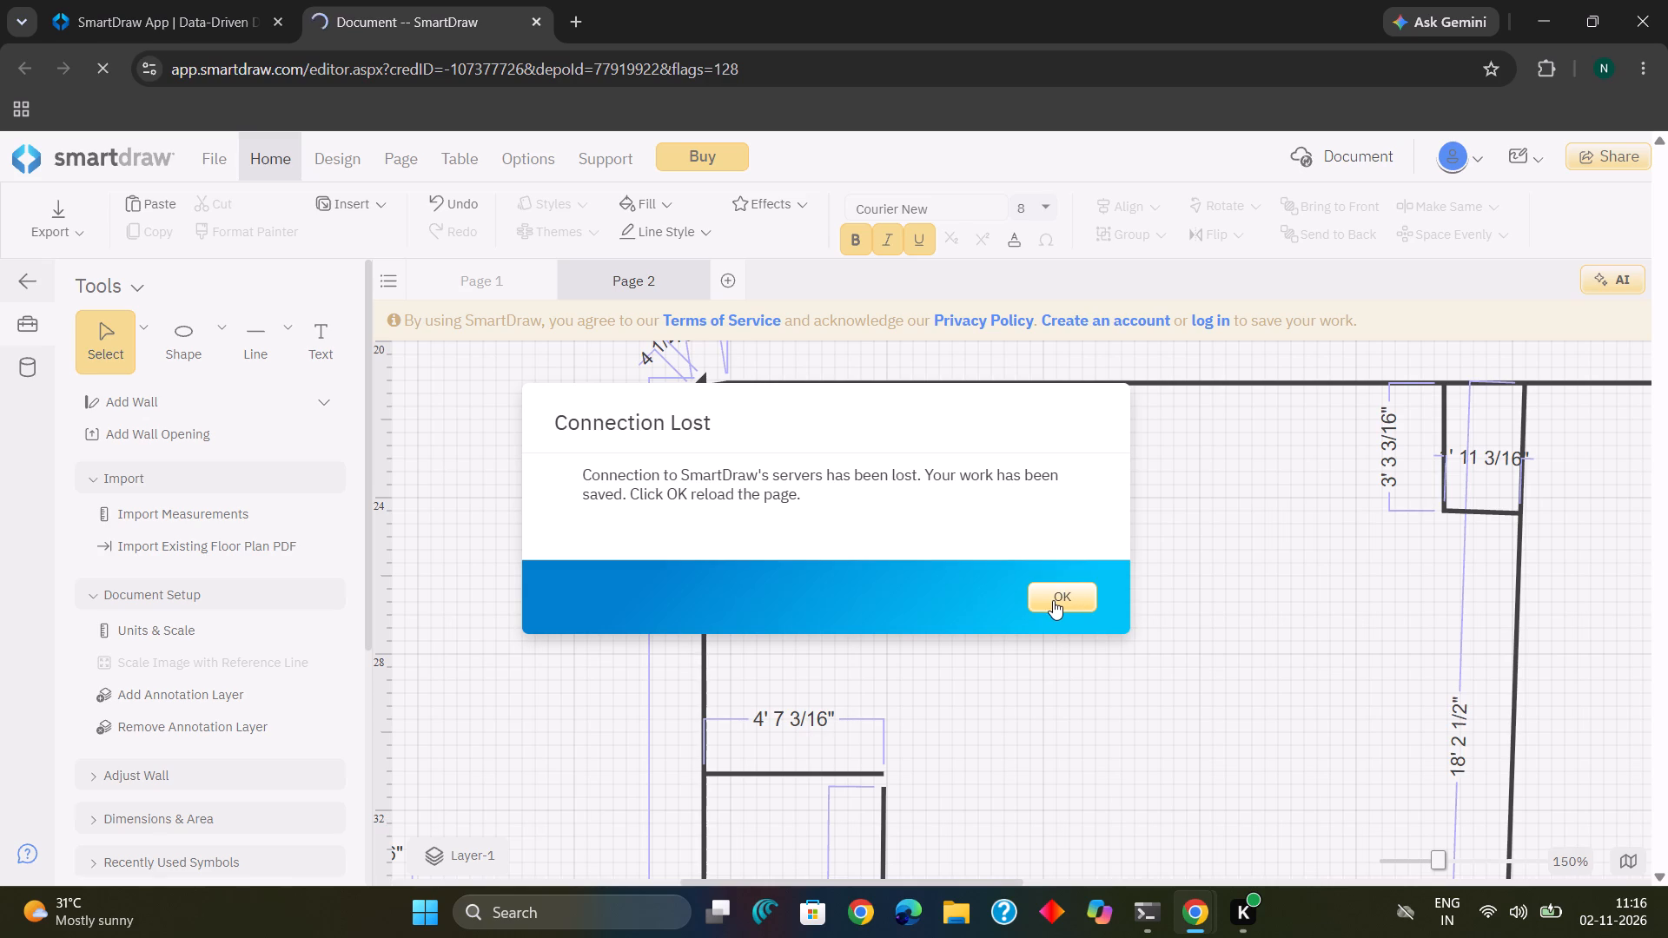
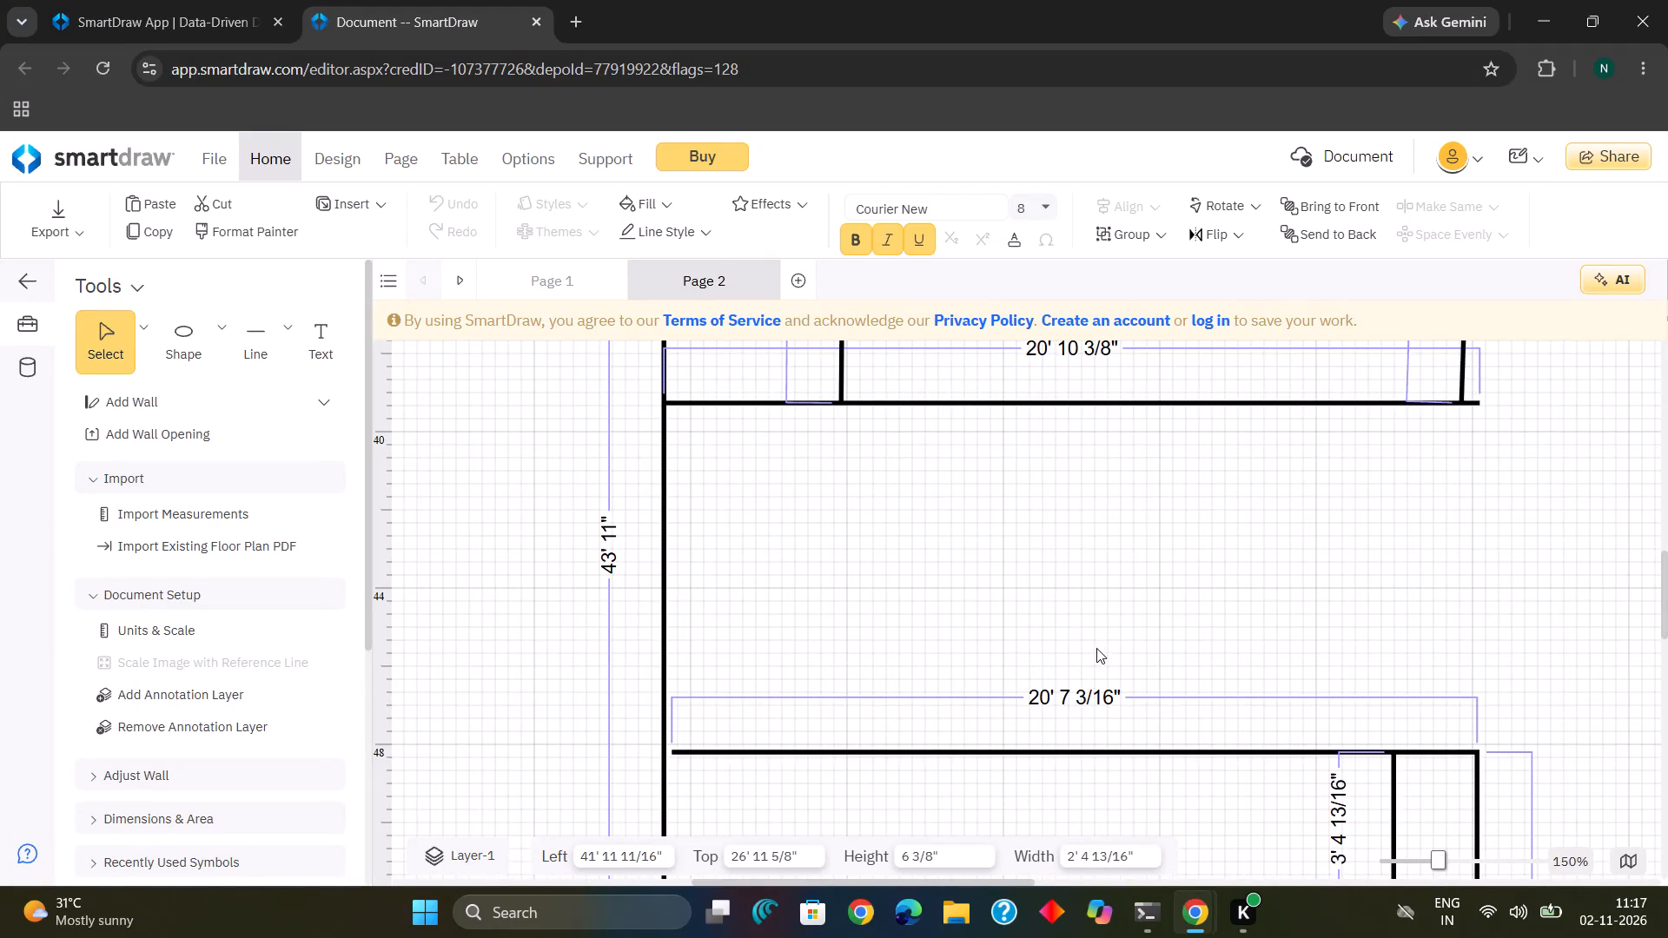
Apply a black-and-white fill gradient with a light horizontal centre band and dark edges to the BEDROOM-2 label.
scroll(1098, 644, down, 5)
scroll(1098, 644, up, 2)
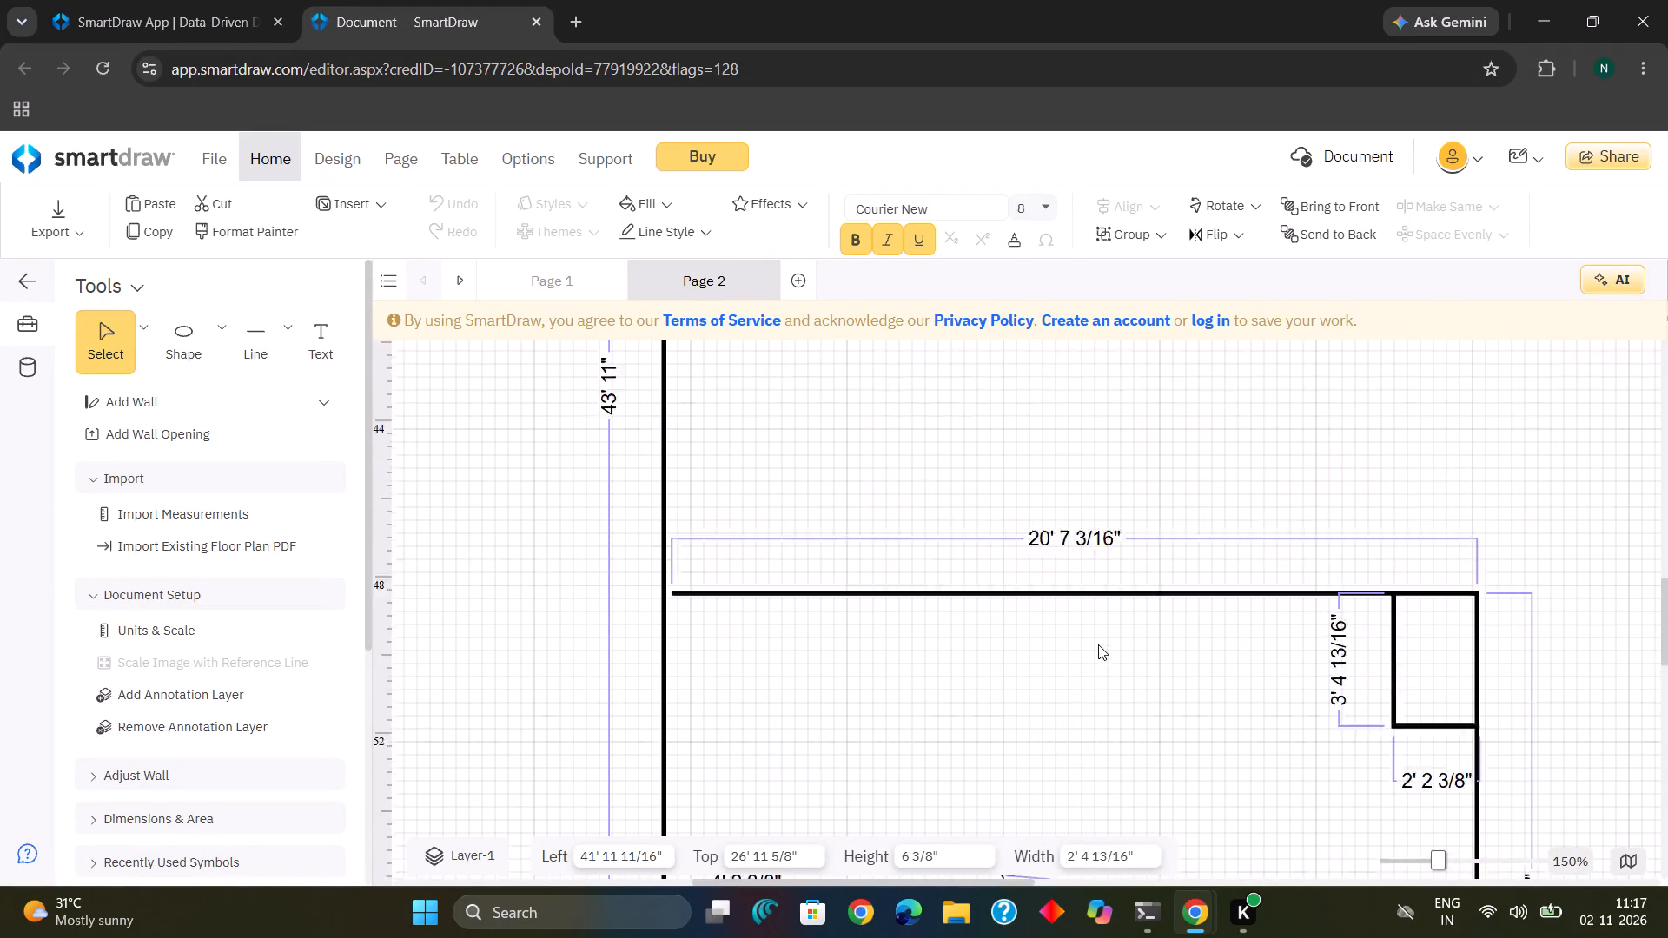
scroll(1098, 644, up, 5)
scroll(1098, 644, left, 1)
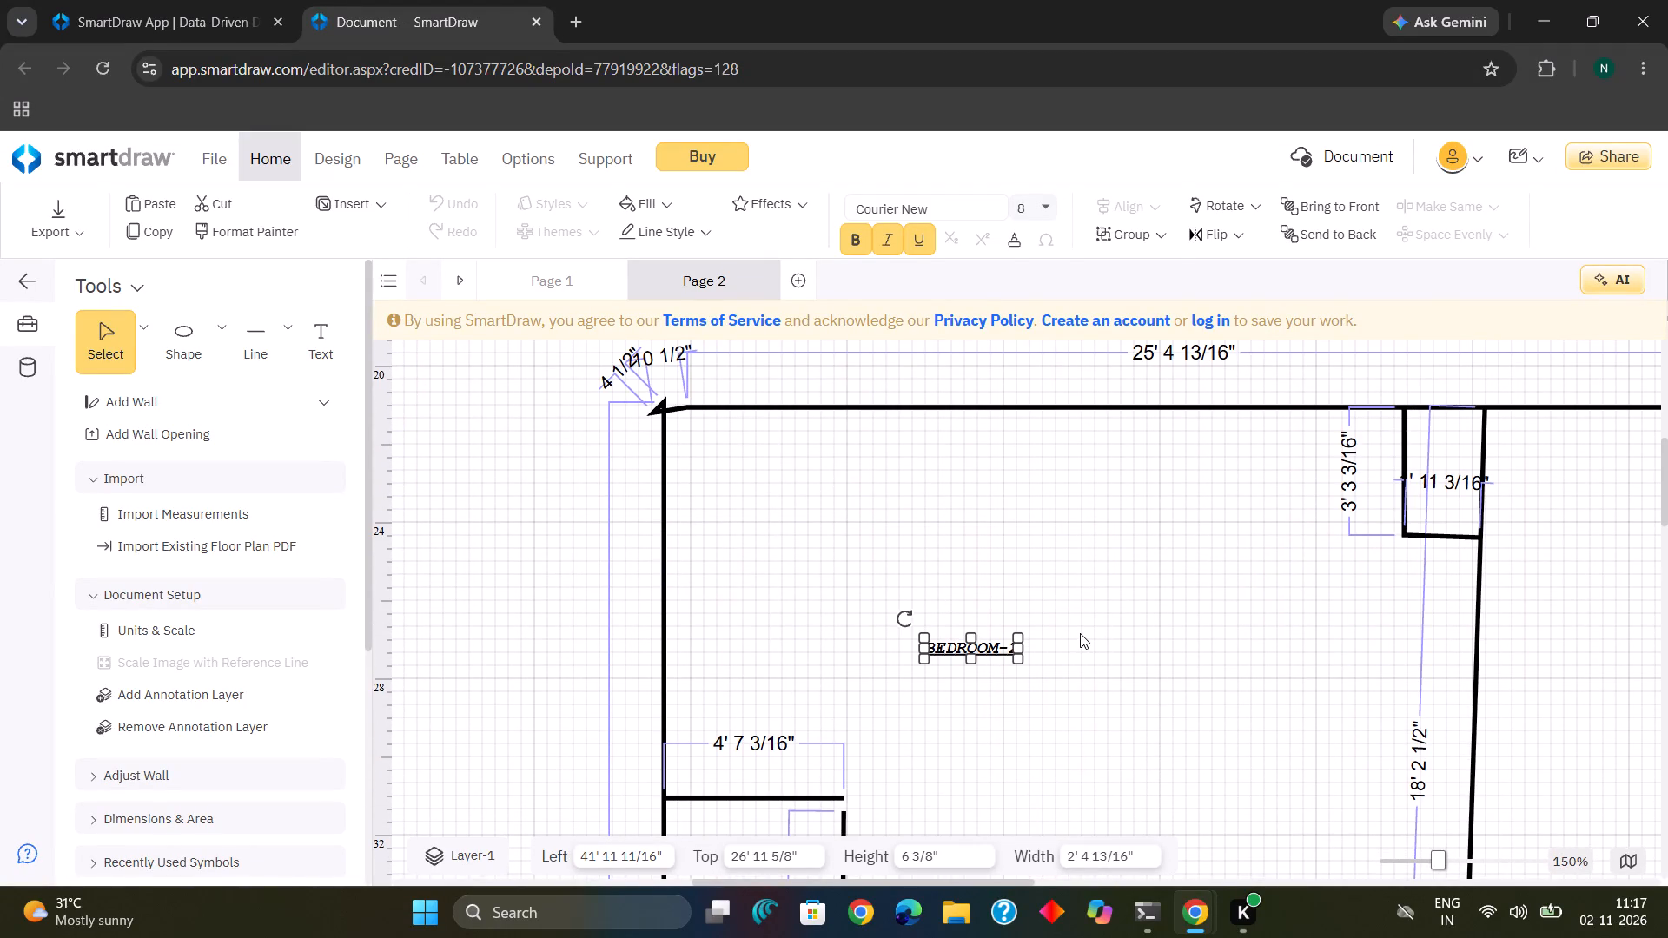
click(1080, 633)
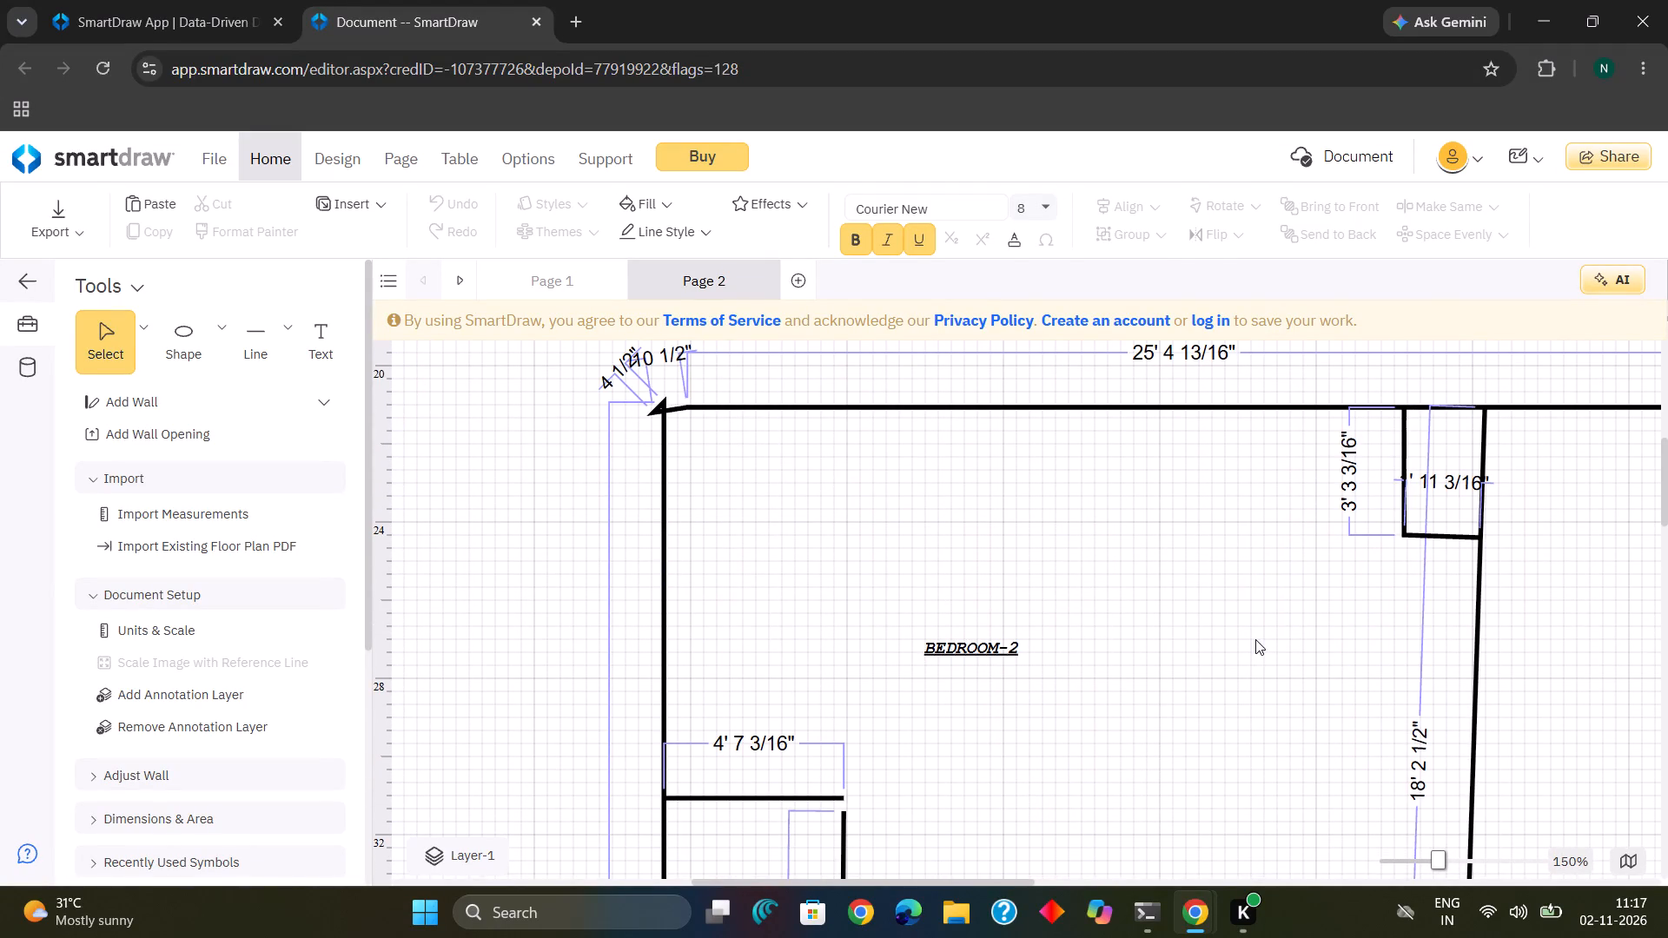
click(963, 644)
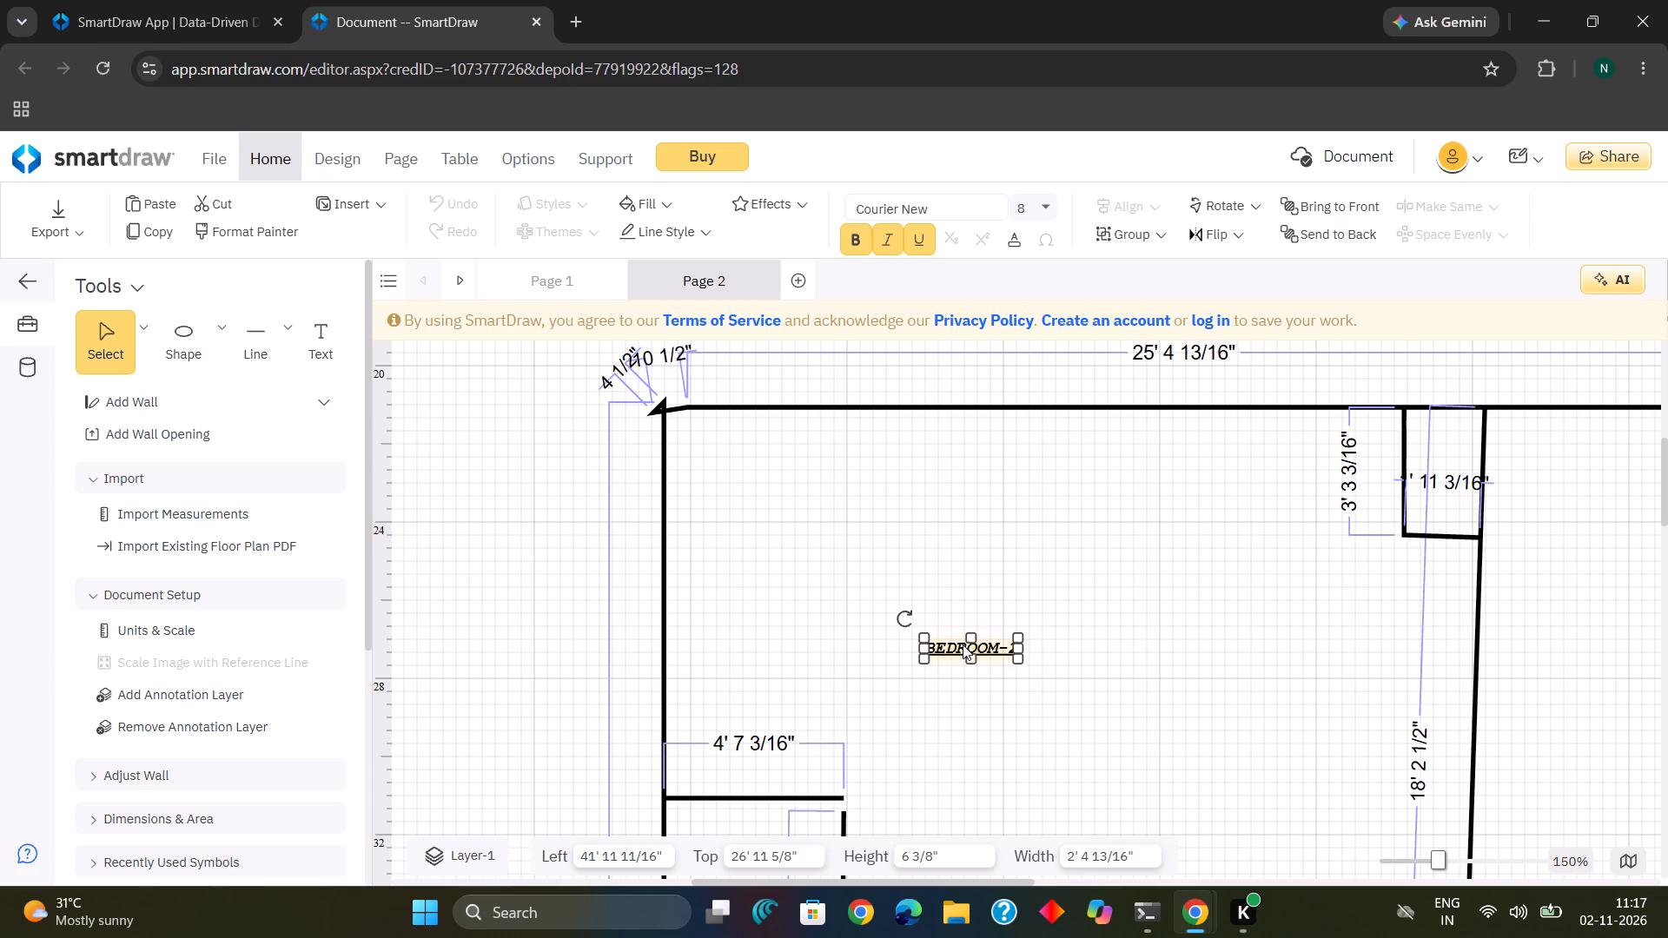
click(712, 220)
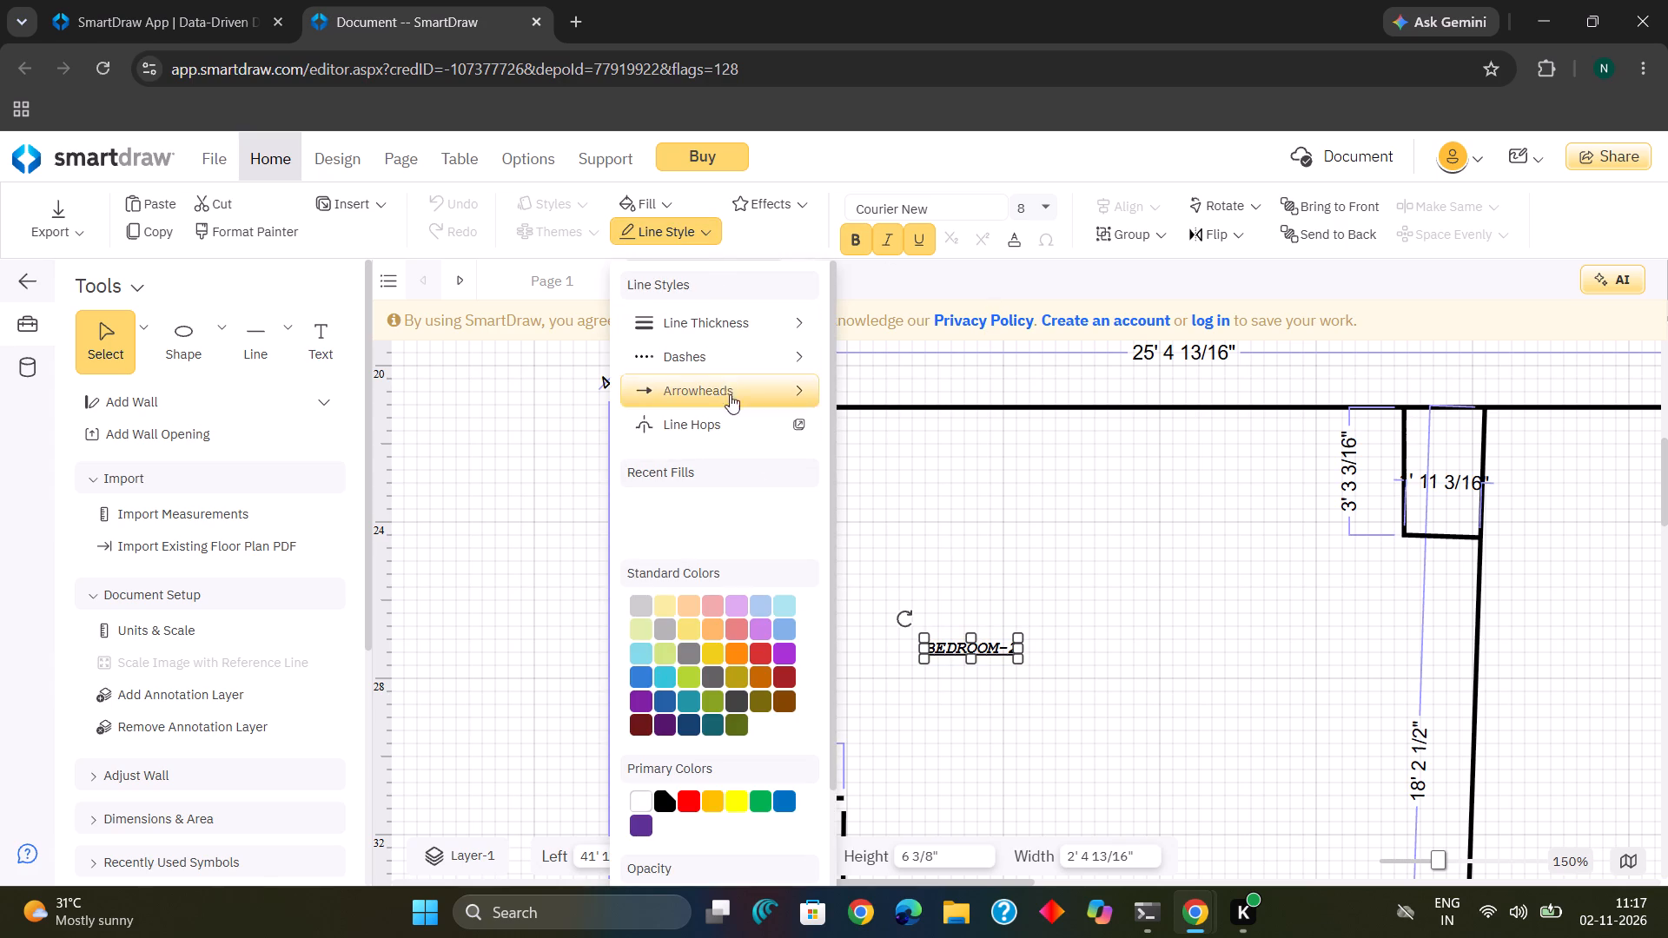
scroll(757, 566, down, 4)
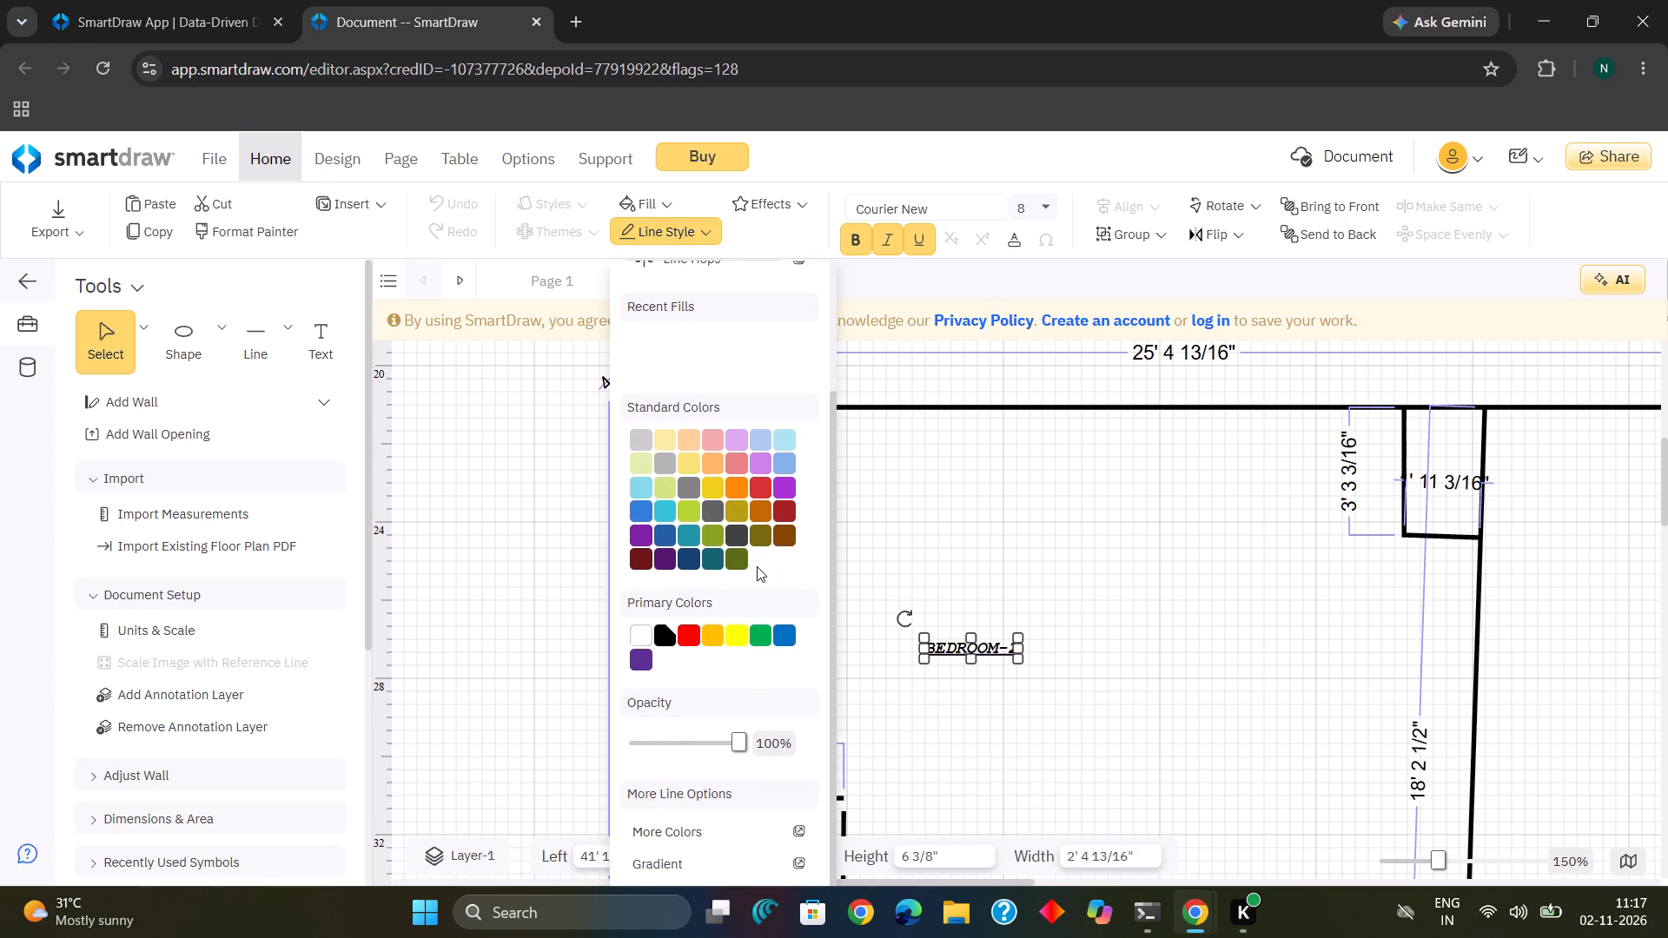
scroll(757, 566, up, 7)
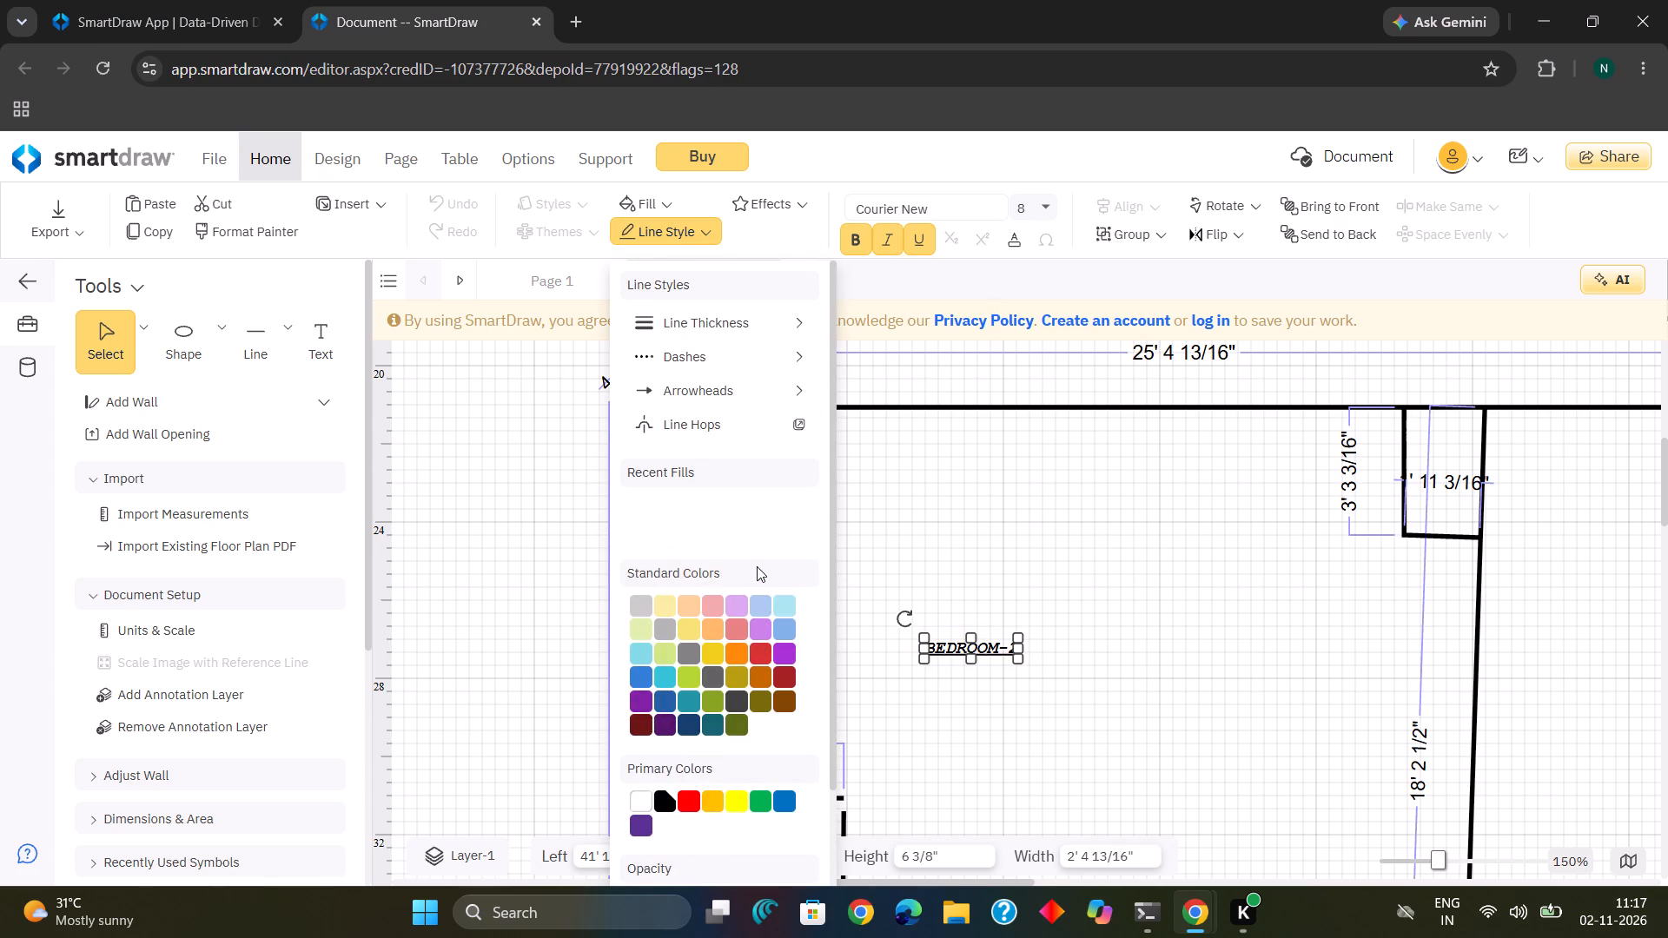
click(688, 200)
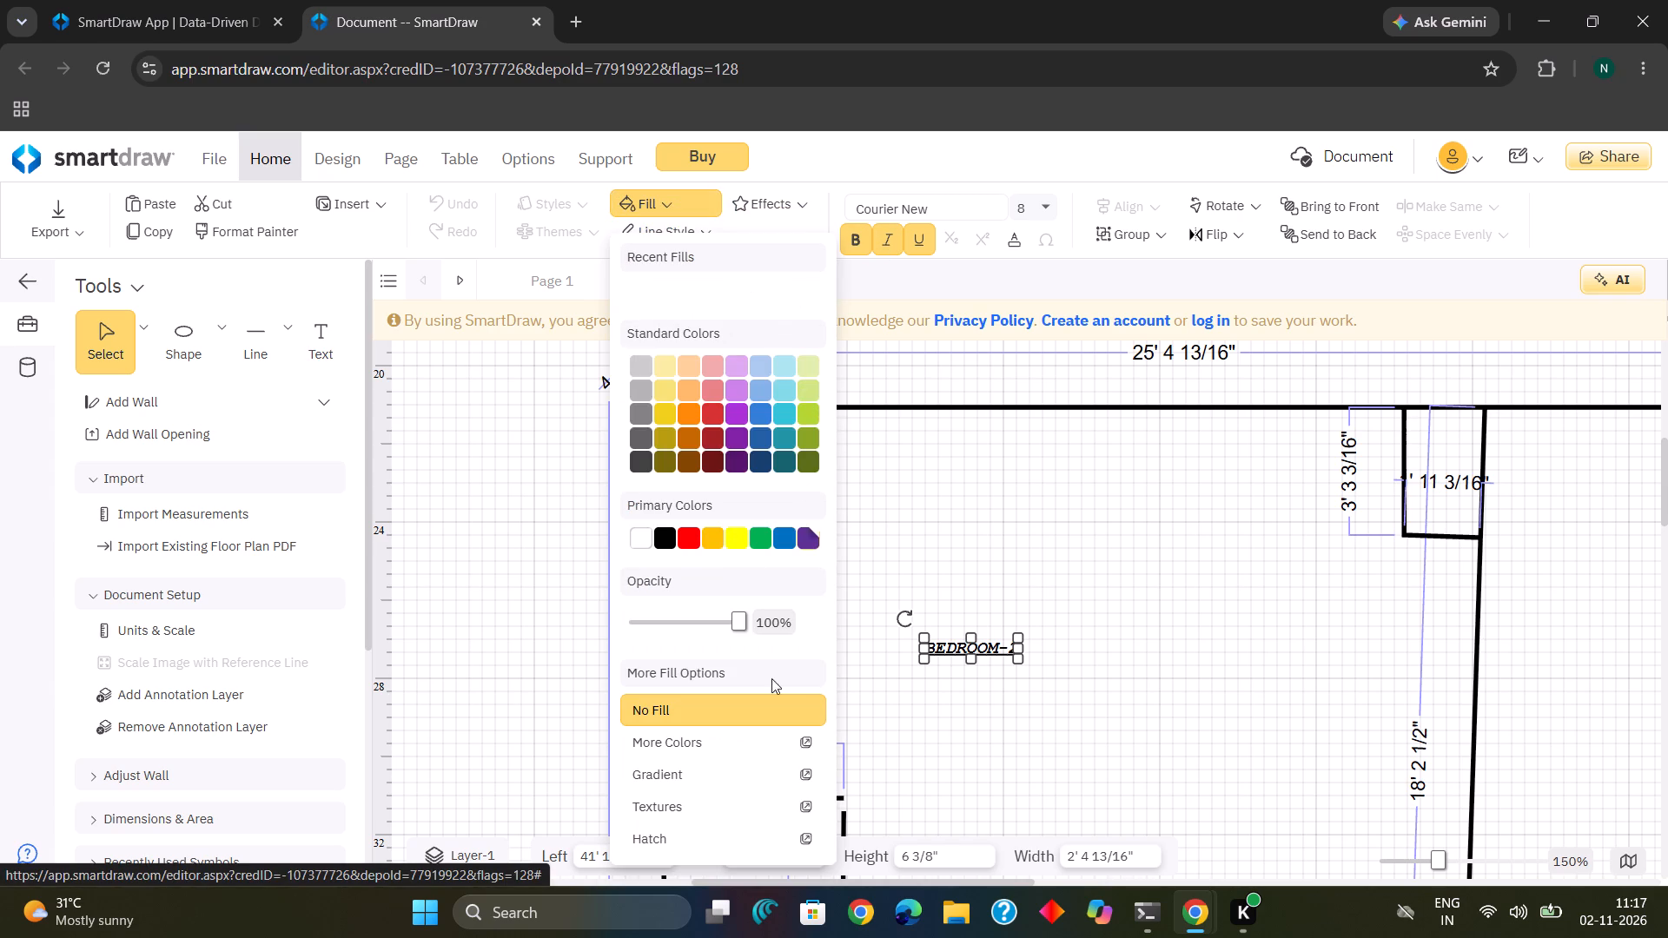
click(752, 770)
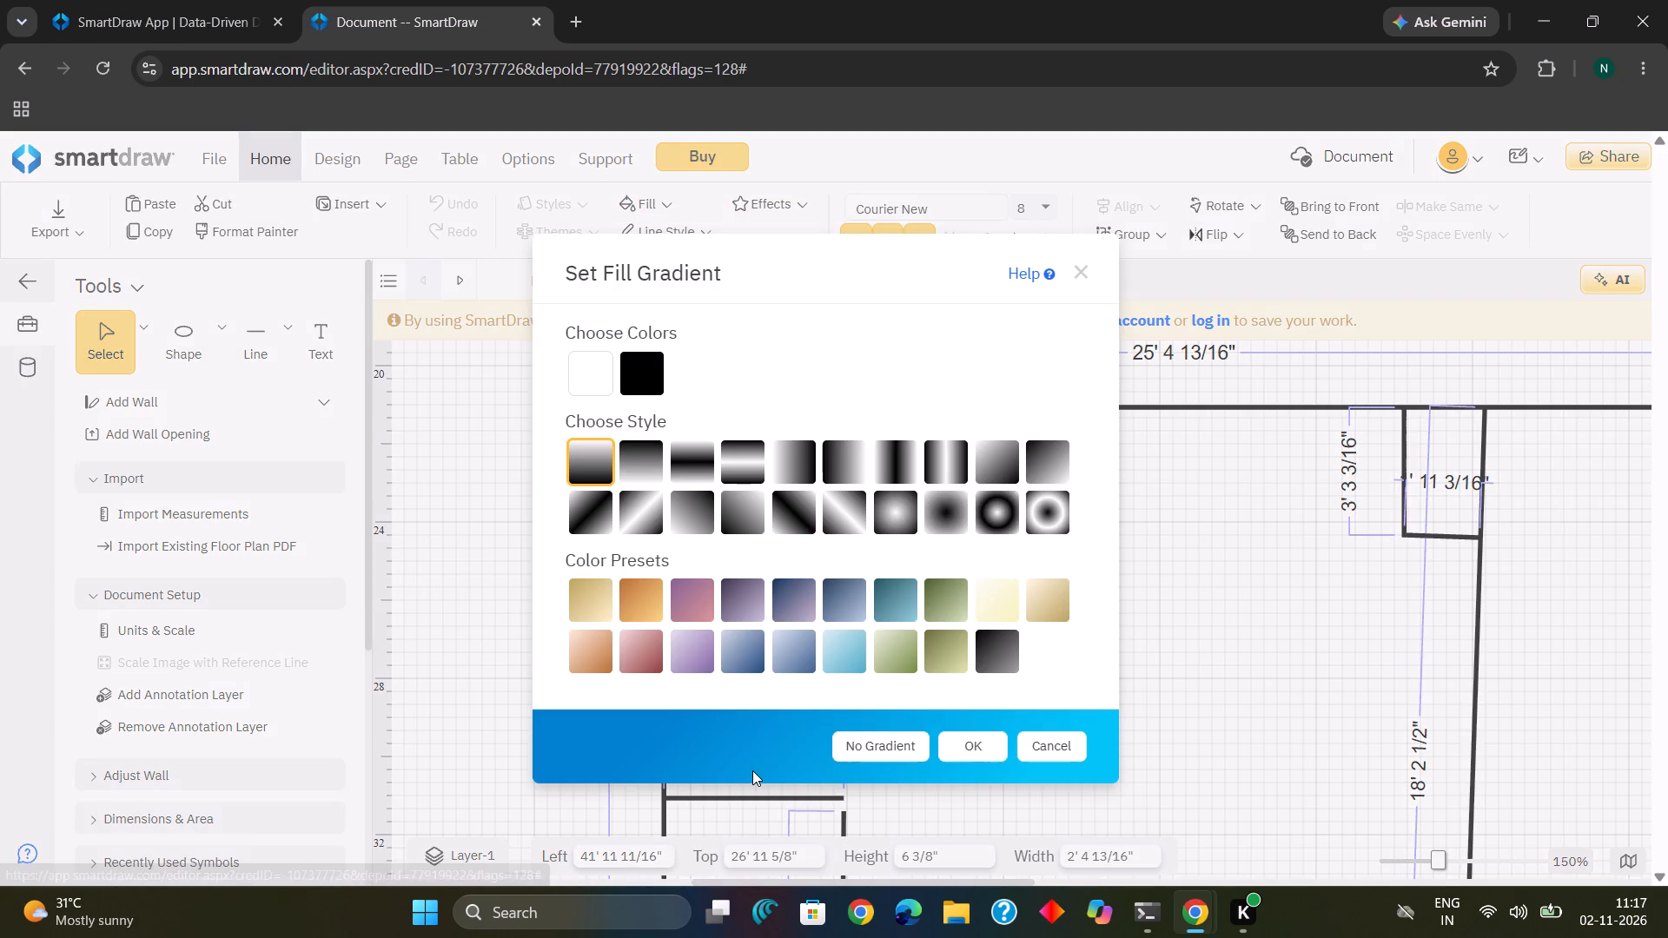
click(746, 458)
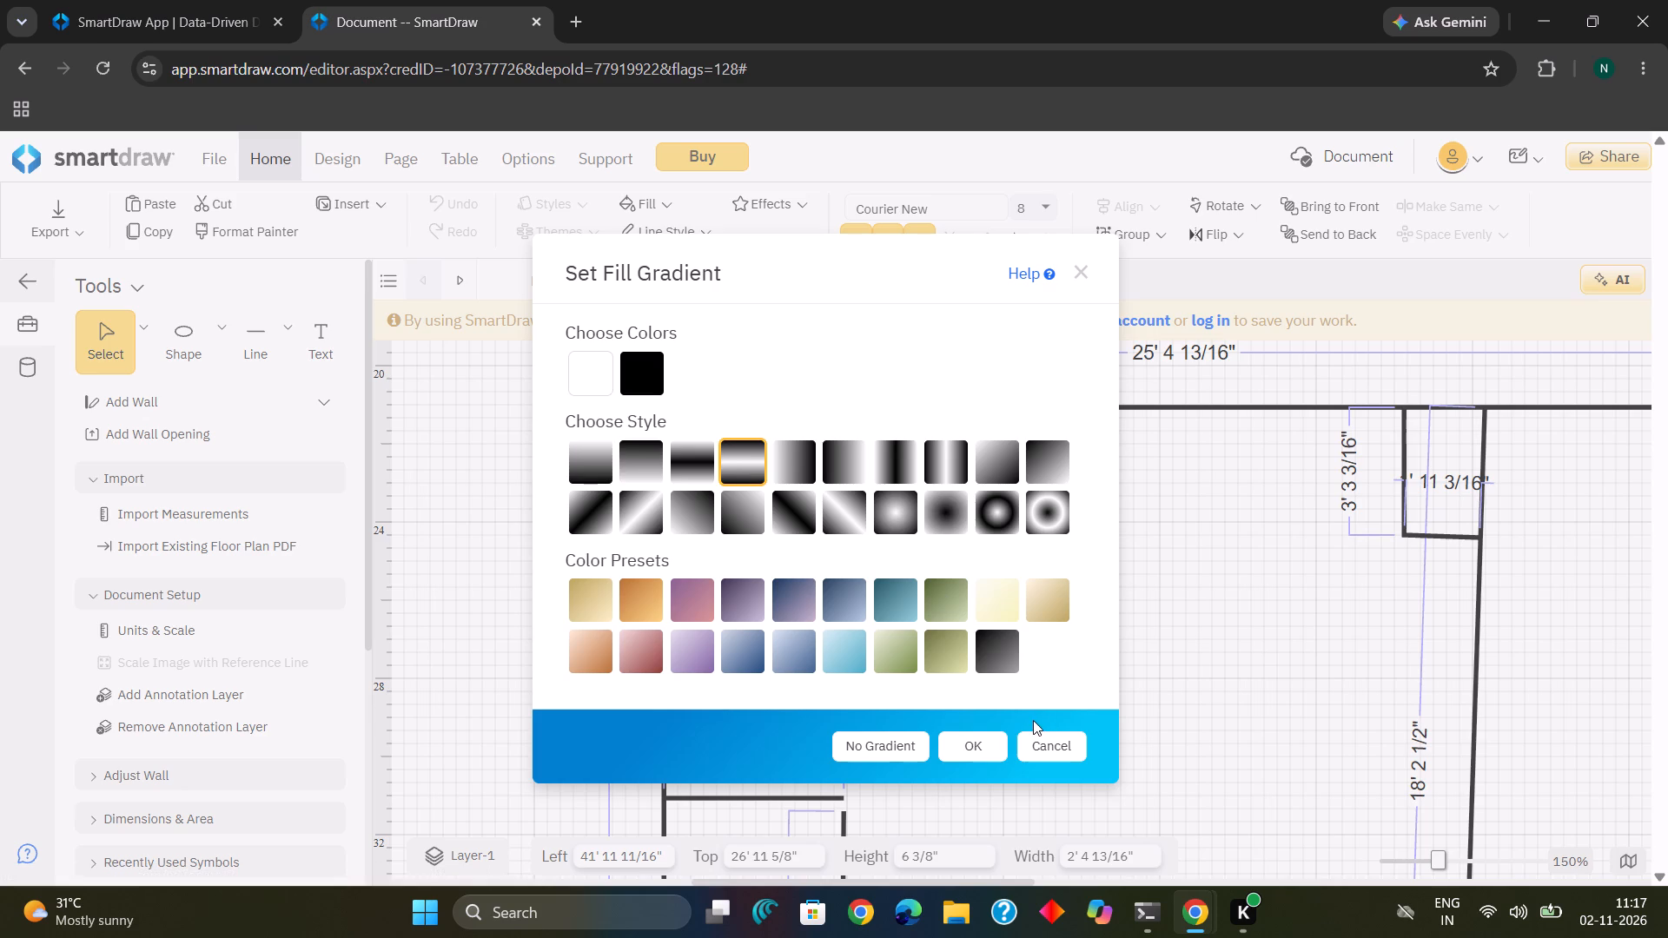
click(989, 740)
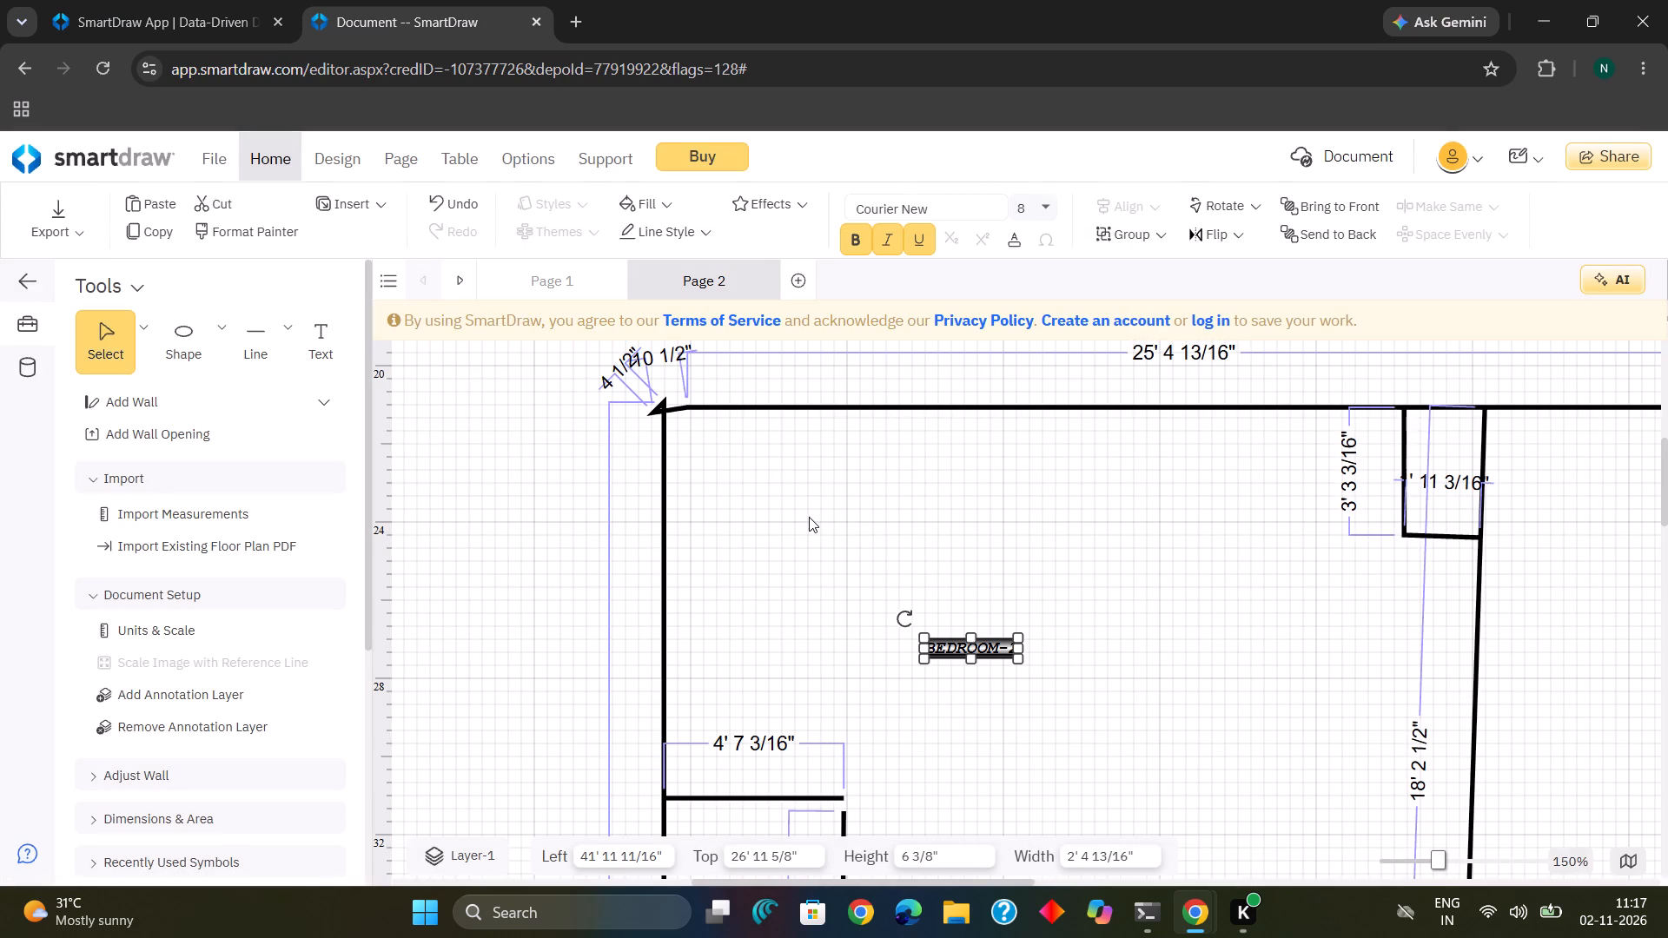
Set the BEDROOM-2 label's line gradient to No Gradient.
drag(809, 517, 853, 602)
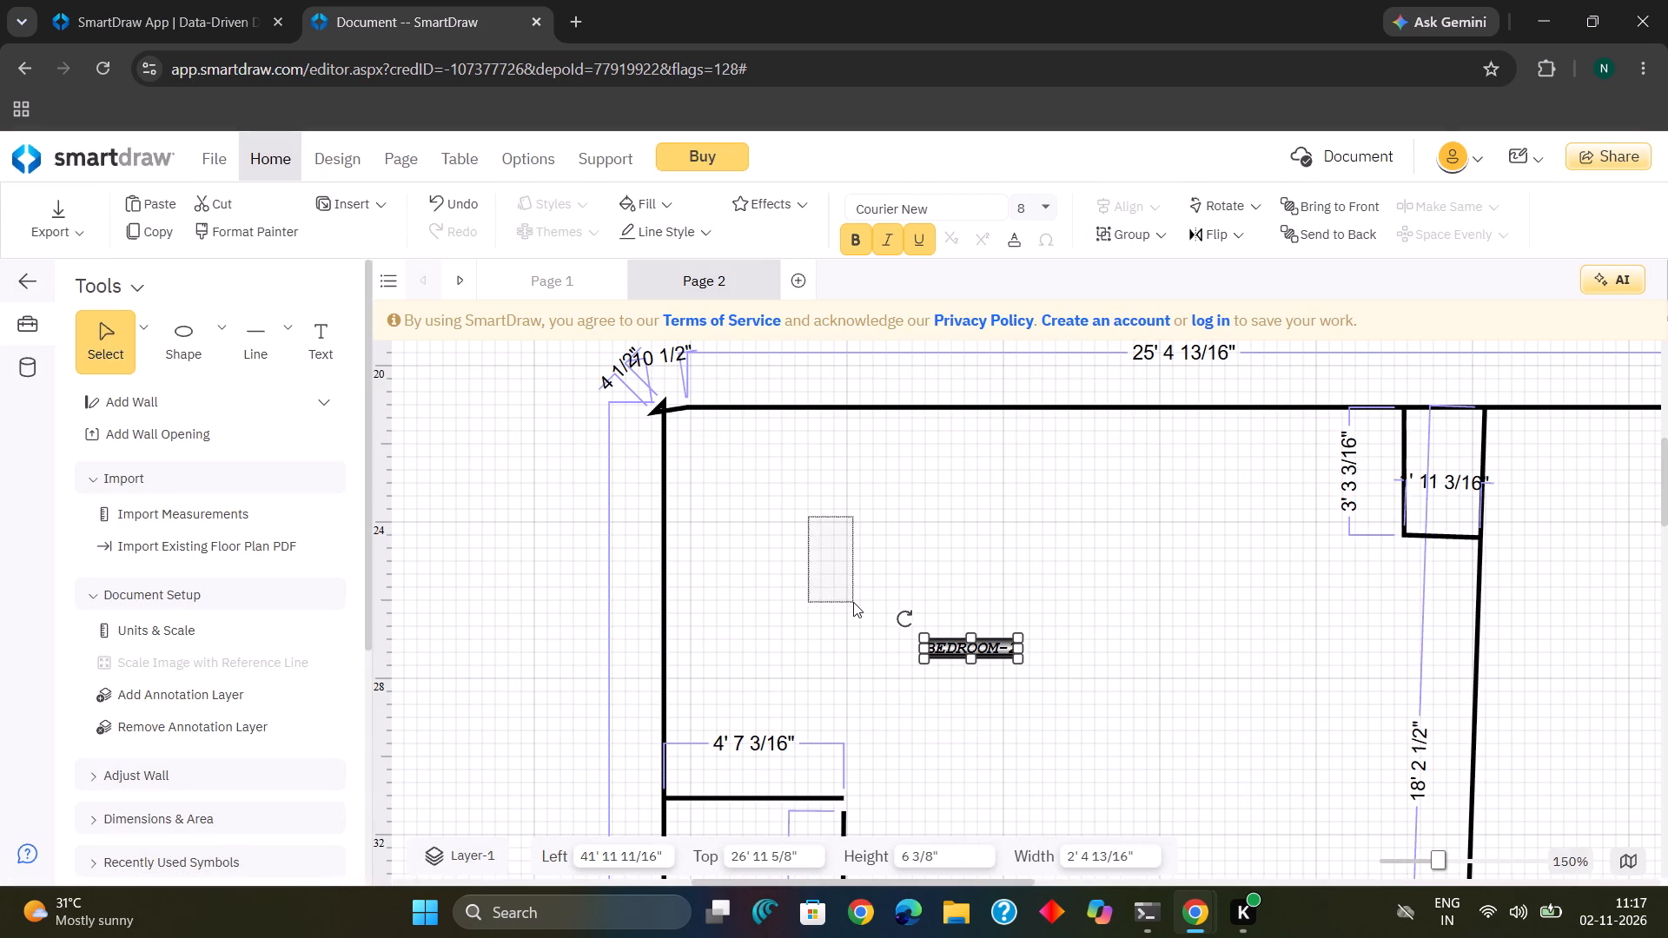
click(853, 602)
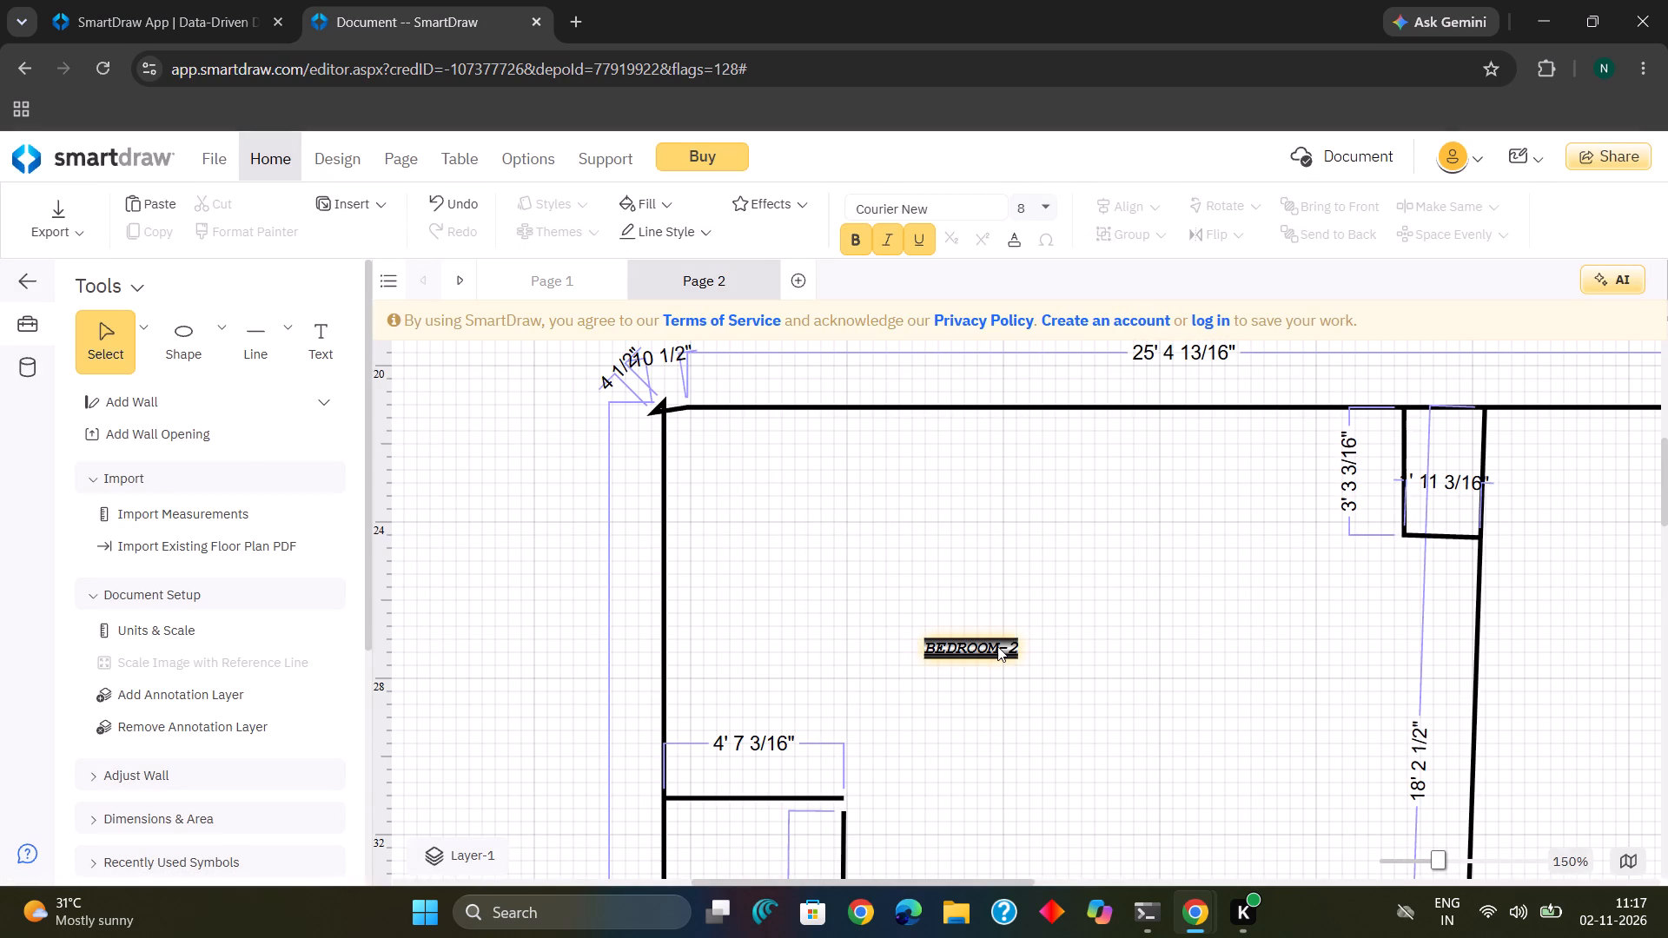
click(997, 646)
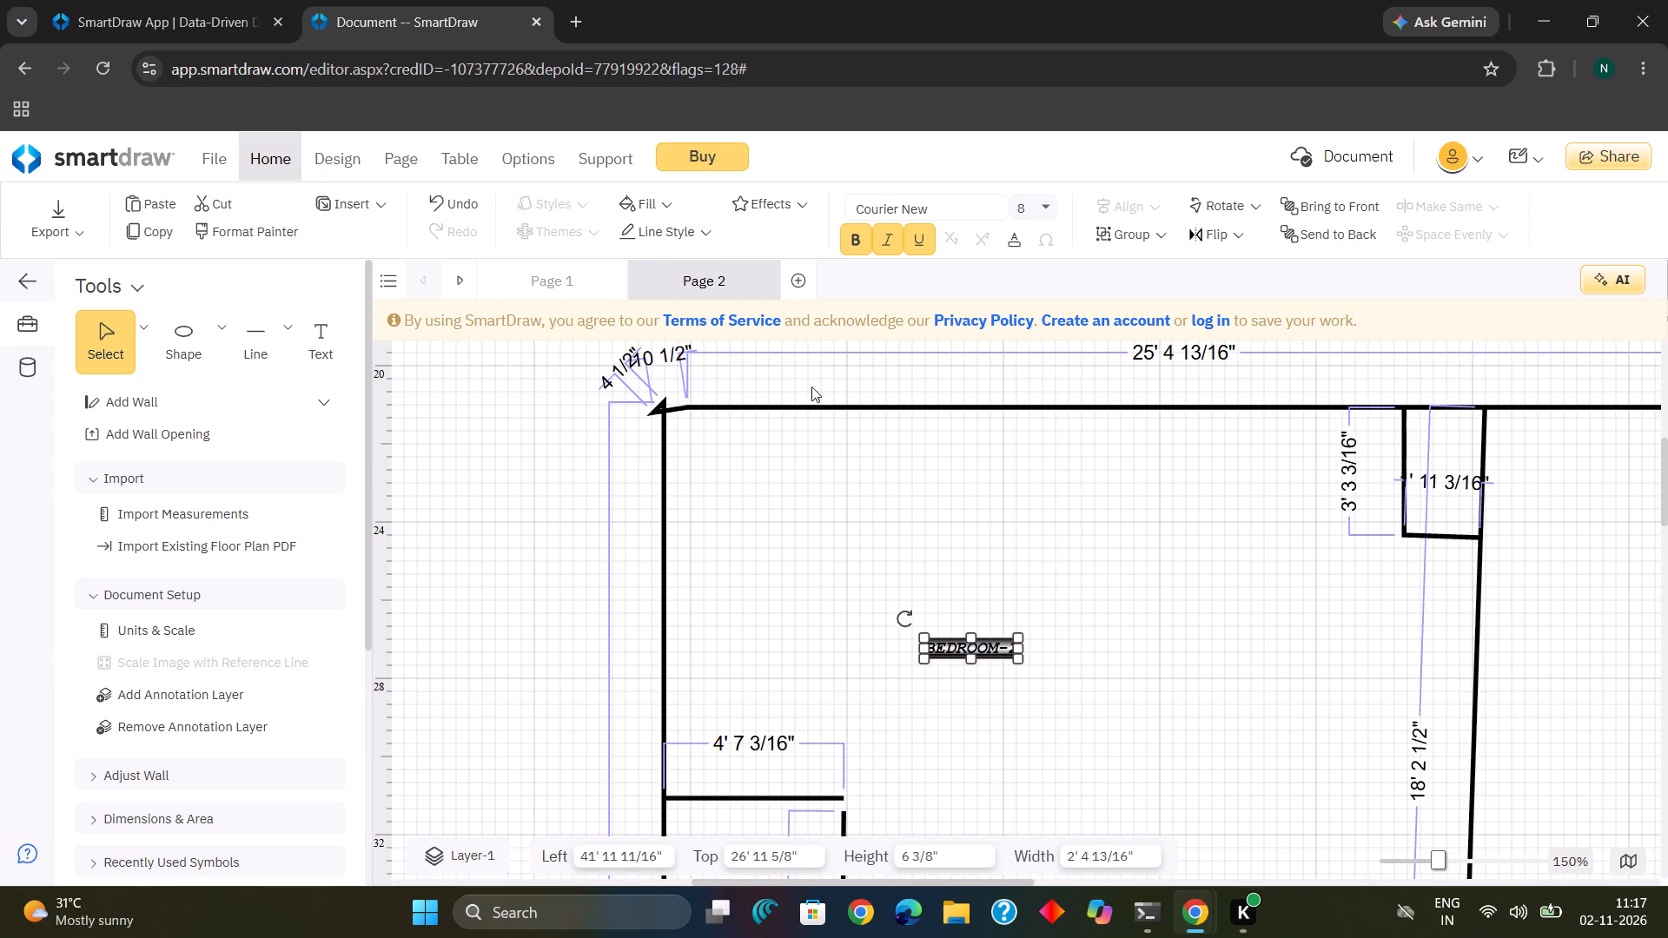
click(691, 236)
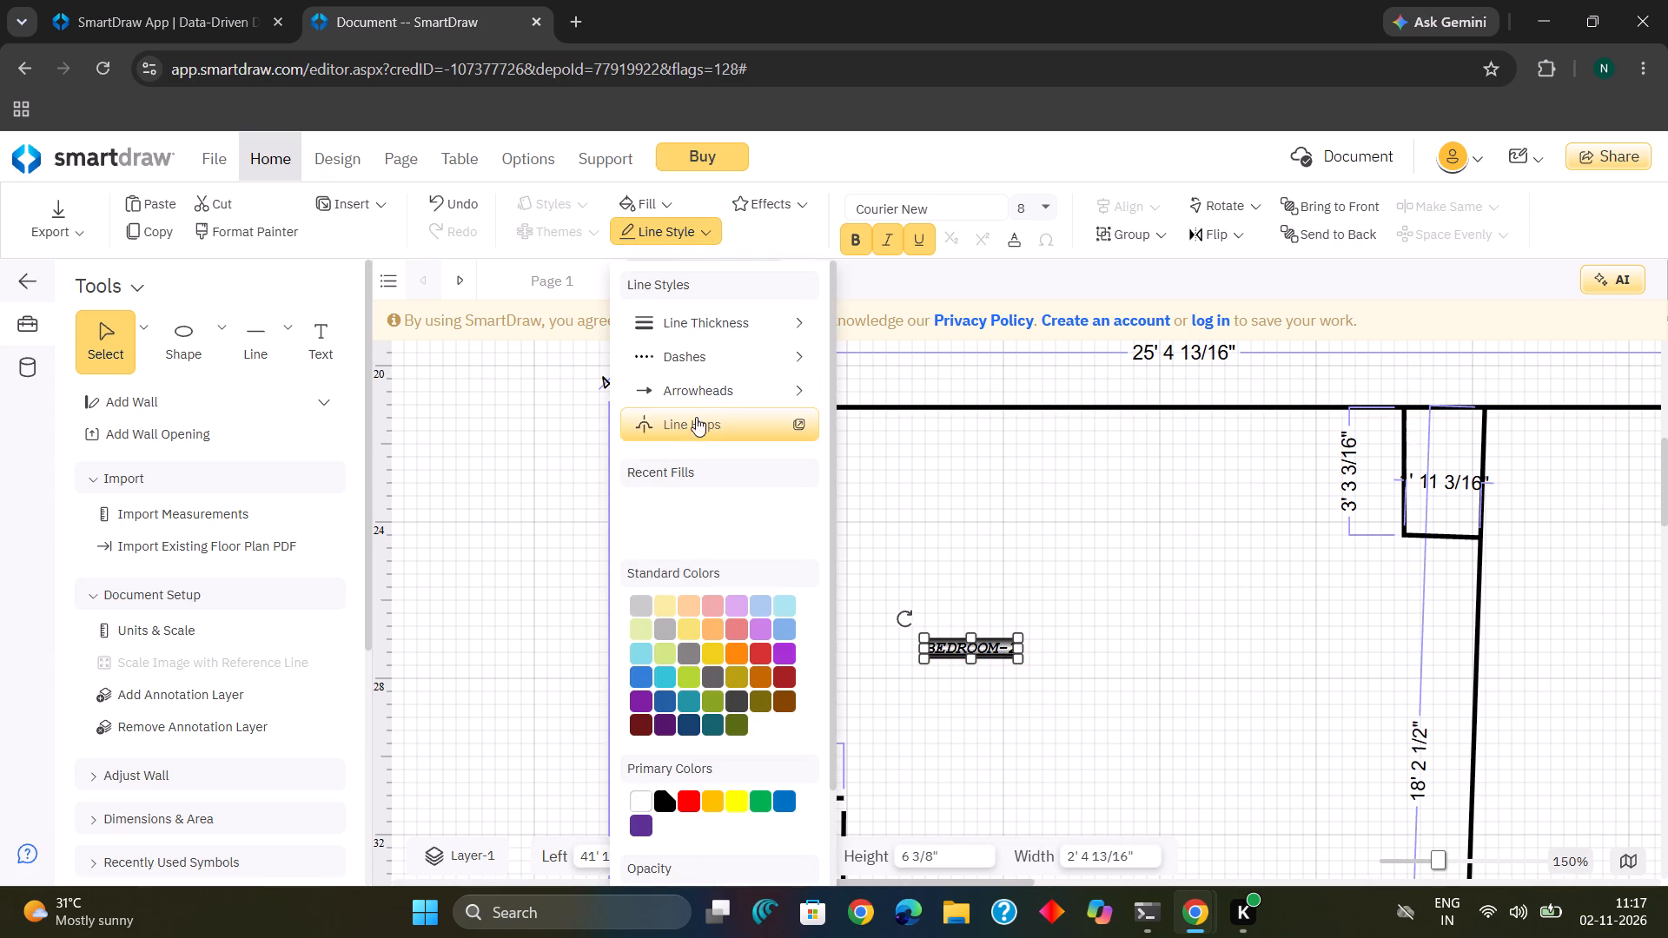
scroll(732, 340, down, 4)
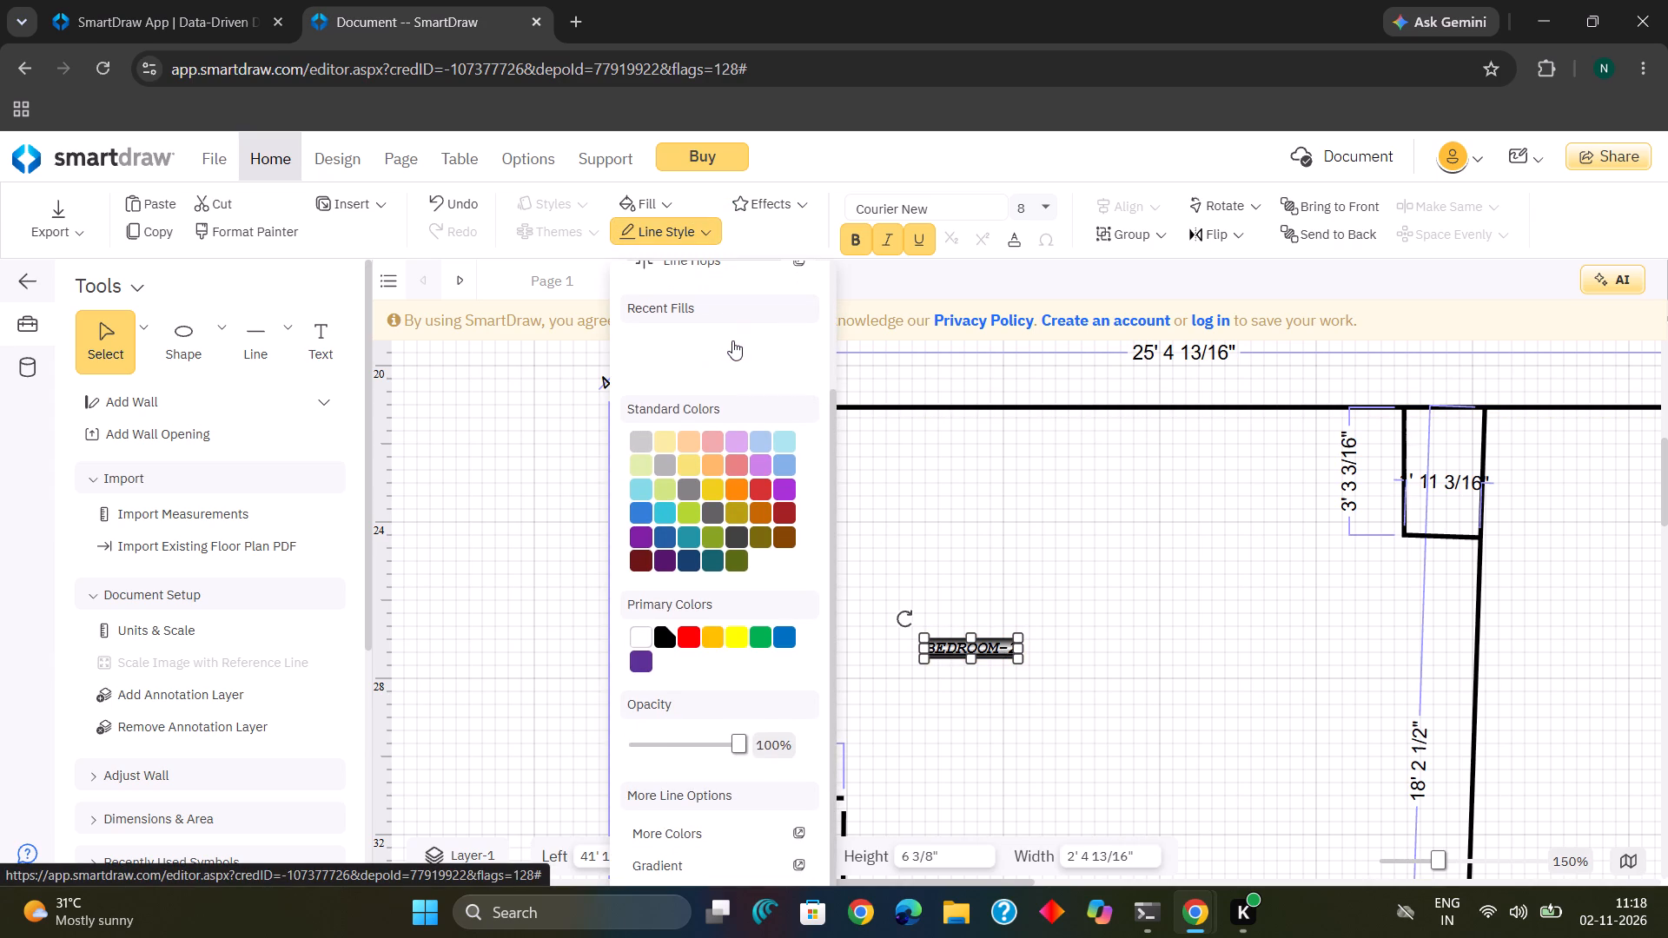
scroll(732, 340, down, 4)
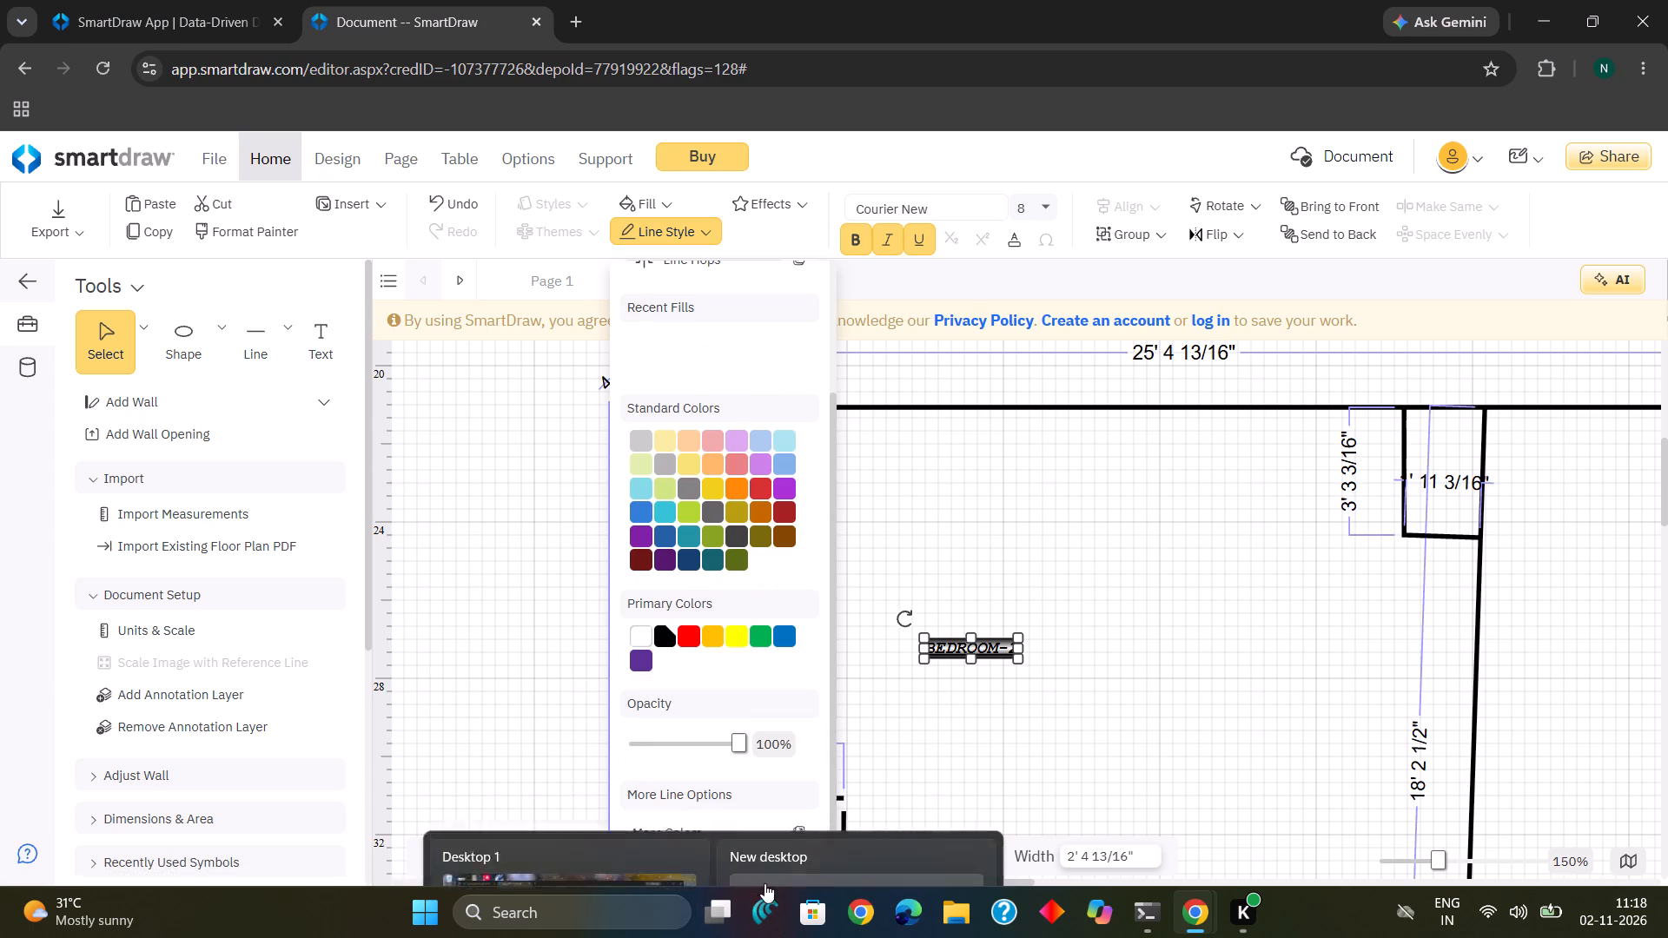
click(780, 864)
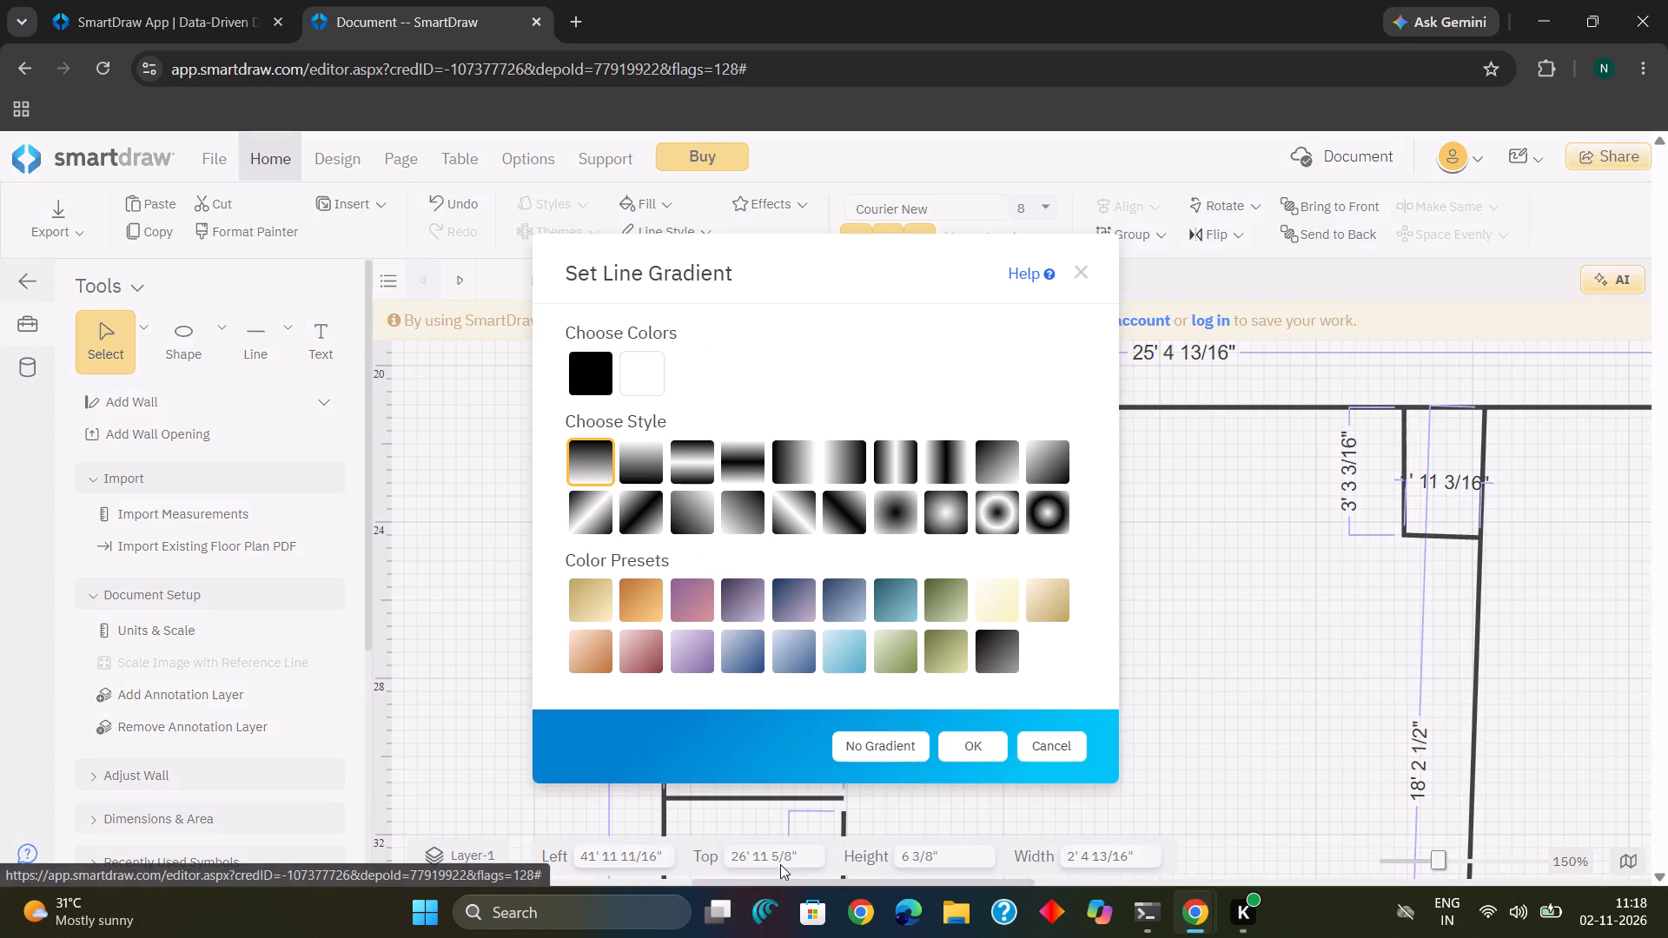
click(909, 745)
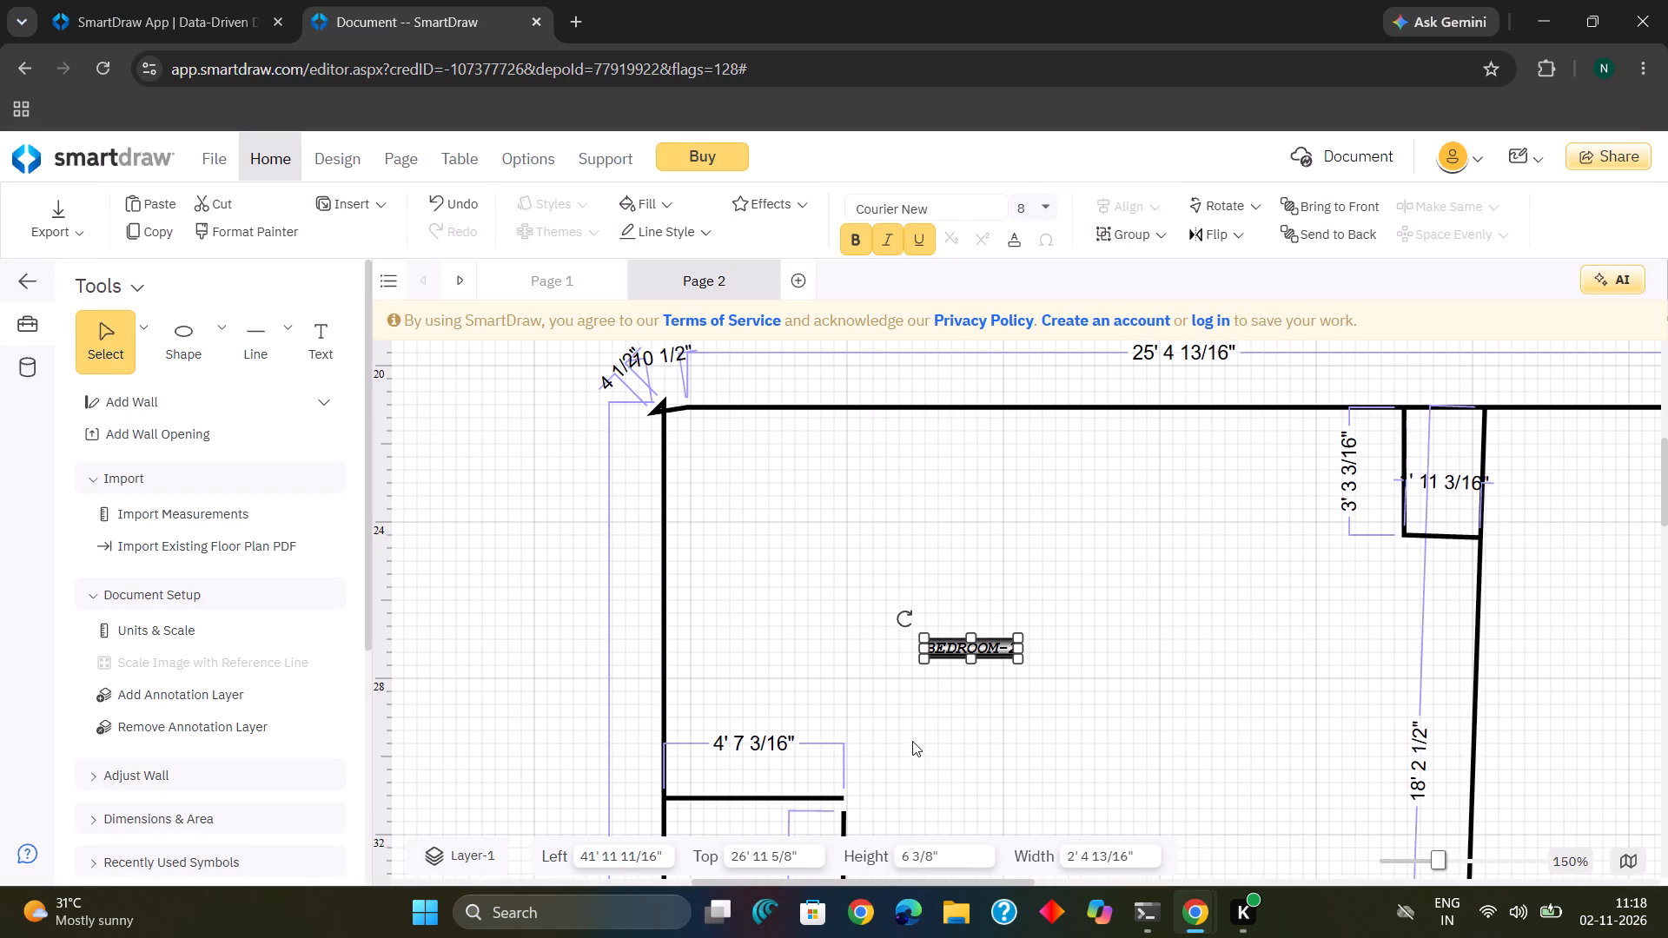
Increase the BEDROOM-2 label's height to about 9 3/16" and move it to about 43' 8" left and 27' 11" top.
click(971, 634)
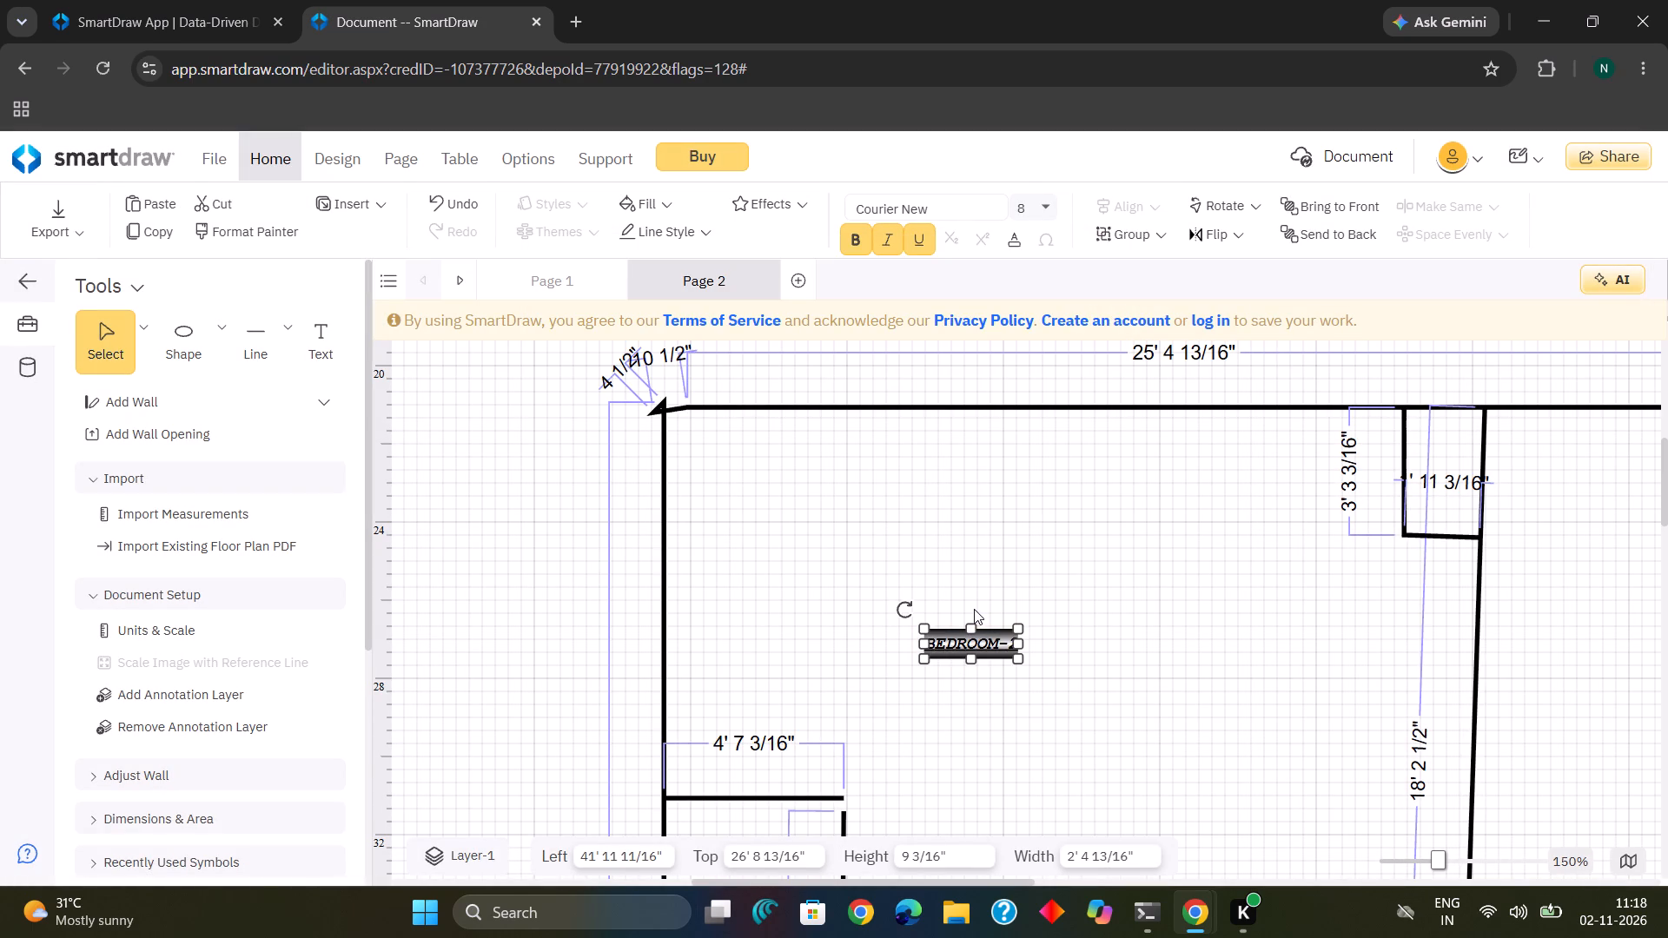
drag(966, 650, 975, 576)
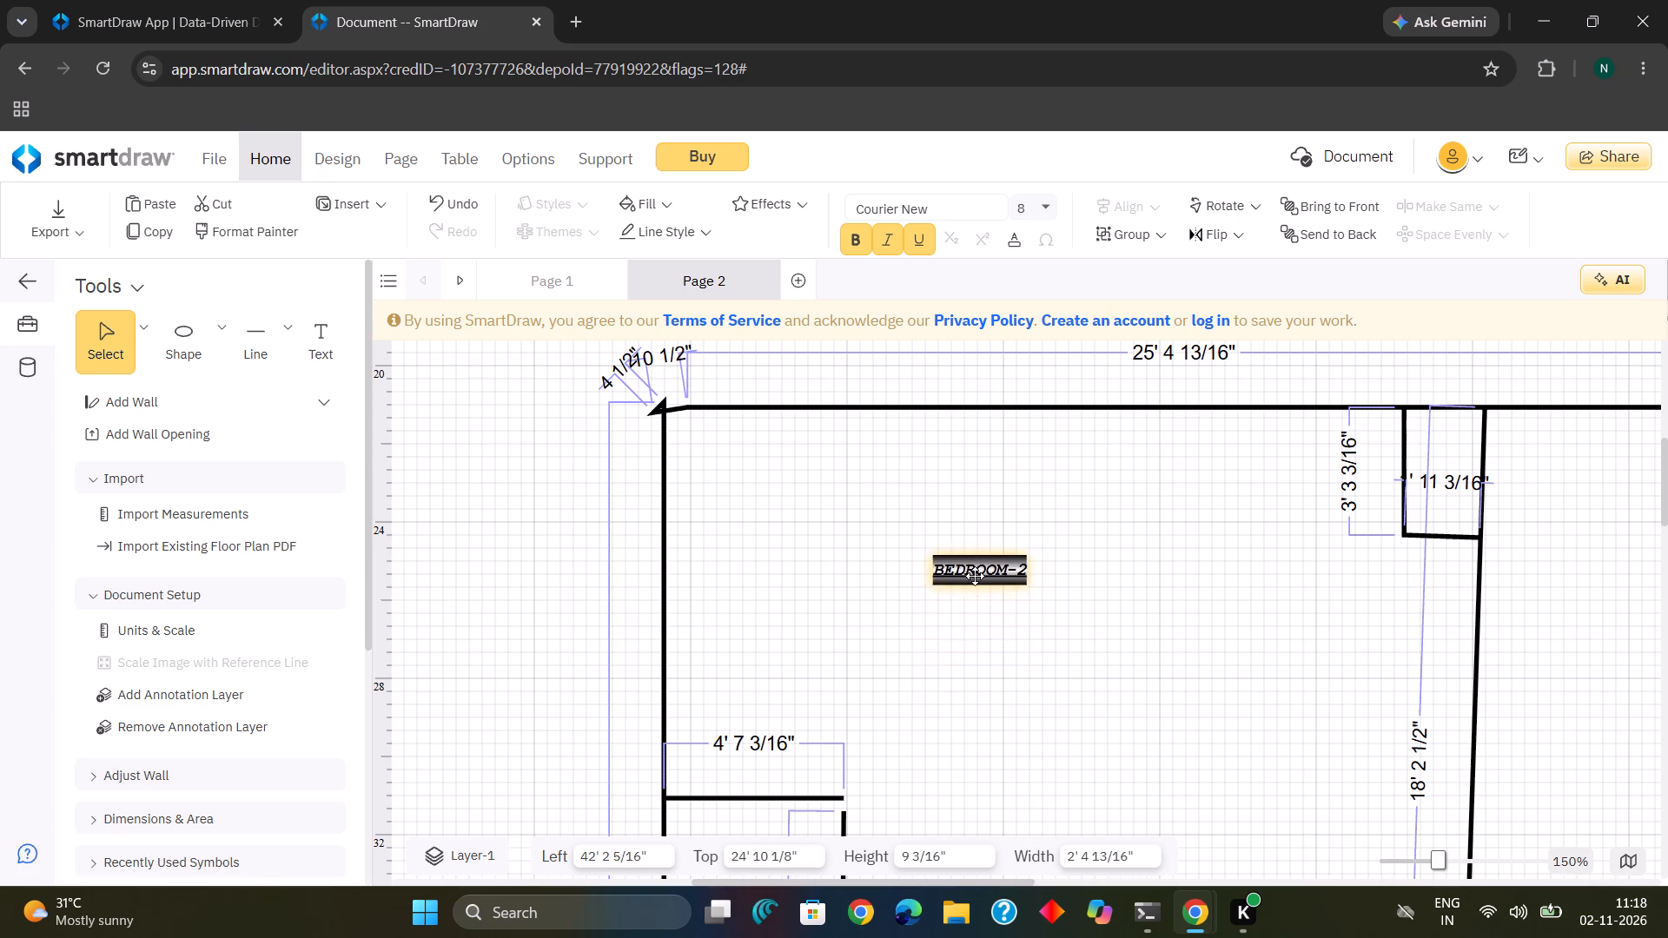
drag(975, 576, 1045, 673)
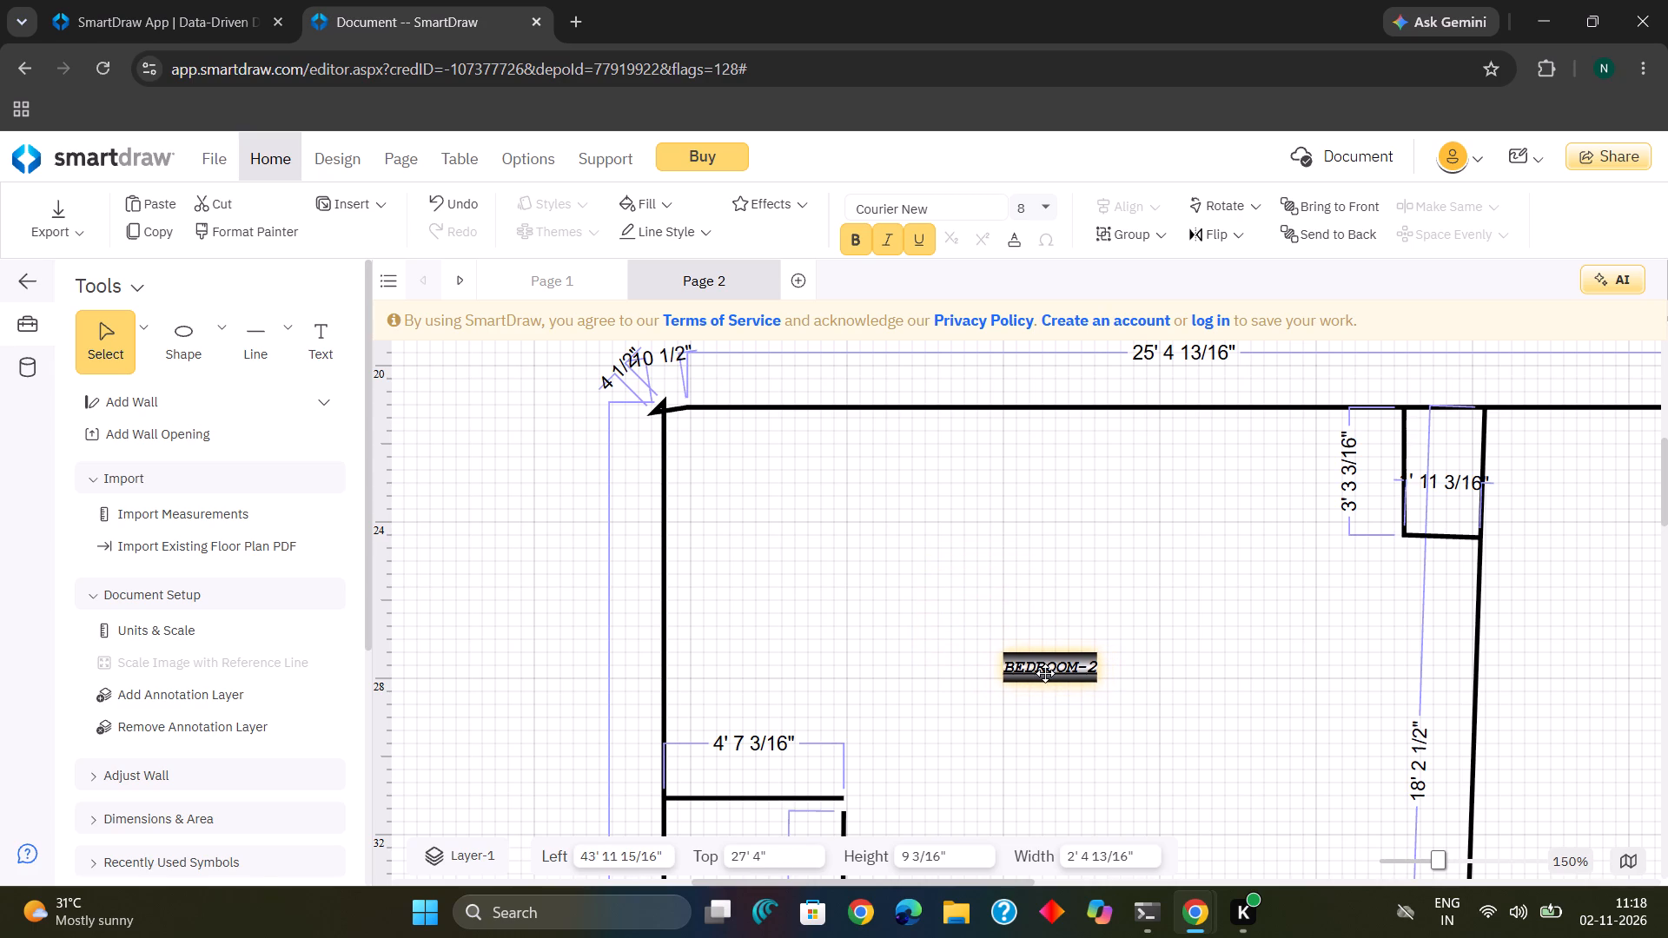
drag(1045, 673, 1009, 744)
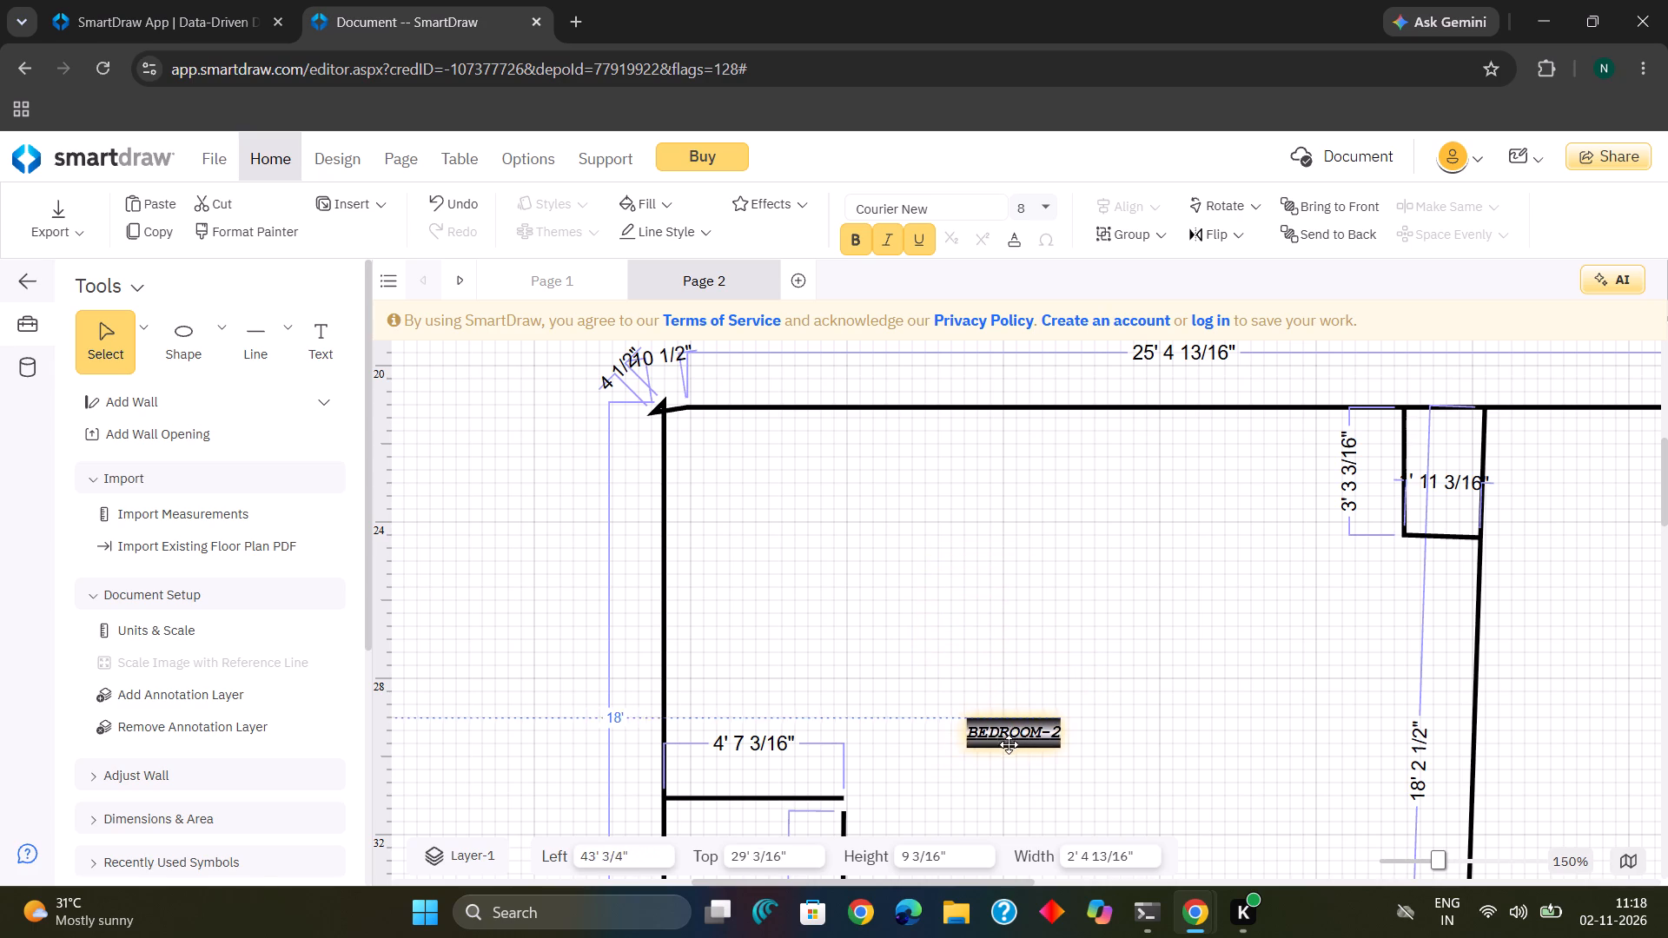
drag(1009, 744, 1034, 696)
click(1034, 696)
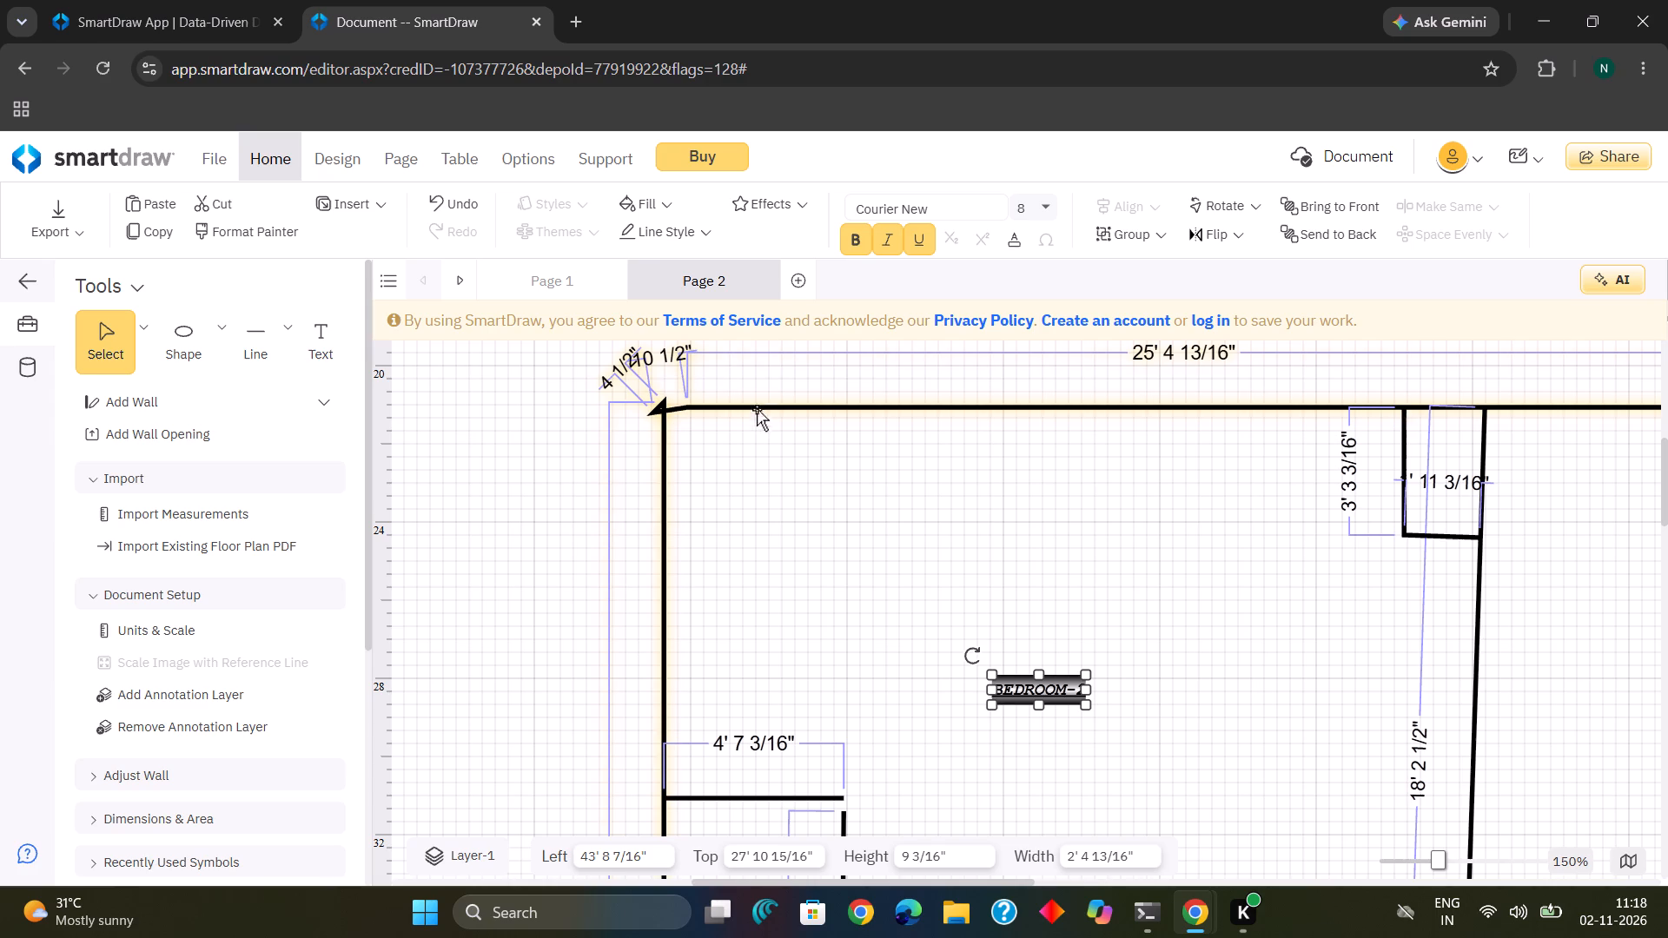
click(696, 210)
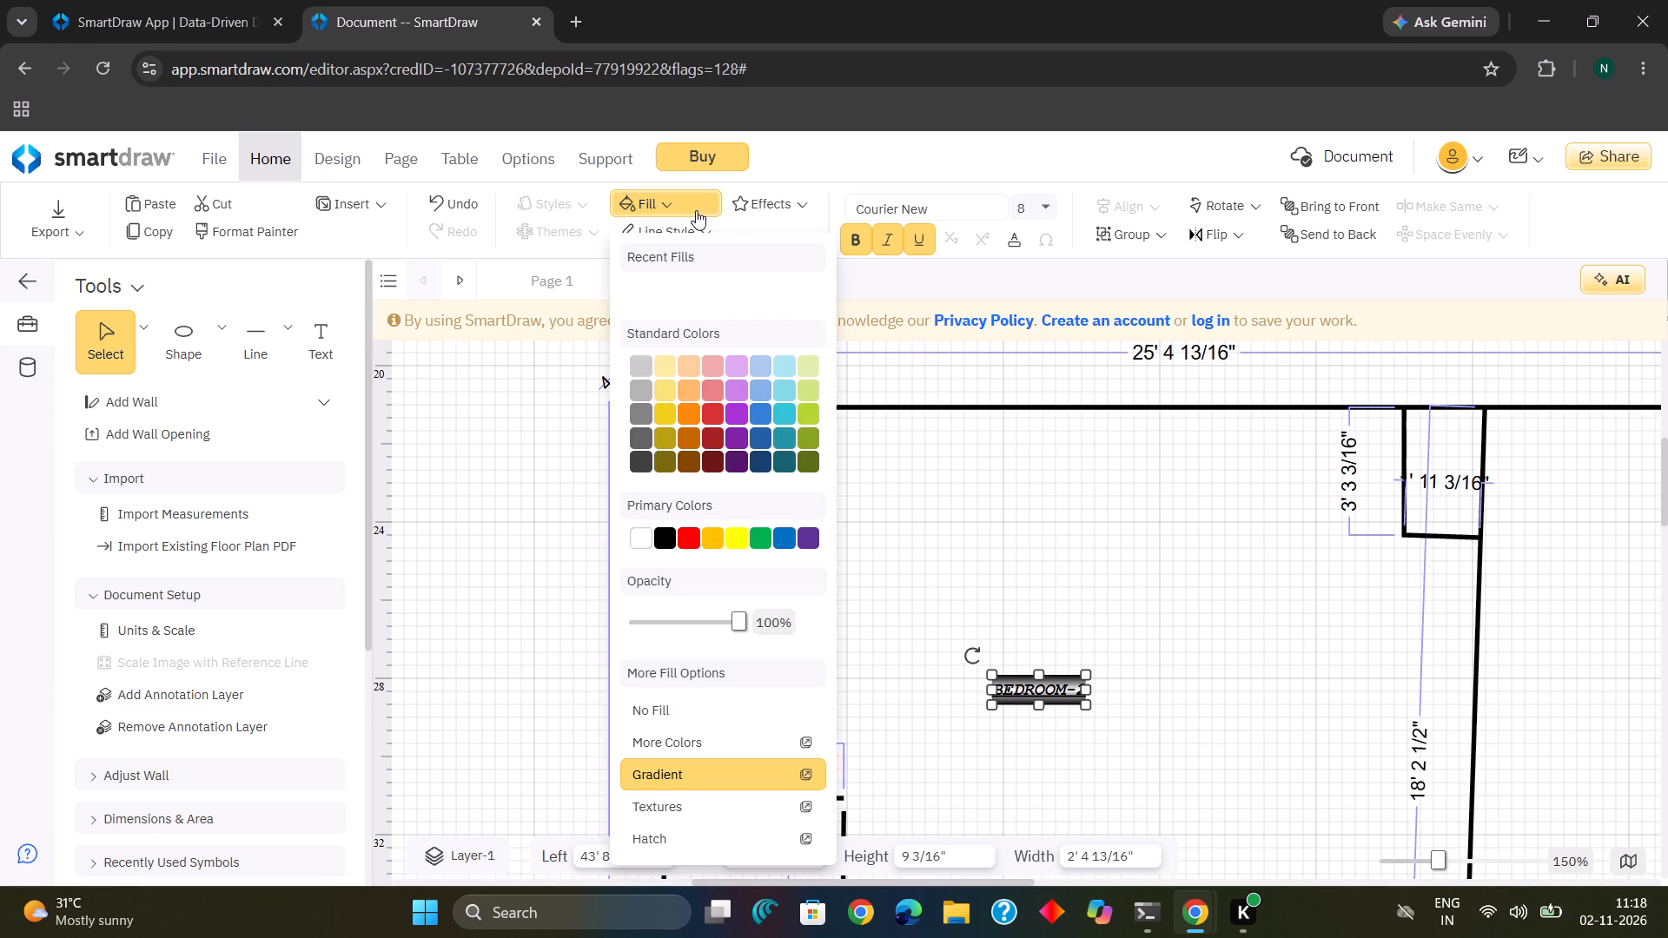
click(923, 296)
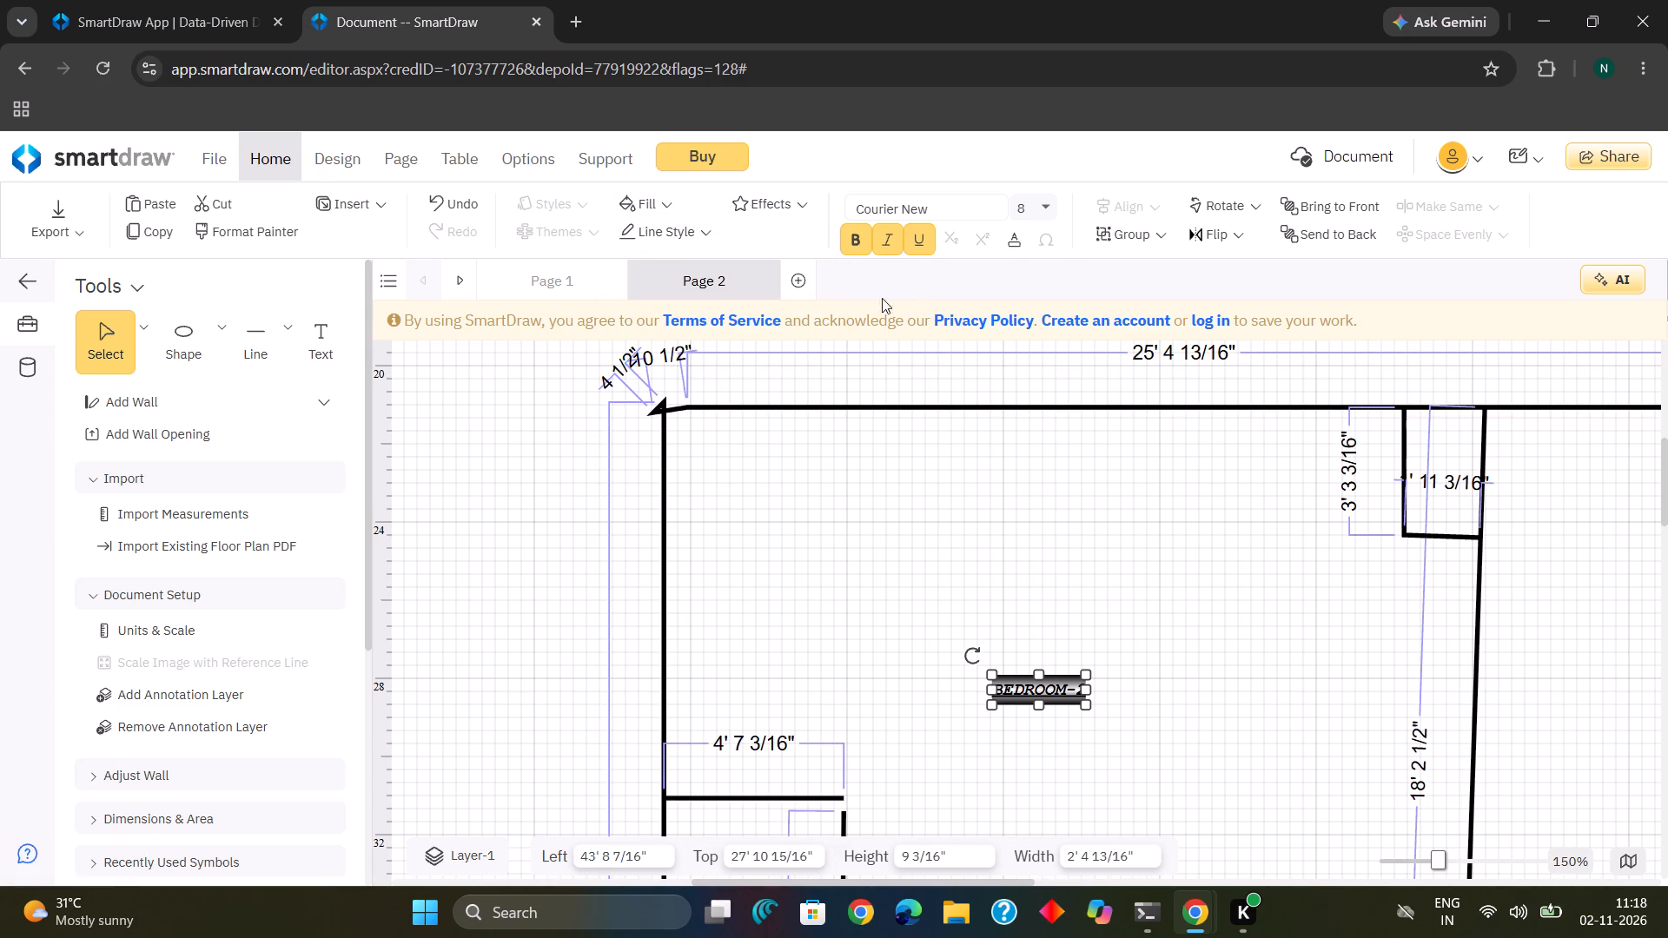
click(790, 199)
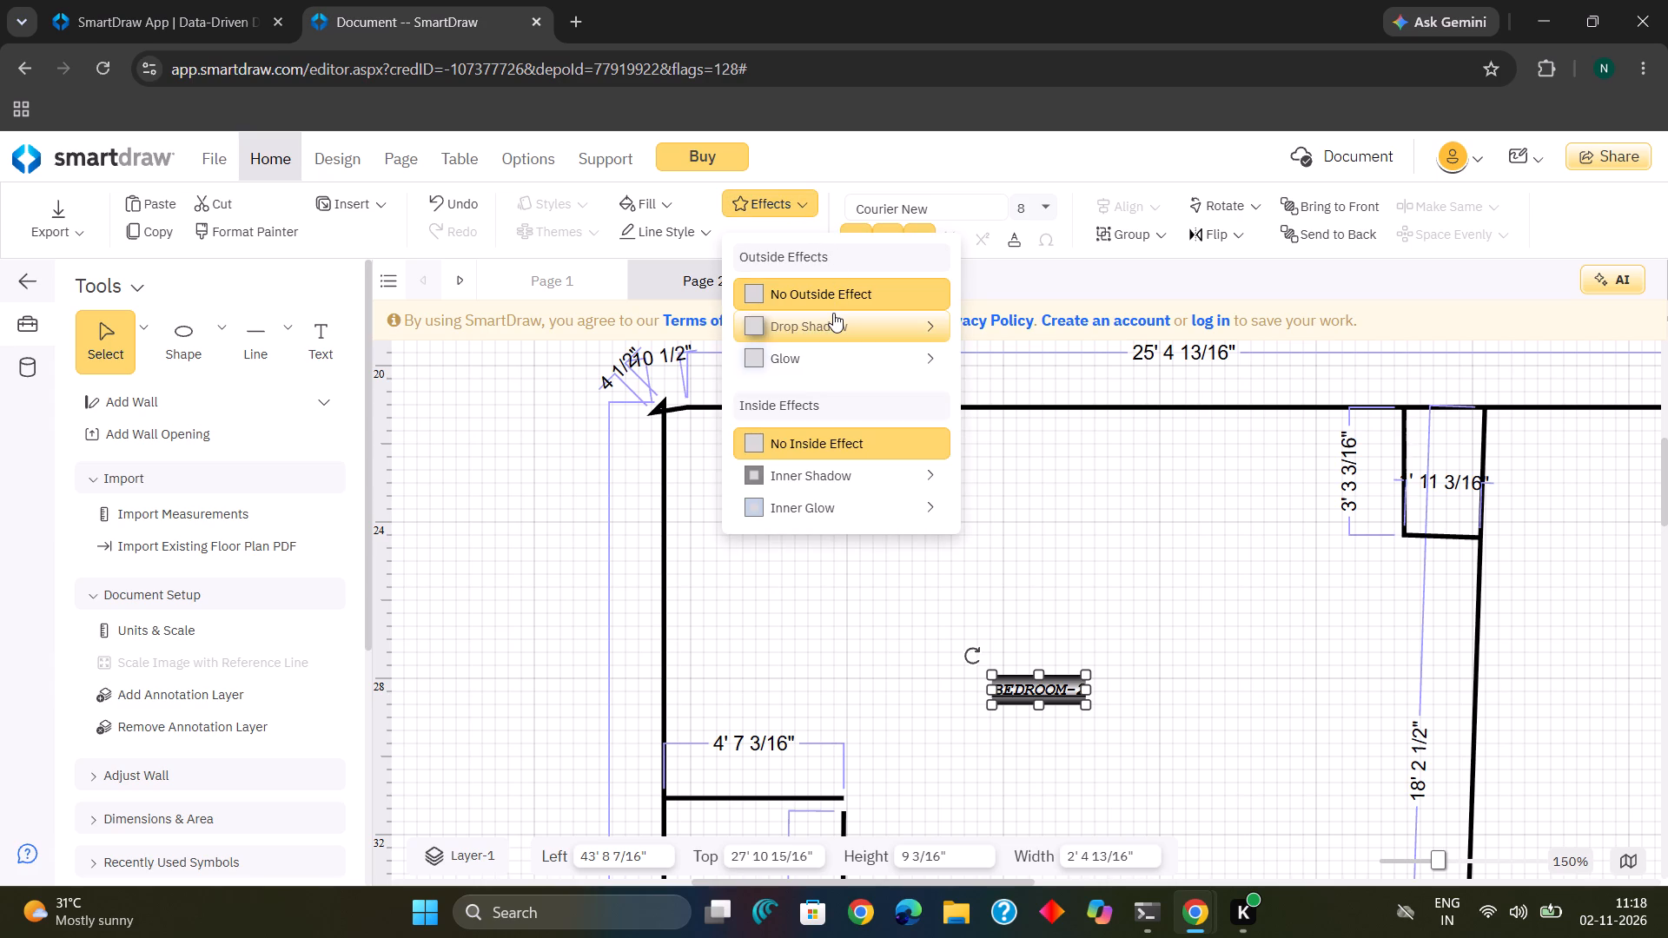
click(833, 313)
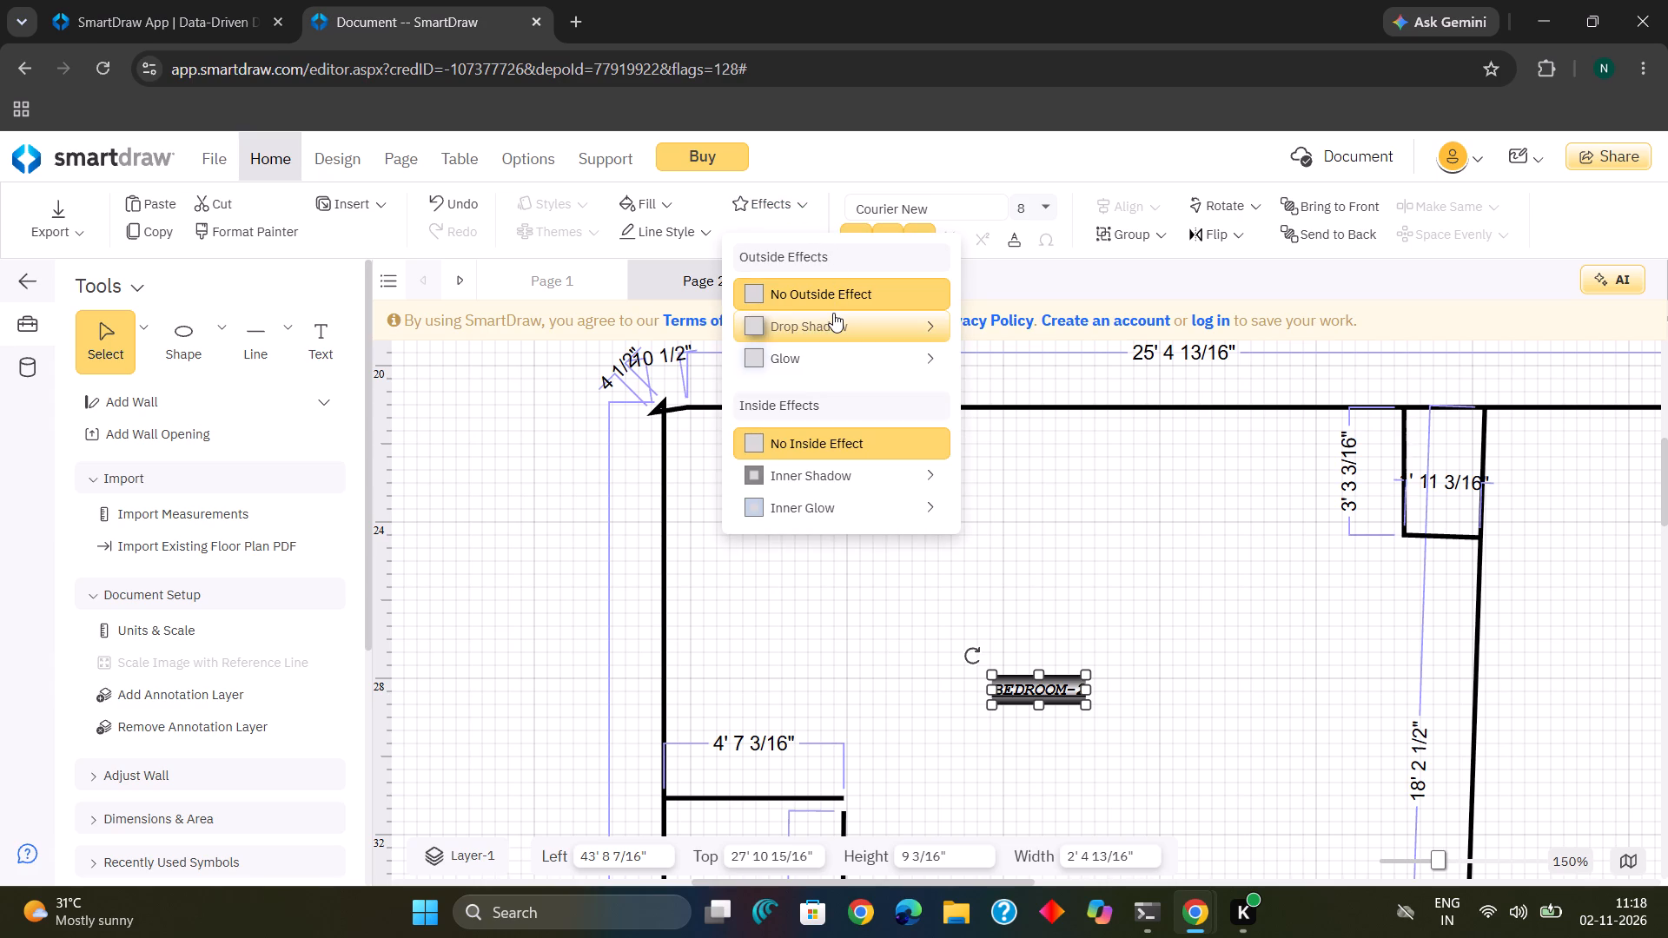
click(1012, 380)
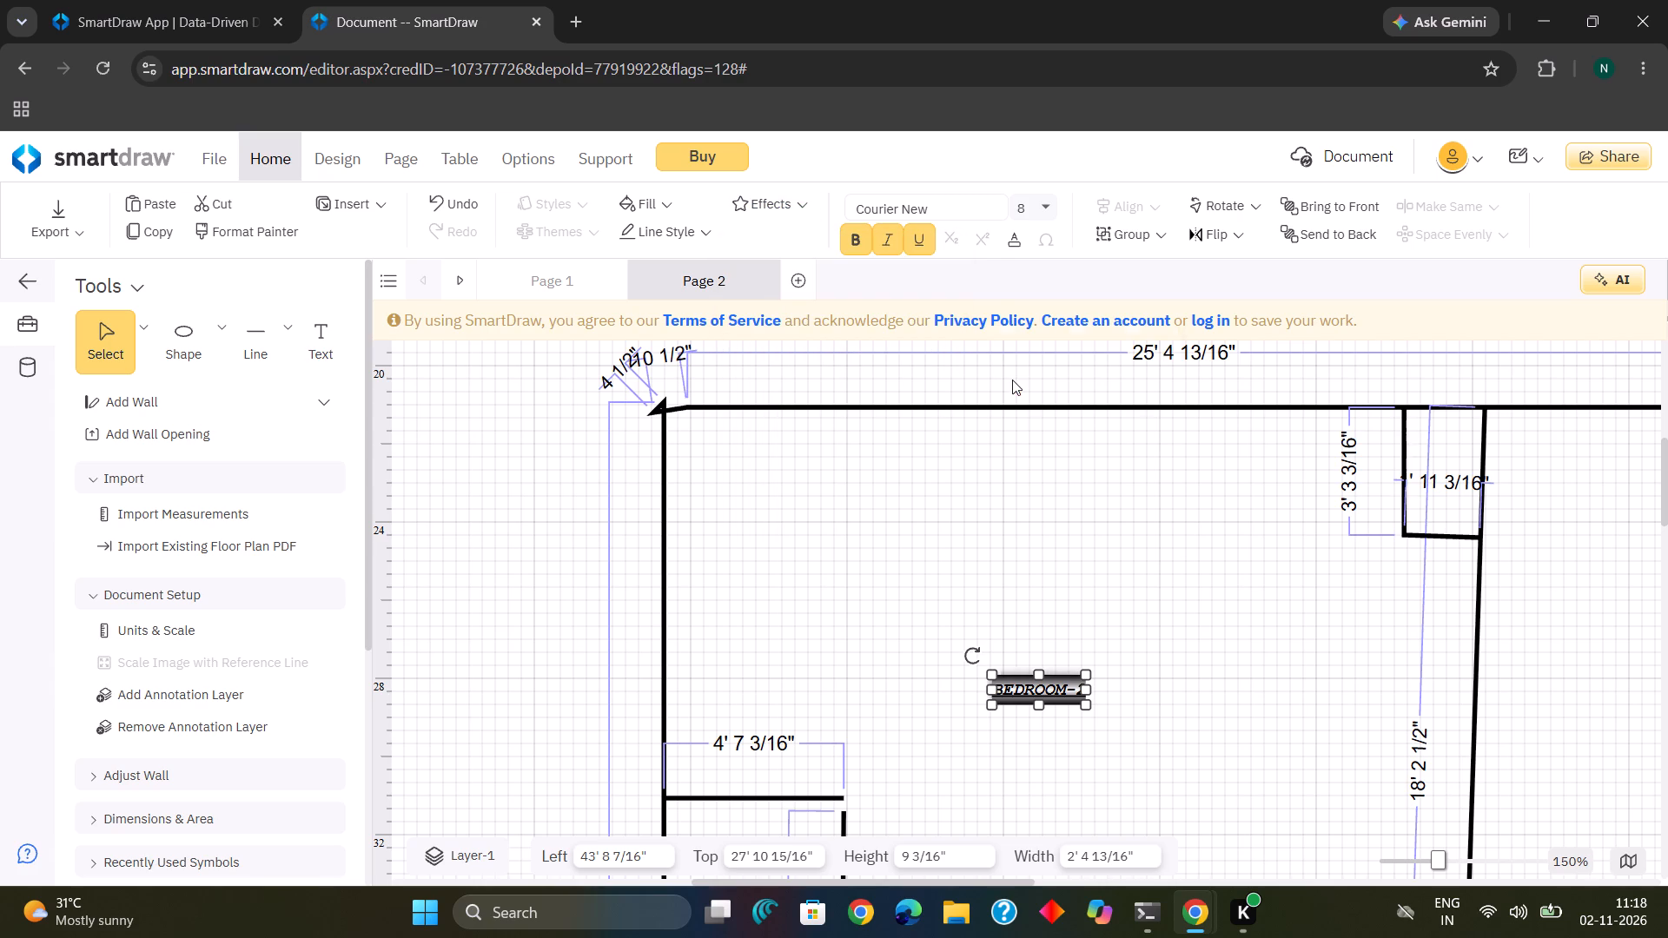
Straighten the upper-left wall corner of the BEDROOM-2 room by moving its stray corner point into line with the top wall.
click(643, 433)
drag(643, 433, 670, 414)
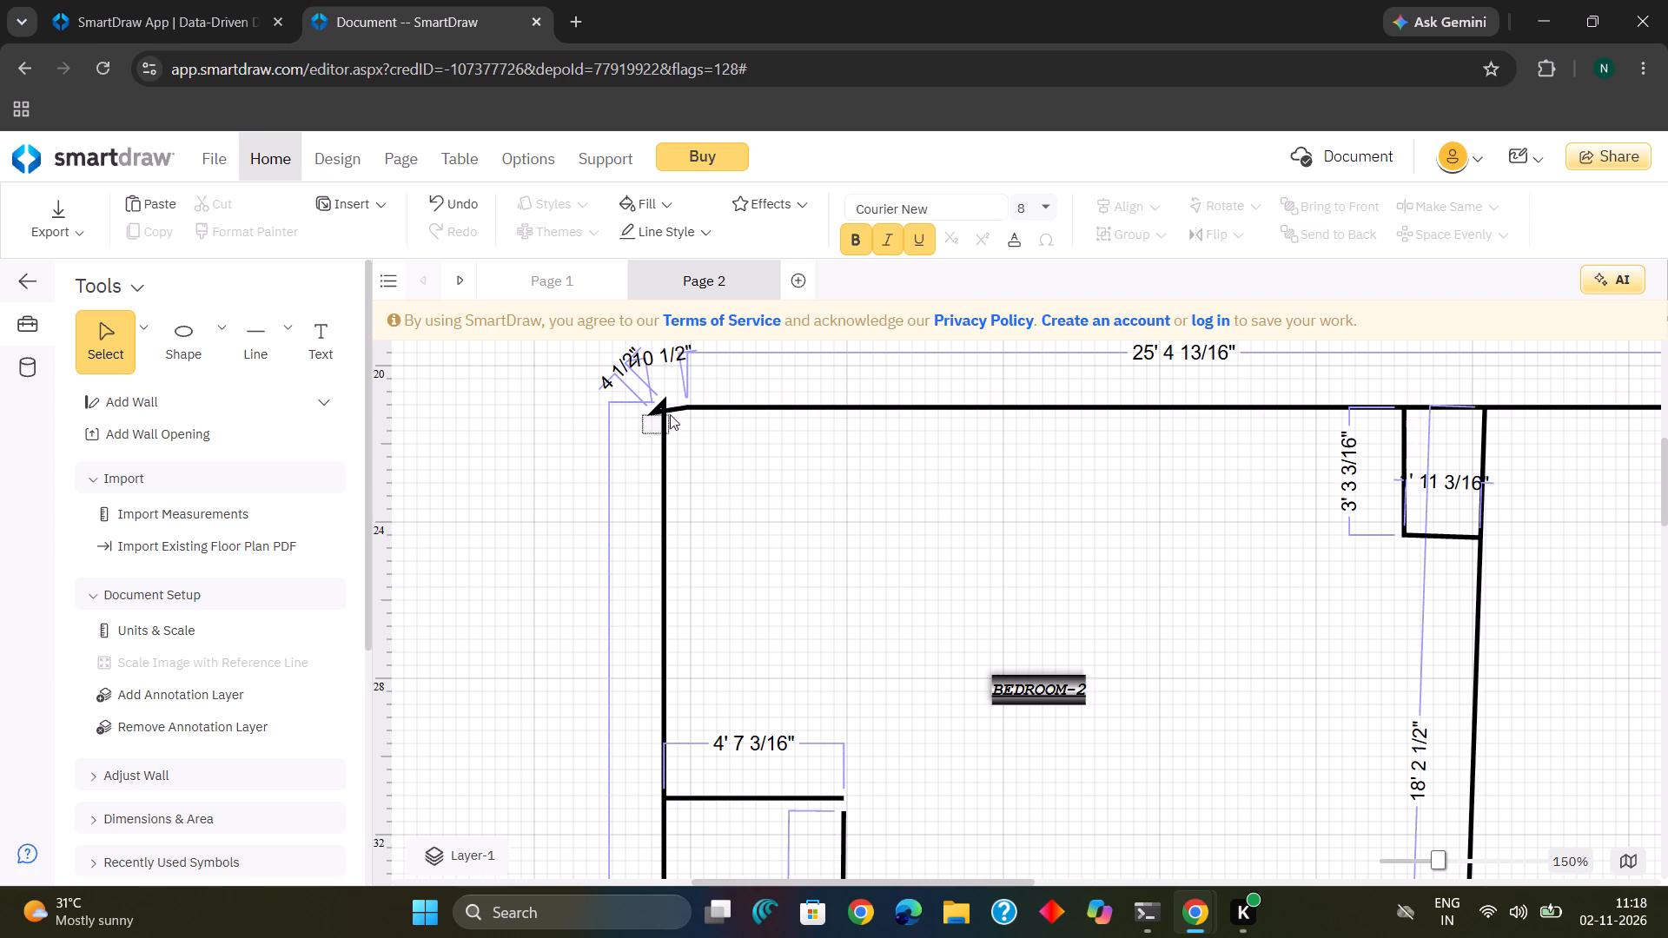
drag(670, 414, 661, 412)
click(661, 412)
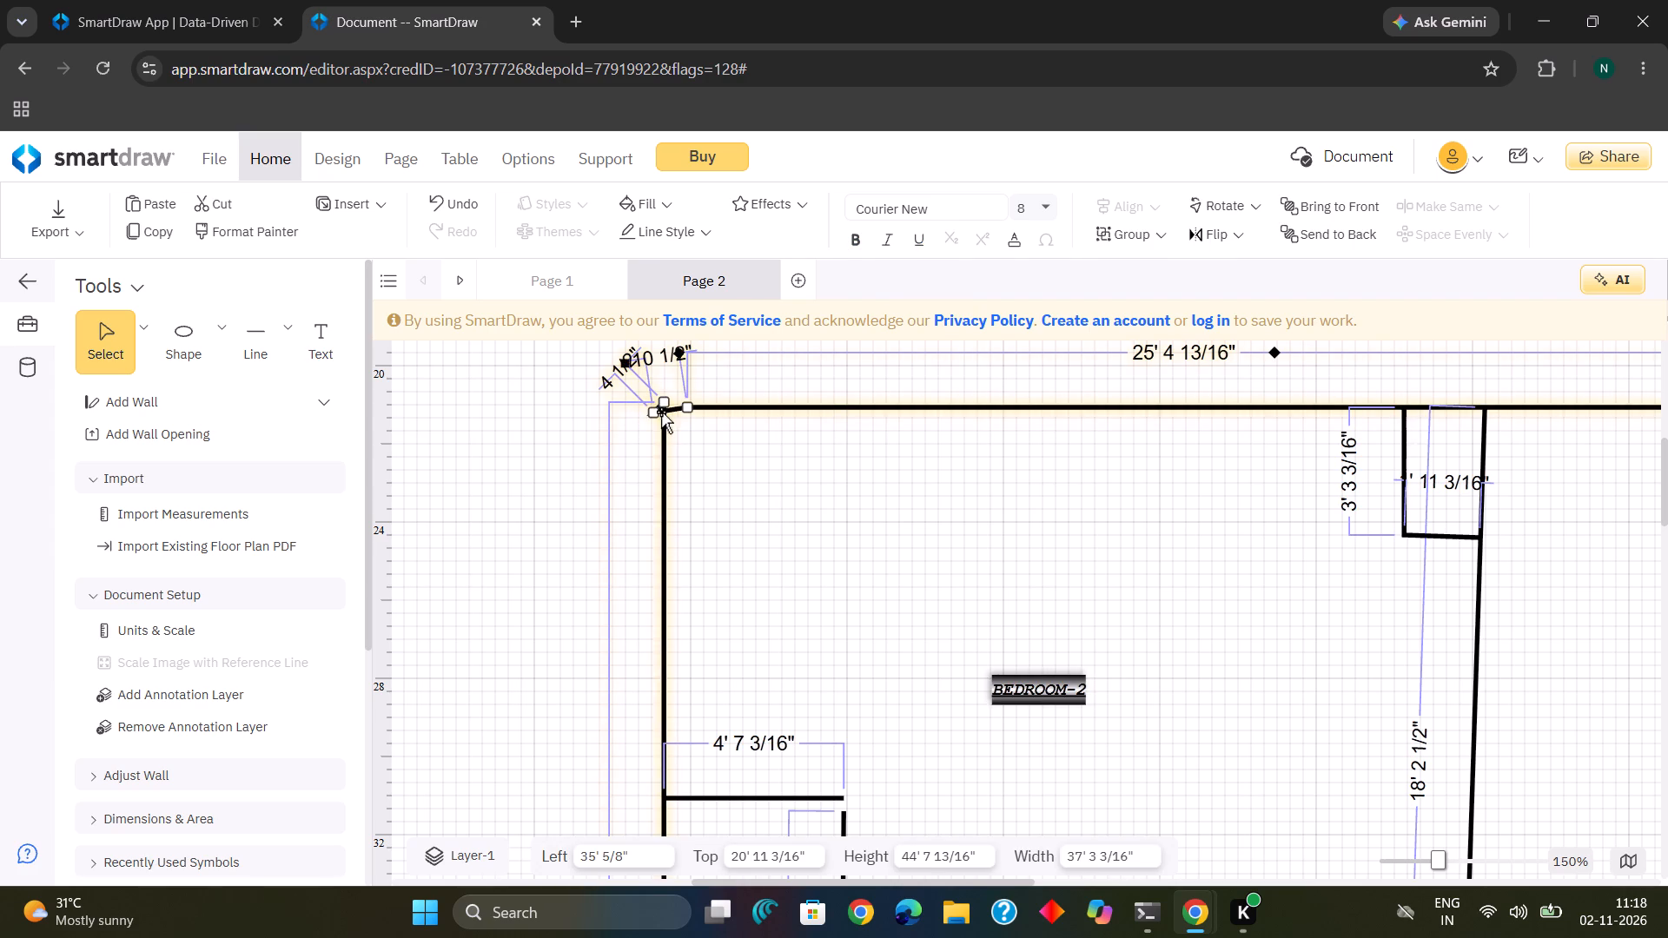
click(658, 415)
drag(658, 415, 639, 422)
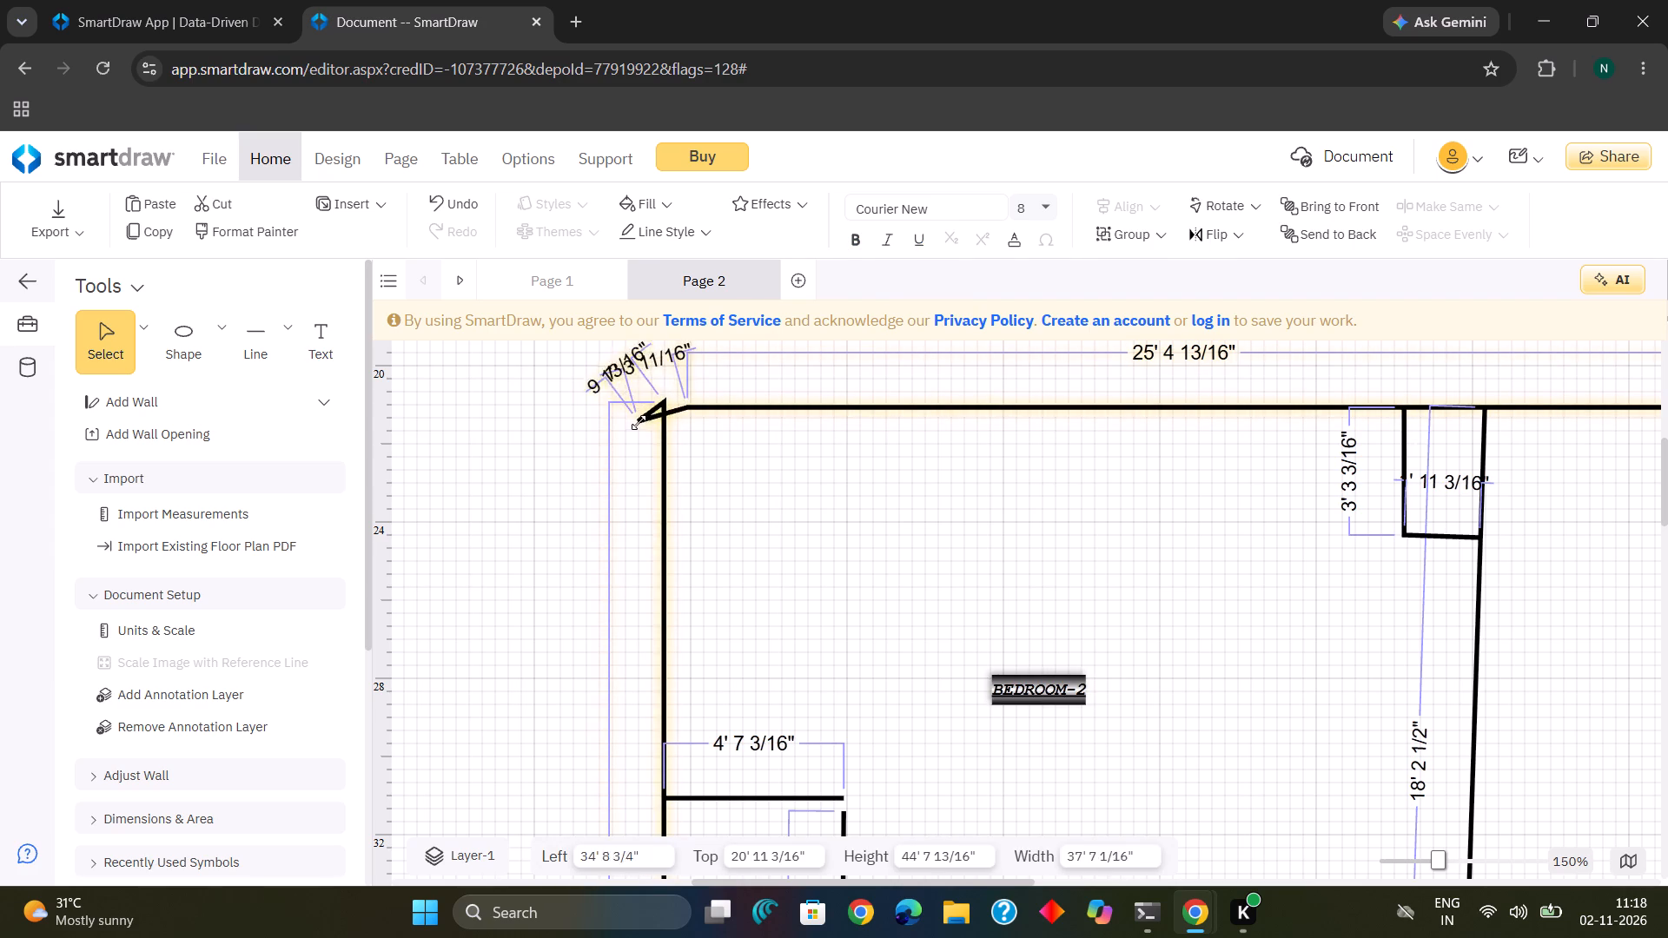
drag(639, 422, 678, 404)
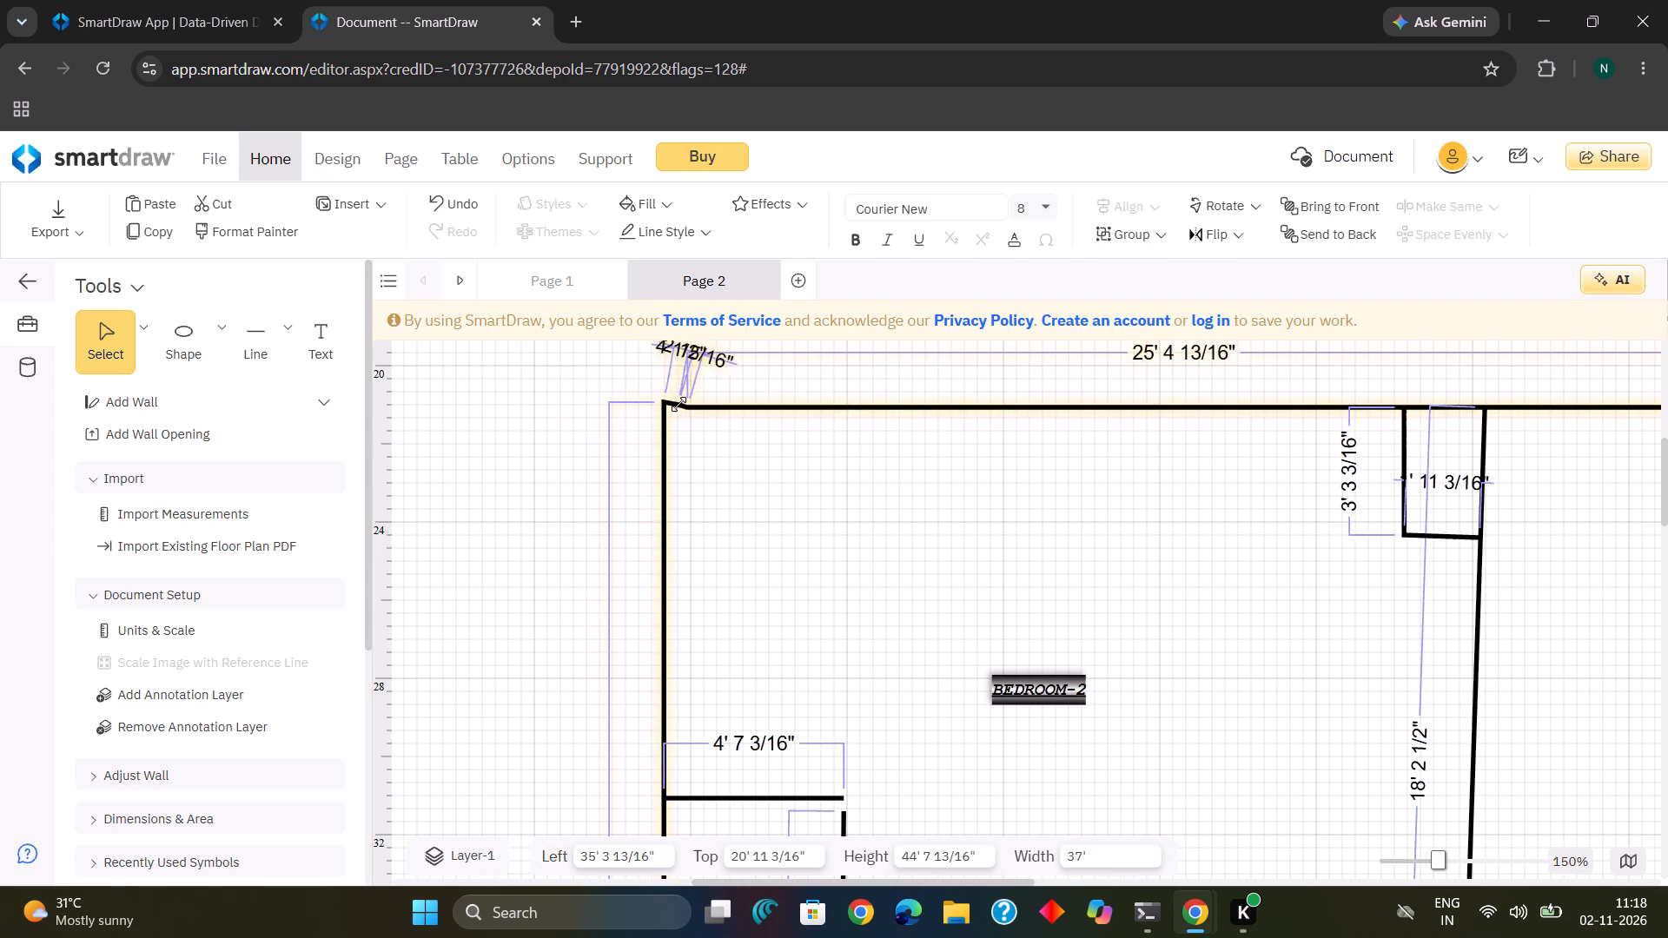
drag(678, 404, 680, 407)
click(680, 407)
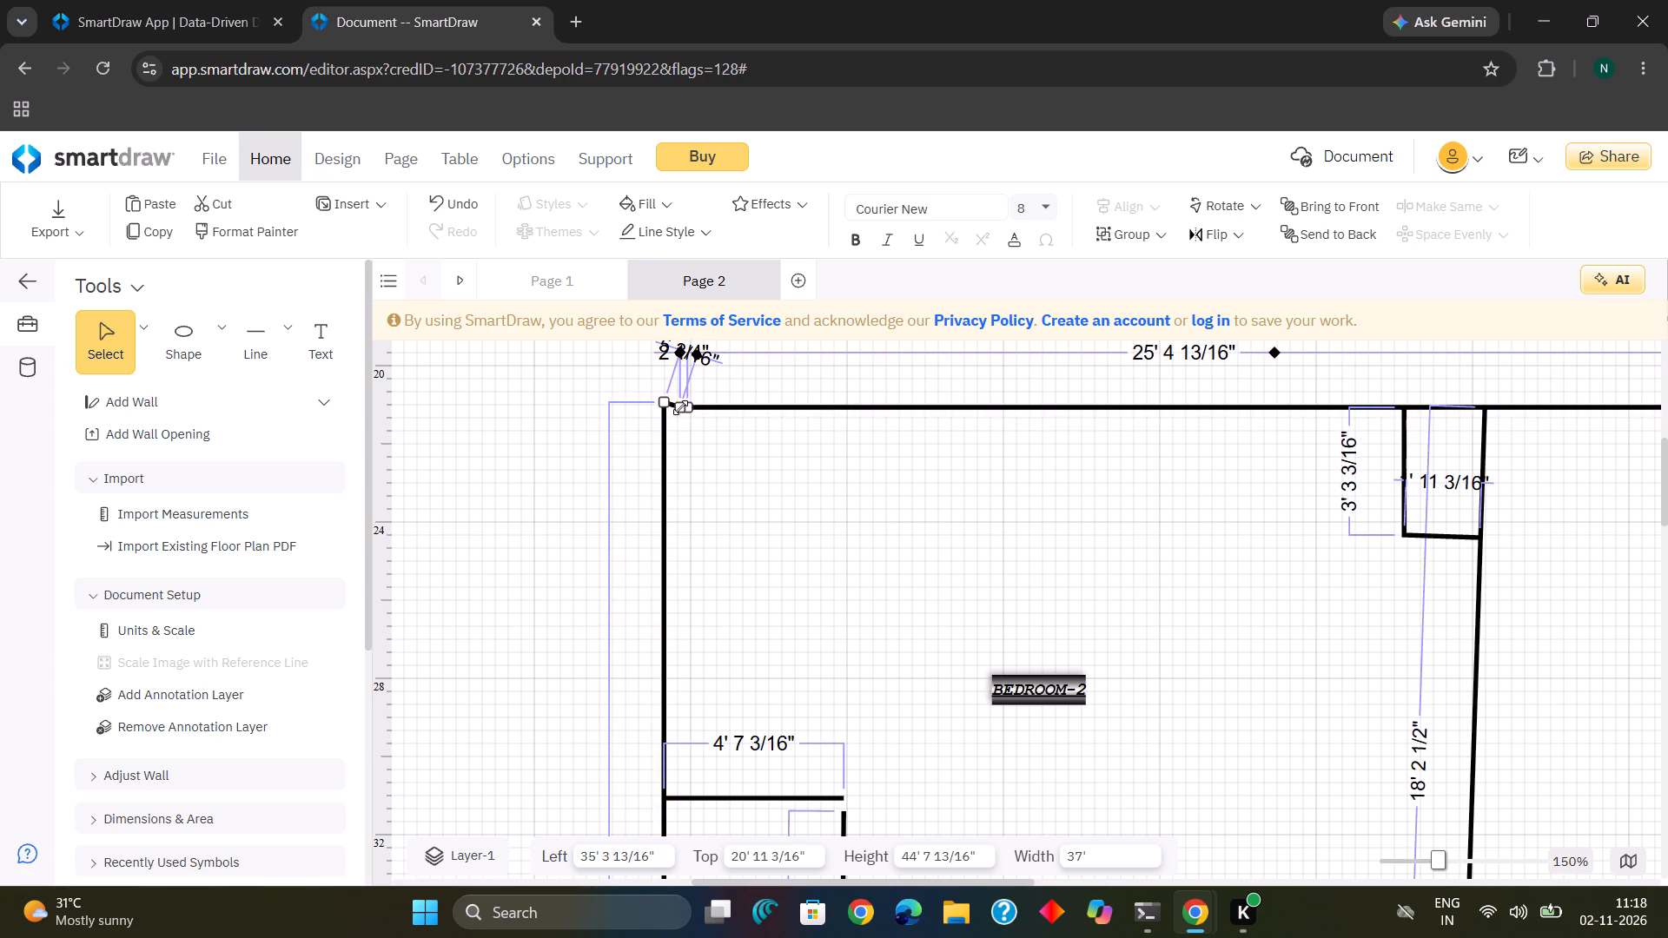
drag(676, 405, 665, 410)
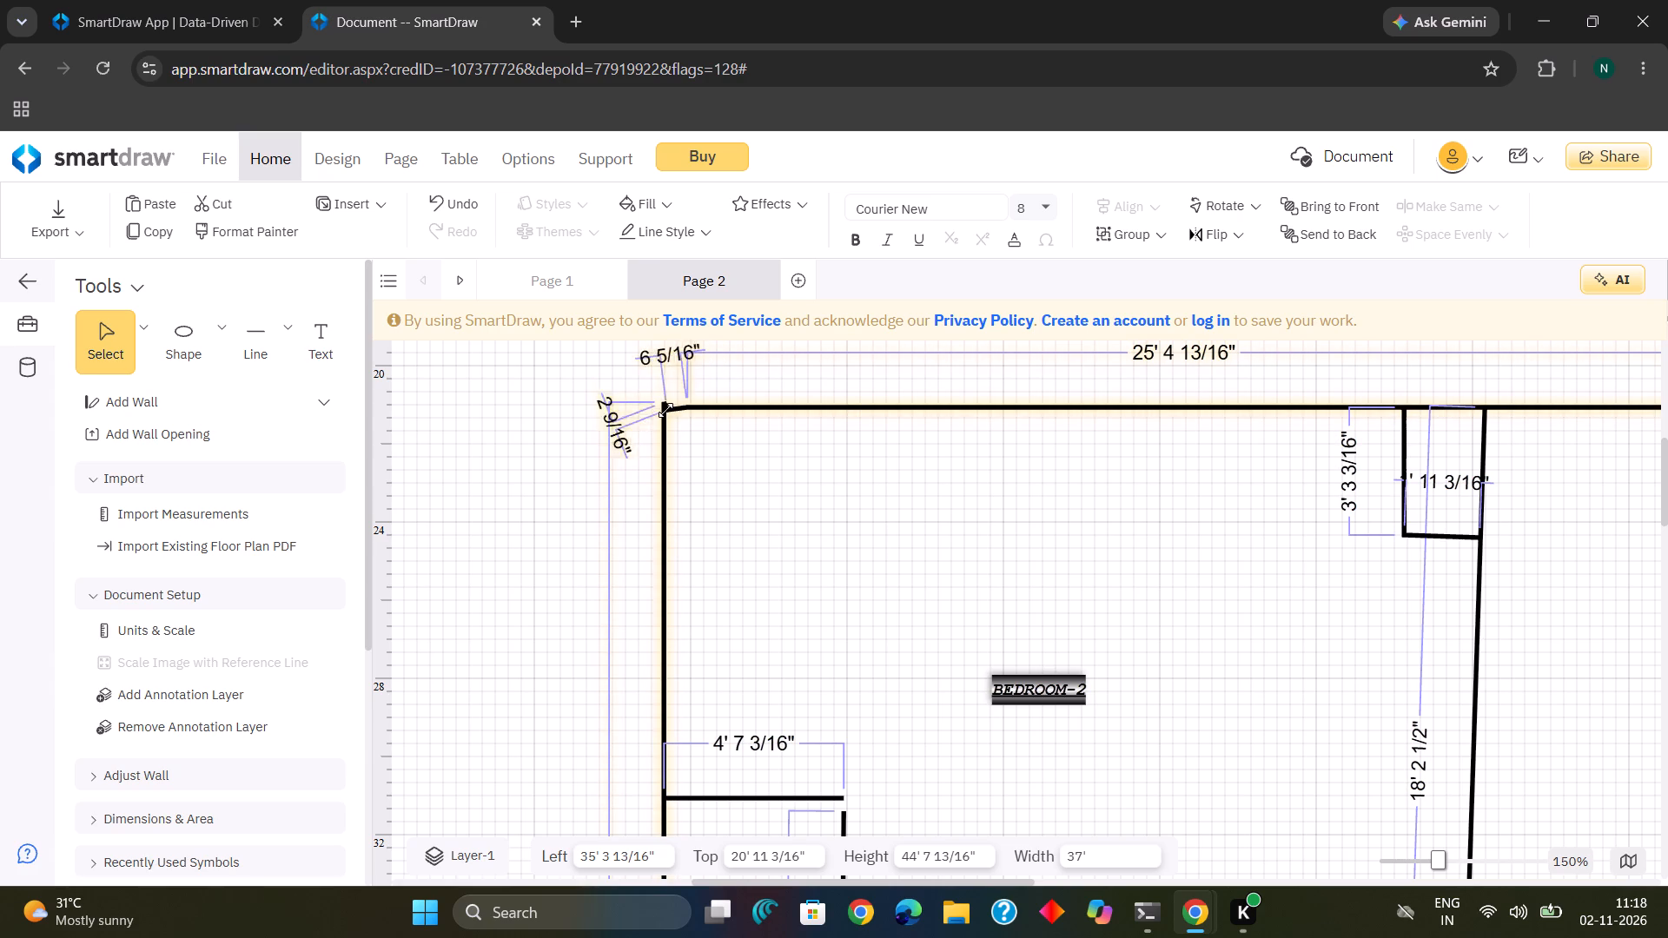
drag(665, 410, 668, 407)
click(668, 407)
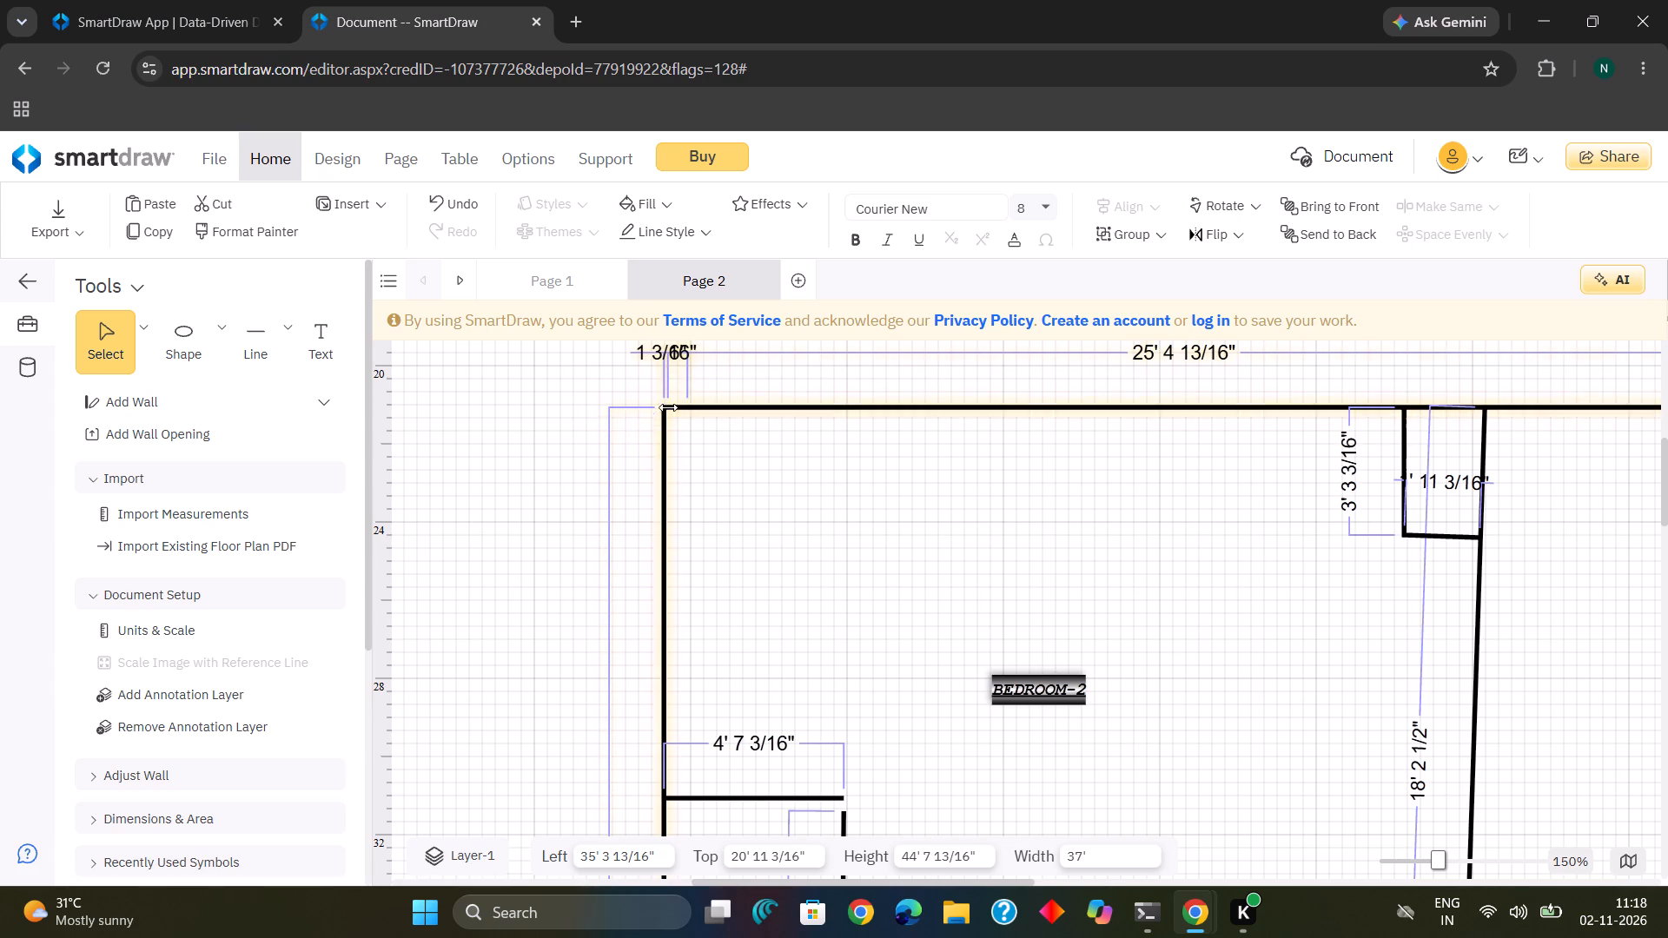
click(798, 383)
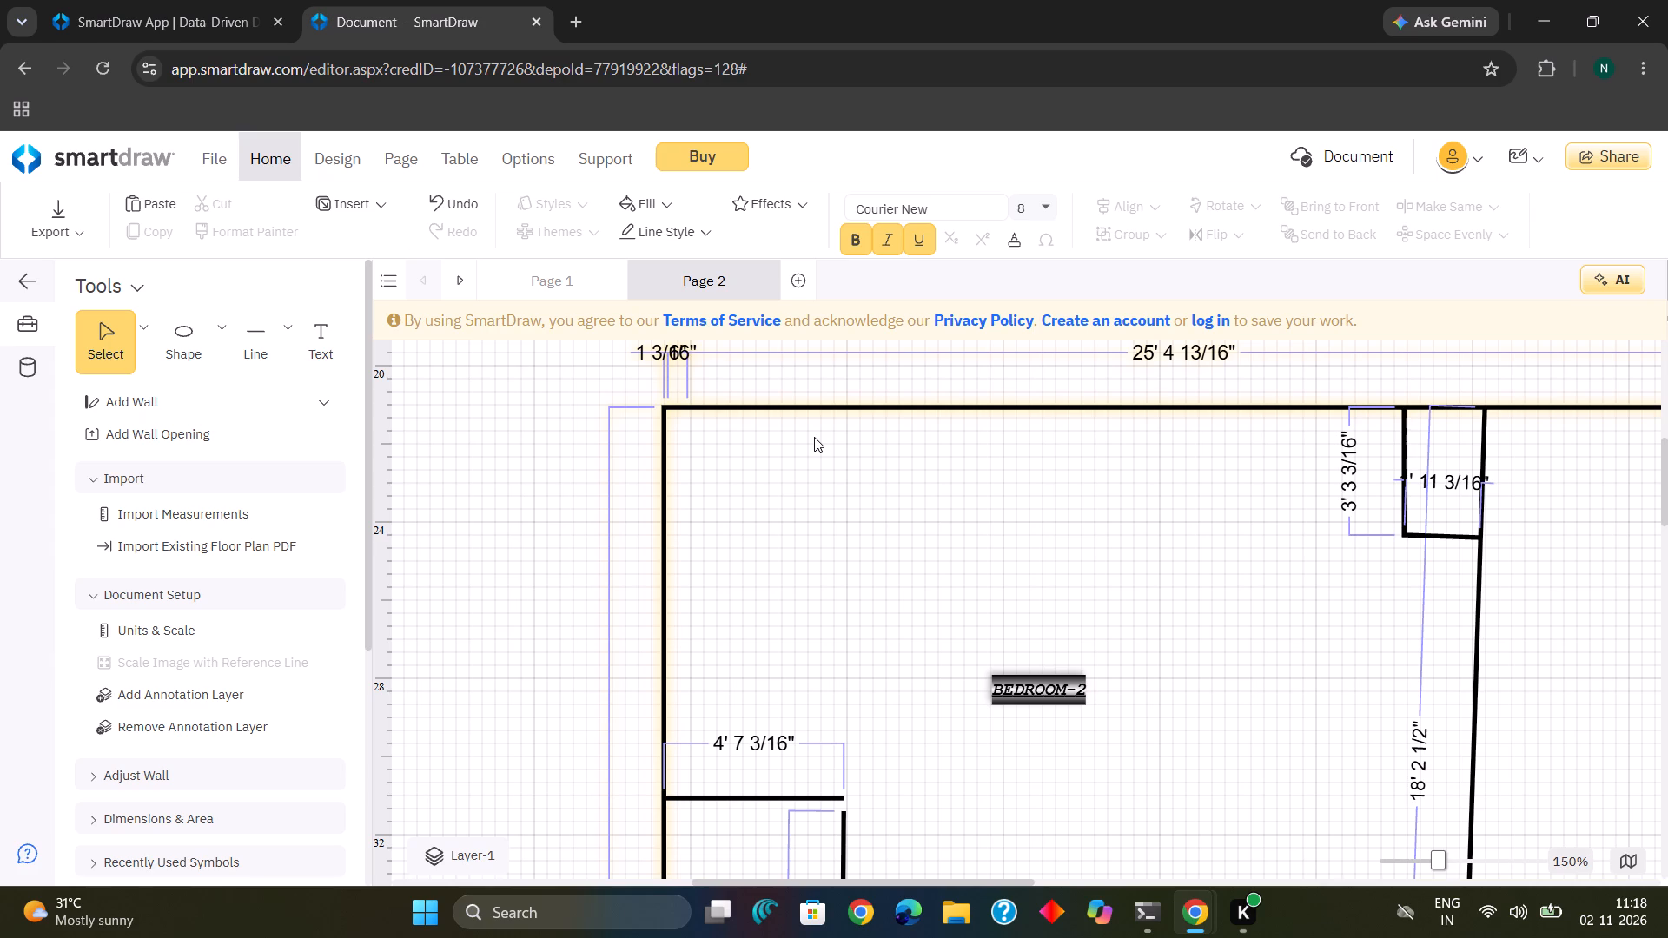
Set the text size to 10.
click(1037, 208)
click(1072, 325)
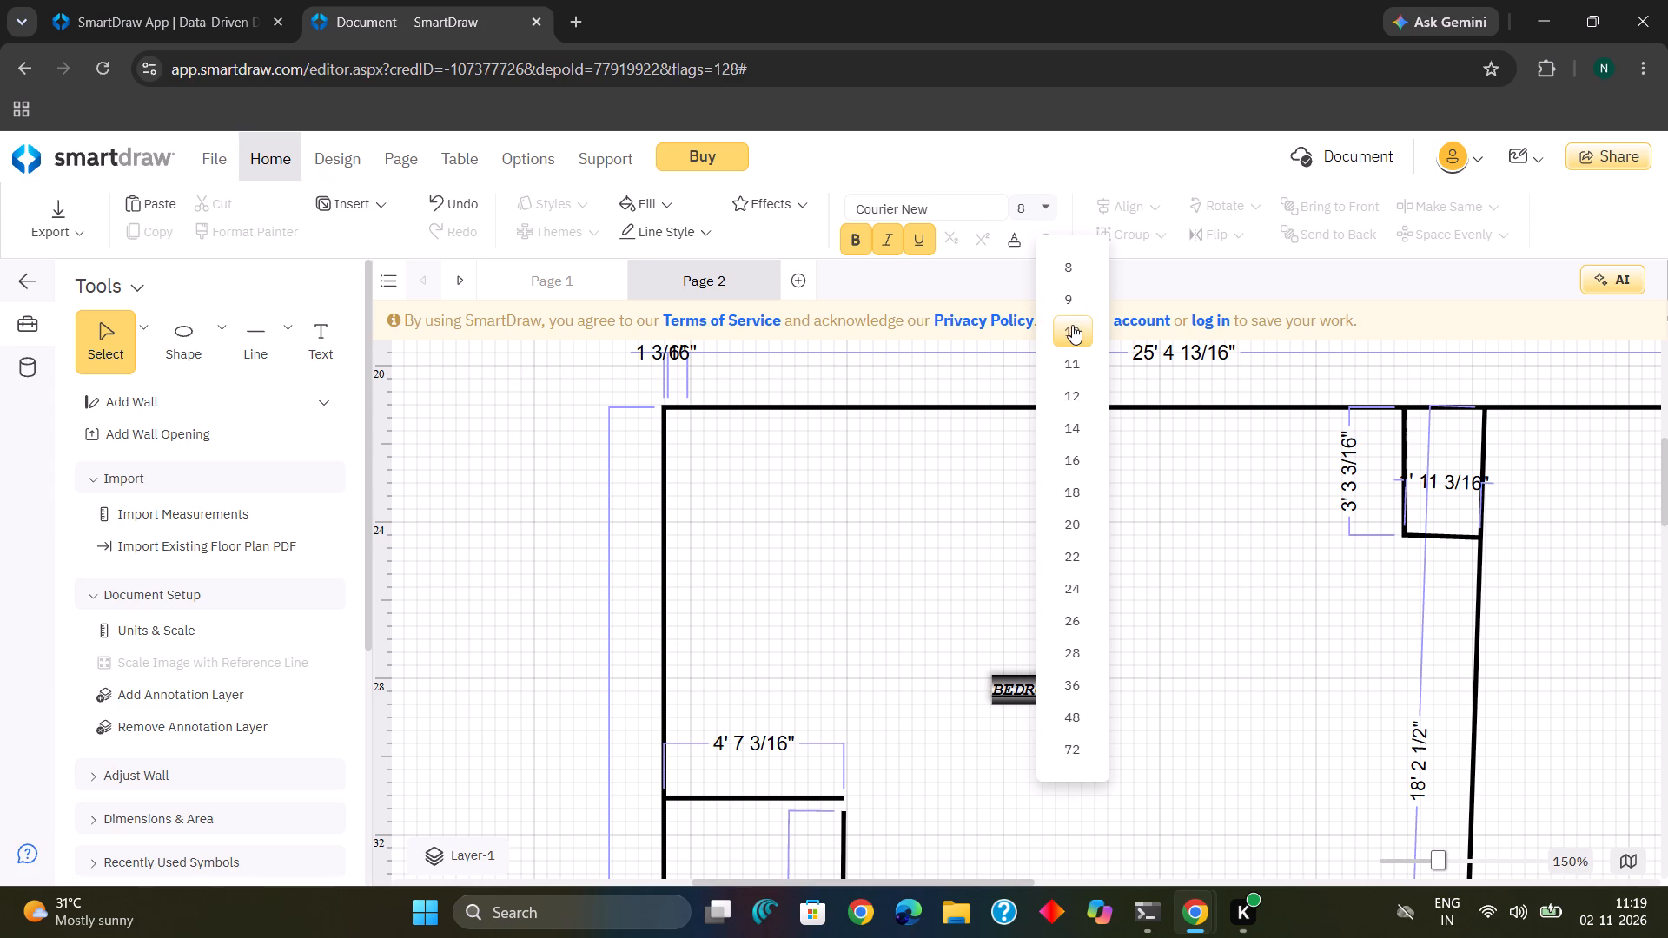
Delete the gradient-filled BEDROOM-2 label.
double_click(1062, 676)
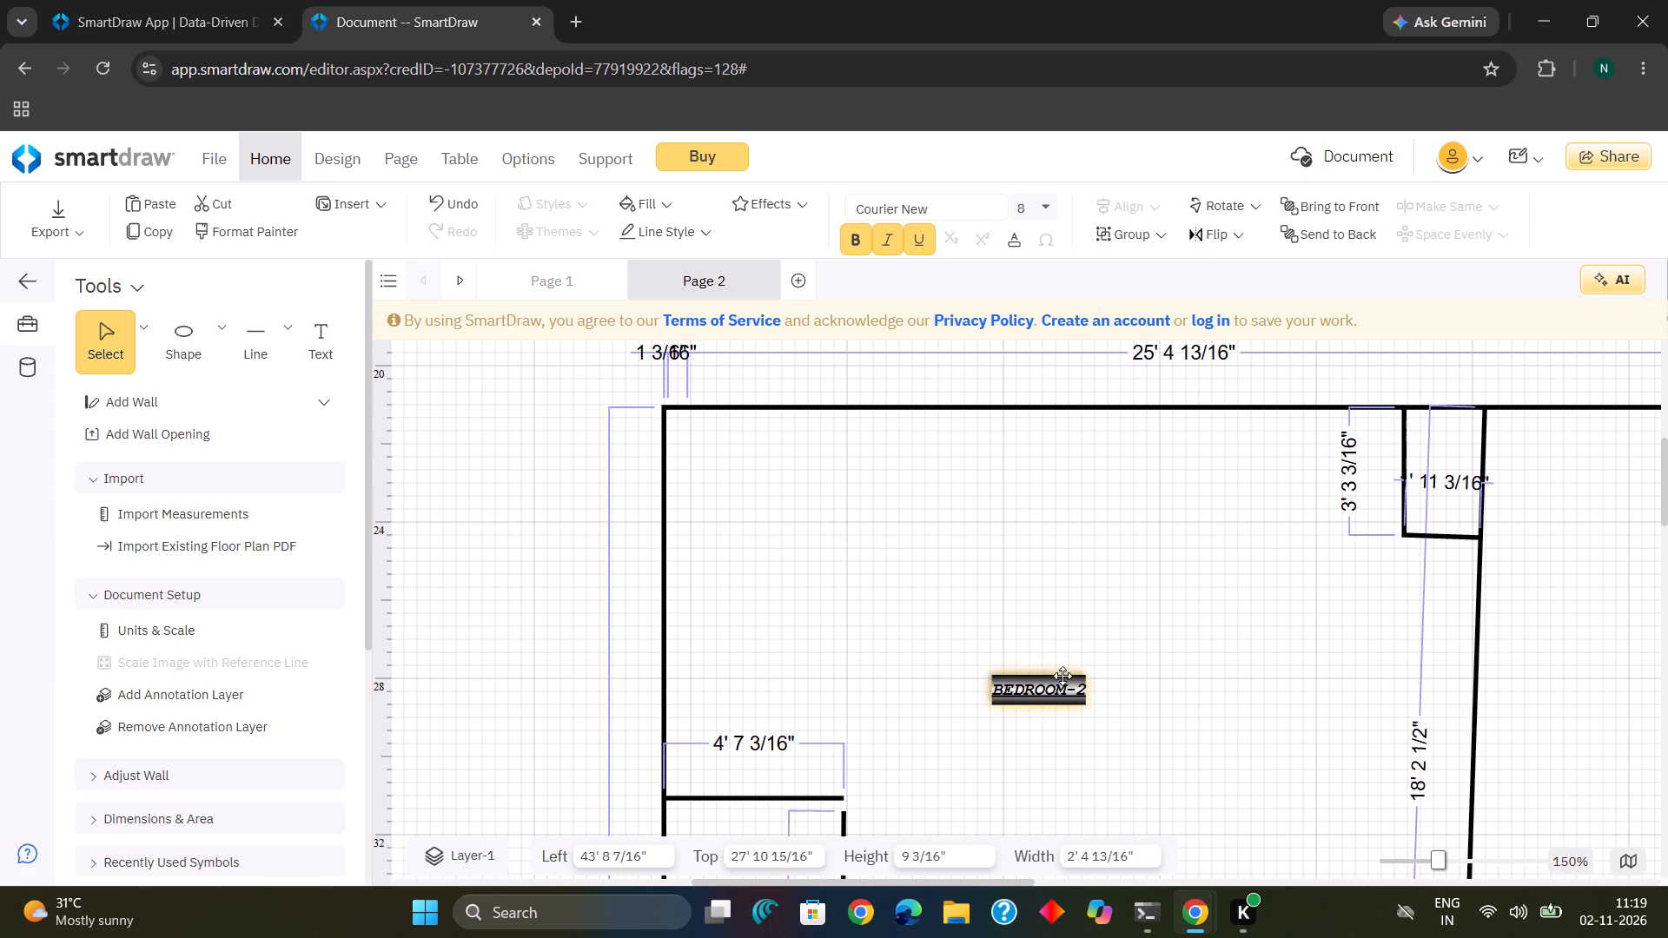
click(1062, 672)
key(BackSpace)
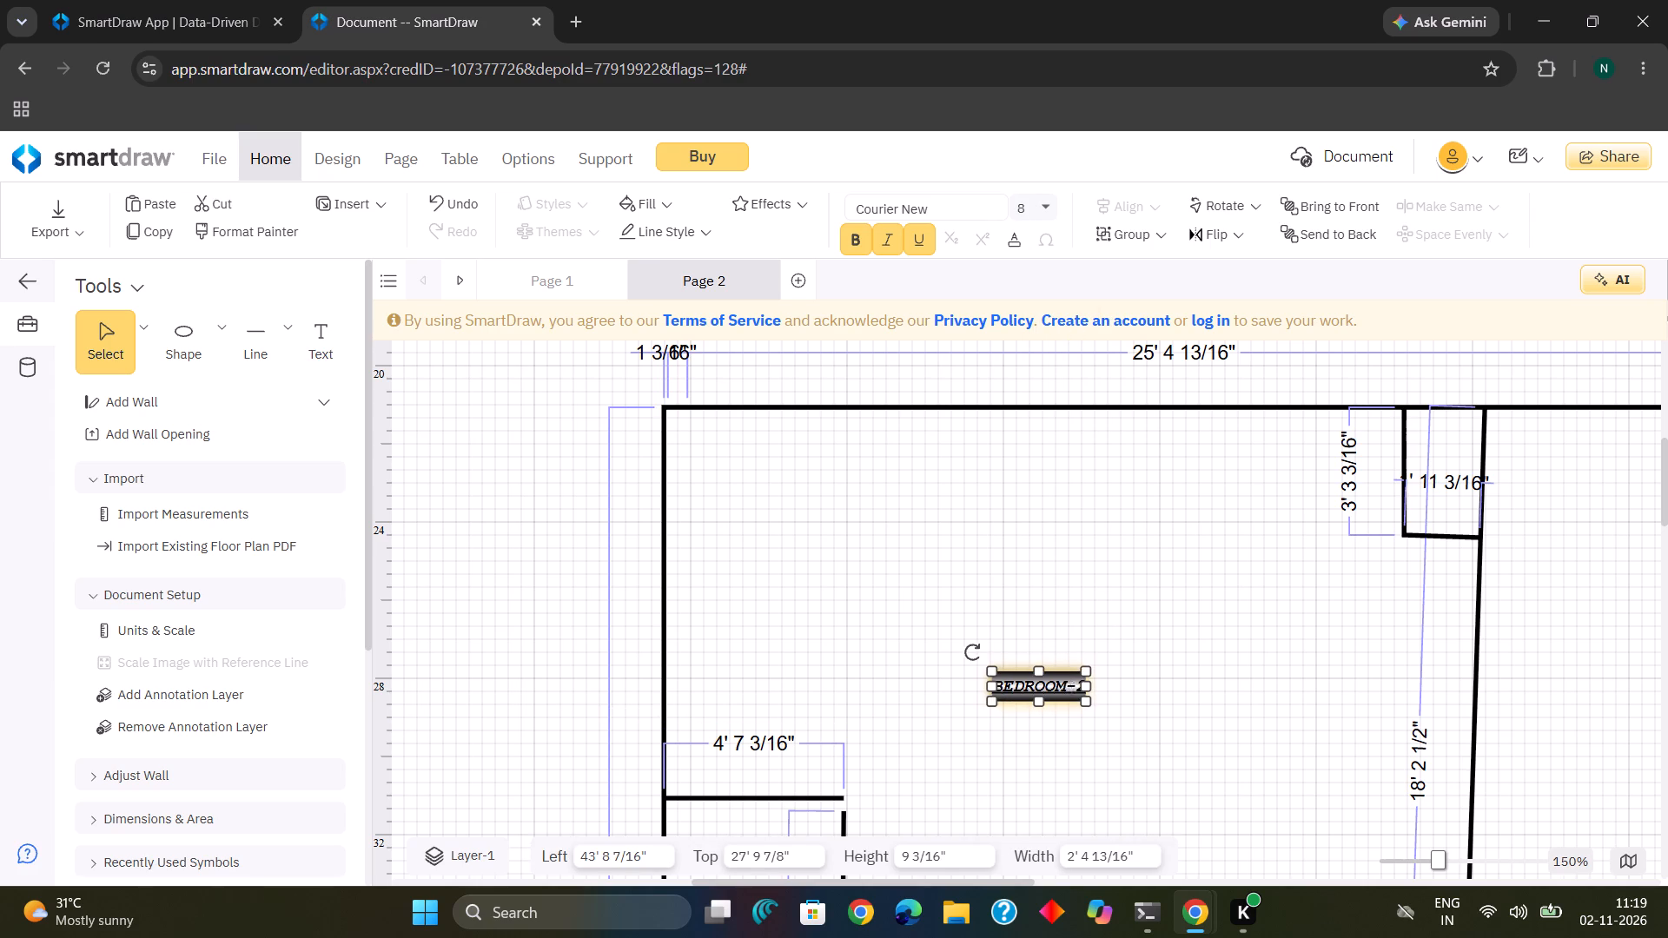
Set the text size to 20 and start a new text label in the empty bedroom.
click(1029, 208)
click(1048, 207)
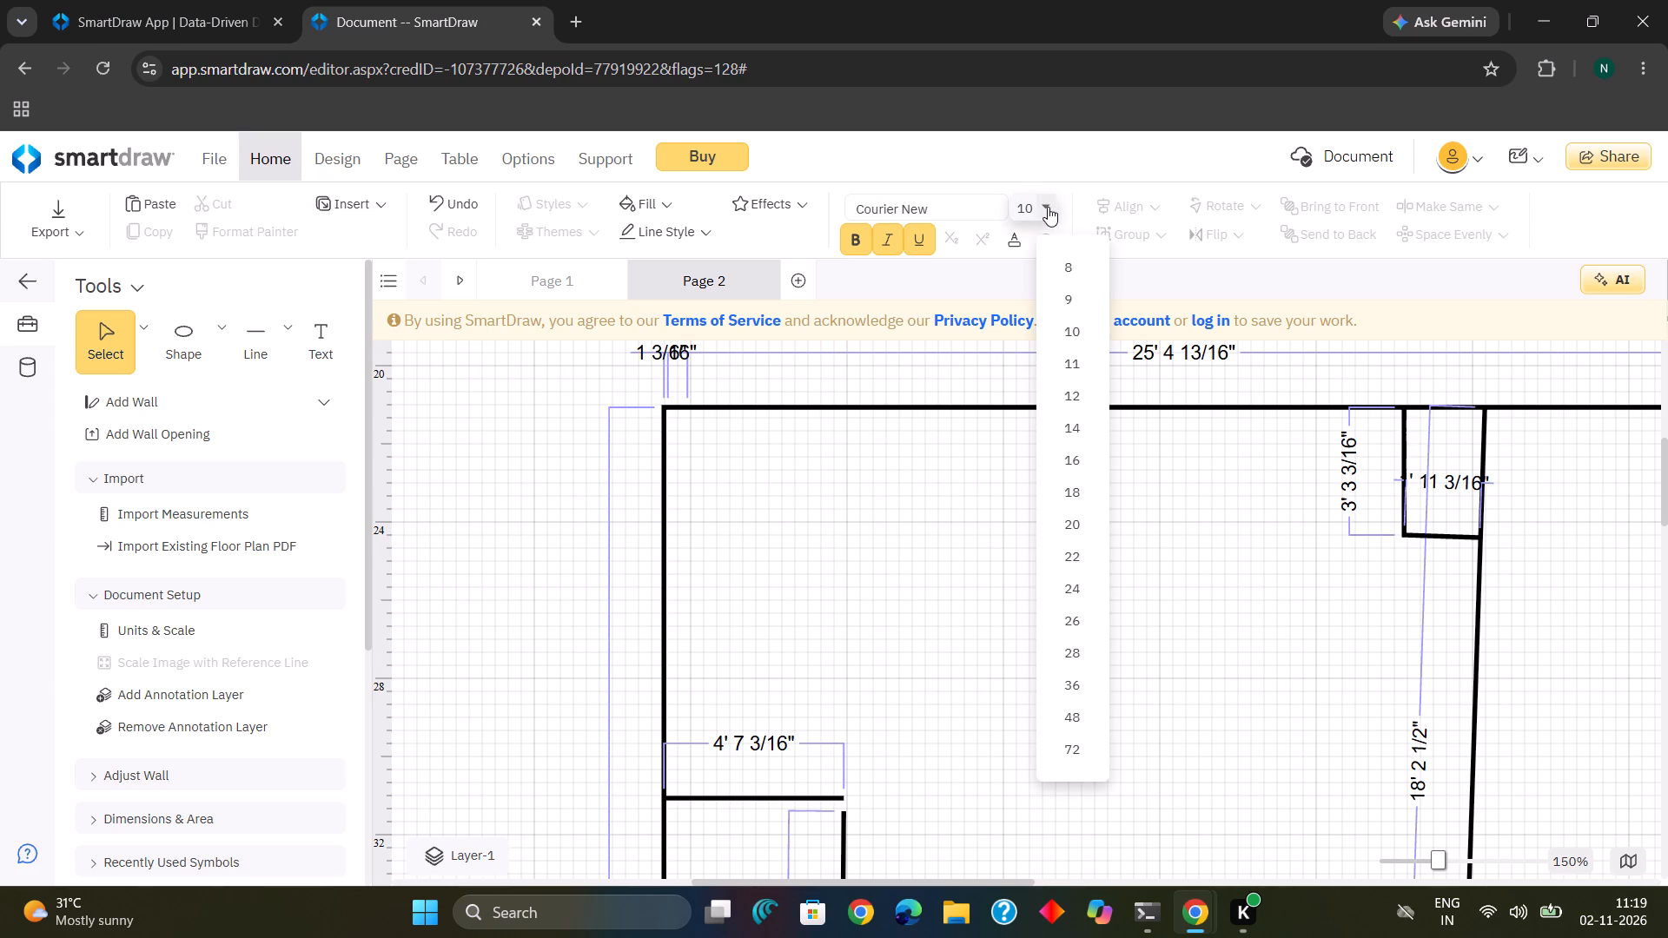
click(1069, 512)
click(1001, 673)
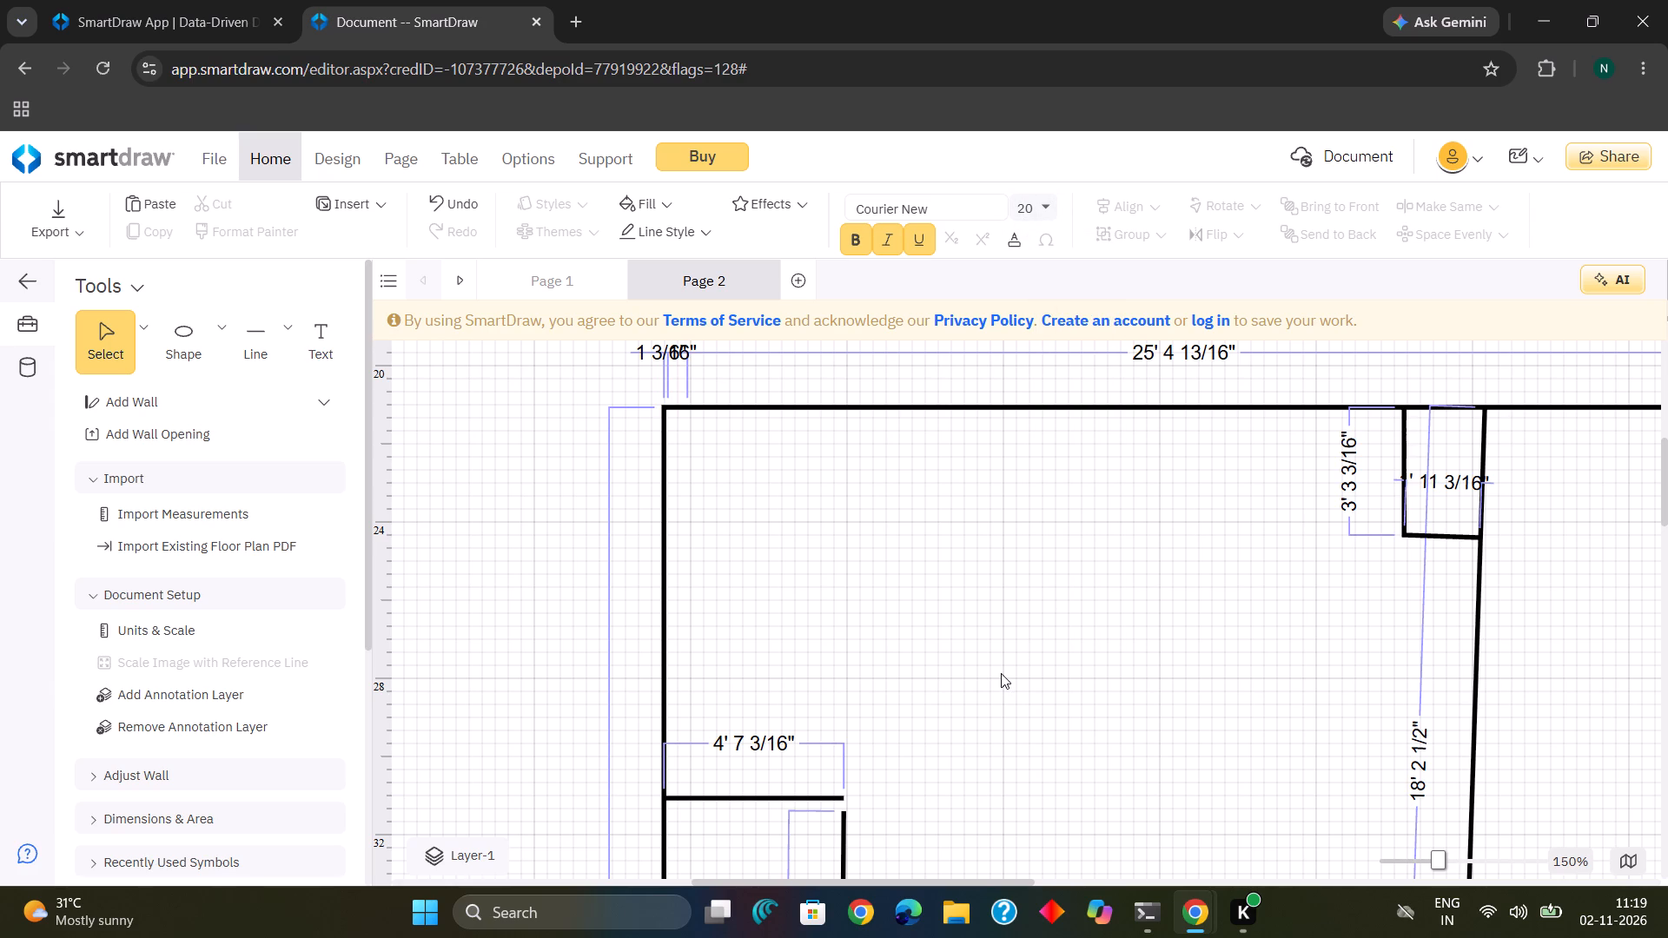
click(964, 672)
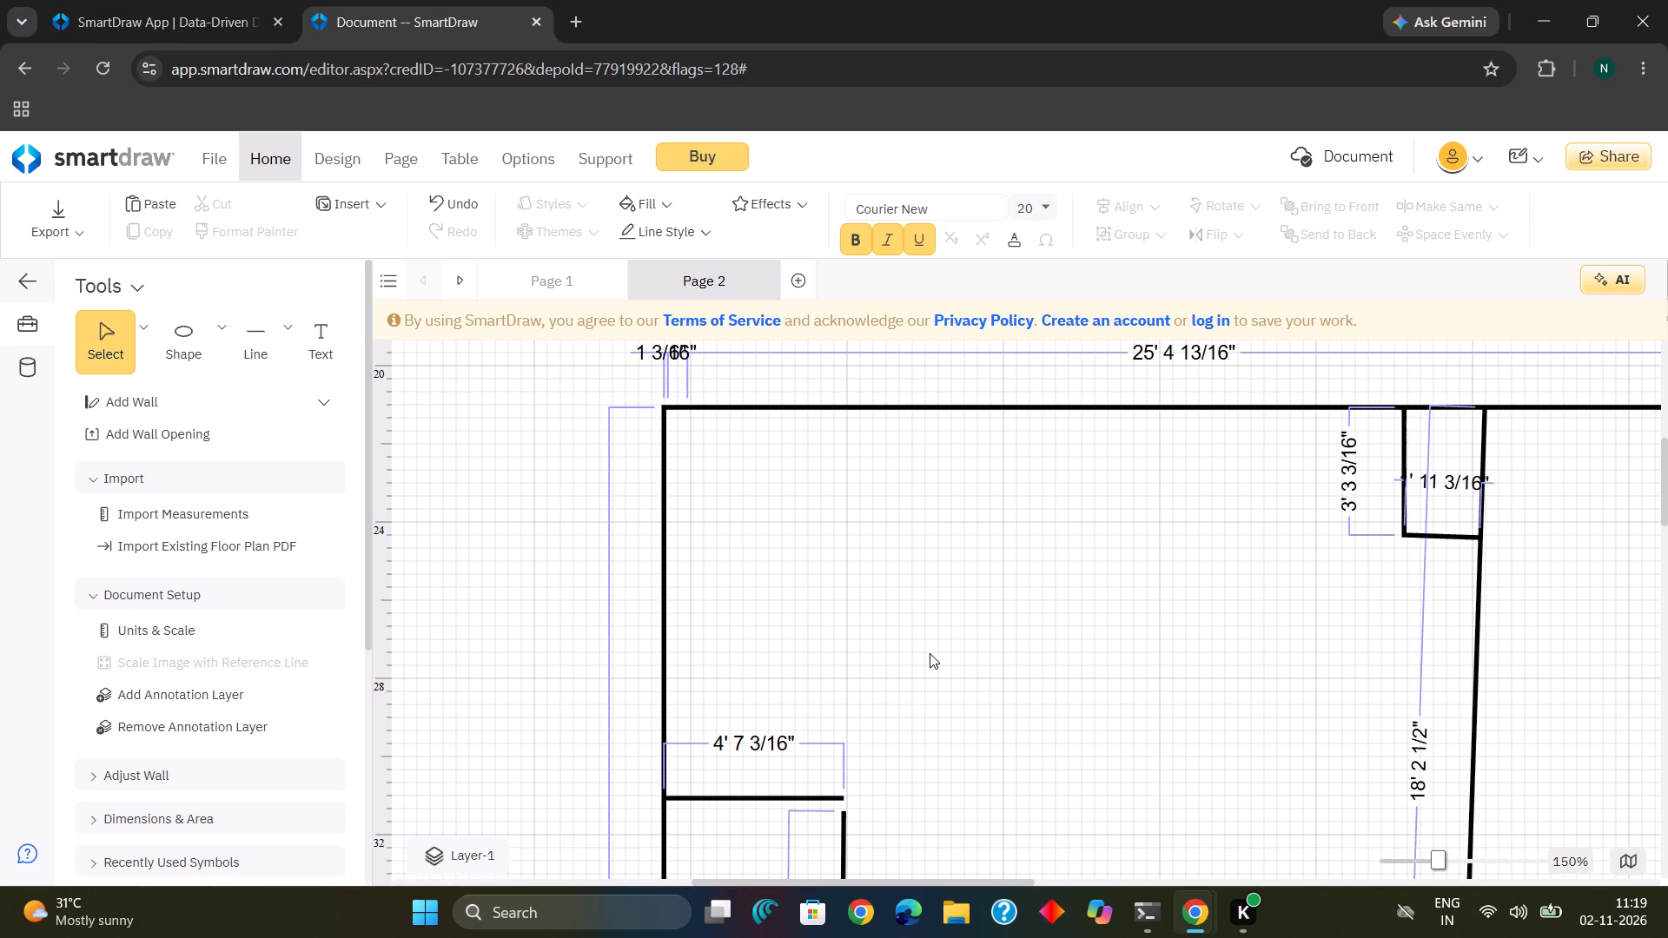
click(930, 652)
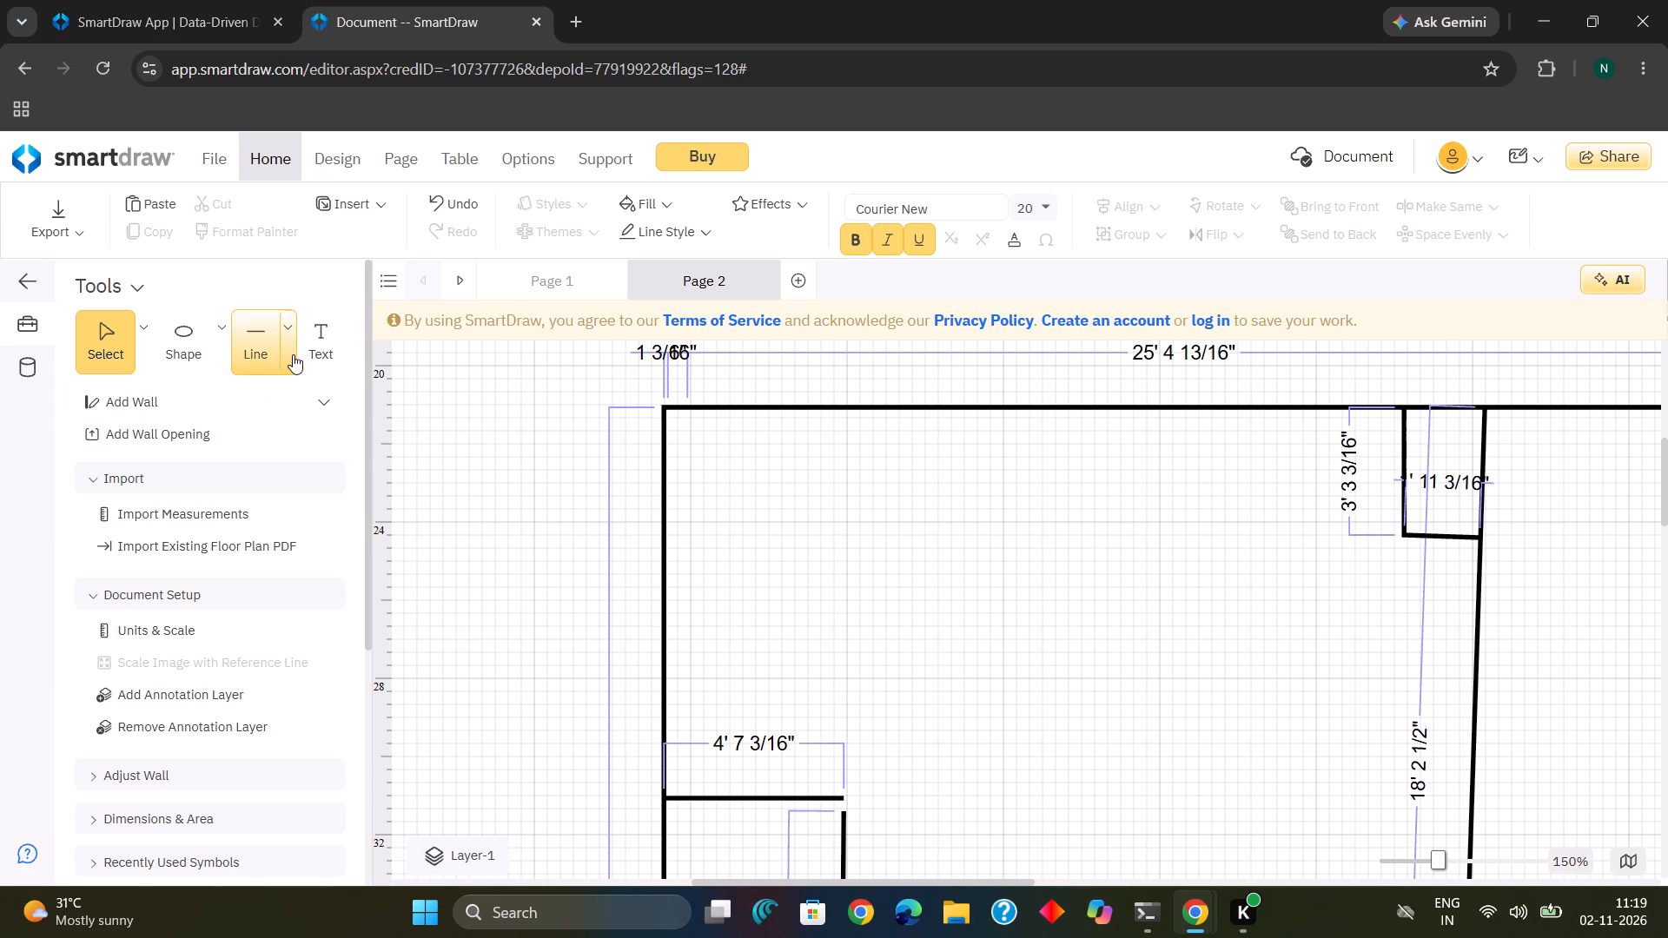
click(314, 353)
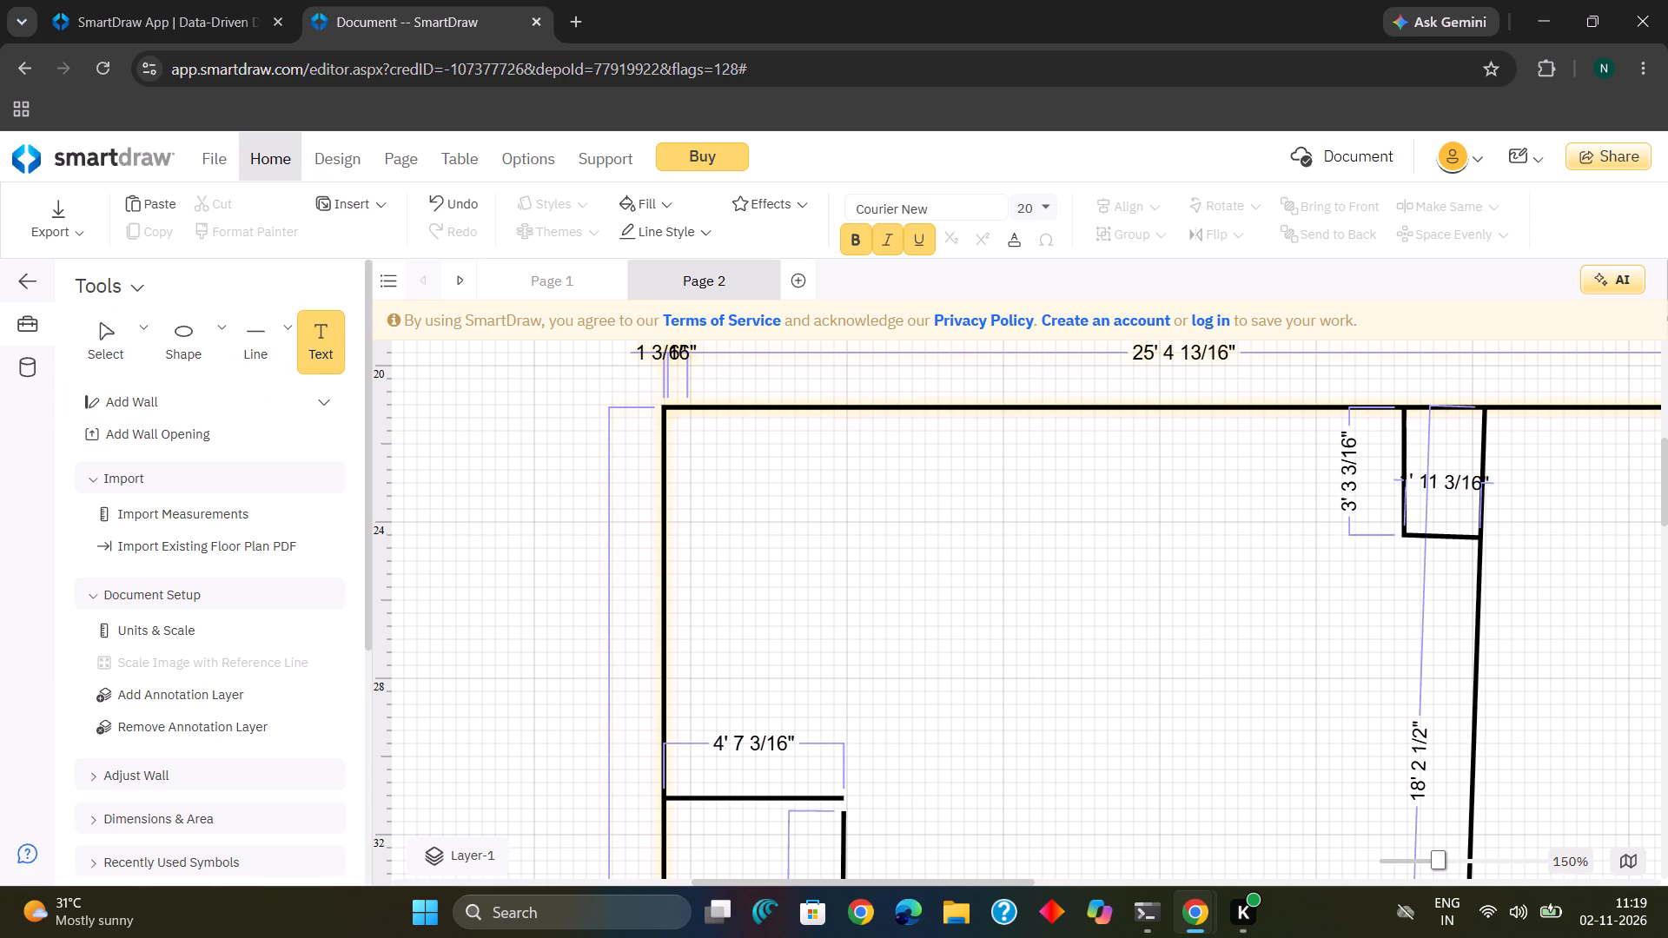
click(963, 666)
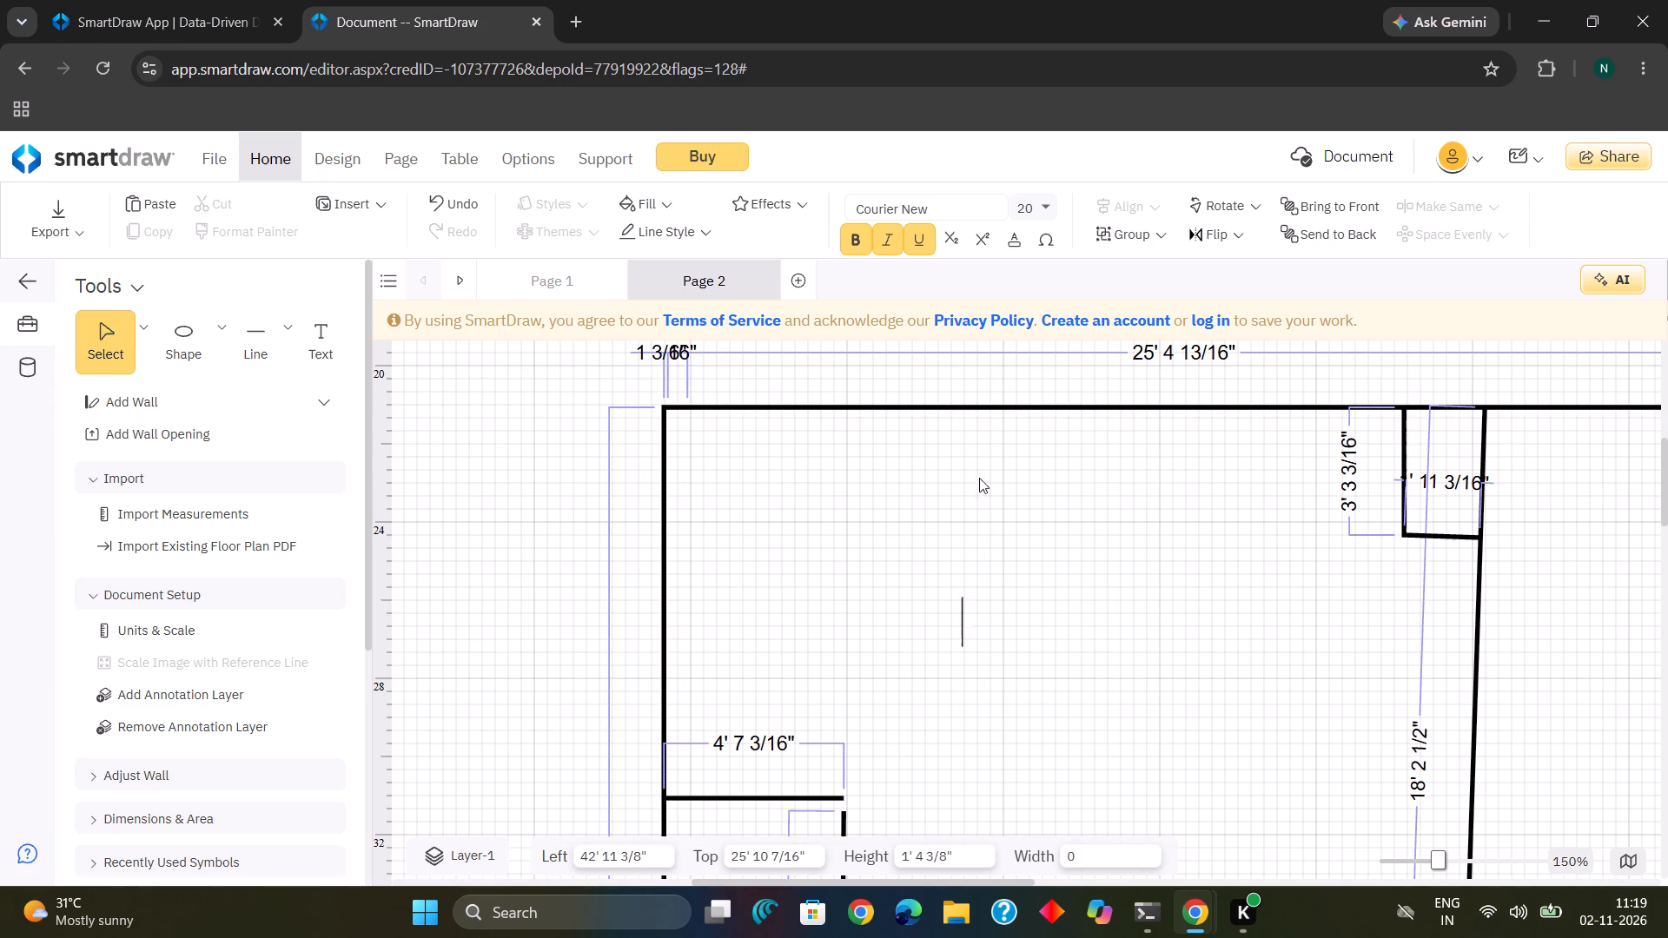
Set the text size to 12 and leave the empty text label.
click(1048, 200)
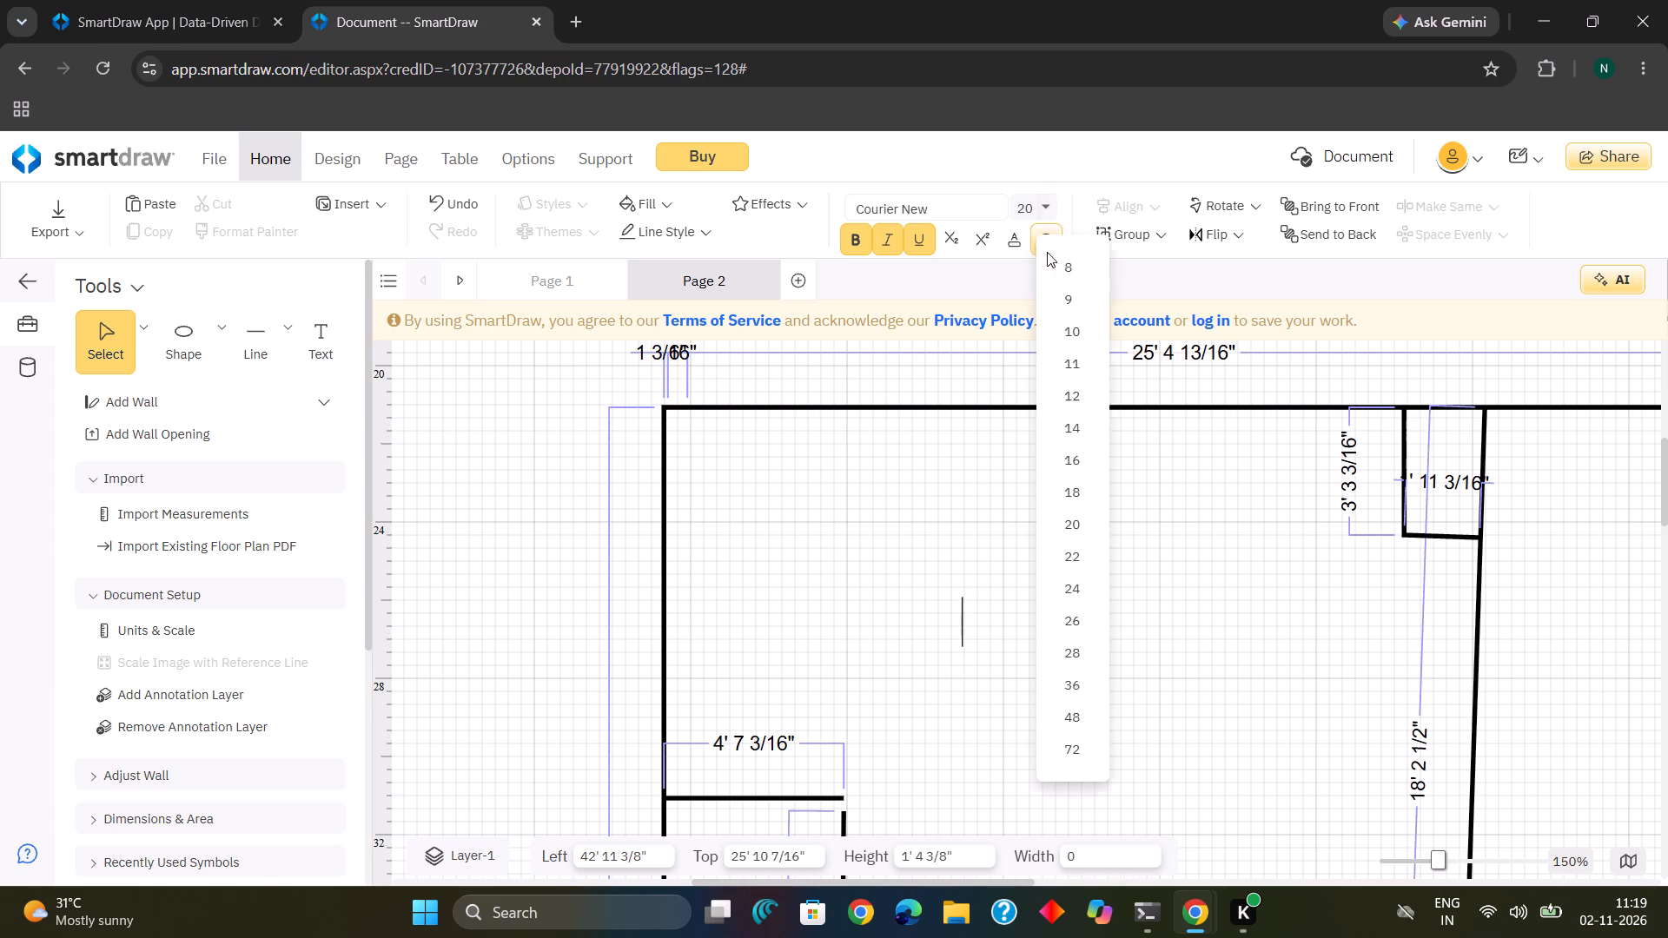
click(1072, 393)
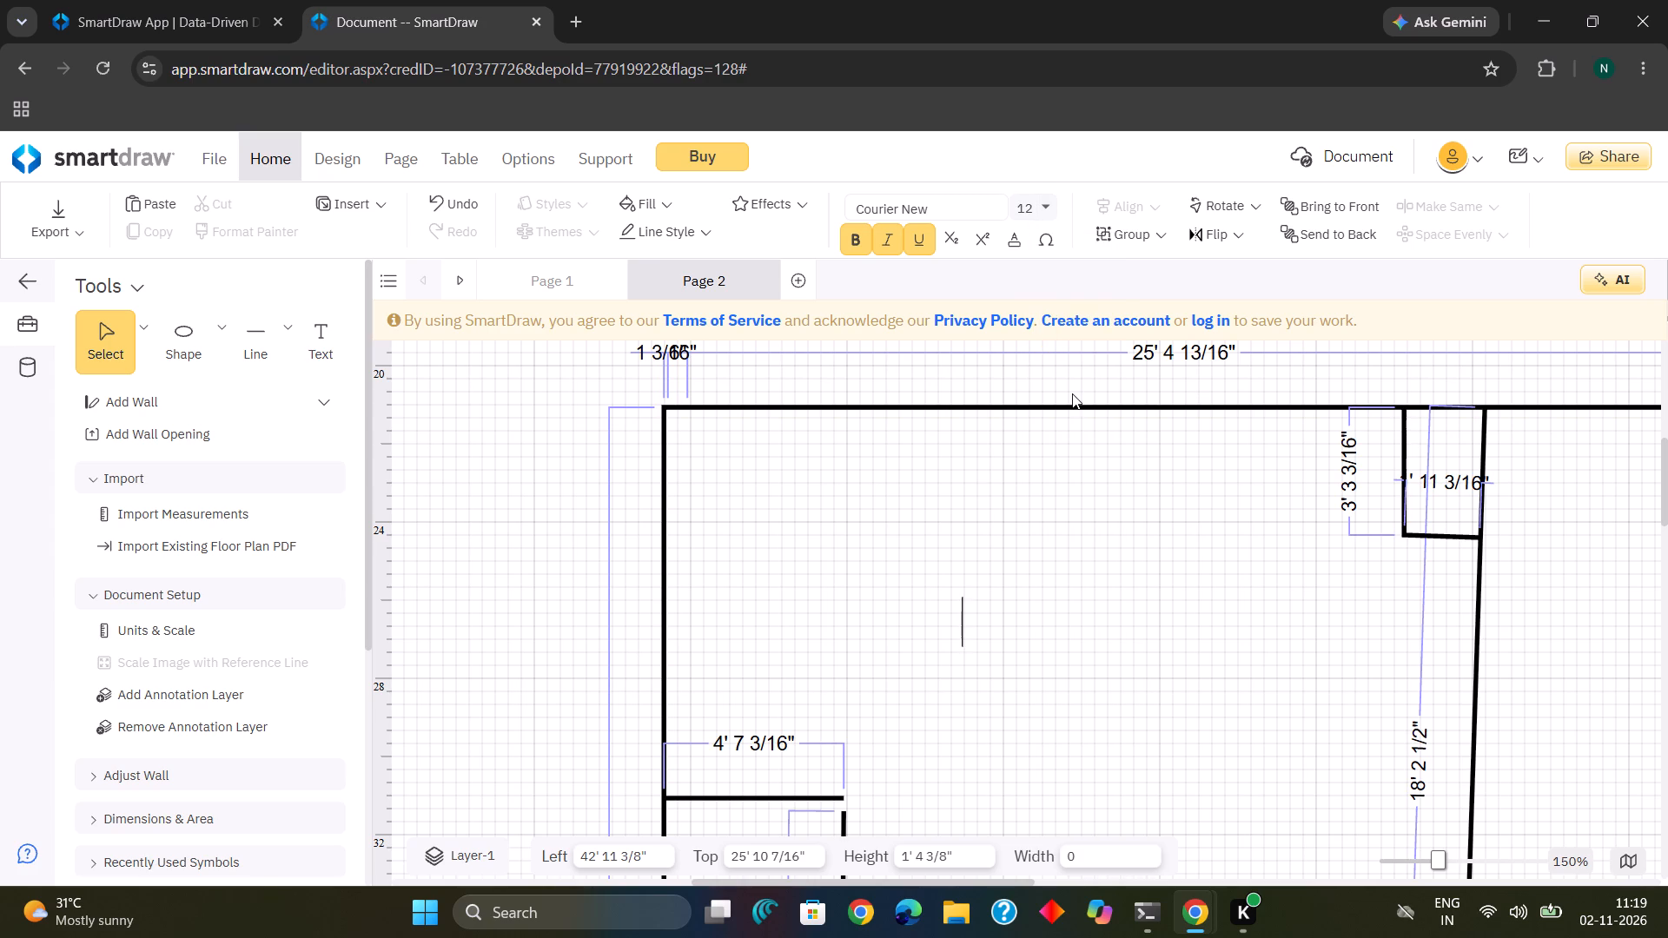
click(970, 608)
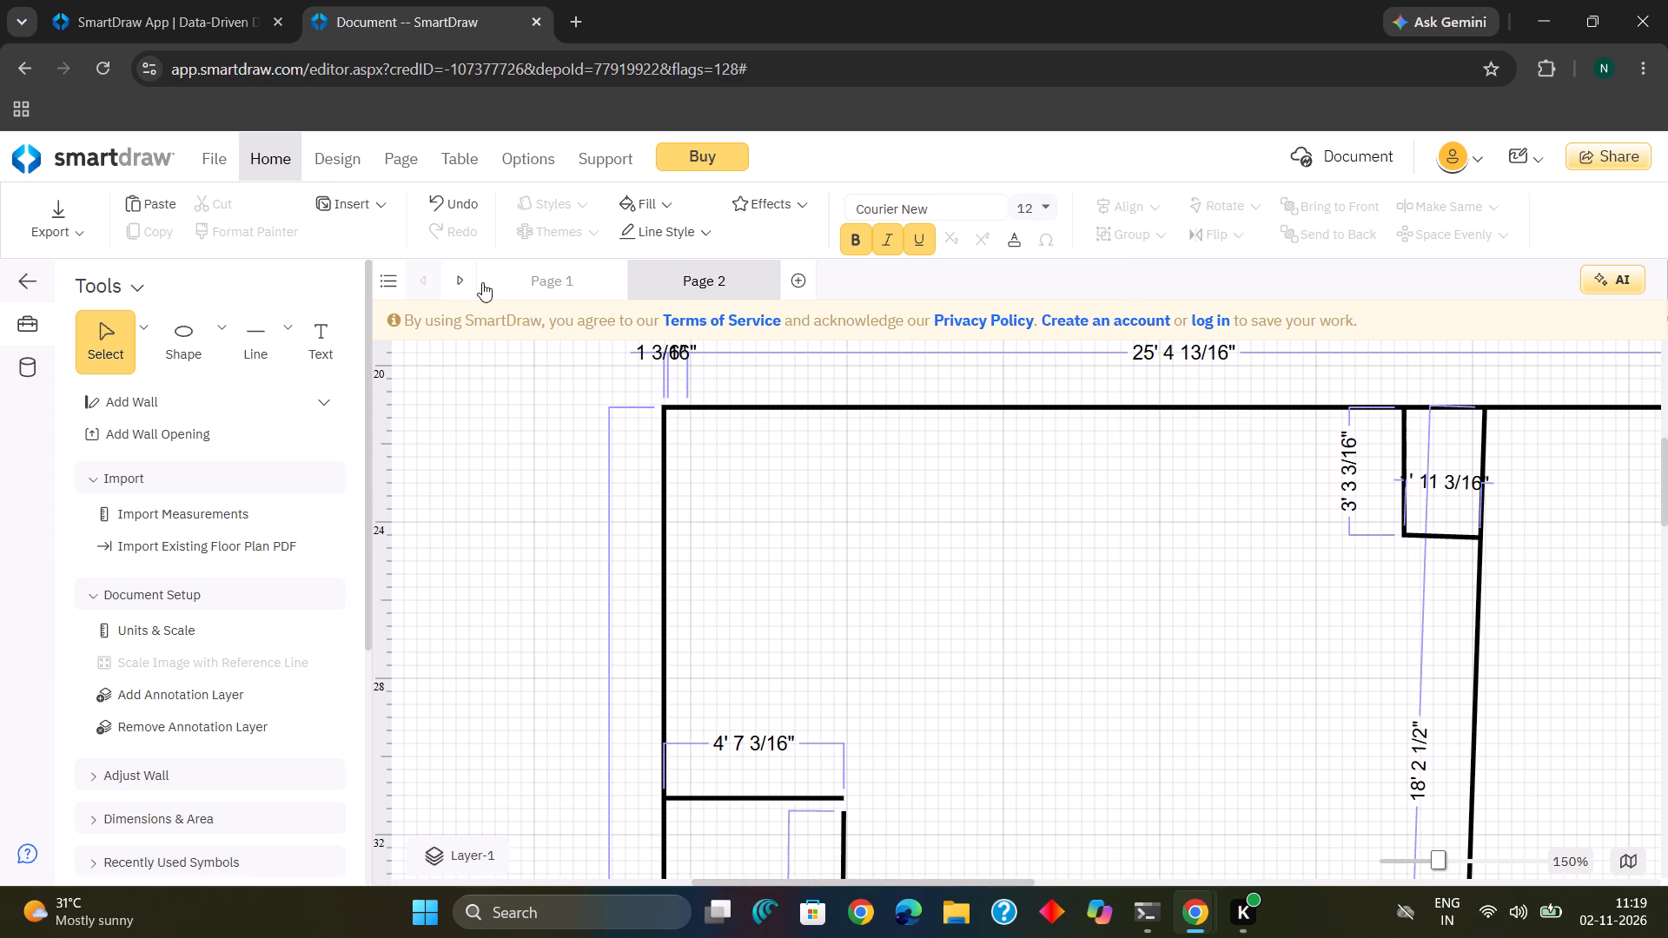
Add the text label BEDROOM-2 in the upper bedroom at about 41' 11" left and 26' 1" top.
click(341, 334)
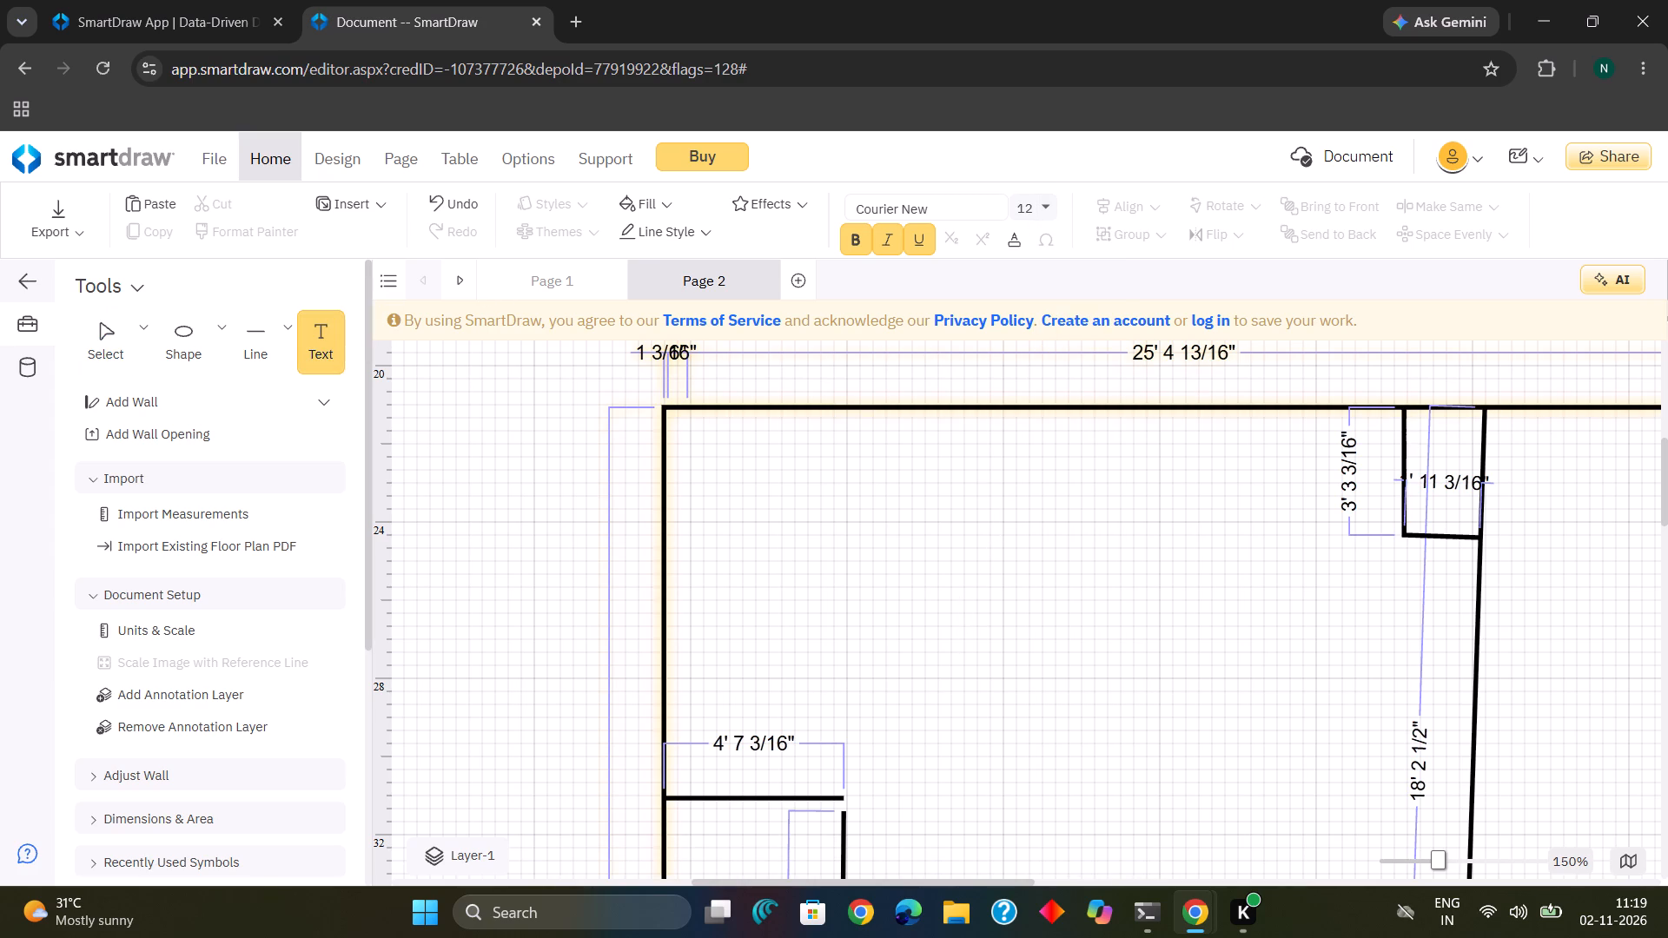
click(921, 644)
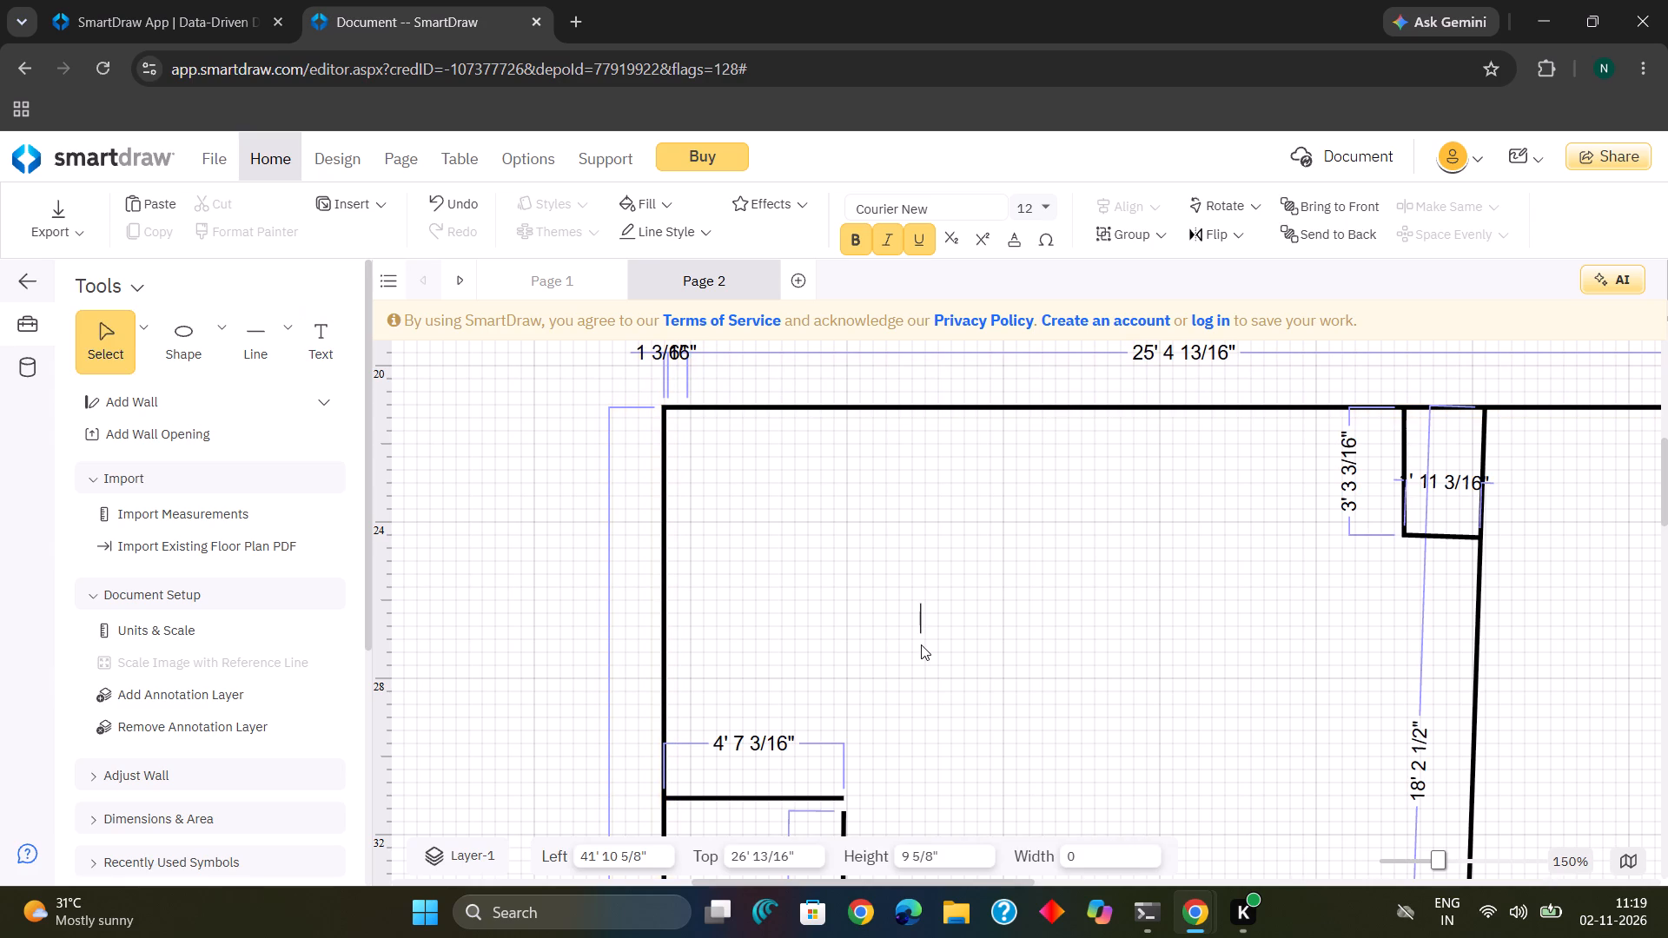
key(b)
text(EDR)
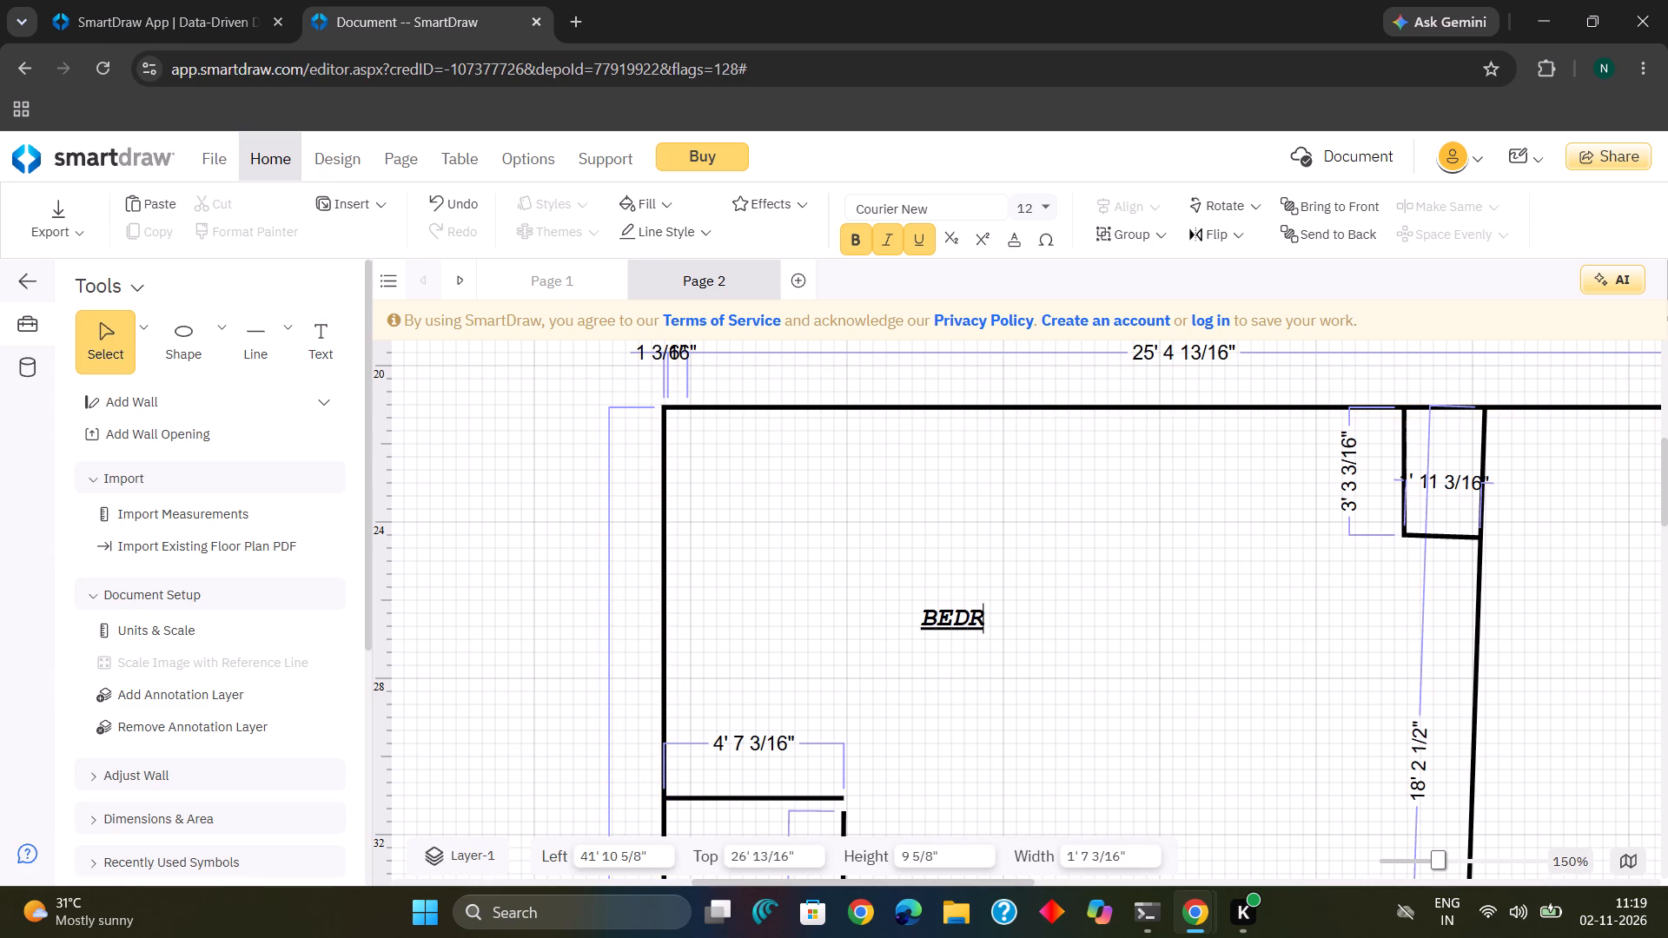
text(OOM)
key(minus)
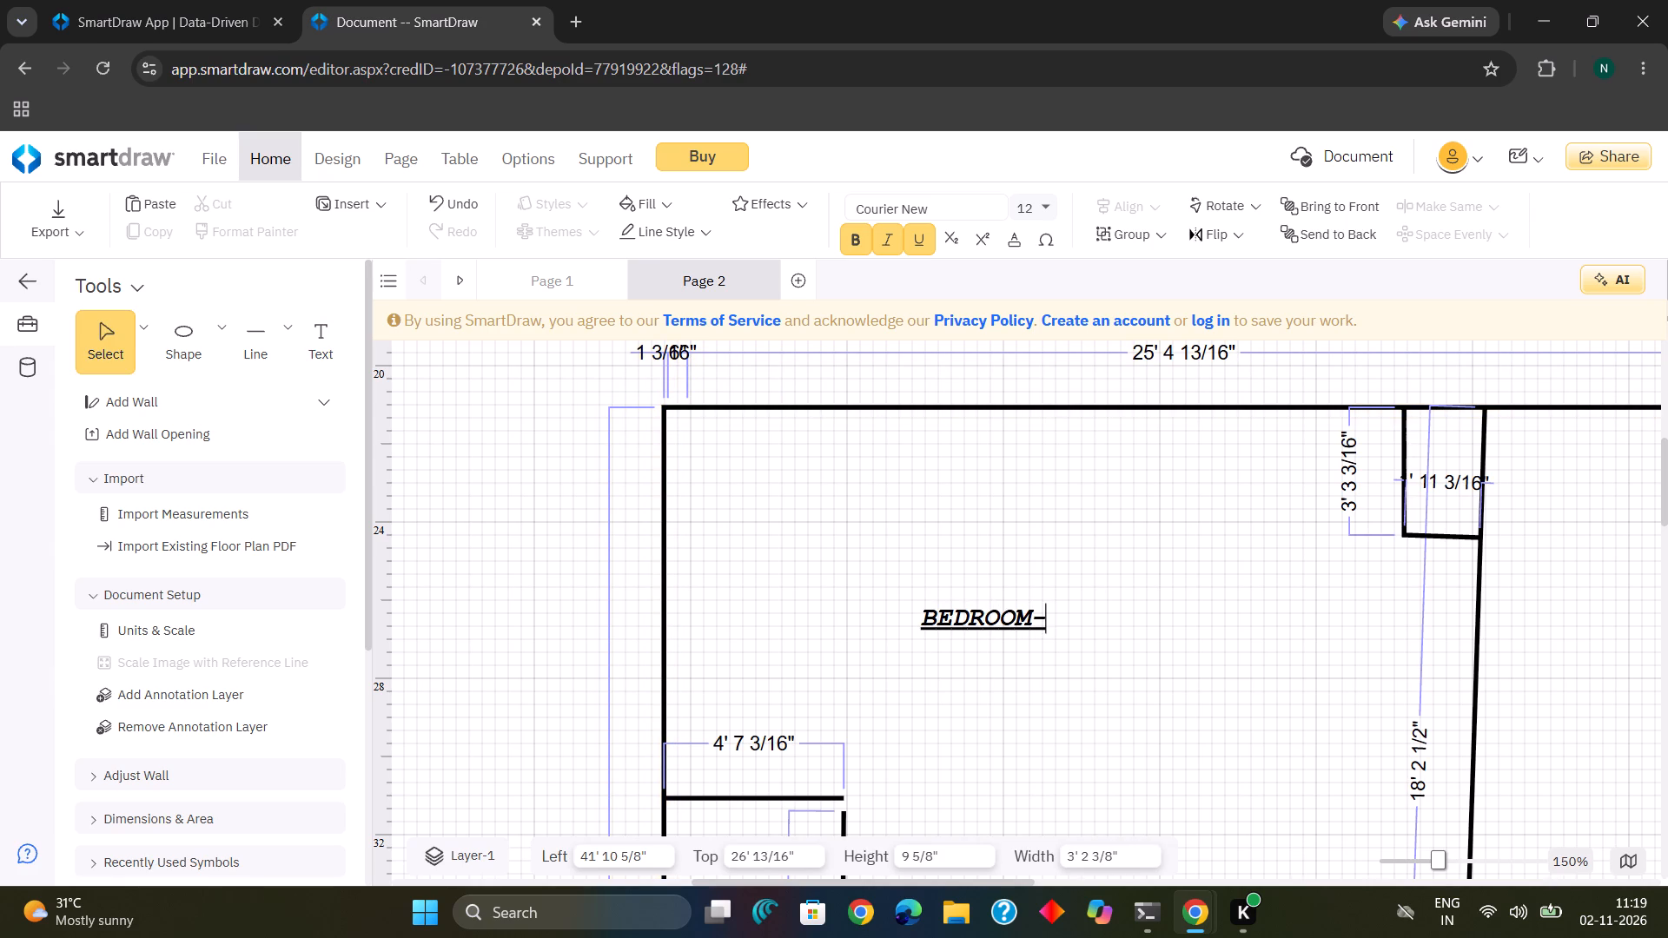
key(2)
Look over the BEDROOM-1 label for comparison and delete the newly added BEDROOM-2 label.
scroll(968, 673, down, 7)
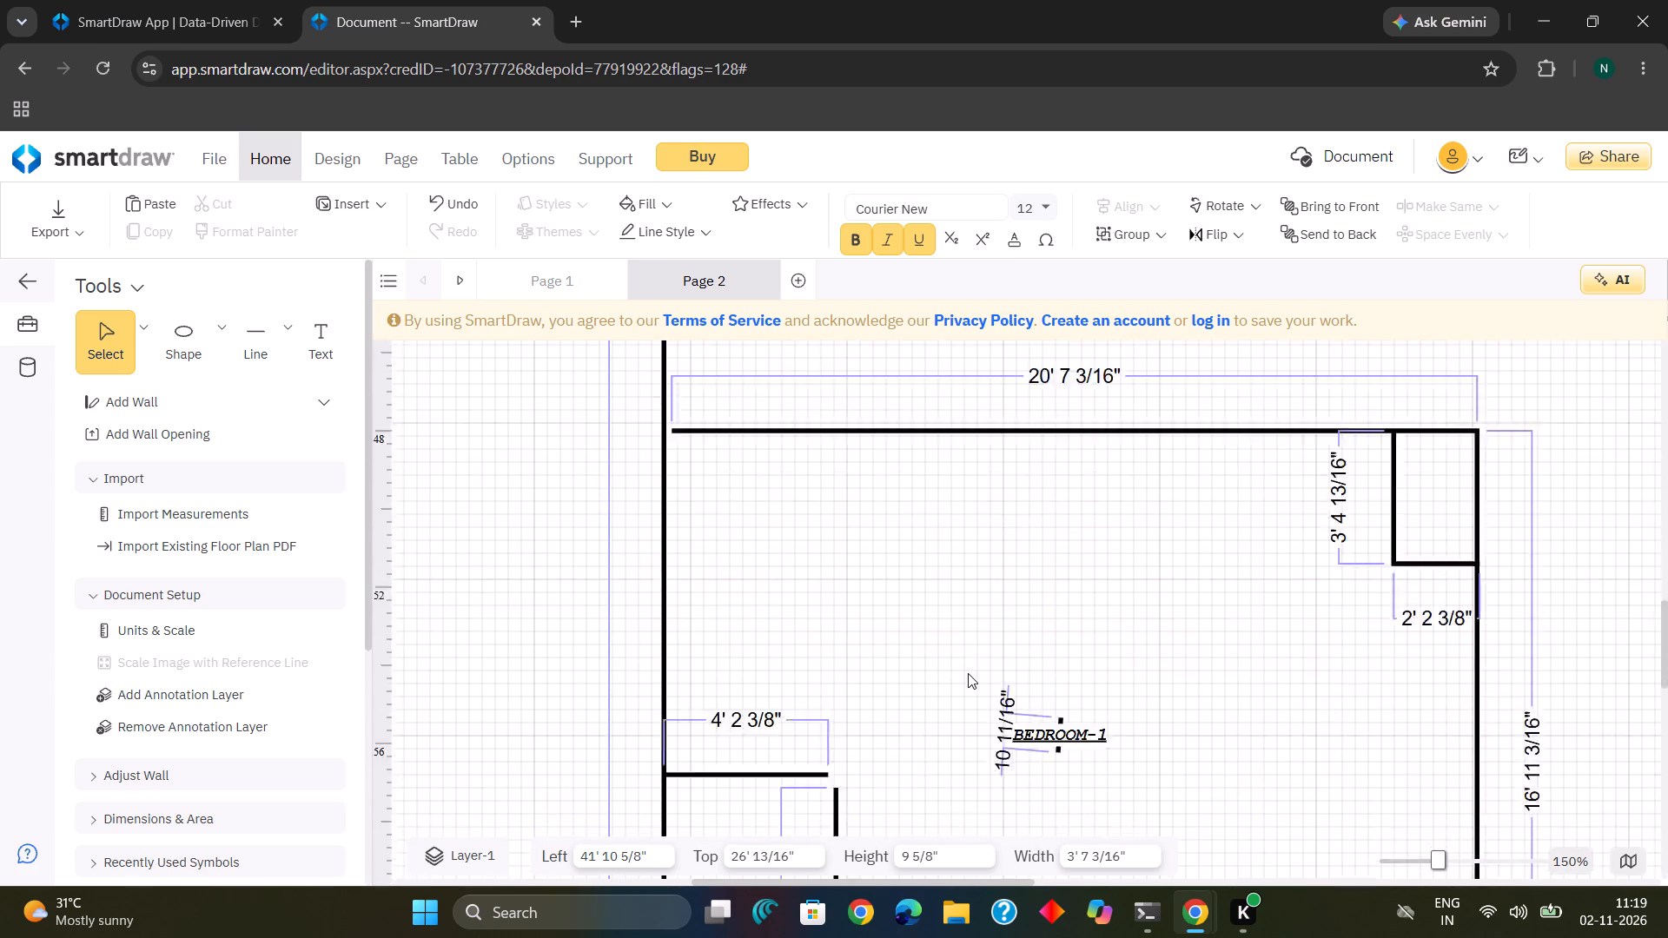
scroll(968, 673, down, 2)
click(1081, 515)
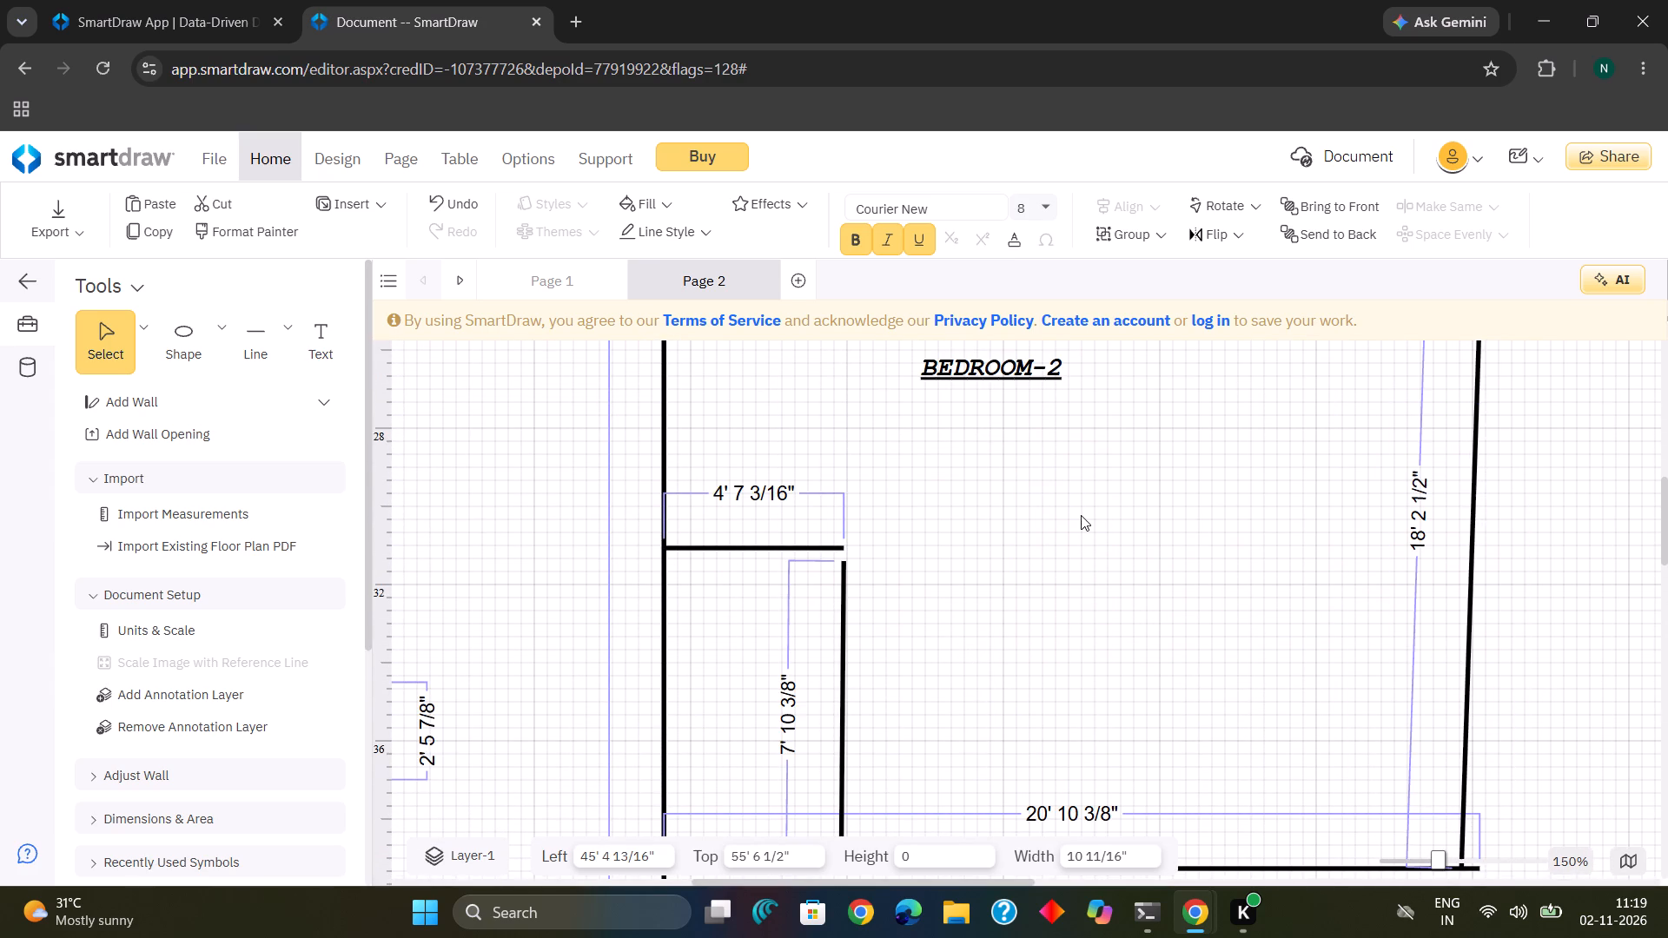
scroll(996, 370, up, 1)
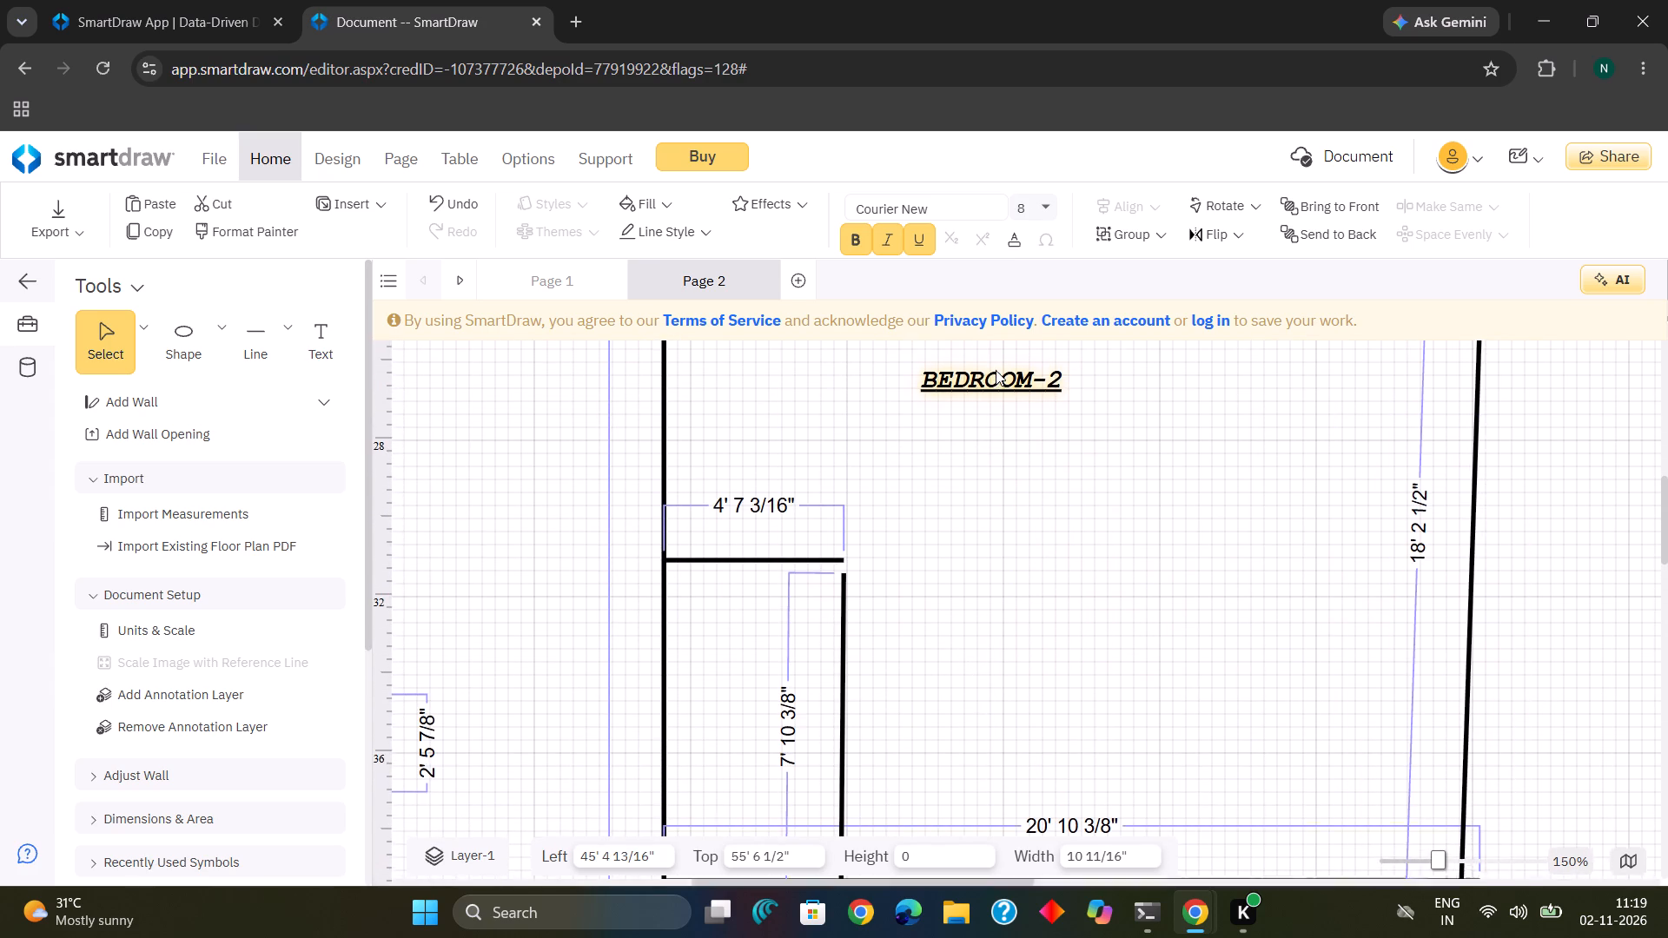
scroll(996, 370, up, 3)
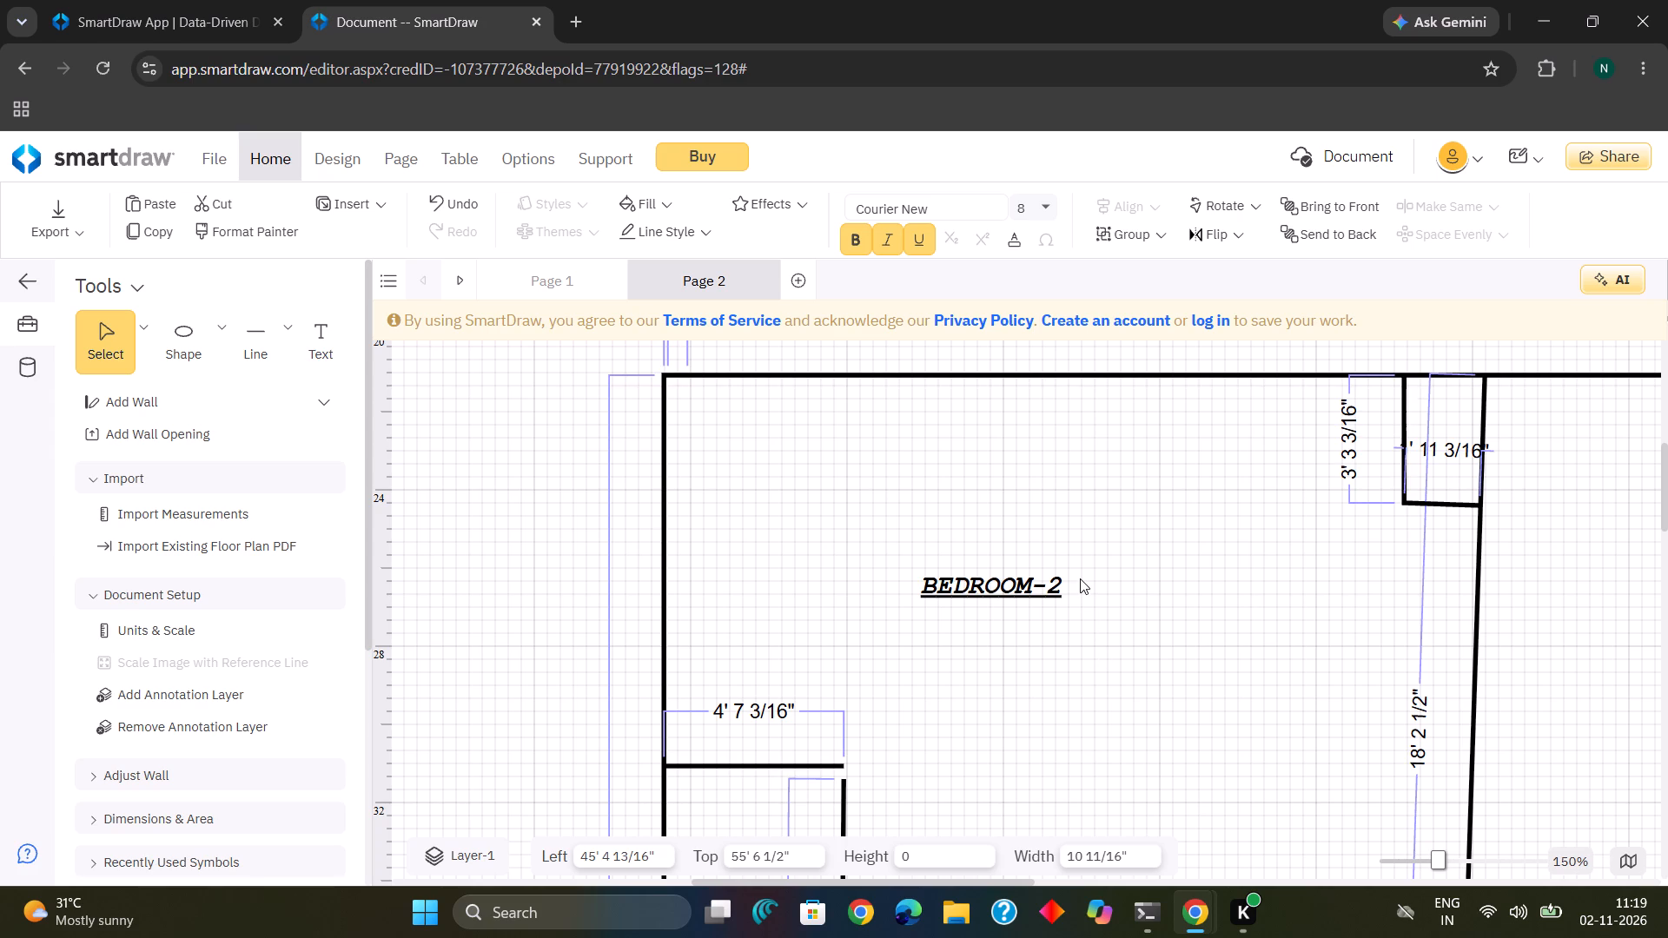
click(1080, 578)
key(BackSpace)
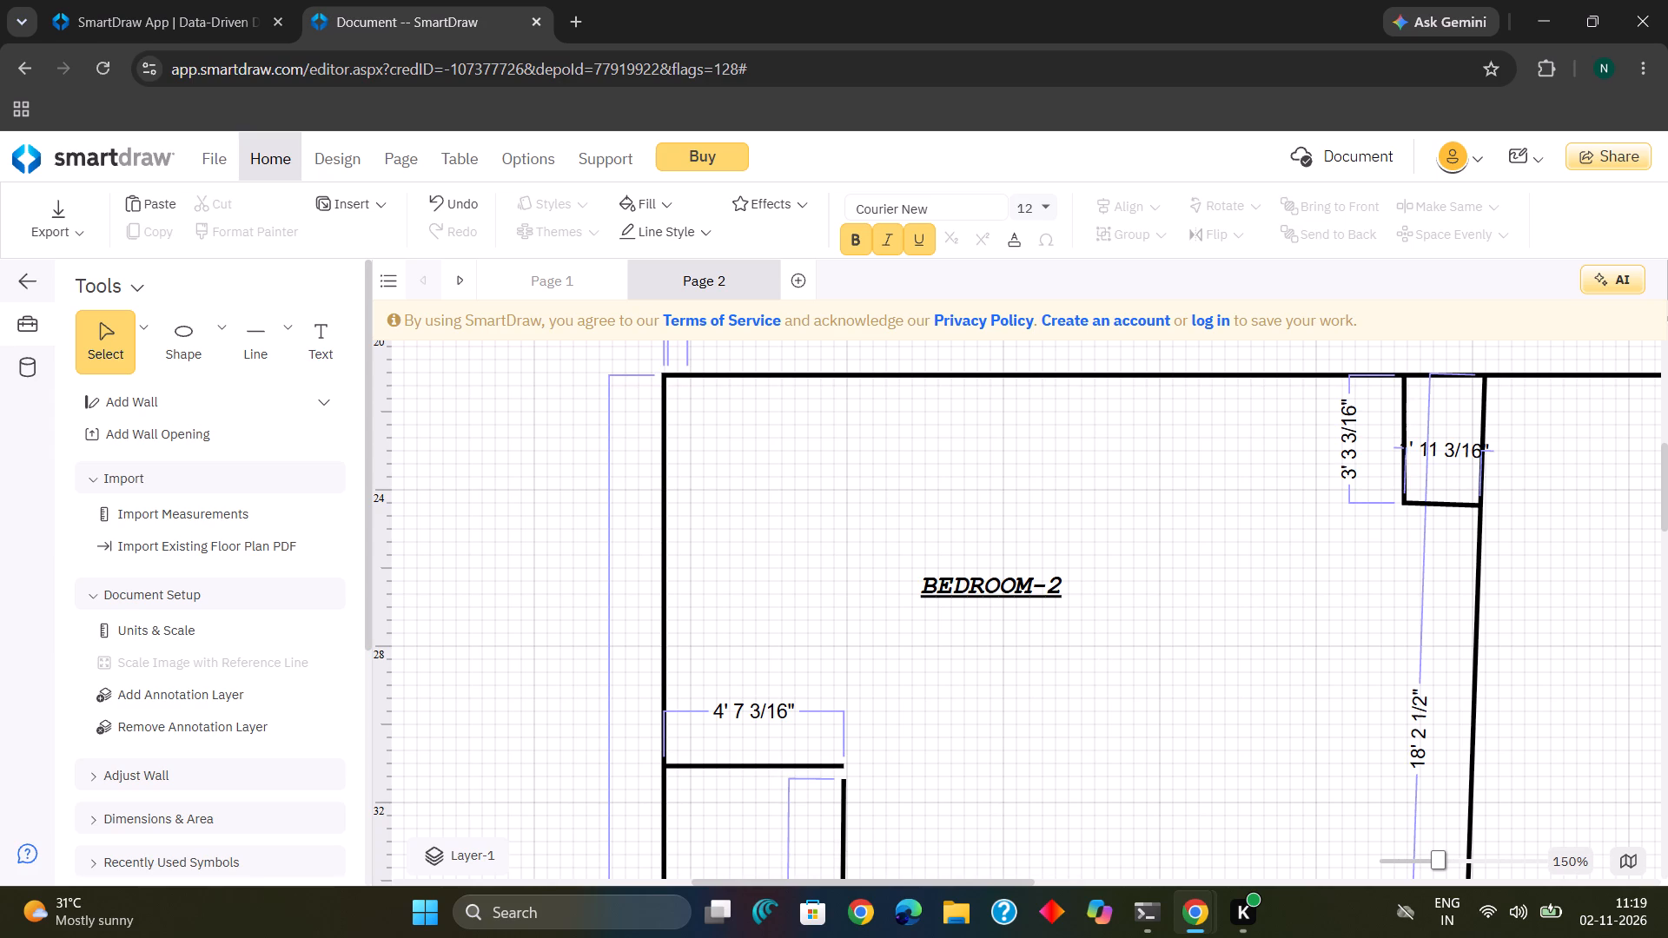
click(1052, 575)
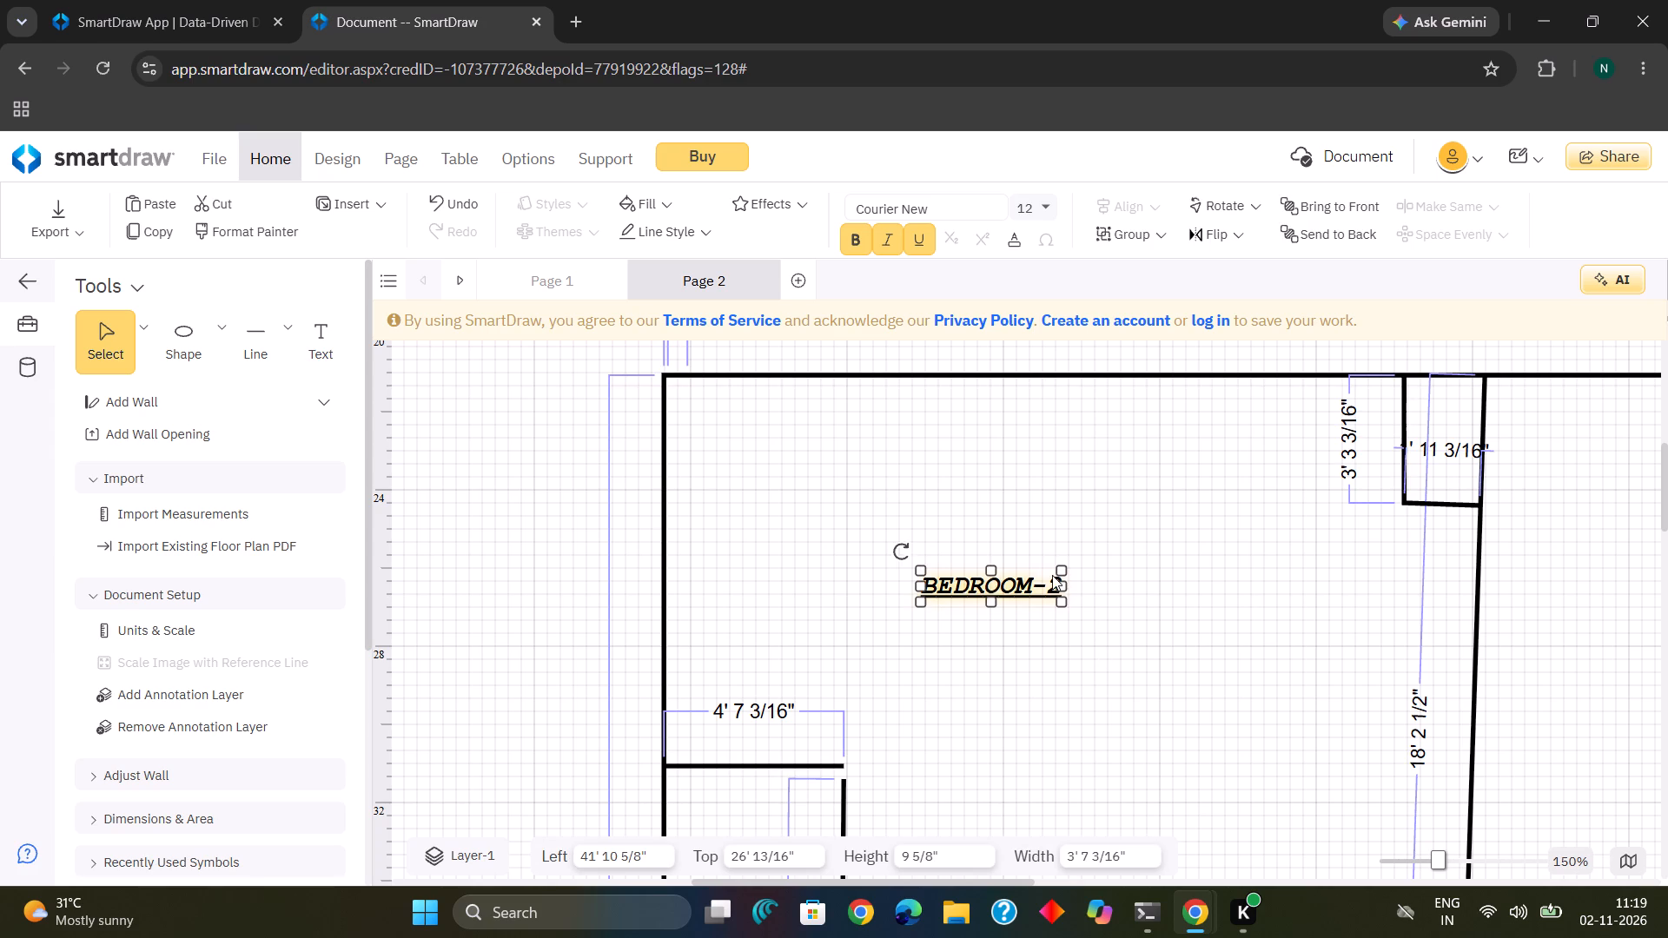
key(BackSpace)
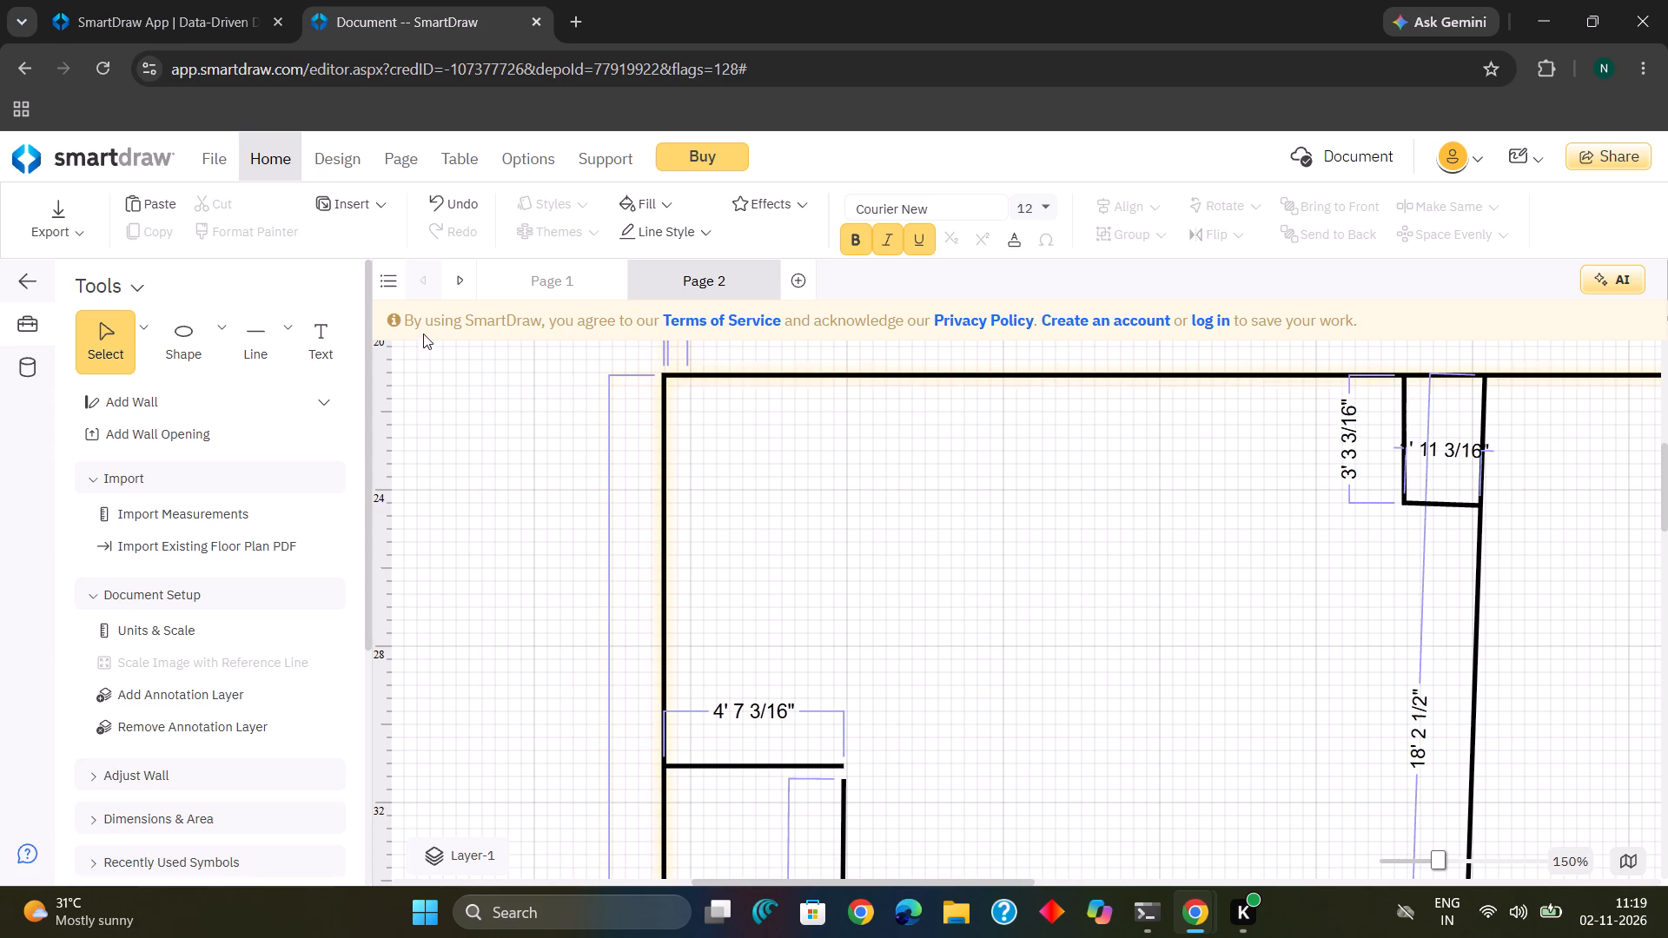
Add the text label BEDROOM-1 in the empty upper bedroom at about 42' 4" left and 26' 9" top.
click(304, 335)
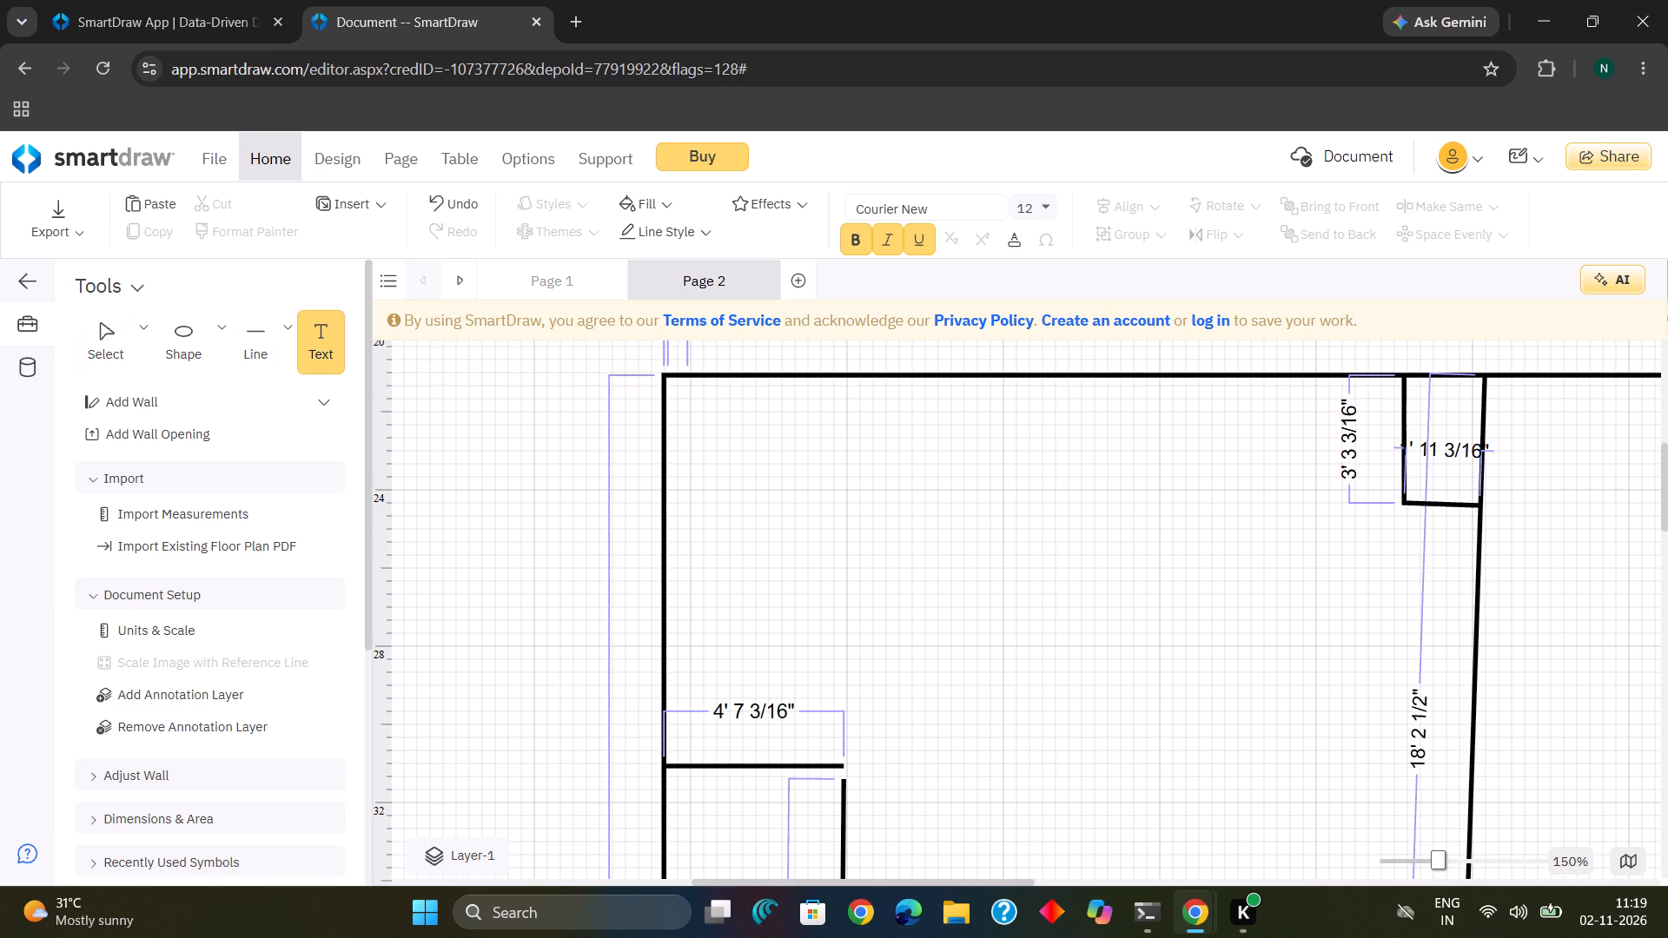
click(940, 637)
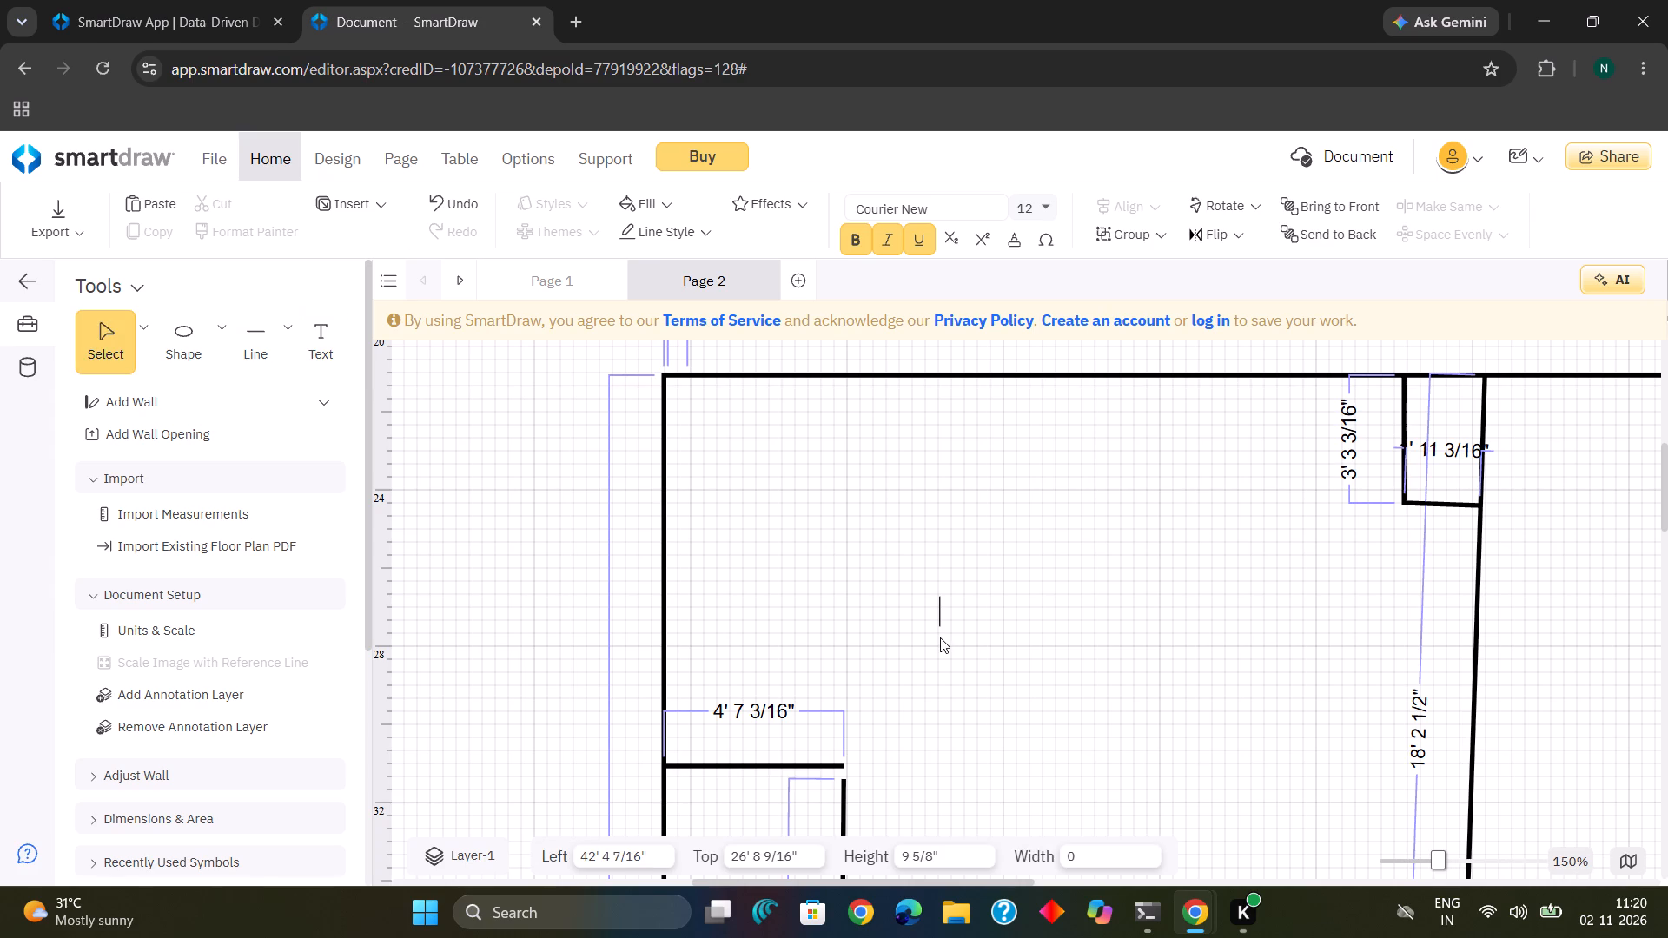
text(BEDR)
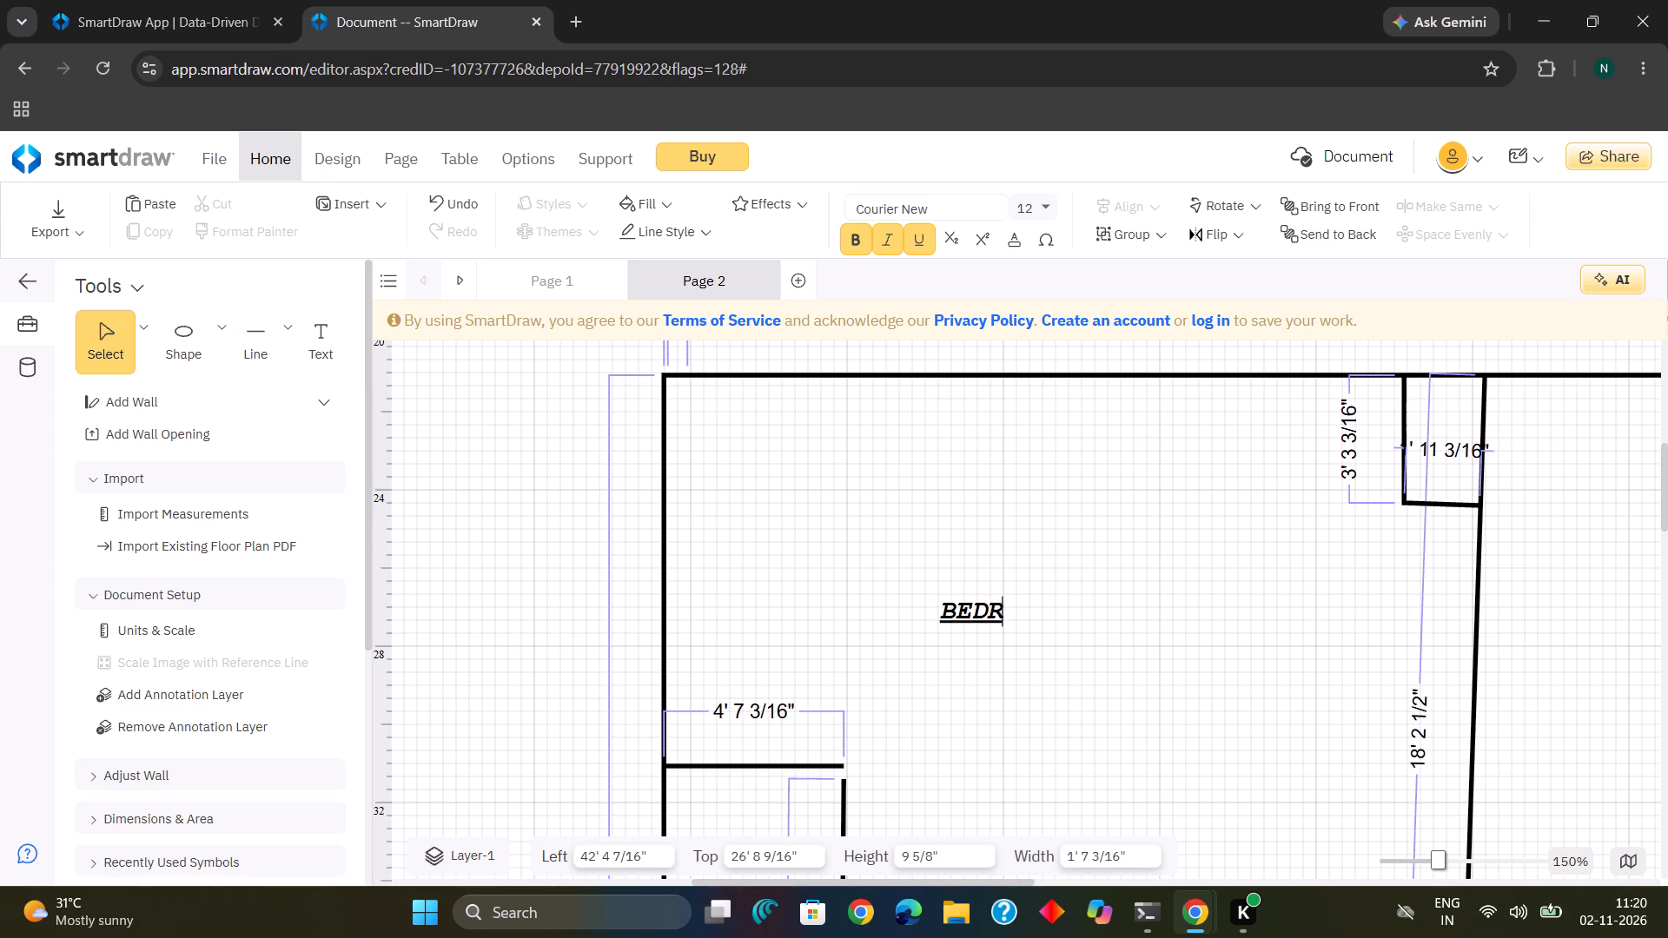
text(OOM)
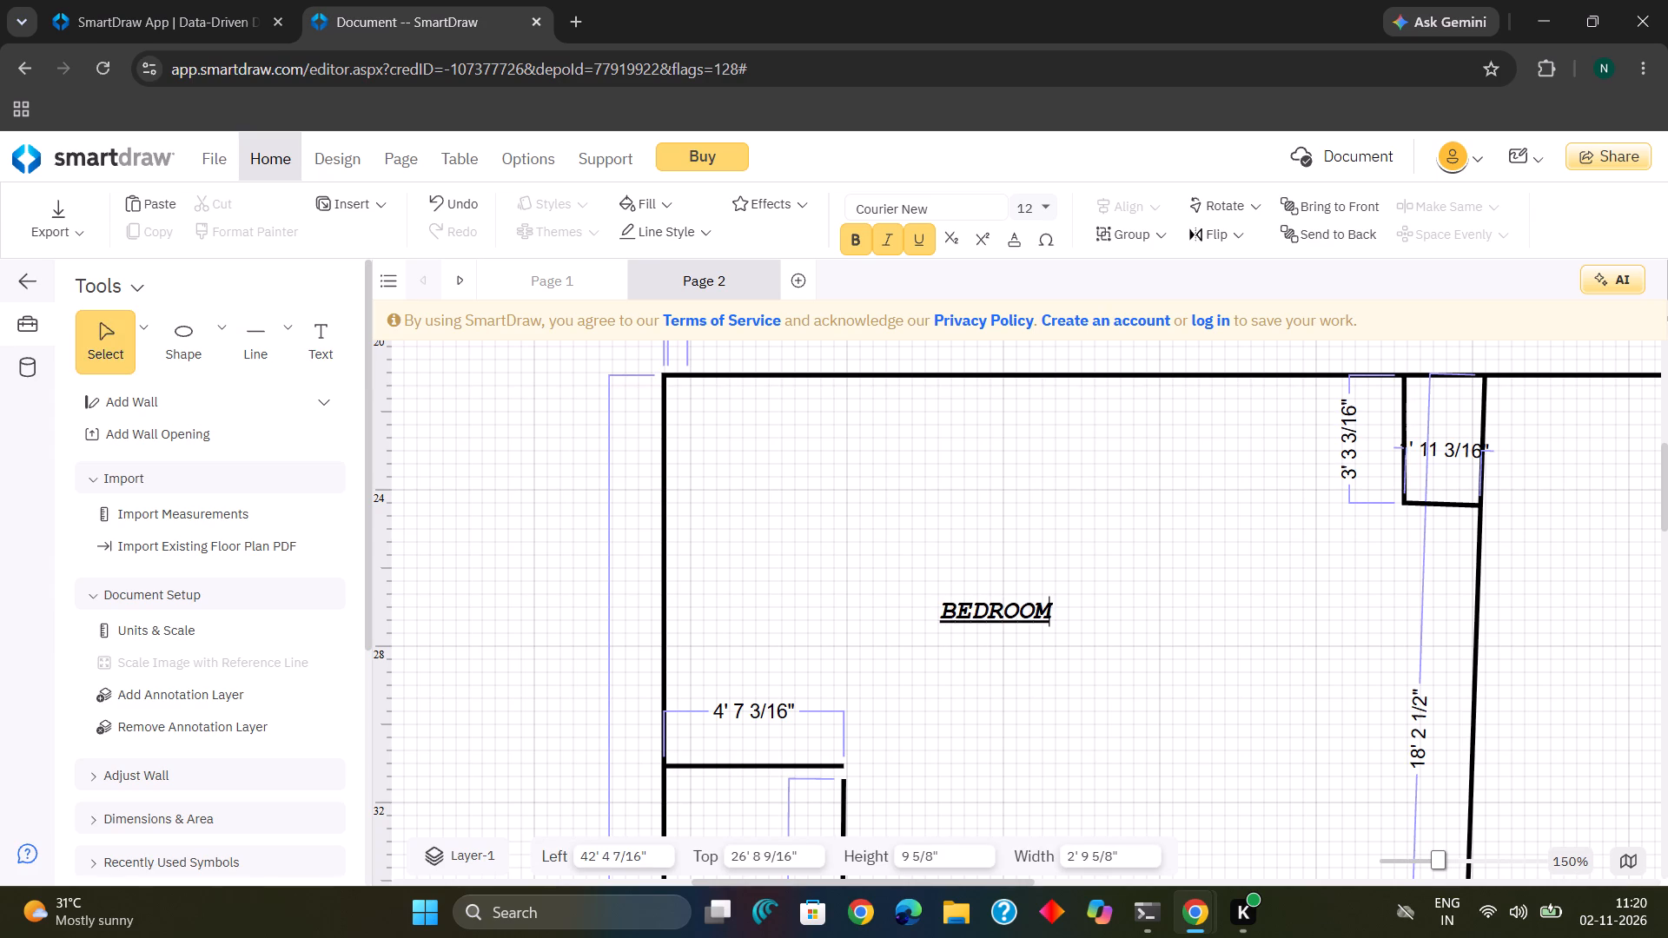
key(minus)
key(1)
Look over the floor plan as a whole to check the new bedroom label against the other rooms.
scroll(1543, 647, down, 4)
scroll(1543, 647, up, 3)
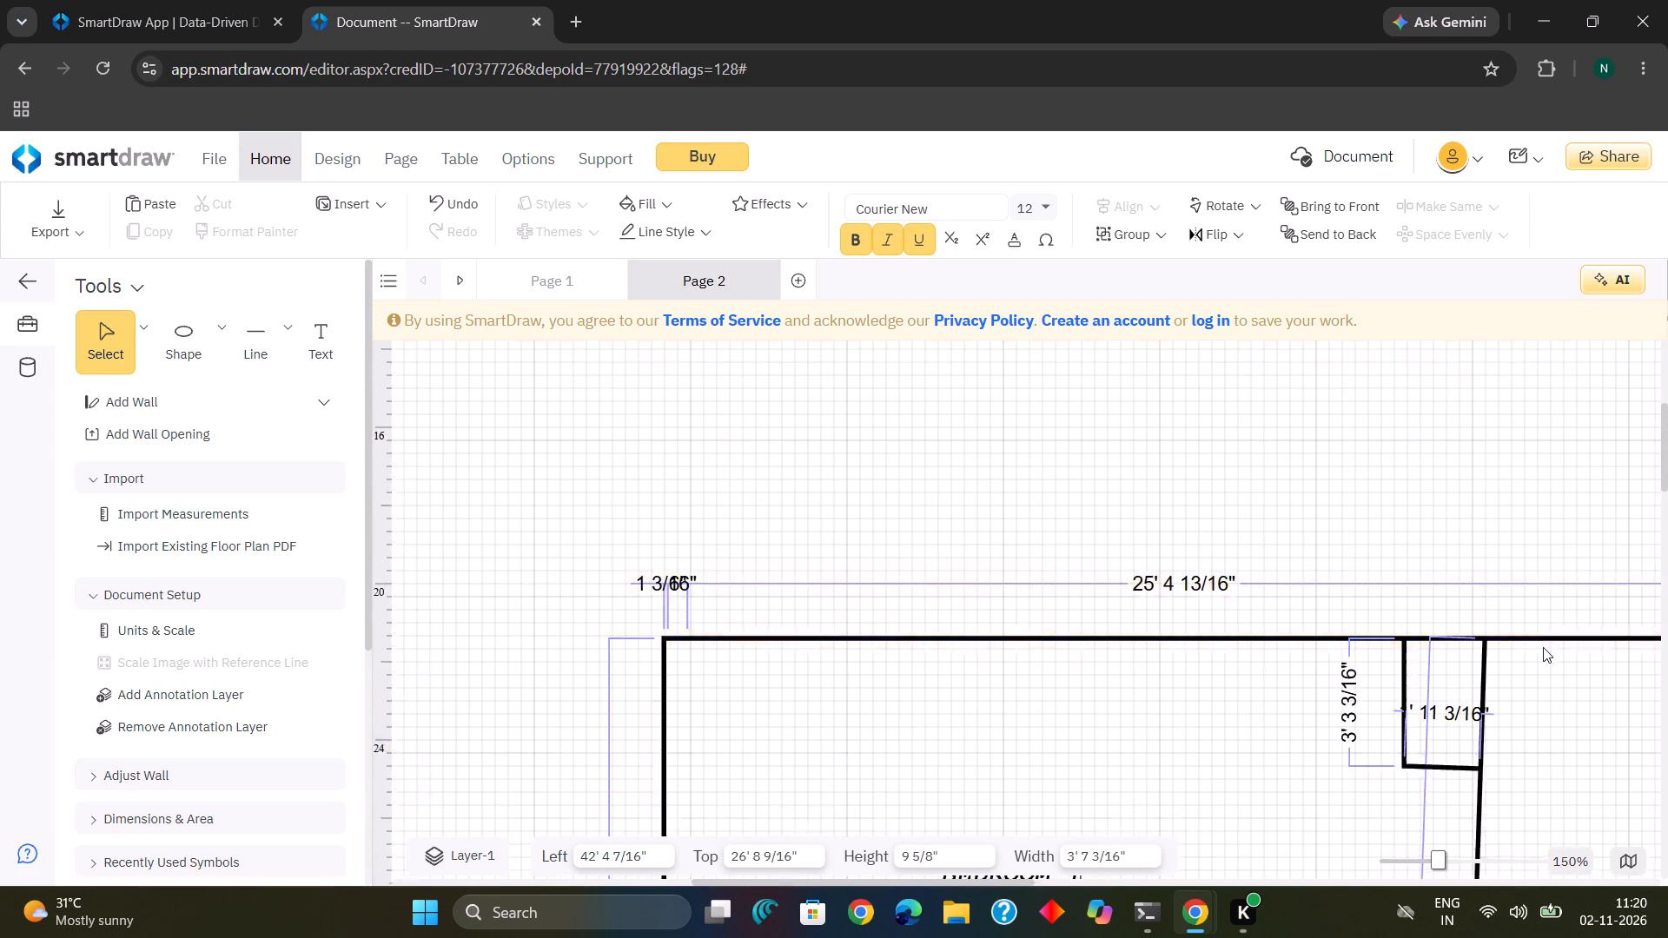
scroll(1543, 647, up, 3)
scroll(1543, 647, down, 7)
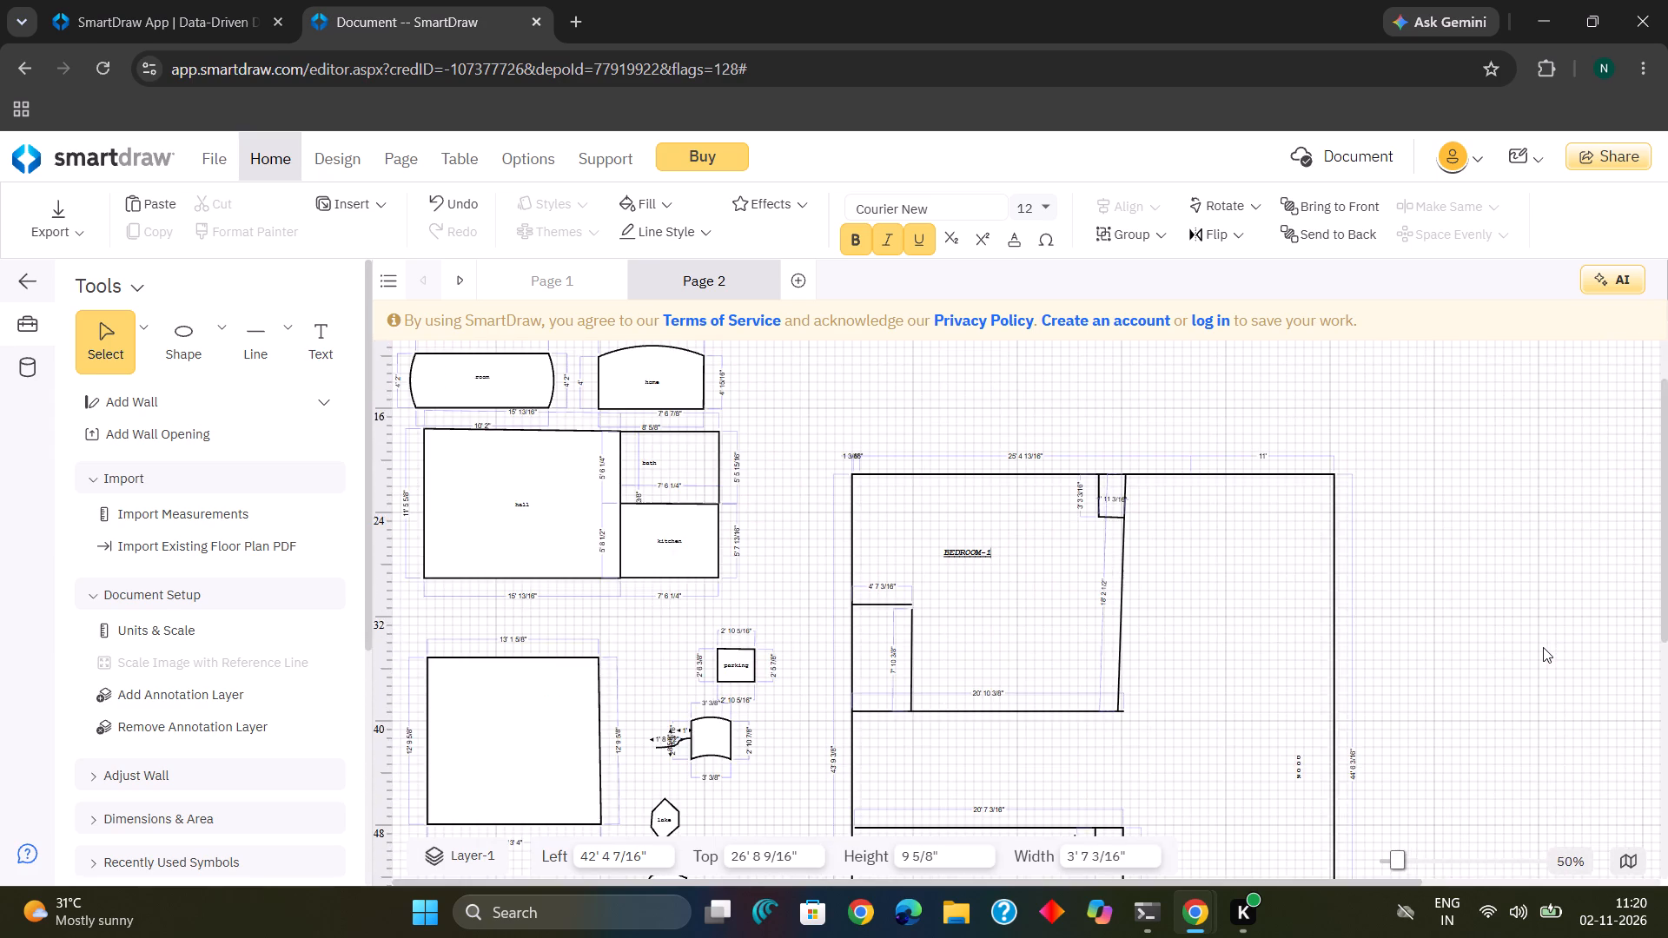
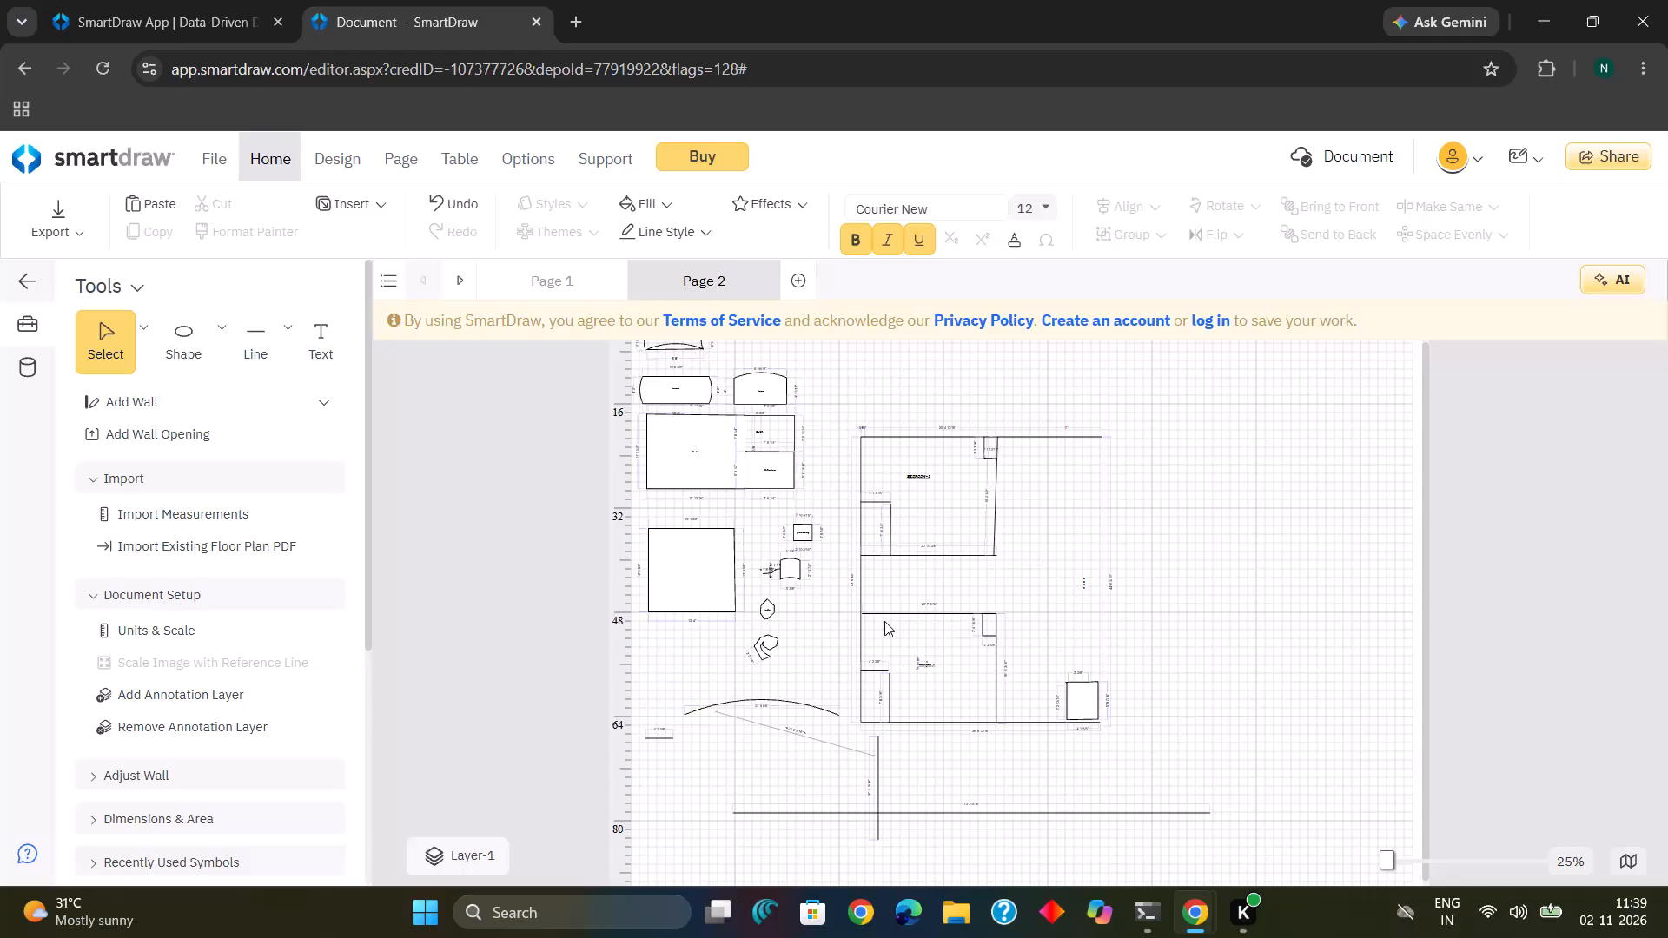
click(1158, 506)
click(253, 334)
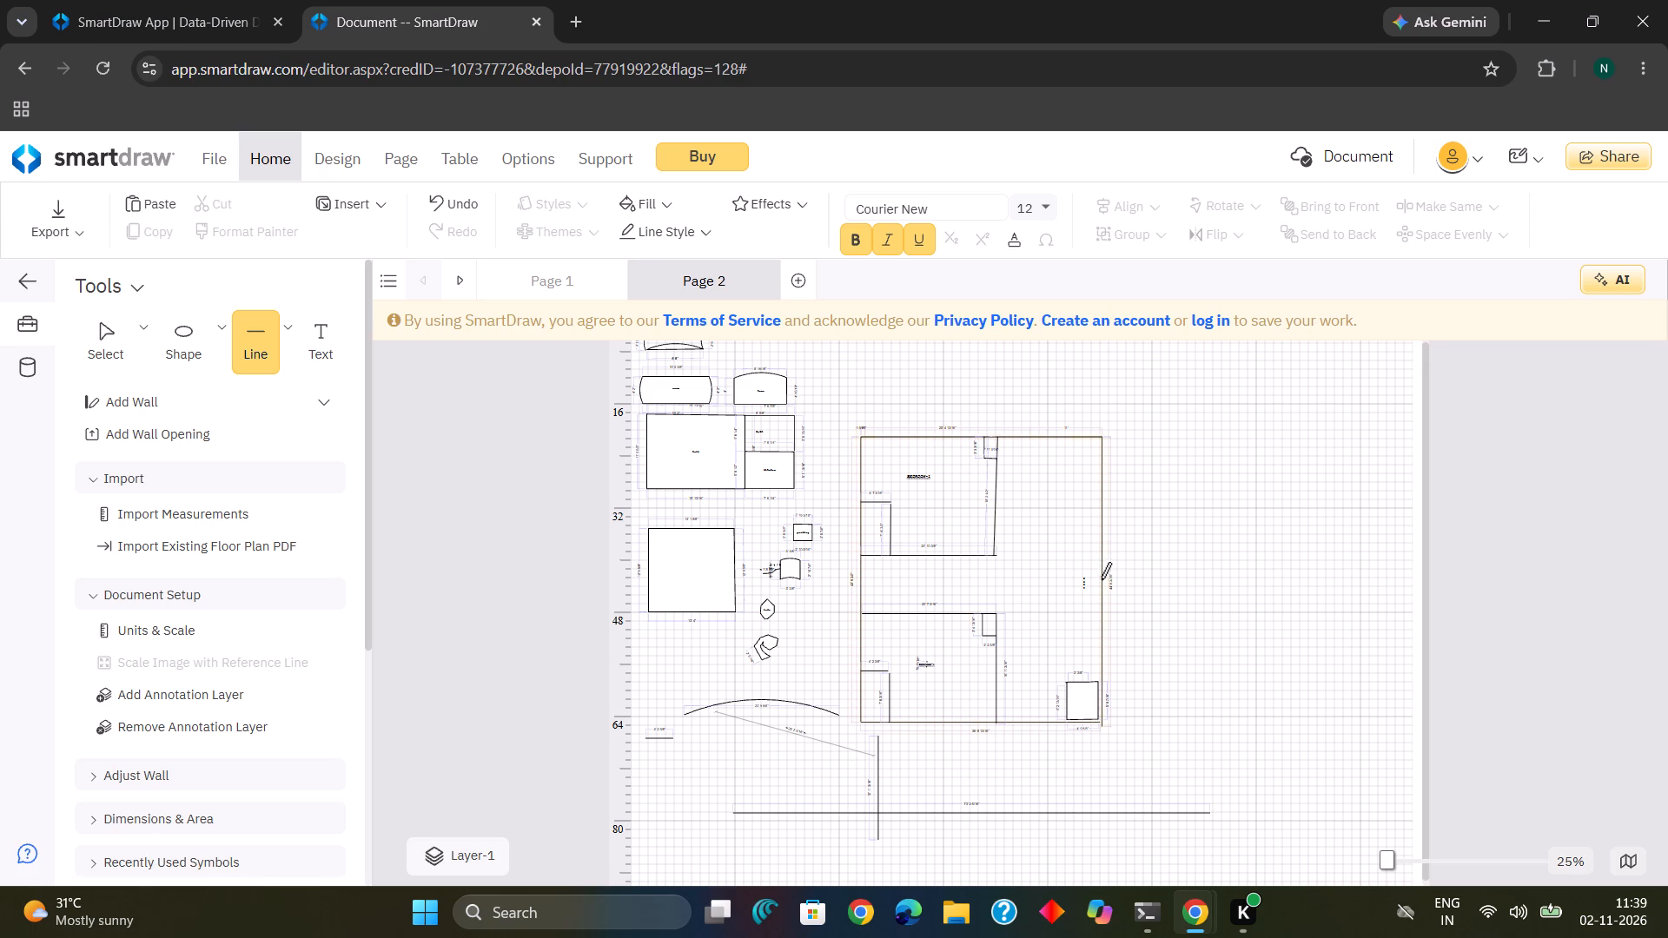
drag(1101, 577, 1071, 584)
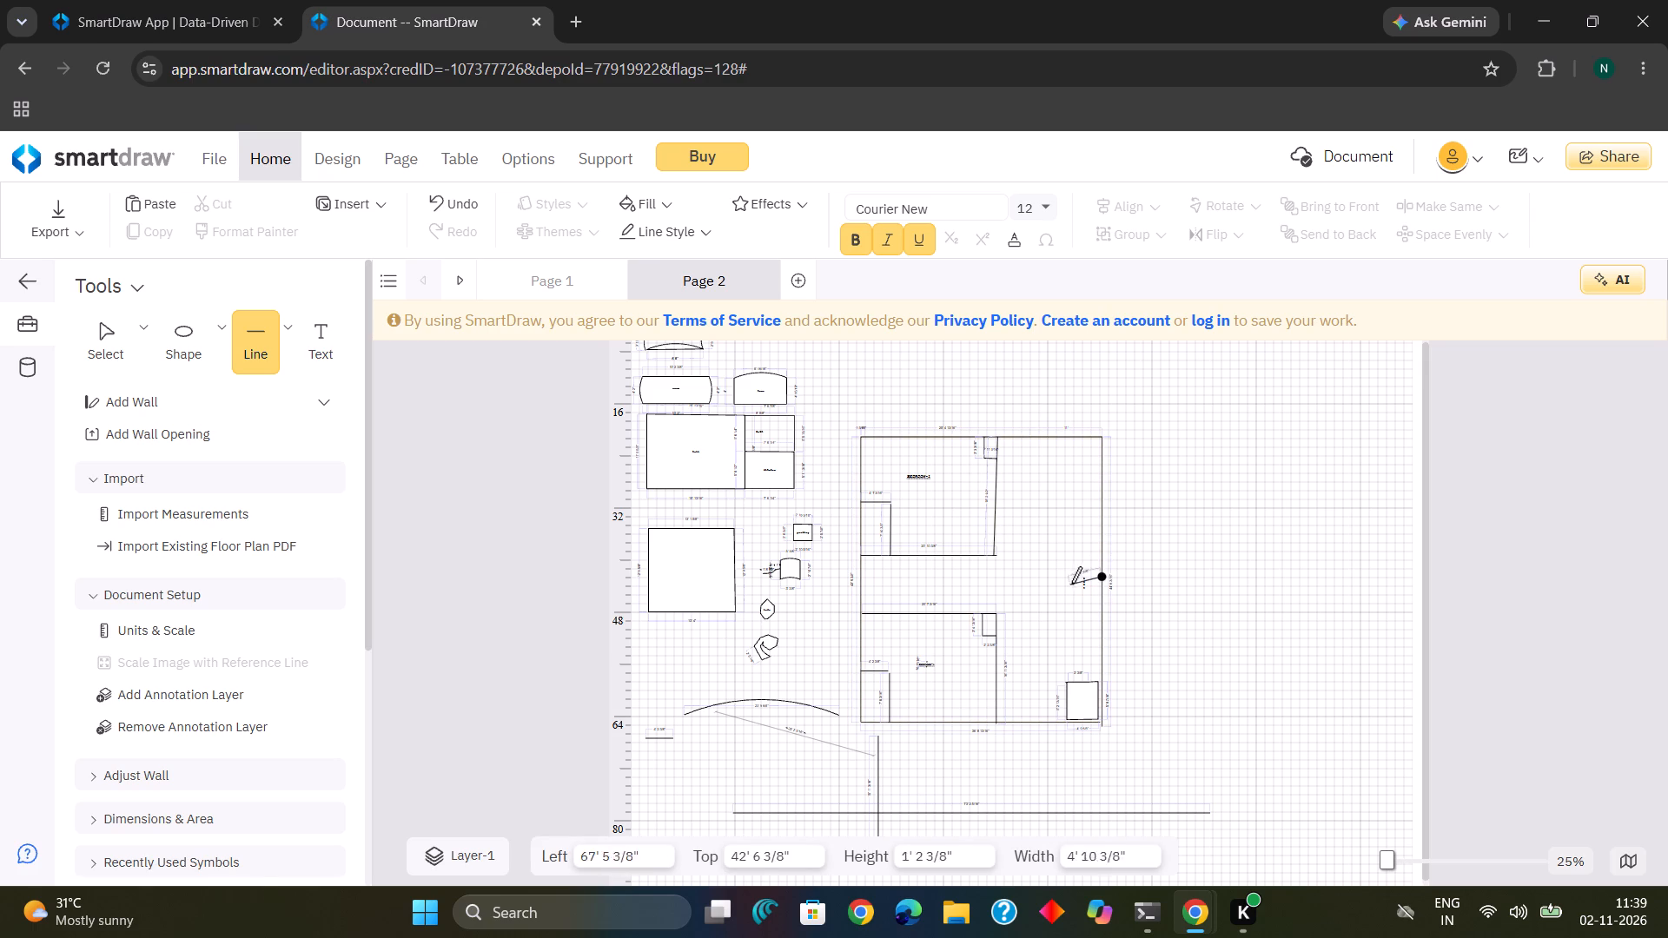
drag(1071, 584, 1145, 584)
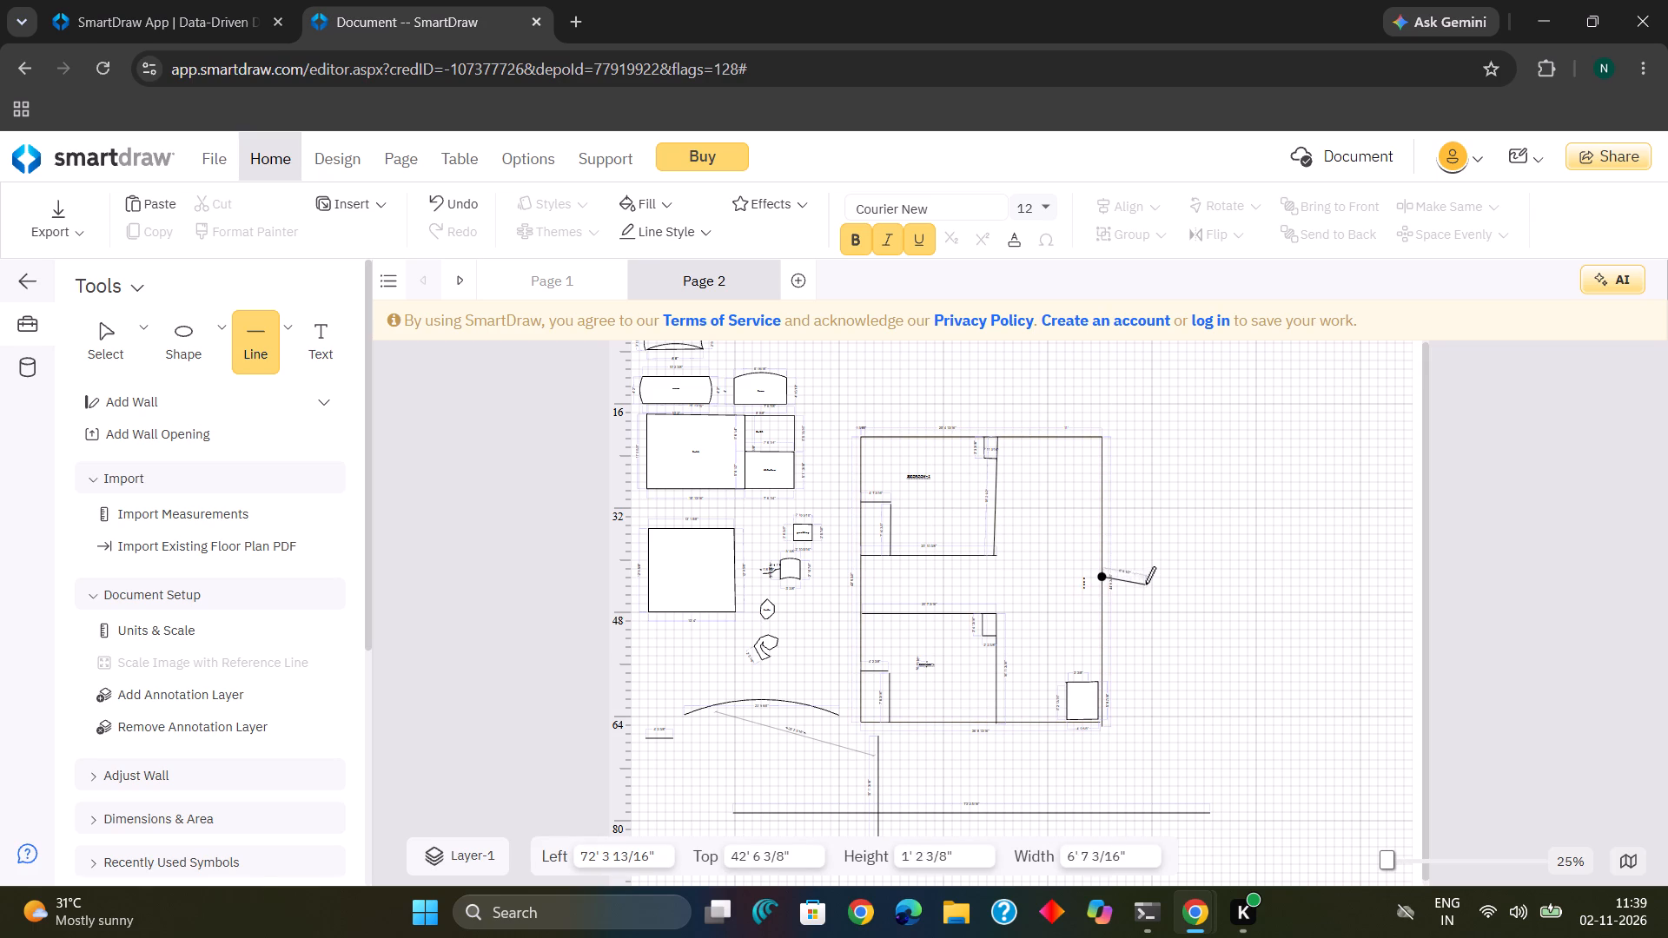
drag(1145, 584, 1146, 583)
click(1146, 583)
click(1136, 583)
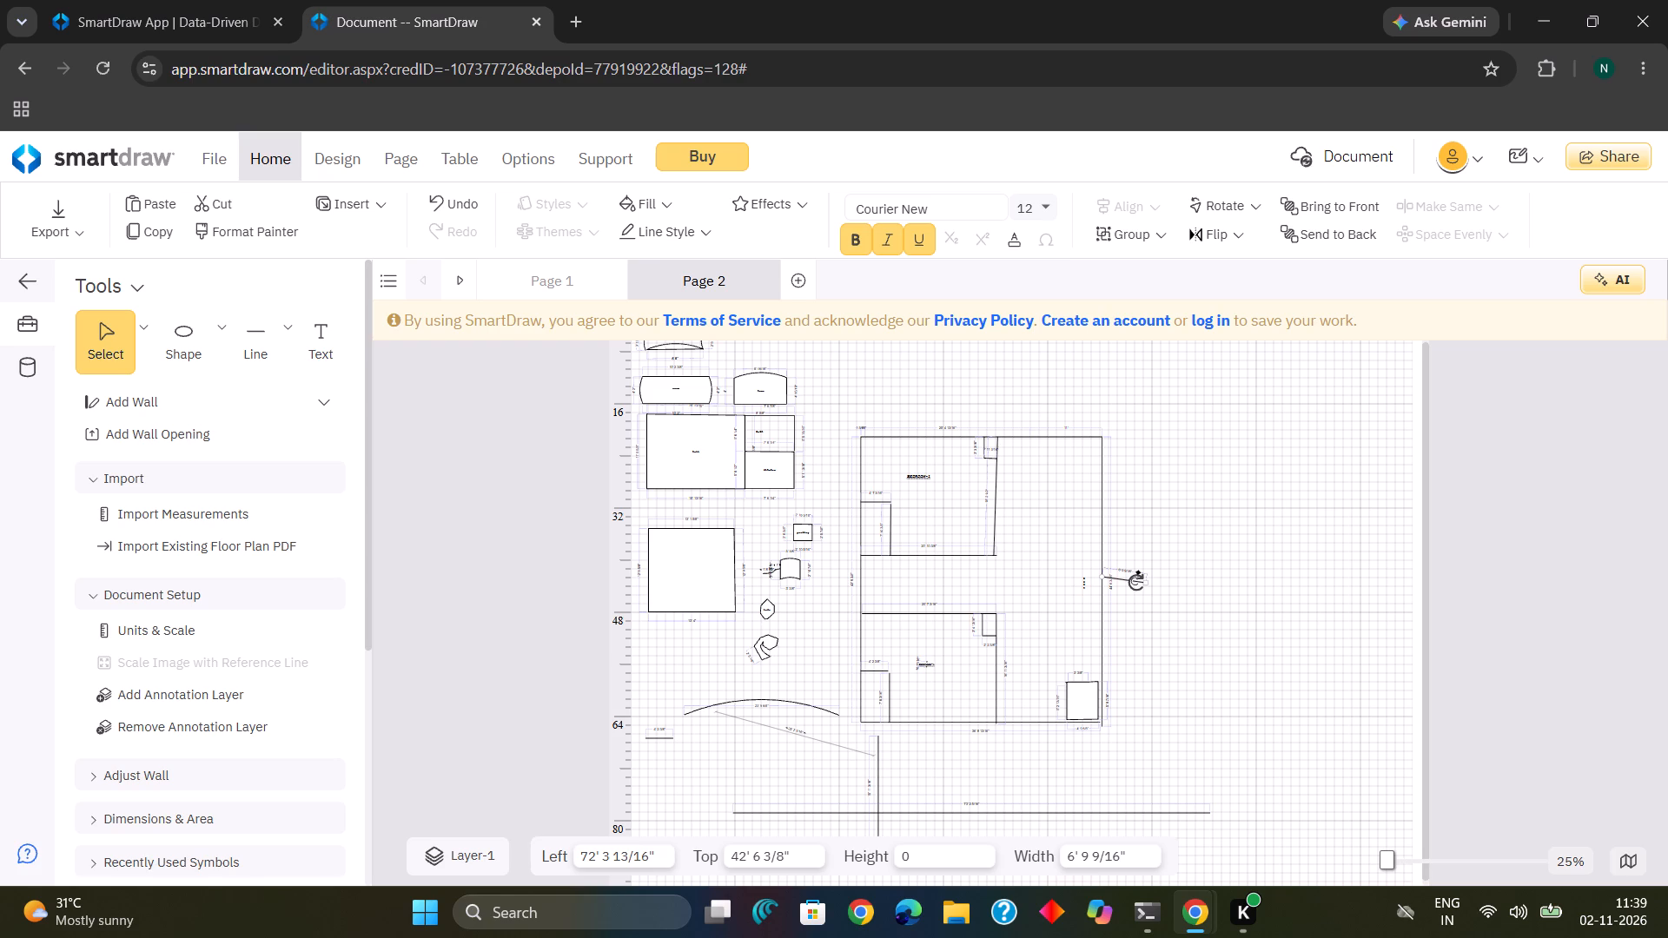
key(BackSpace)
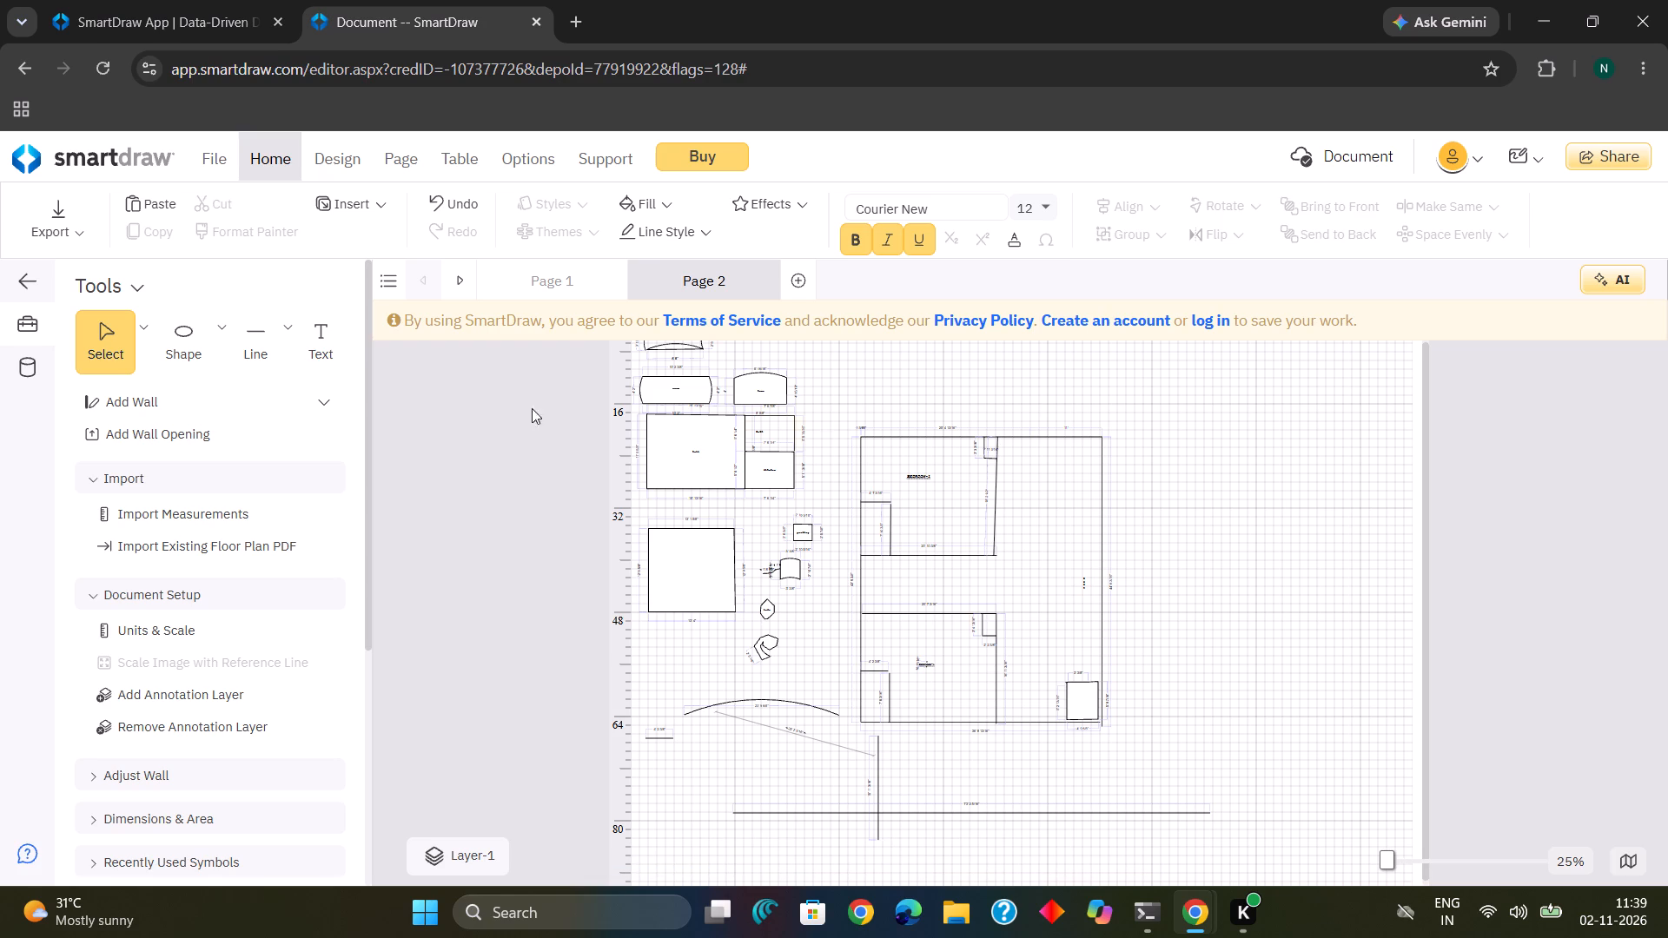
Draw a small three-sided enclosure against the right outer wall's midpoint with the Polygon Line, about 5' 4" wide and 4' 5" high.
click(280, 346)
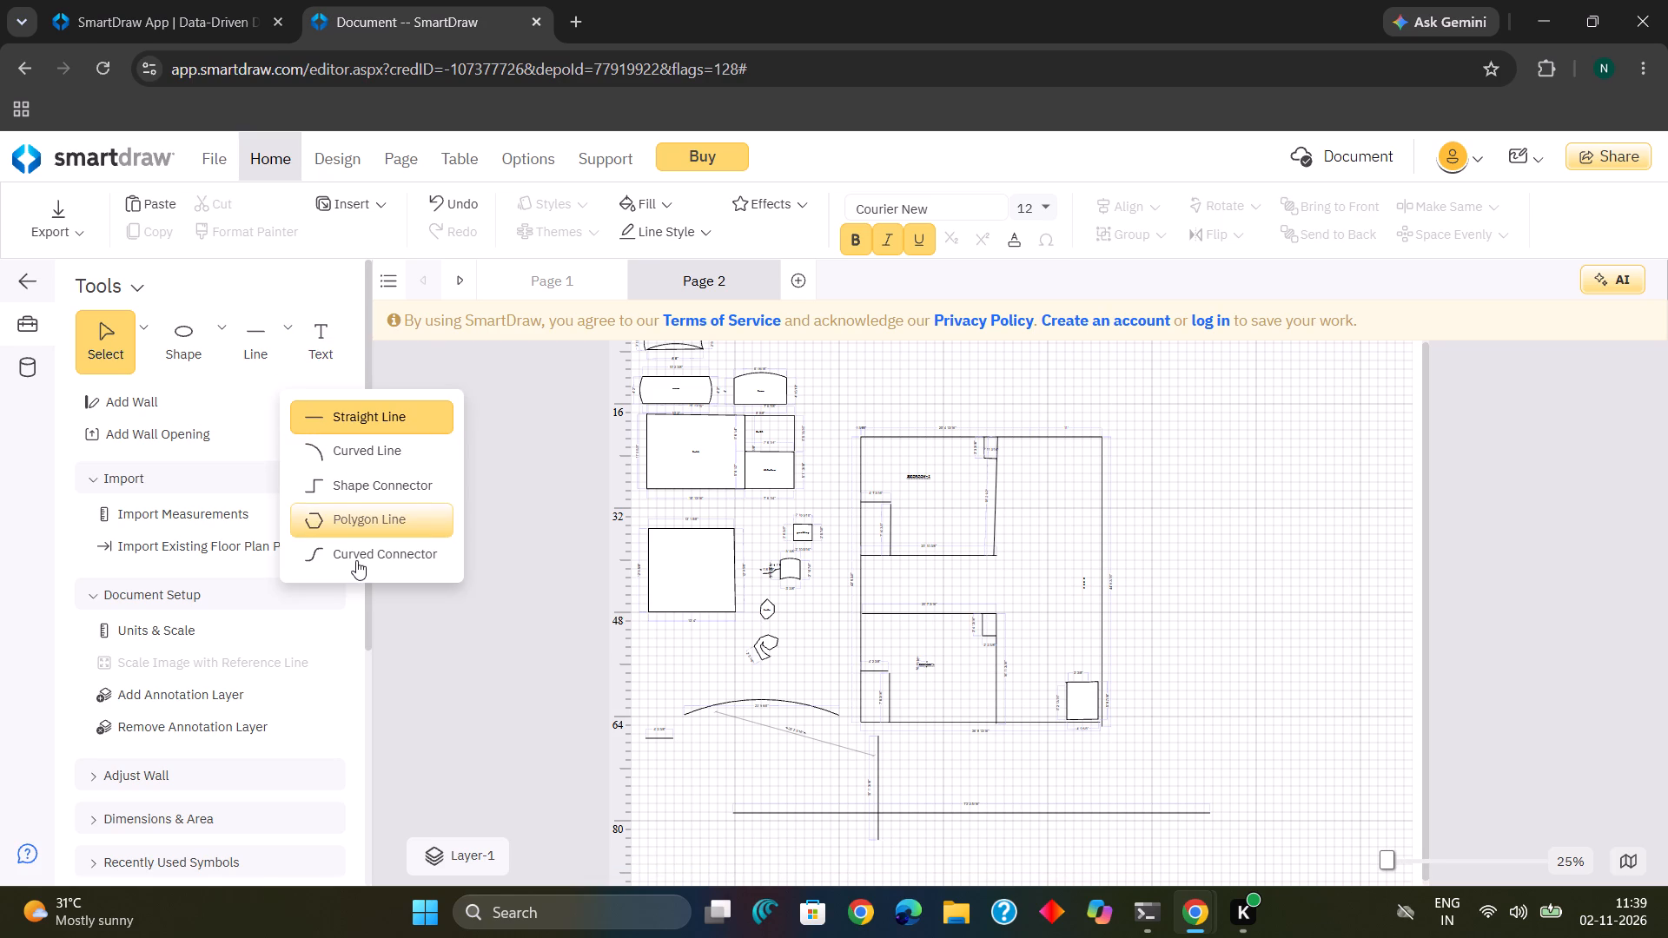
click(341, 531)
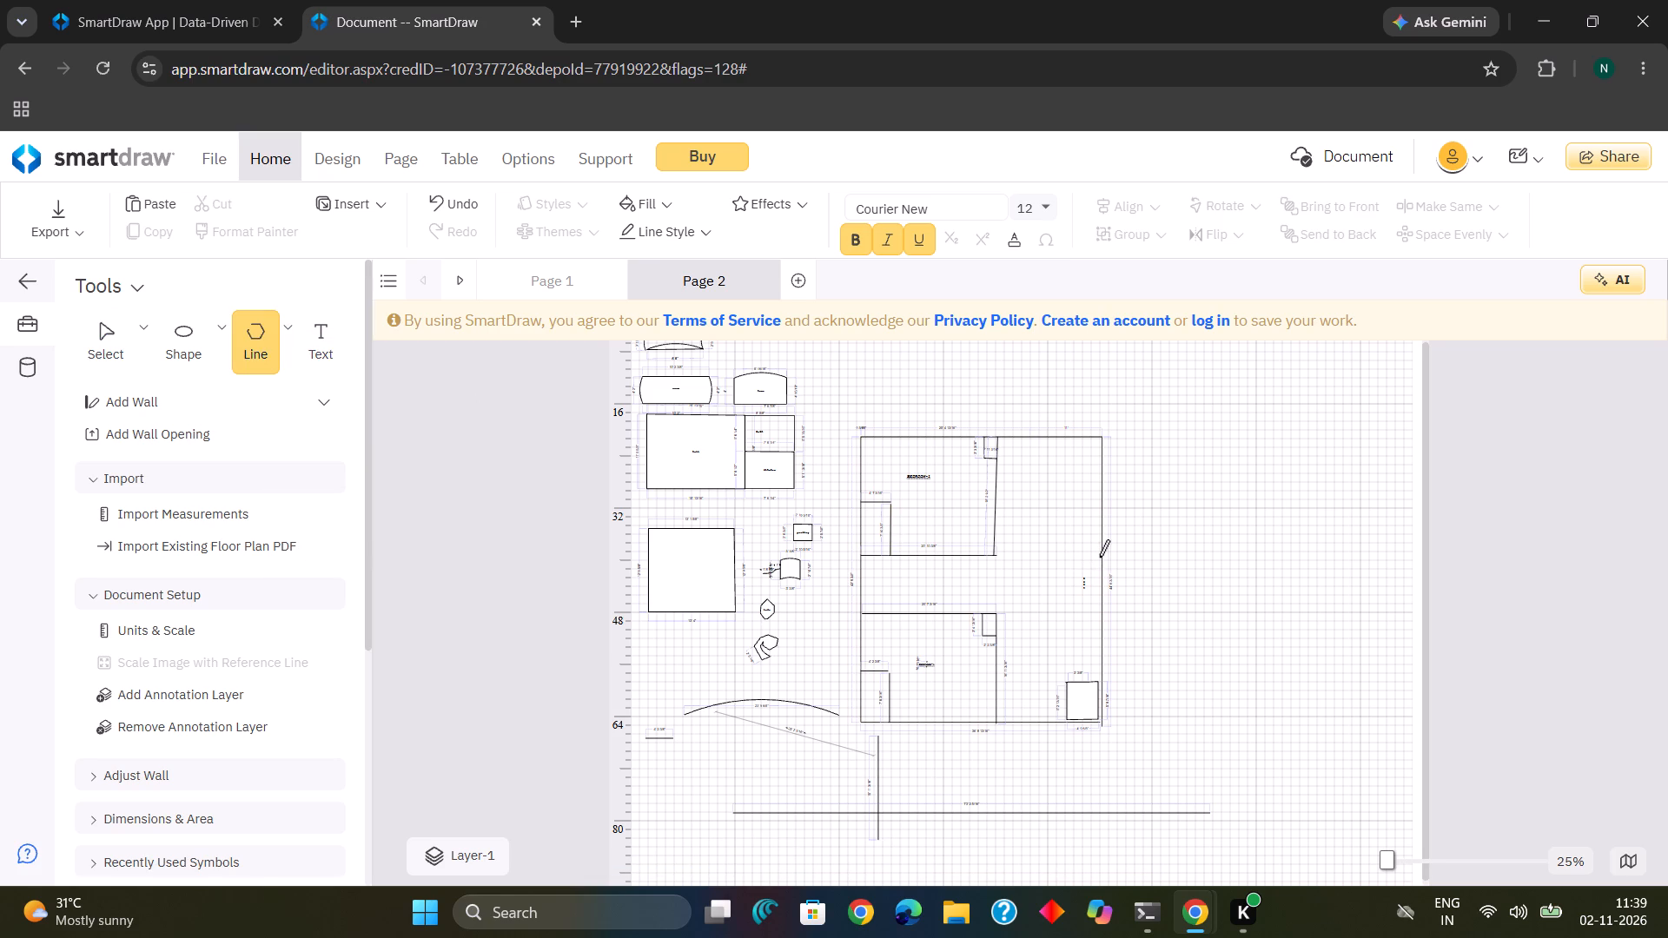
drag(1099, 557, 1078, 556)
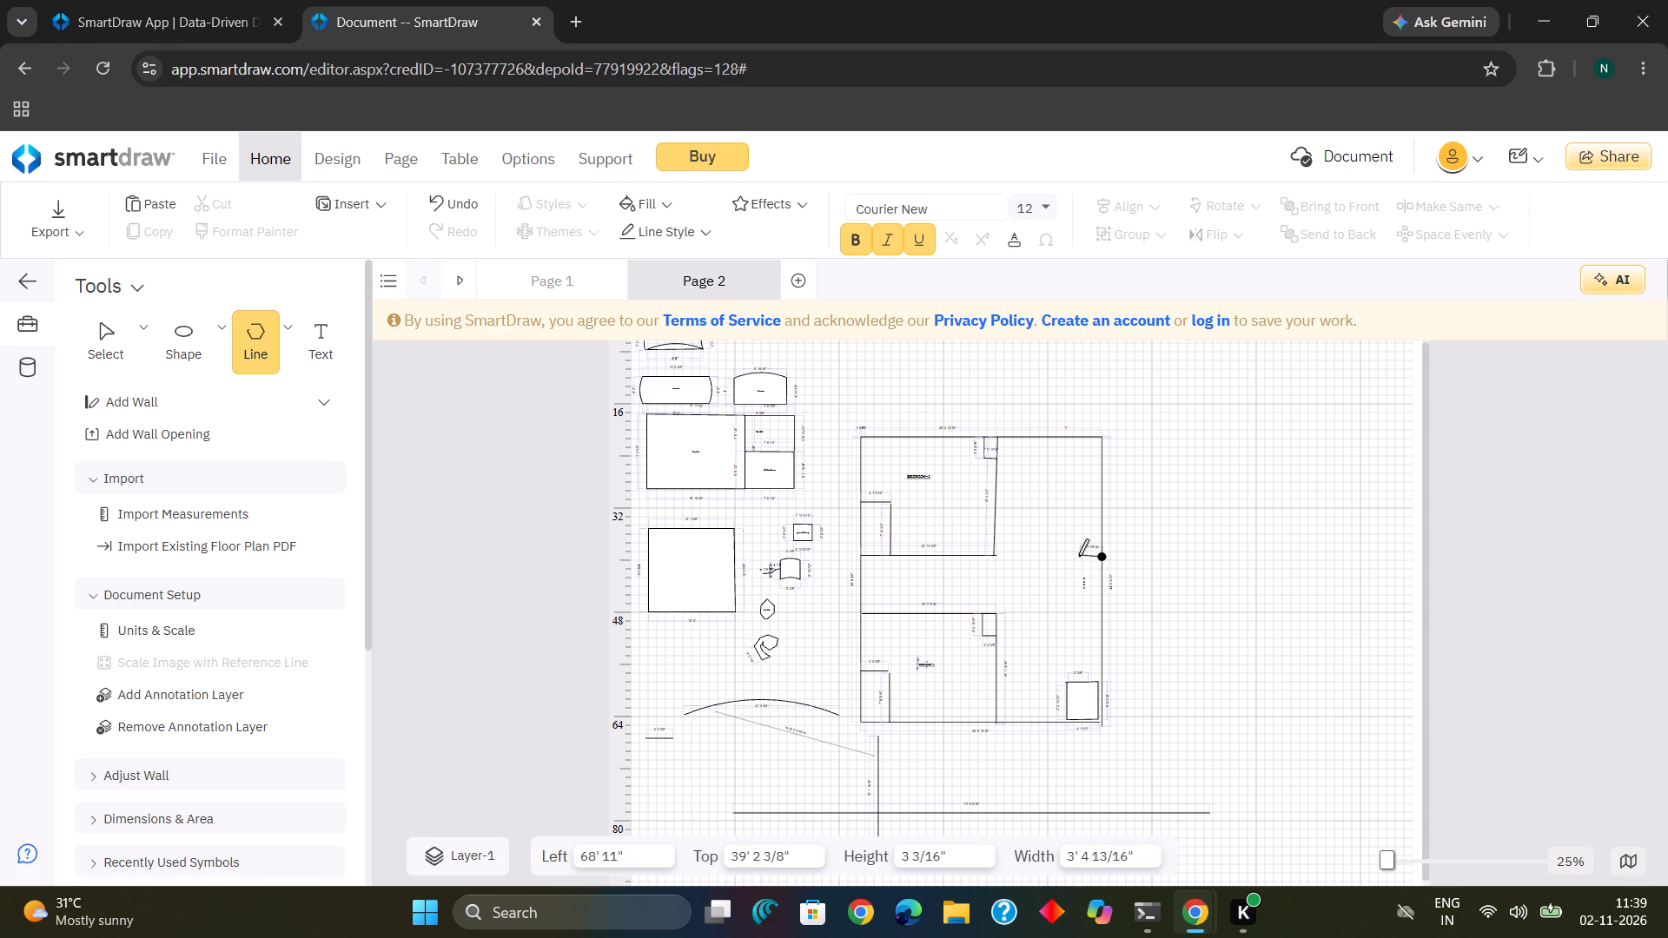
drag(1078, 556, 1069, 558)
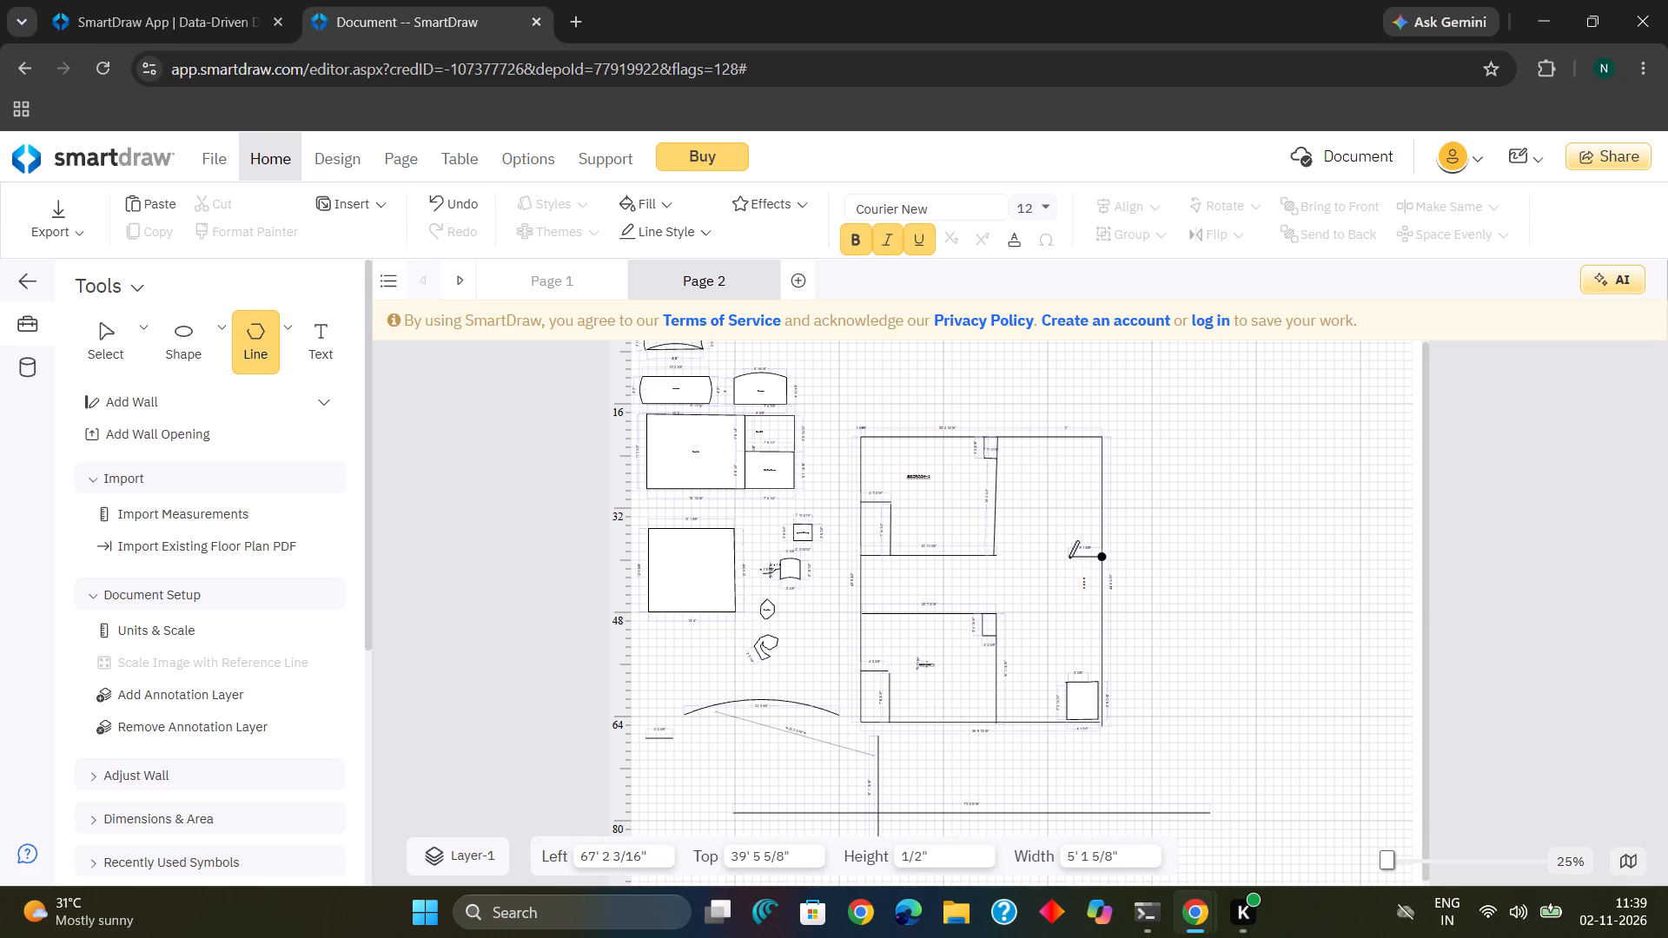
drag(1069, 558, 1069, 558)
click(1069, 558)
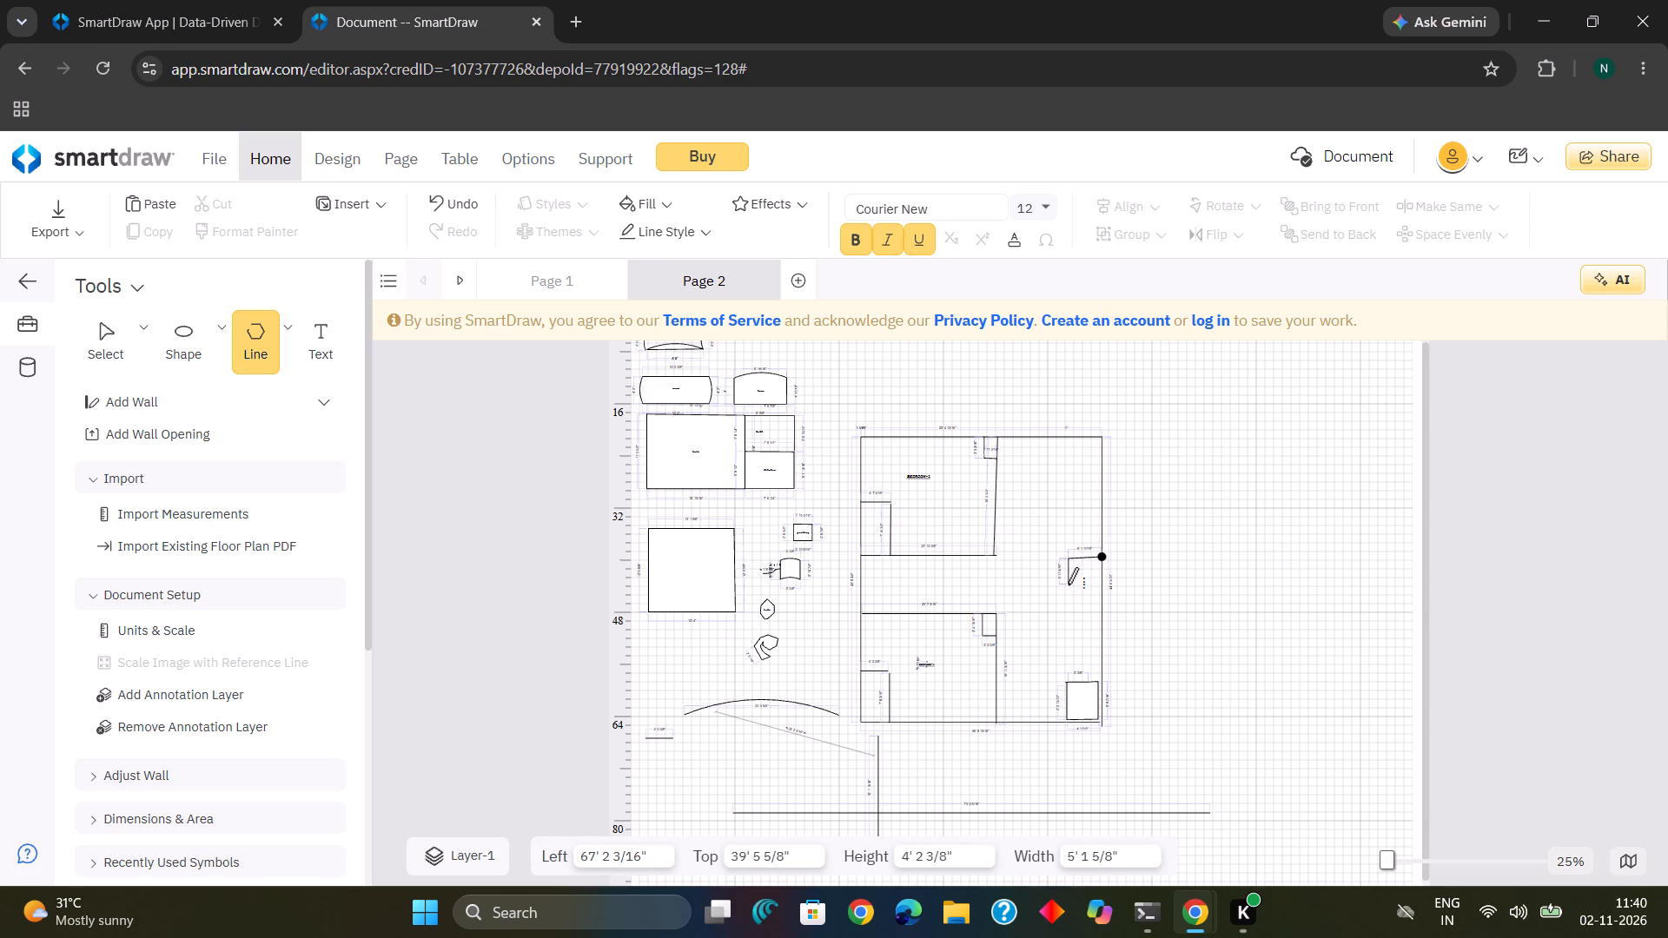
click(1068, 585)
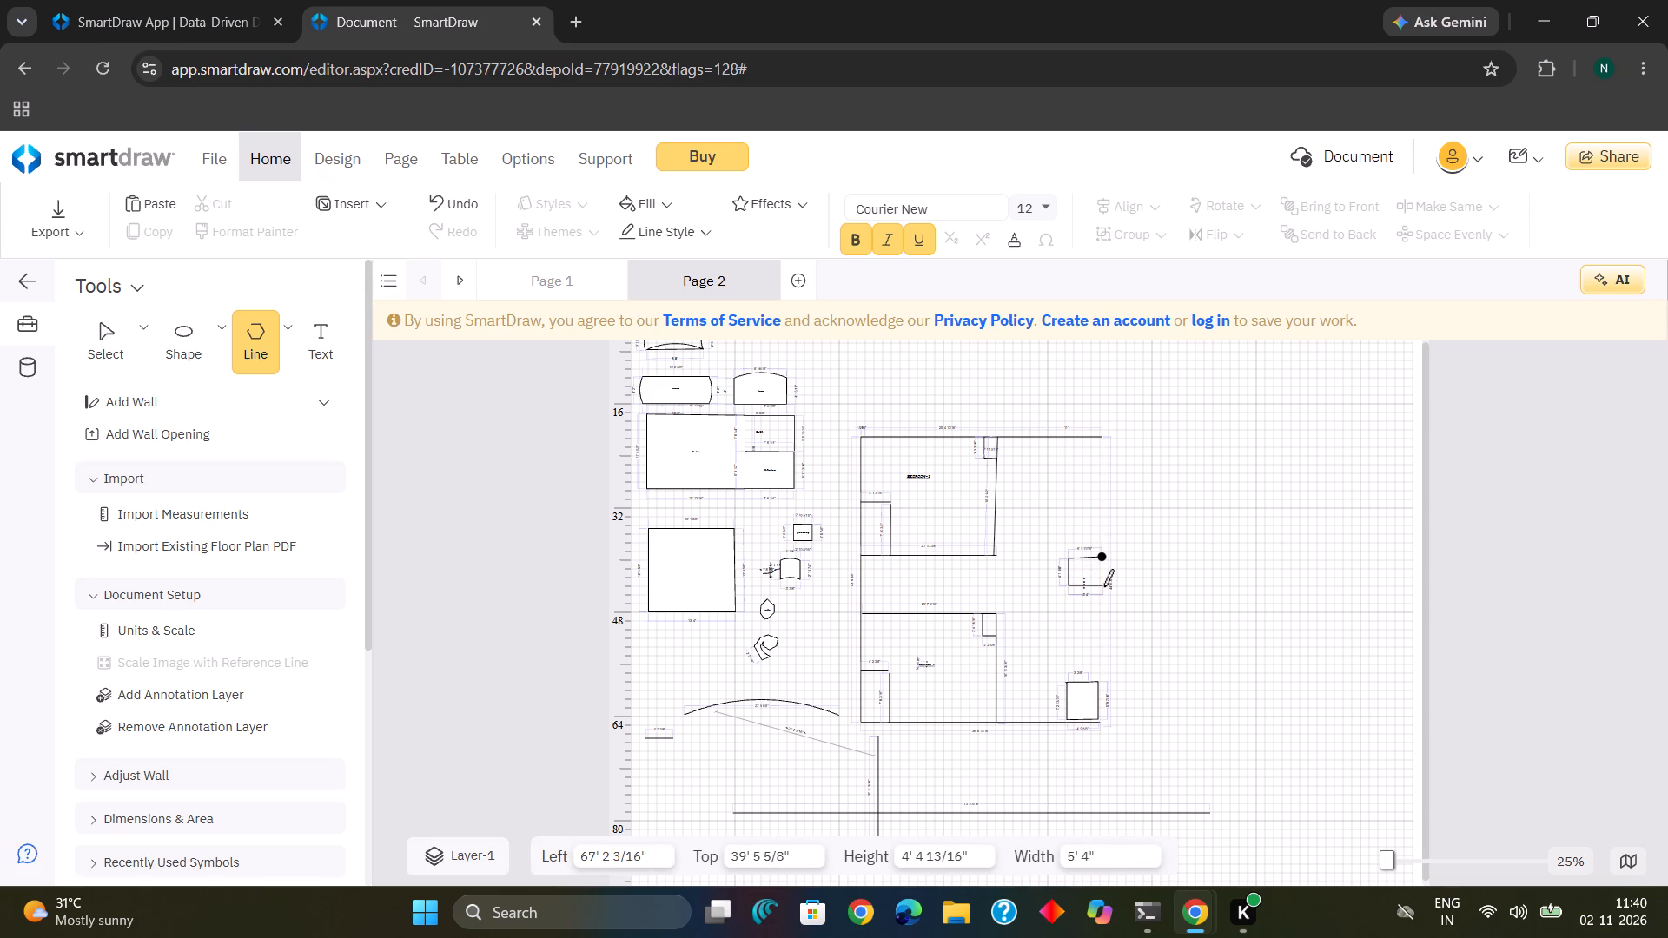
click(1103, 586)
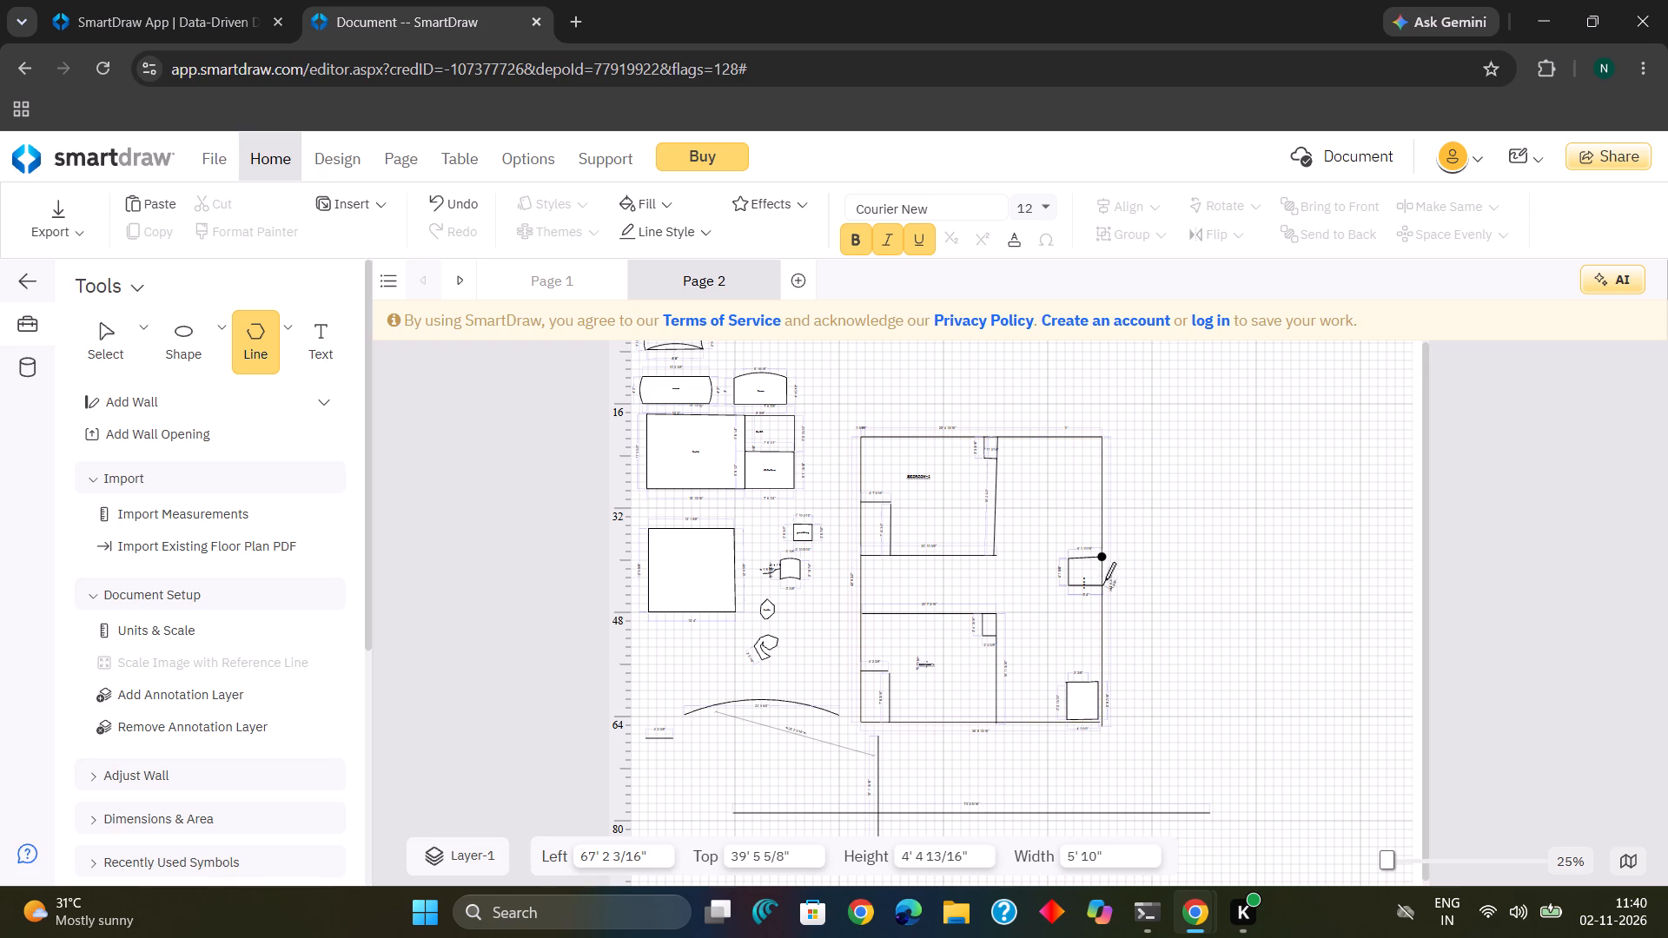
double_click(1103, 583)
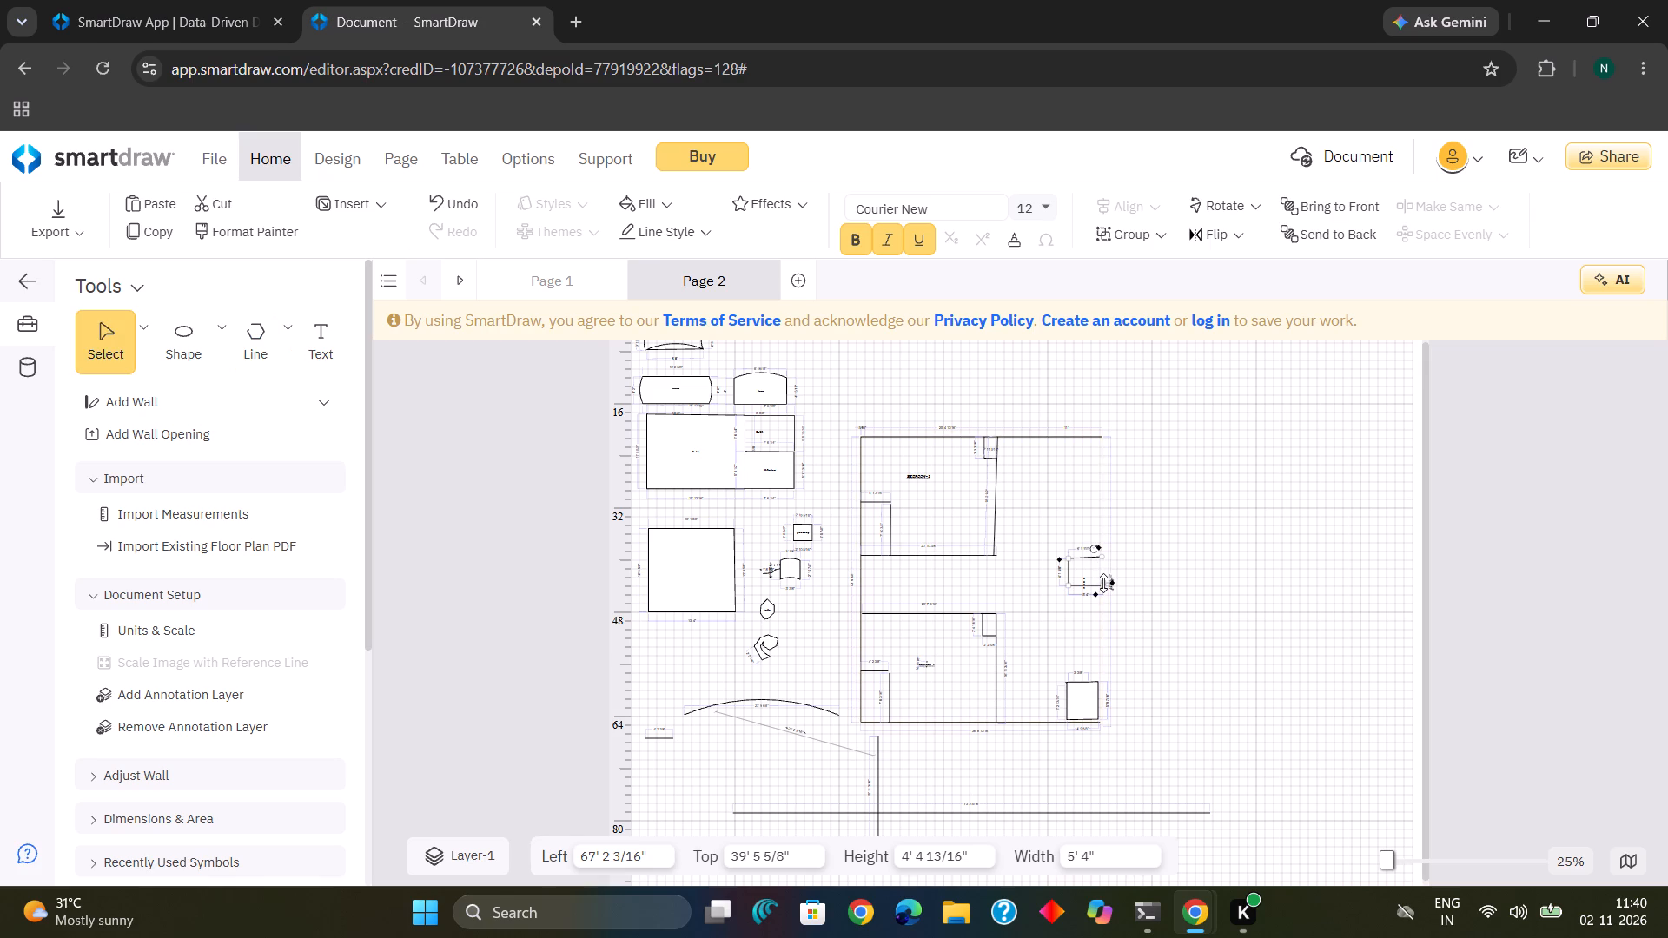
click(1176, 575)
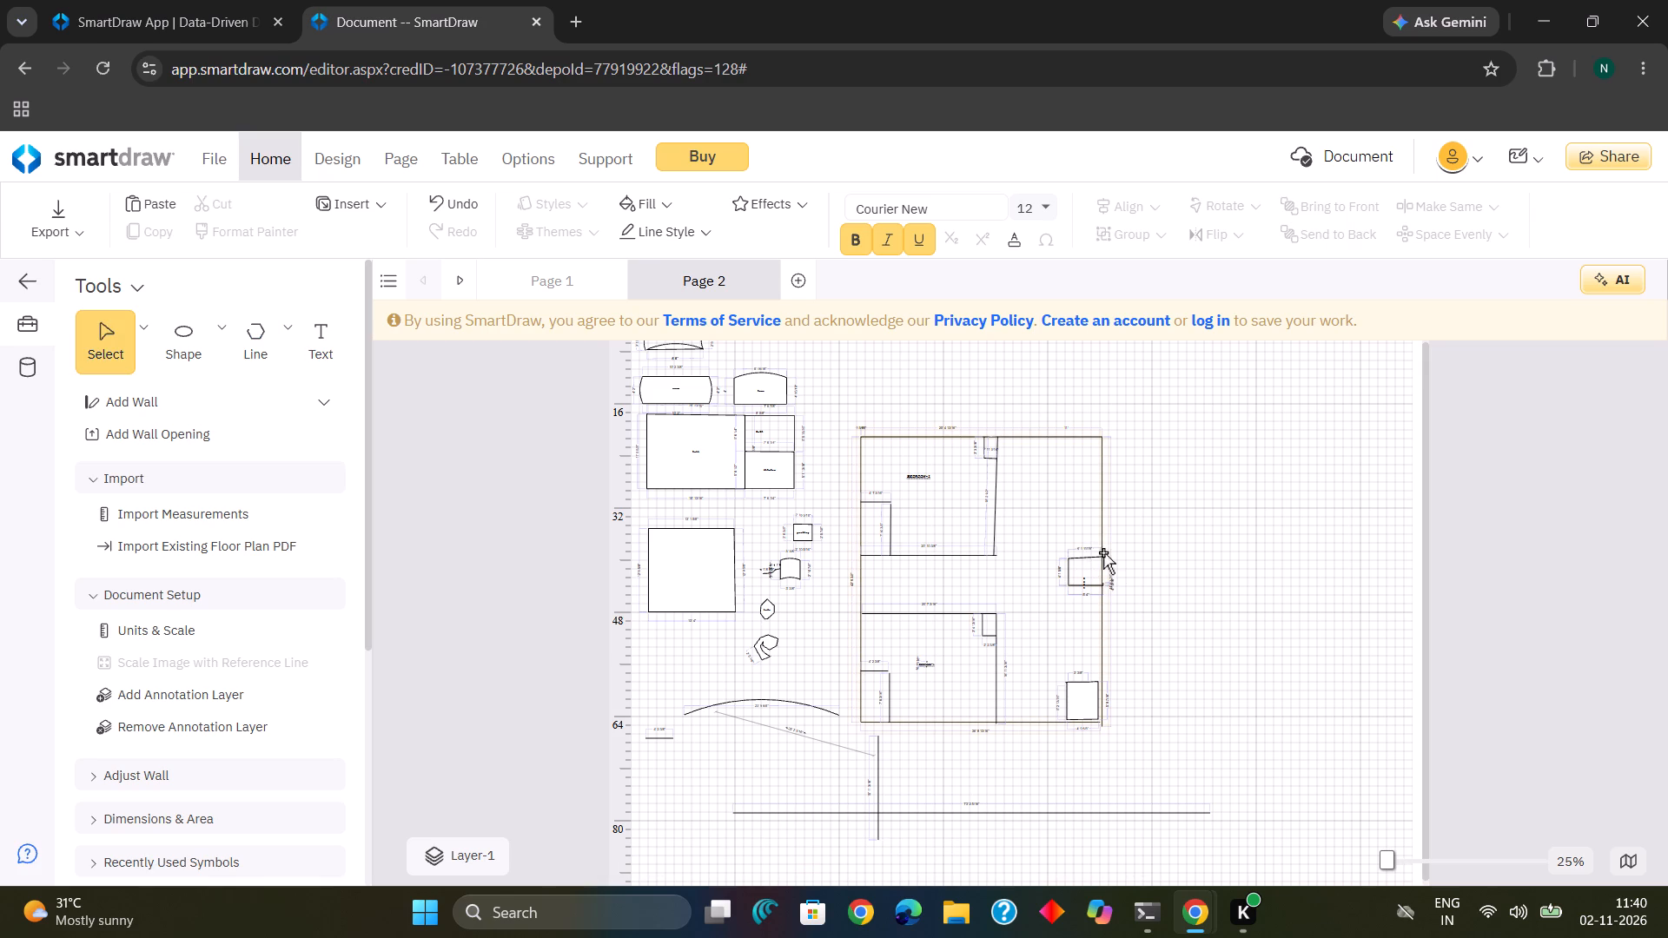
click(1097, 554)
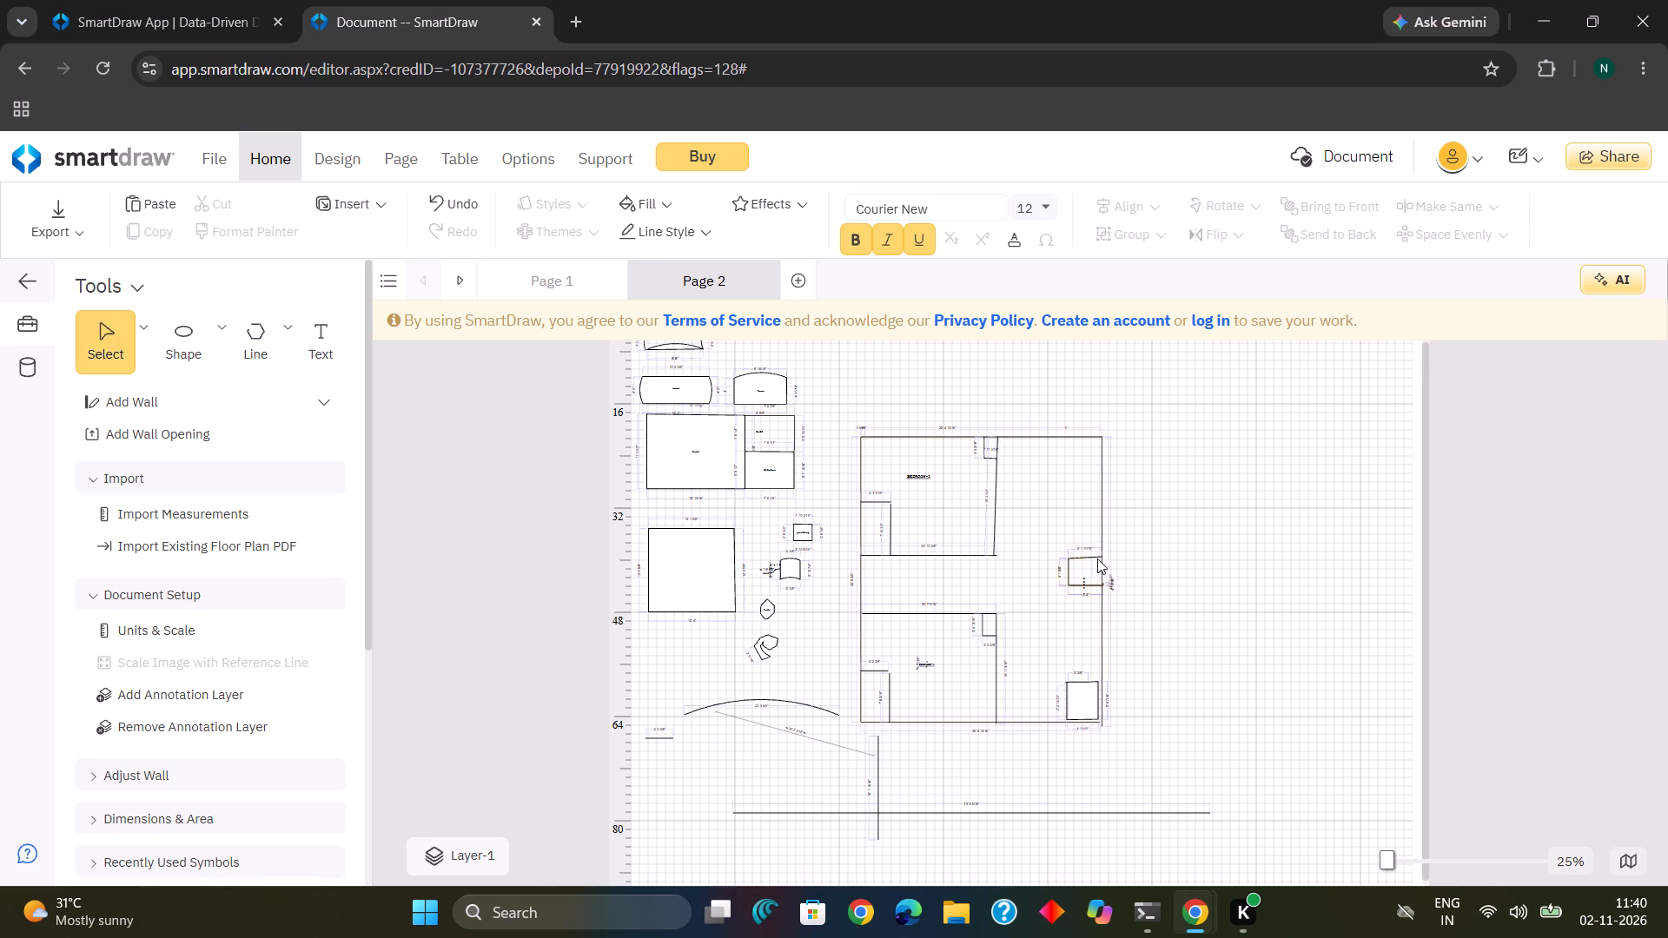
click(1100, 557)
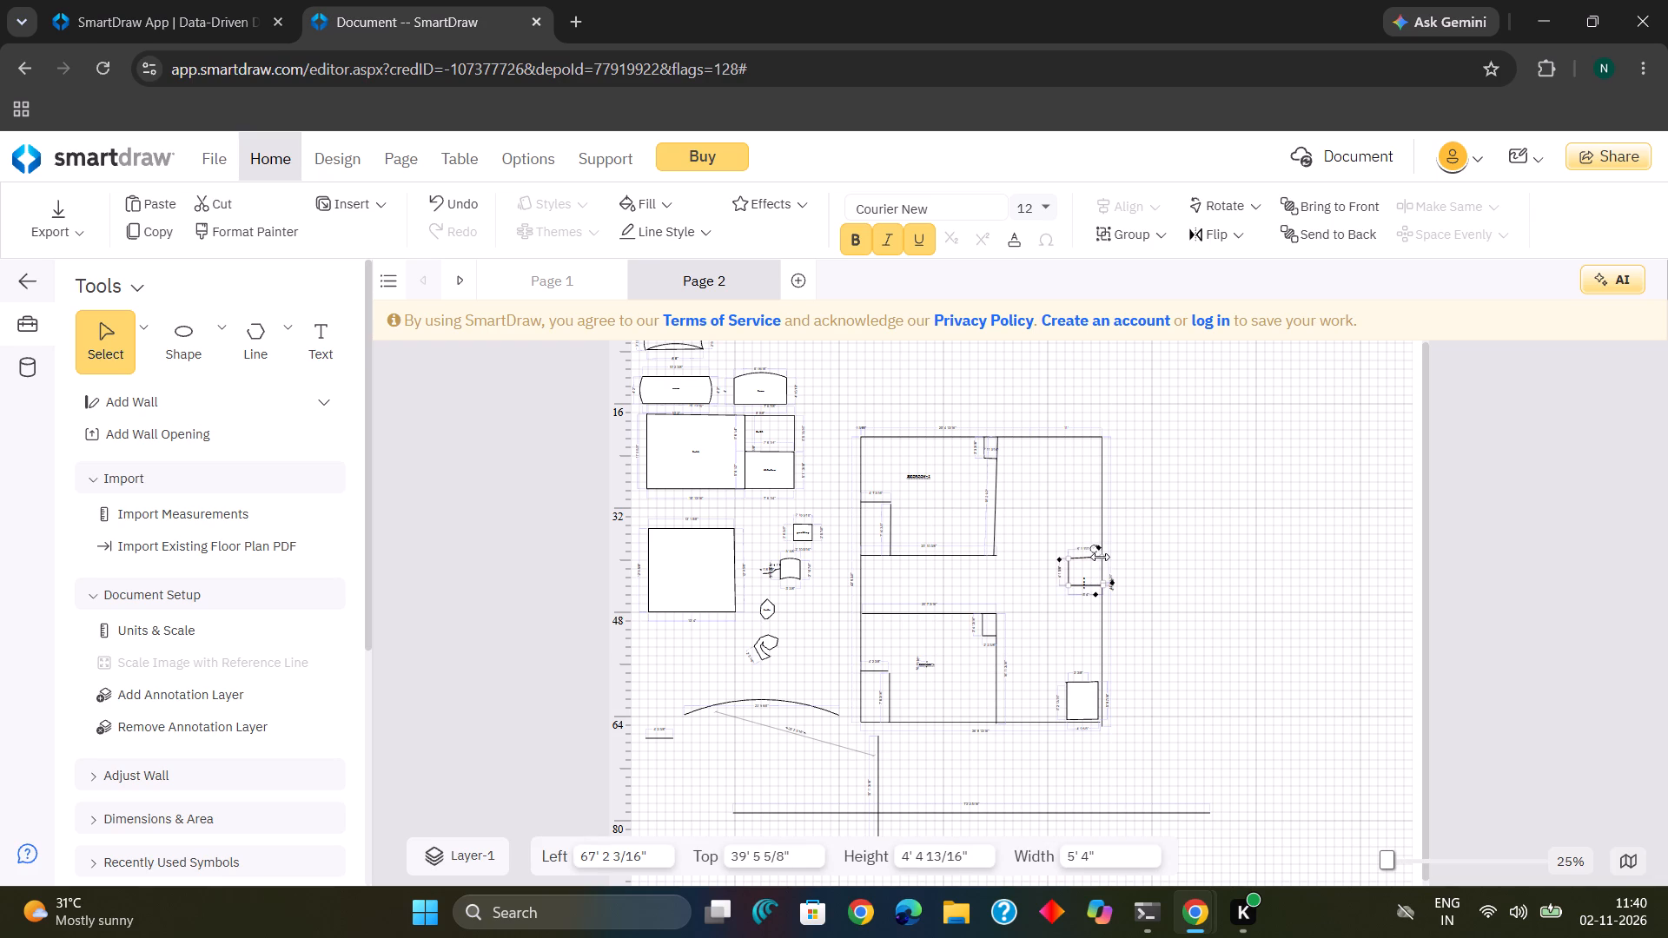
click(1177, 567)
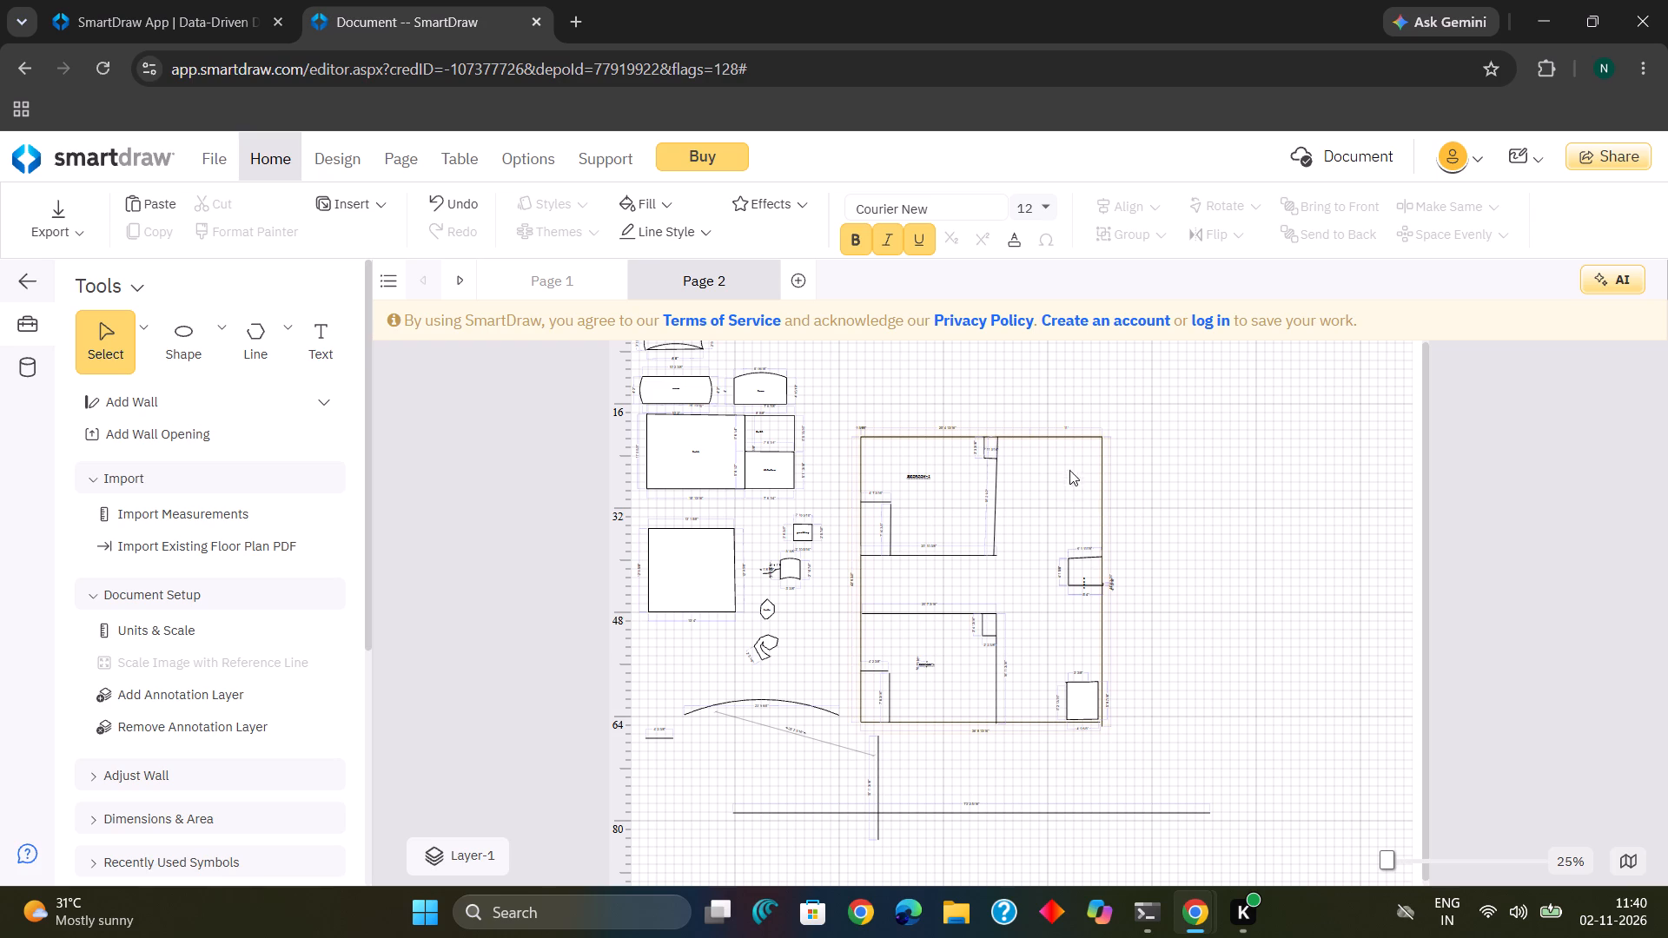
Draw an enclosure in the floor plan's upper-right corner with the Polygon Line, about 5' 6" wide and 10' 8" high.
click(252, 346)
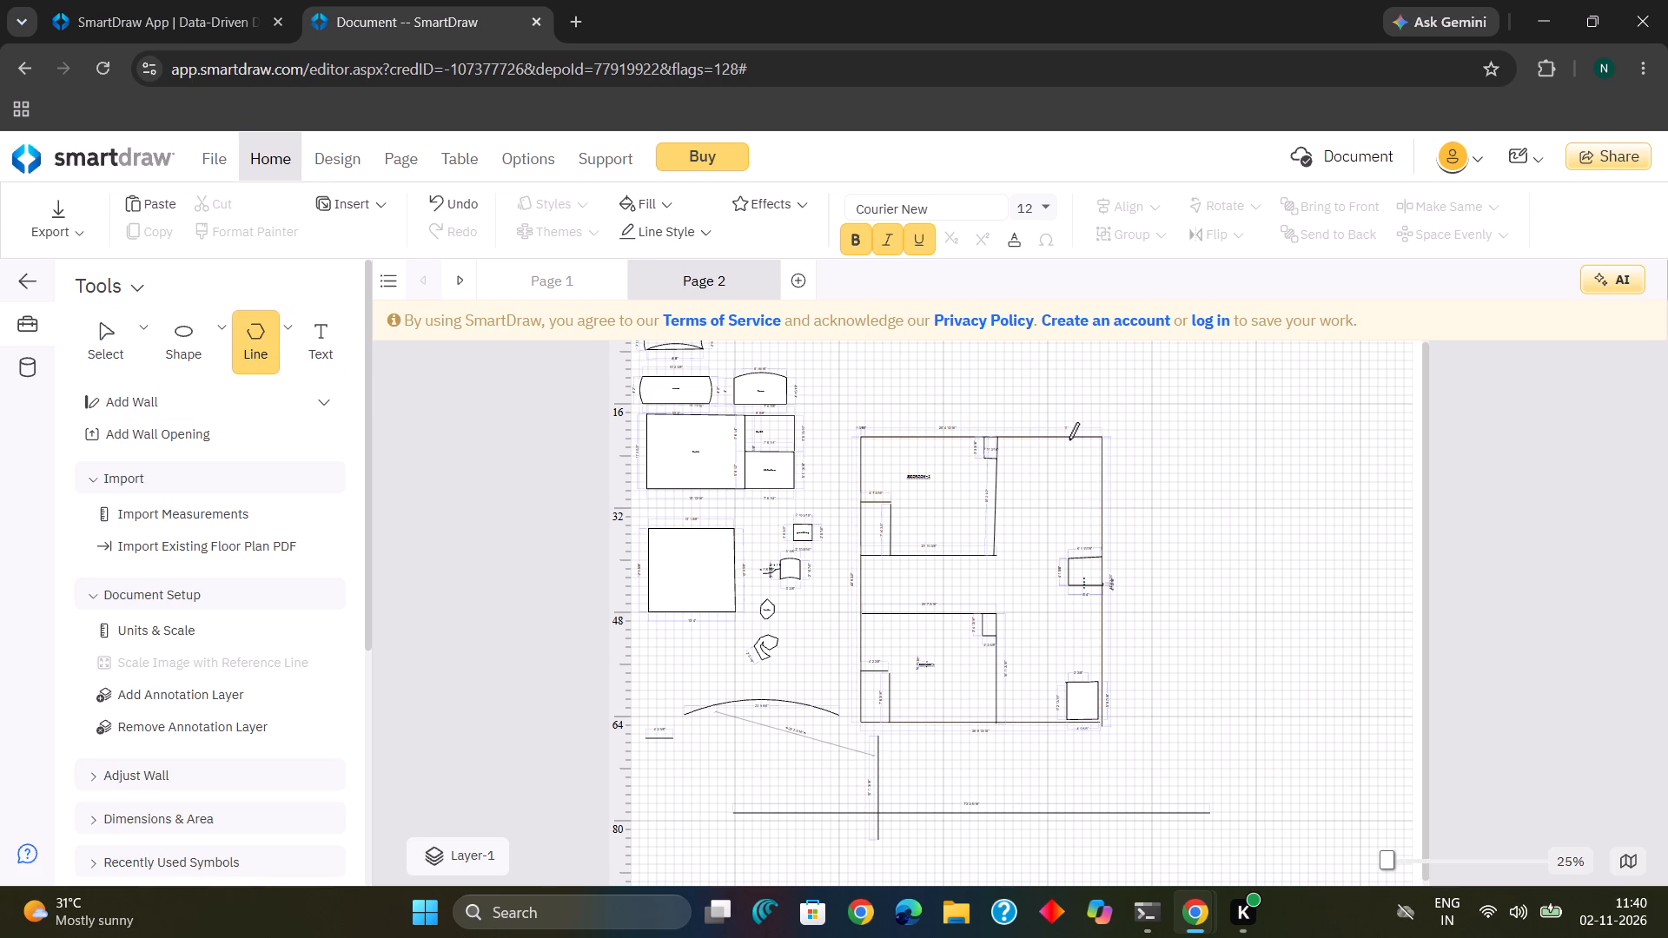
drag(1065, 437, 1066, 510)
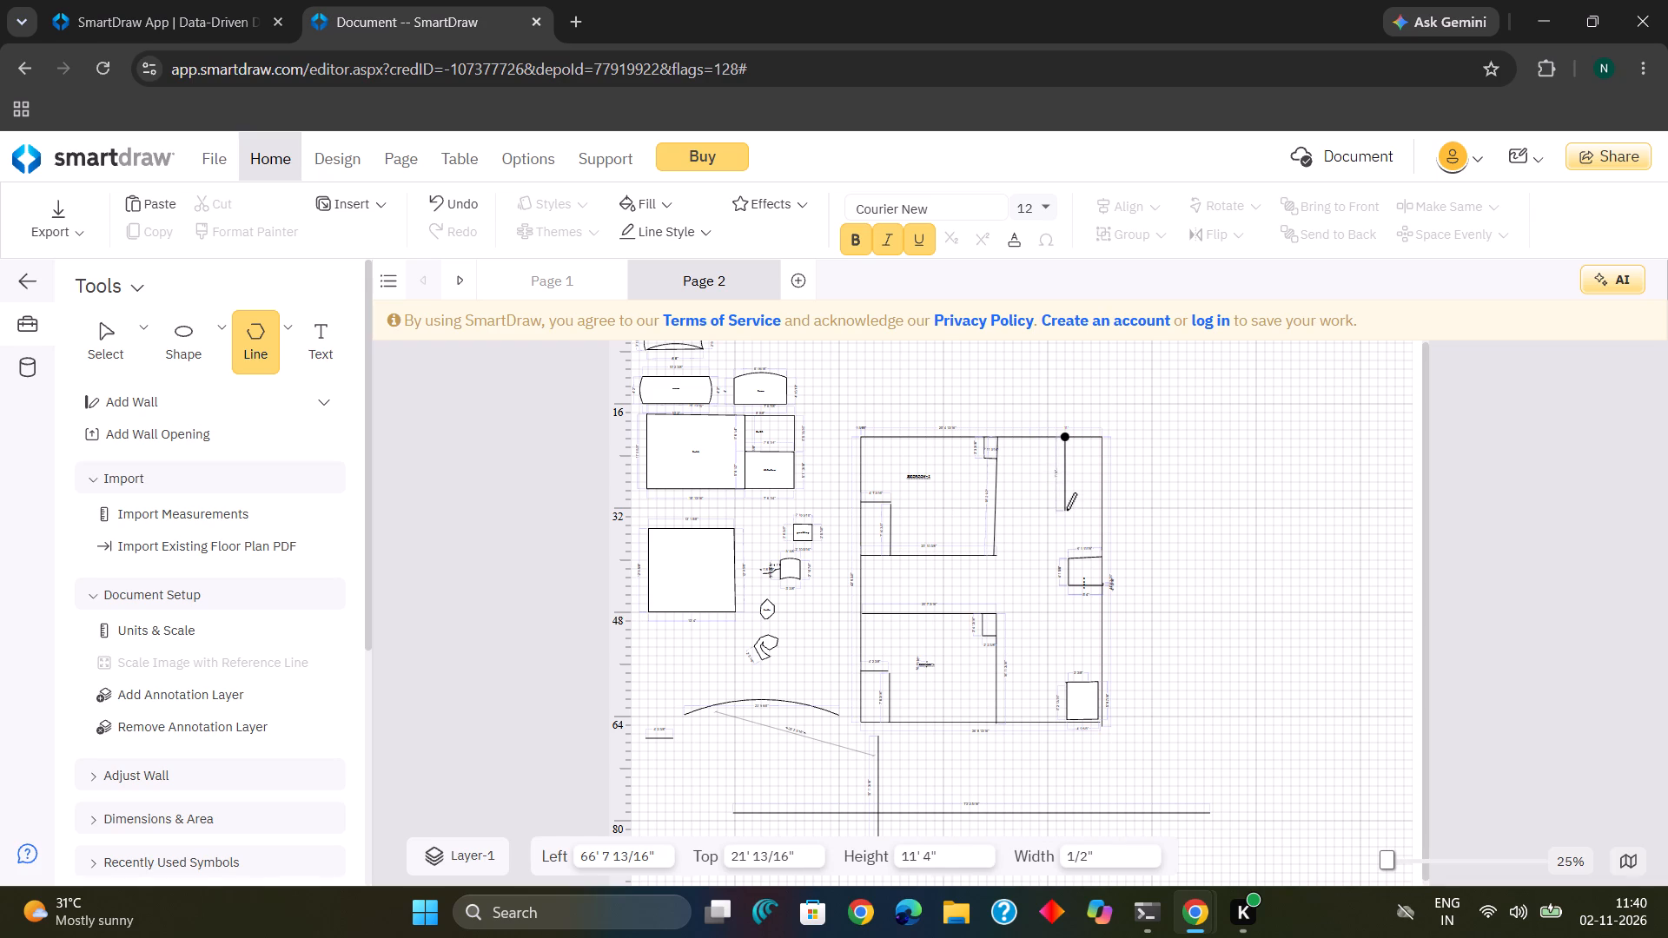
drag(1066, 510, 1067, 506)
drag(1067, 506, 1109, 506)
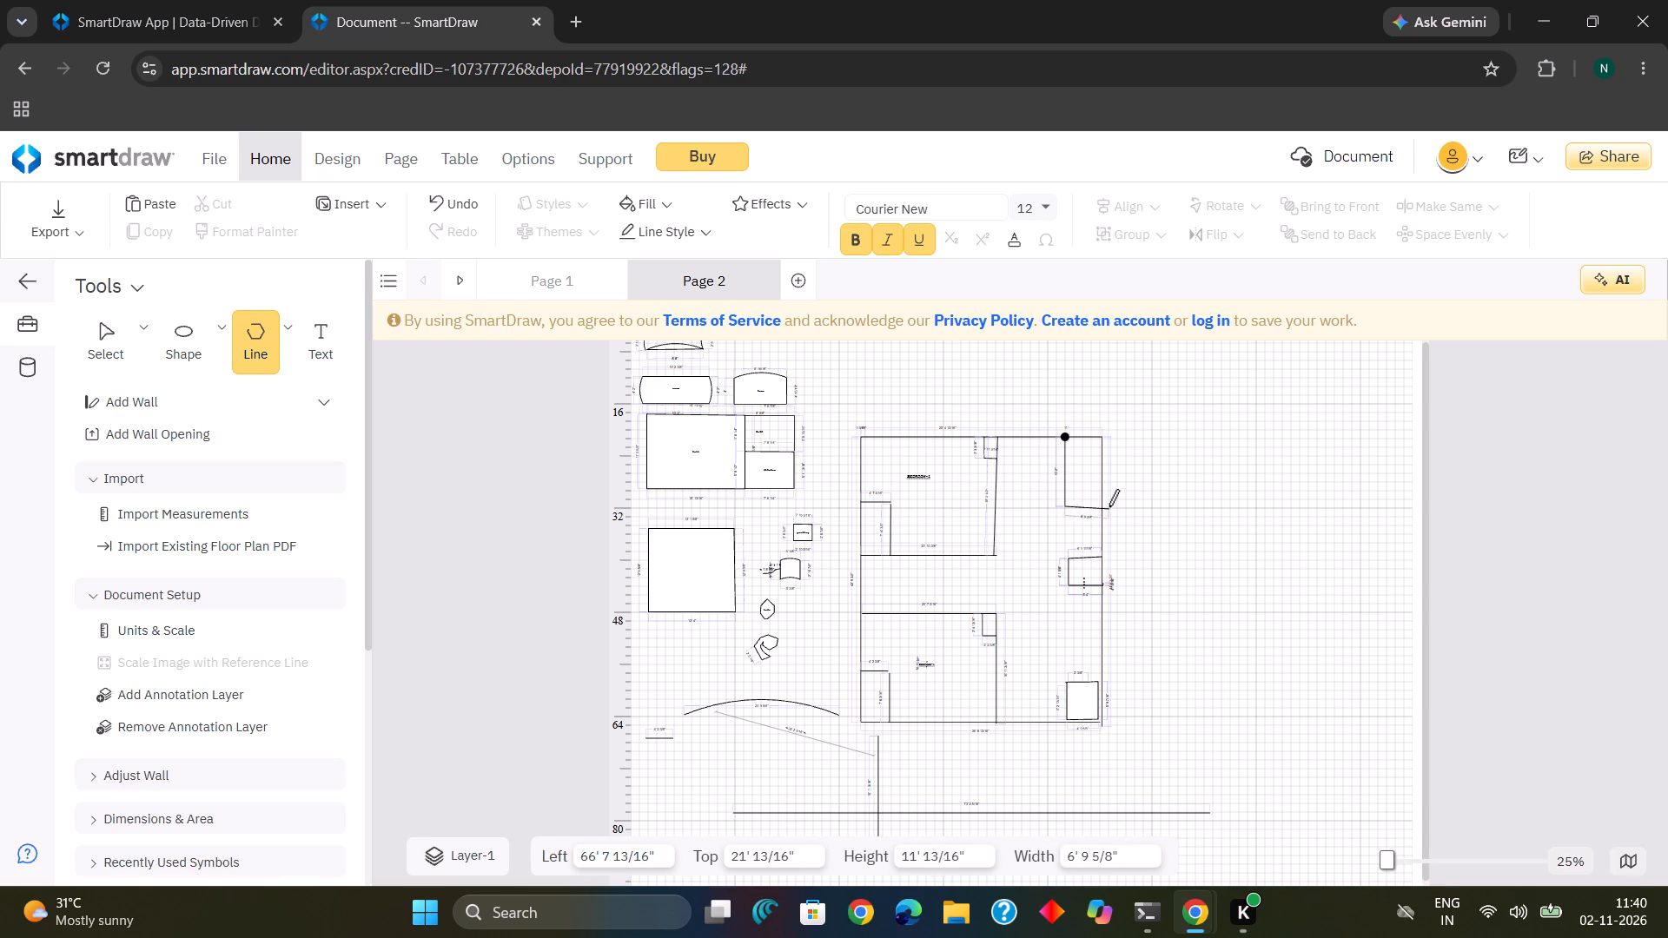
drag(1109, 506, 1101, 506)
click(1101, 506)
double_click(1100, 505)
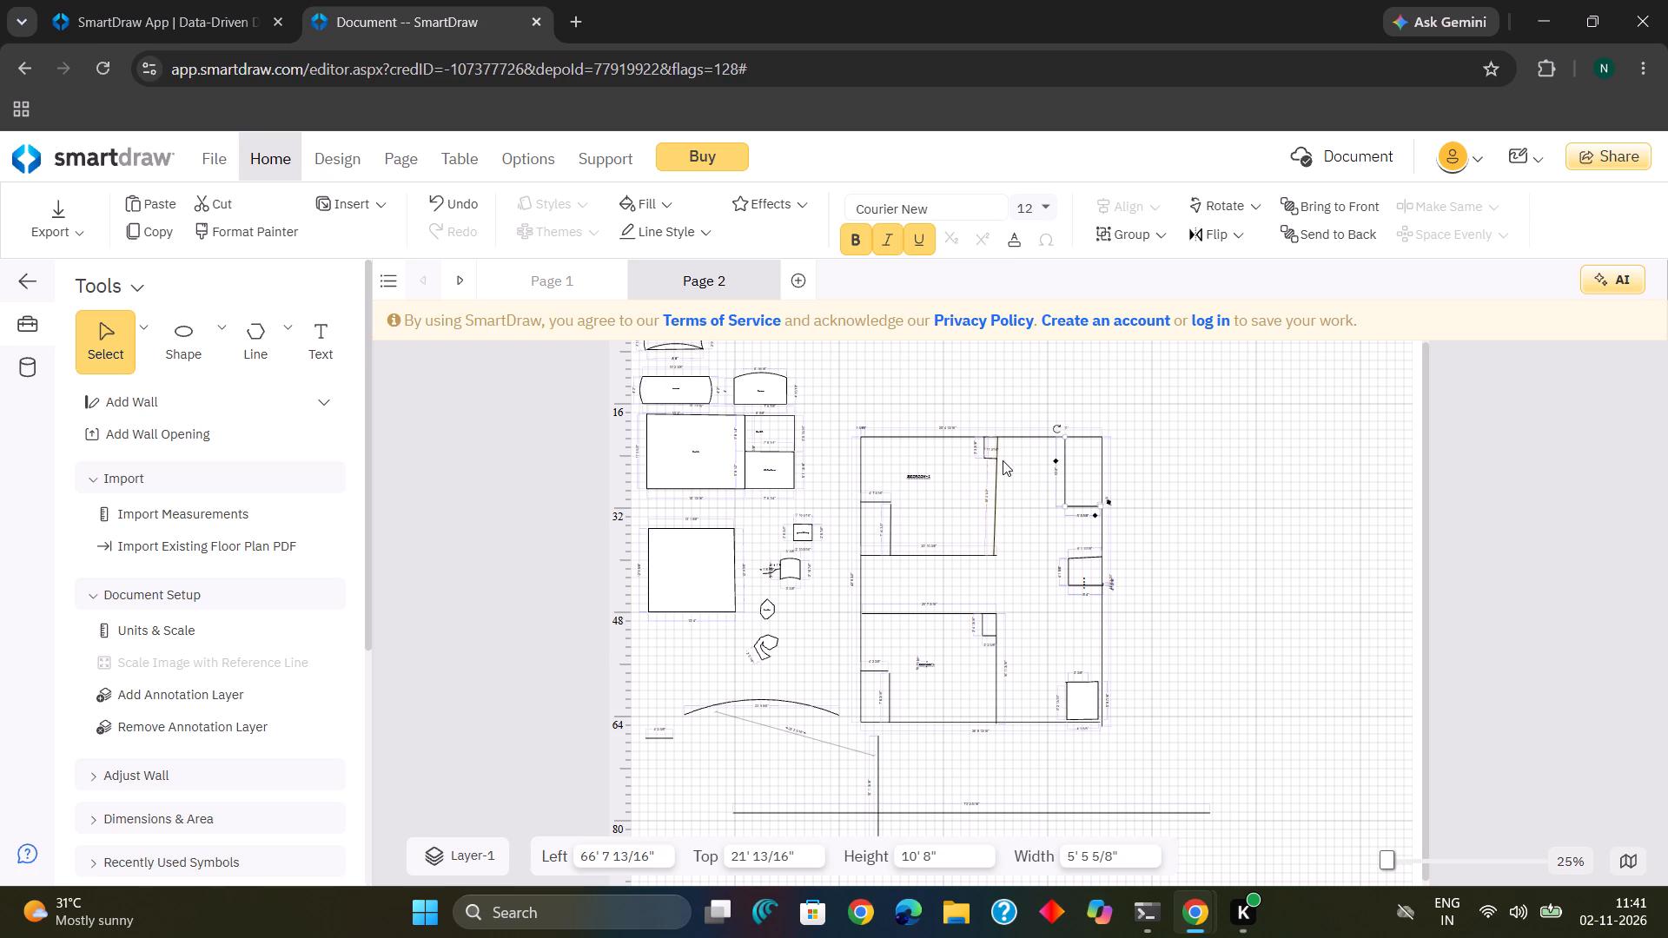
Try to straighten the upper bedroom's slanted right wall by adjusting its top end where it meets the outer wall.
drag(996, 452, 983, 452)
drag(983, 452, 995, 439)
drag(995, 439, 998, 447)
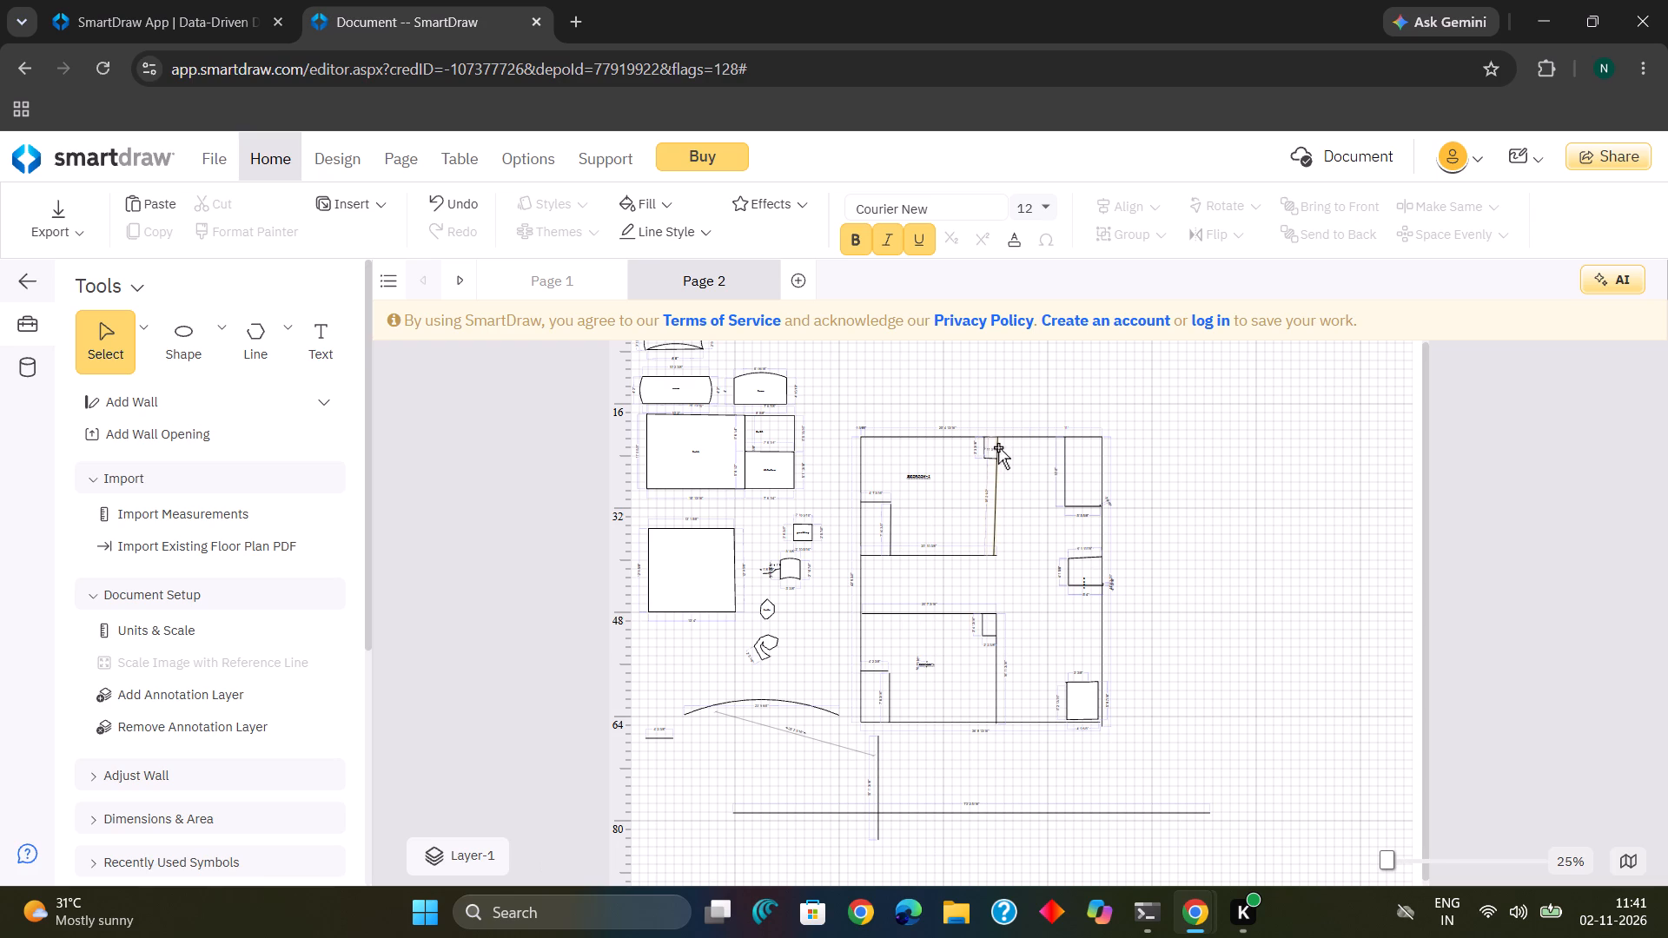
click(994, 446)
double_click(997, 443)
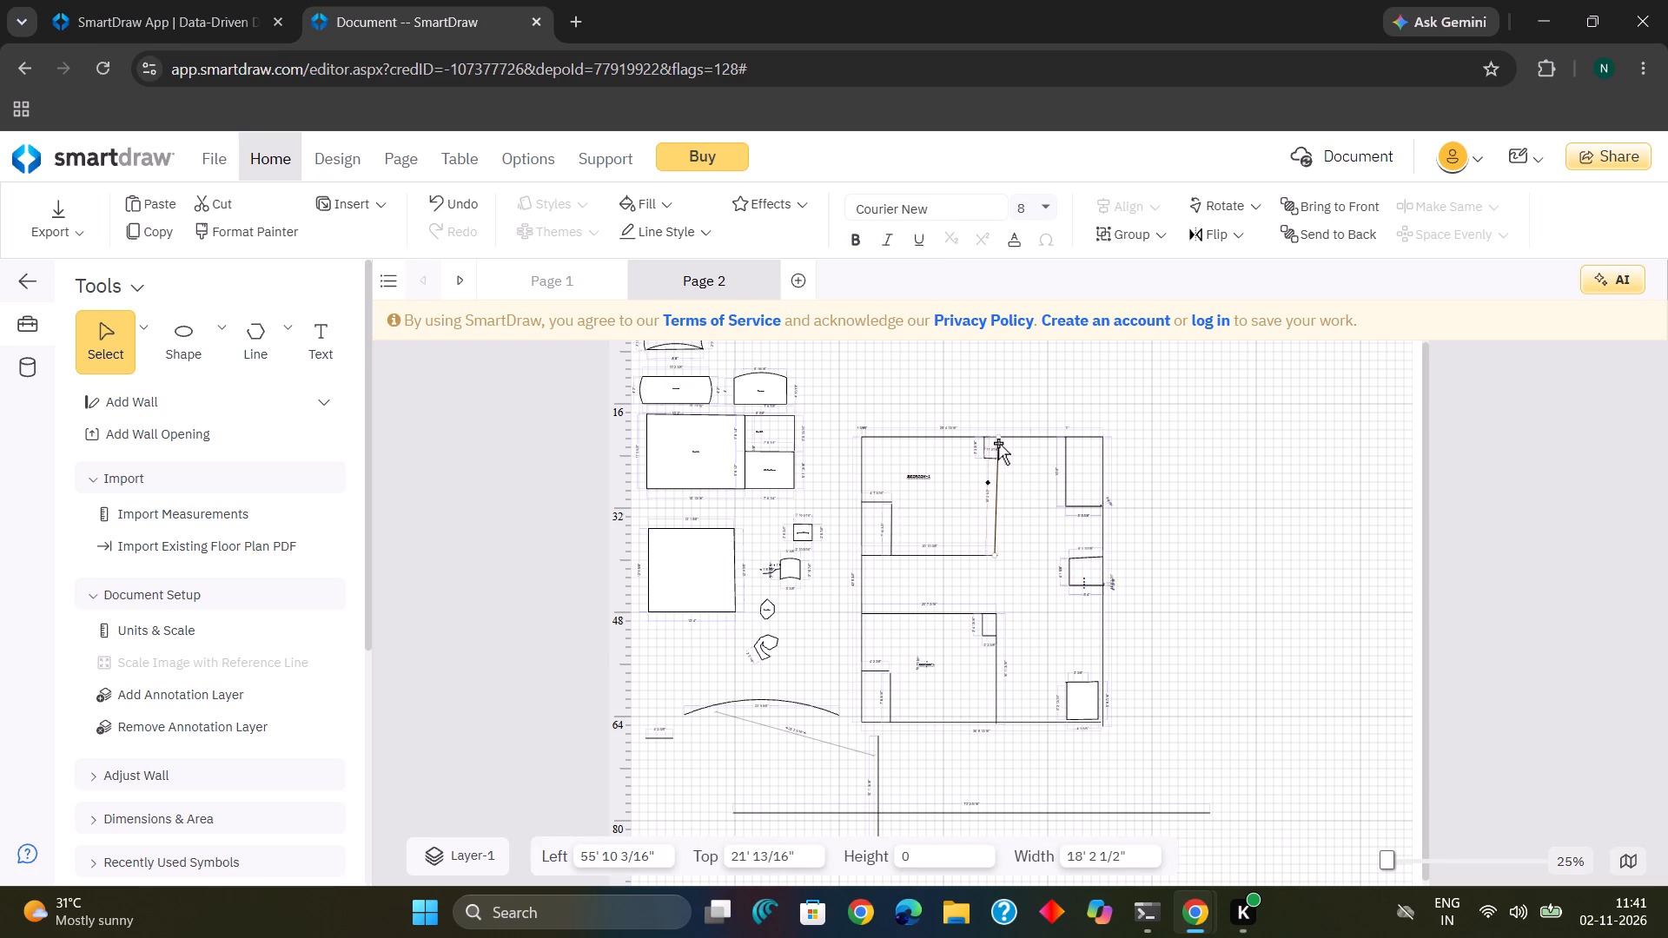
click(997, 456)
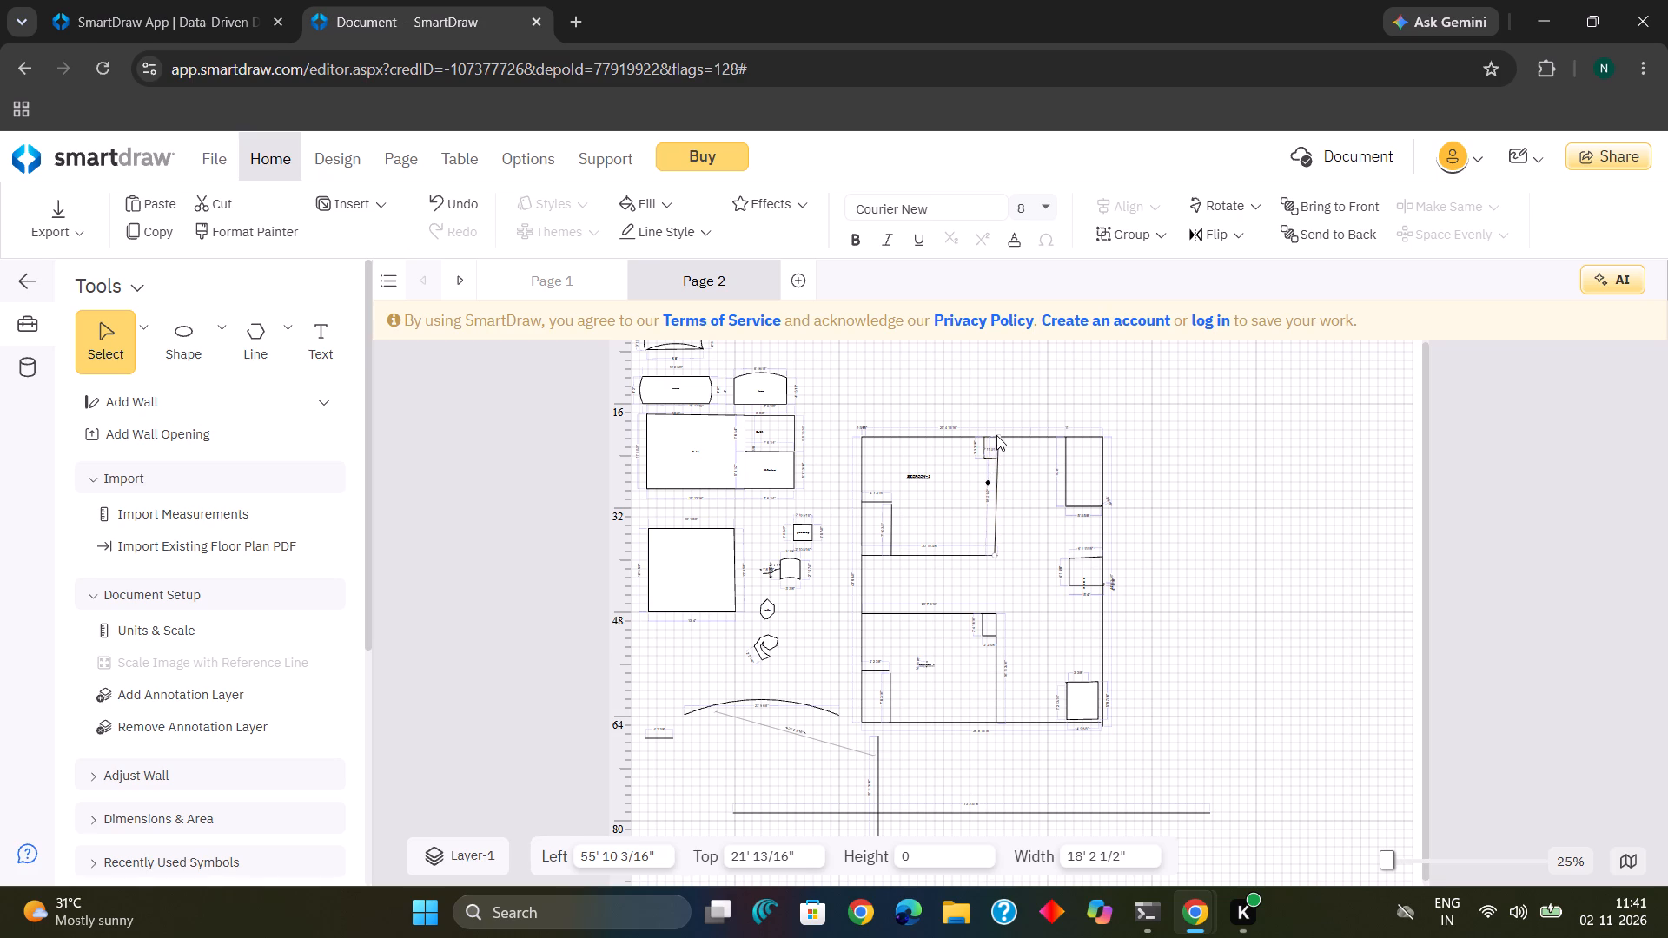
click(996, 434)
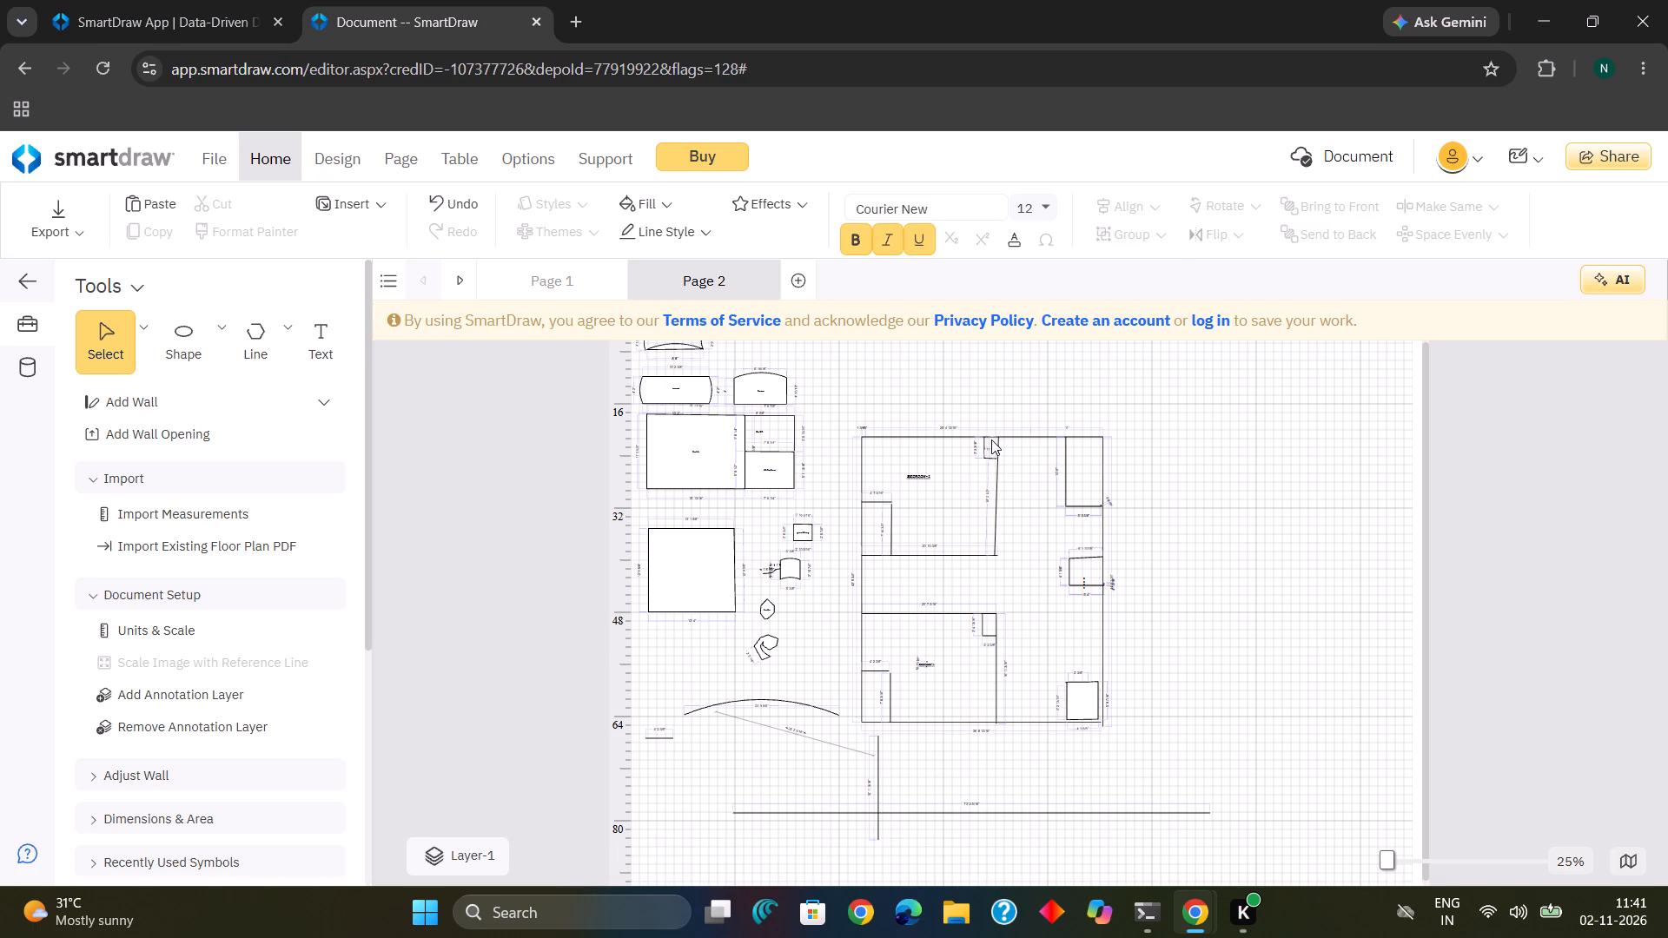
click(997, 436)
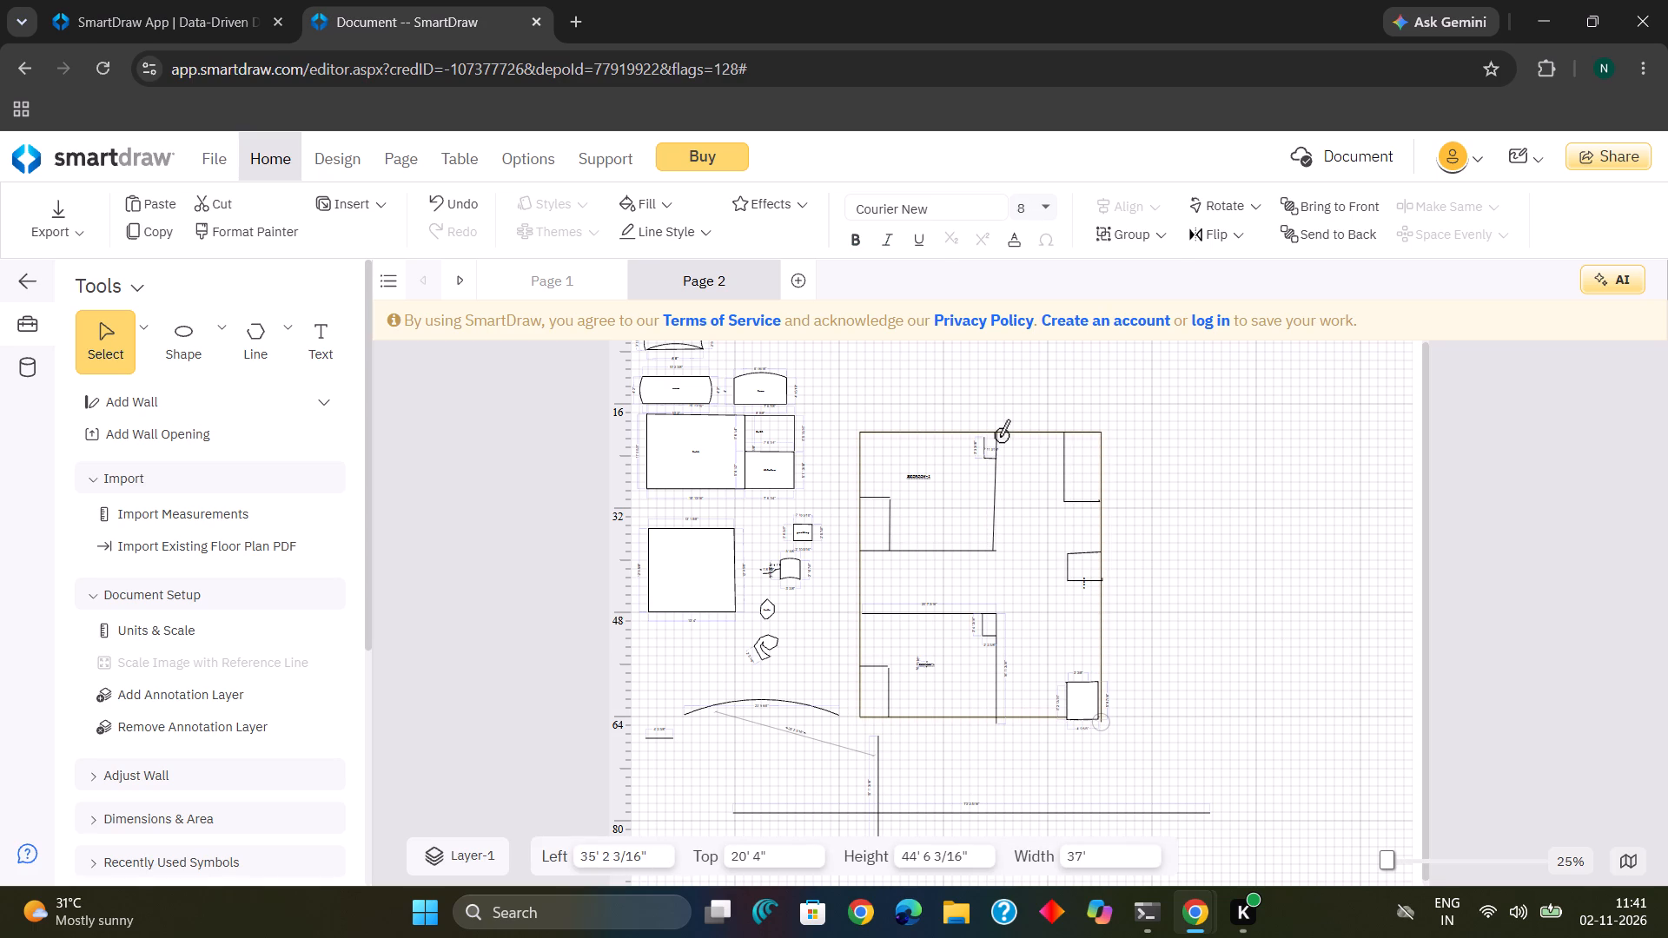
click(1016, 525)
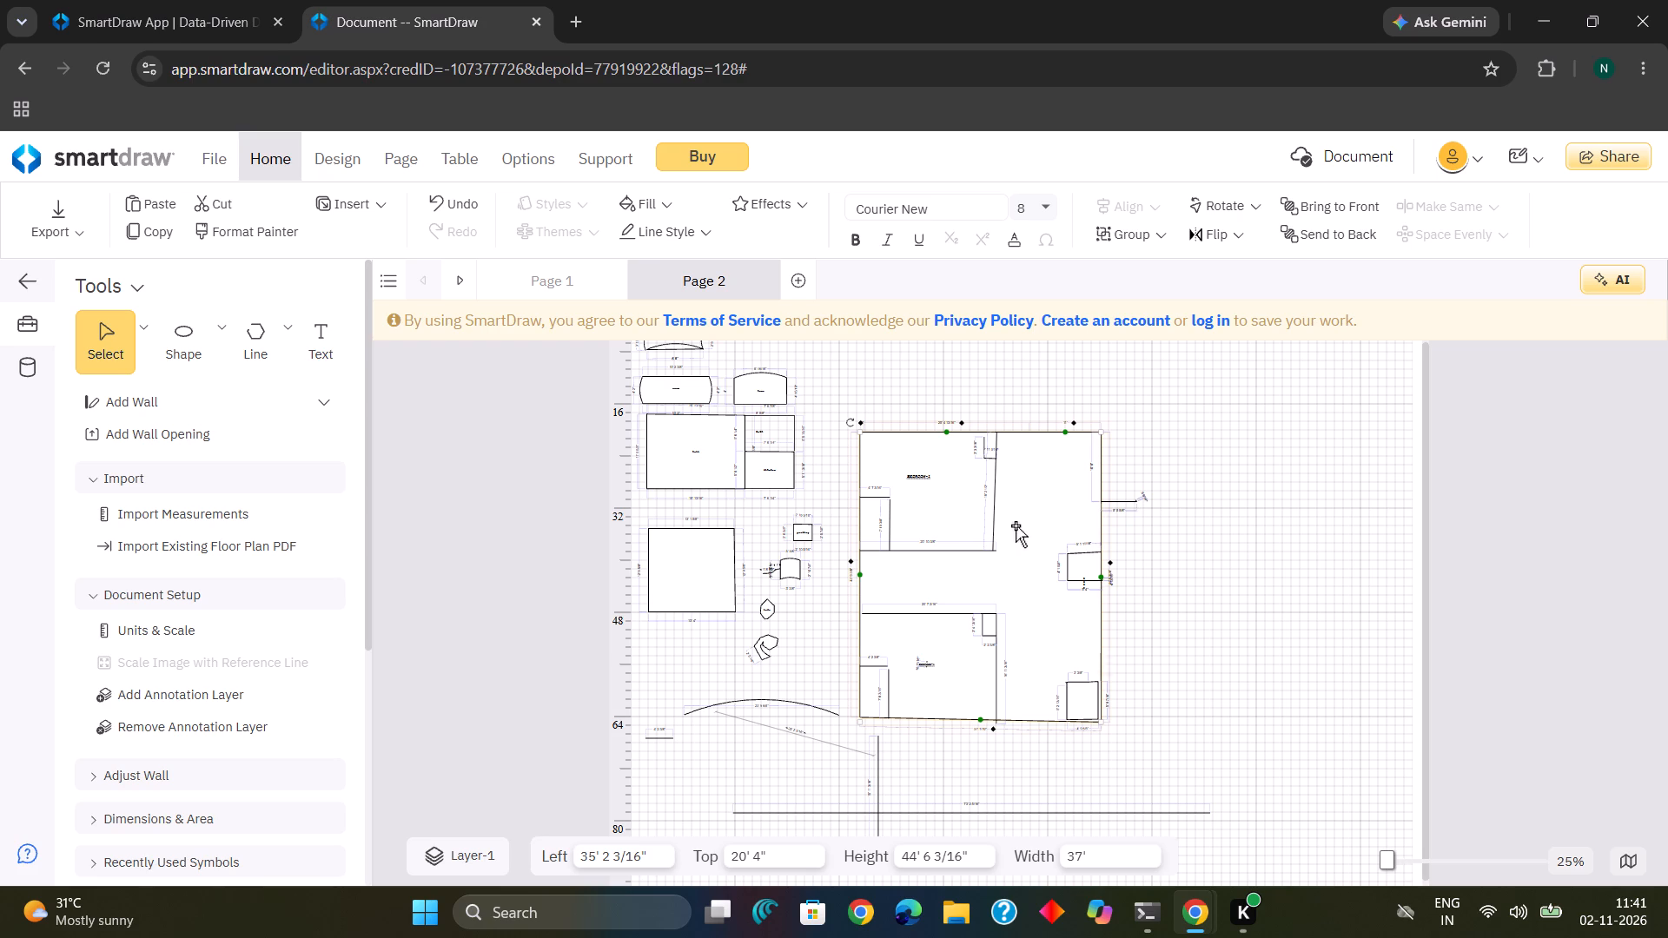
click(969, 649)
click(978, 687)
click(996, 439)
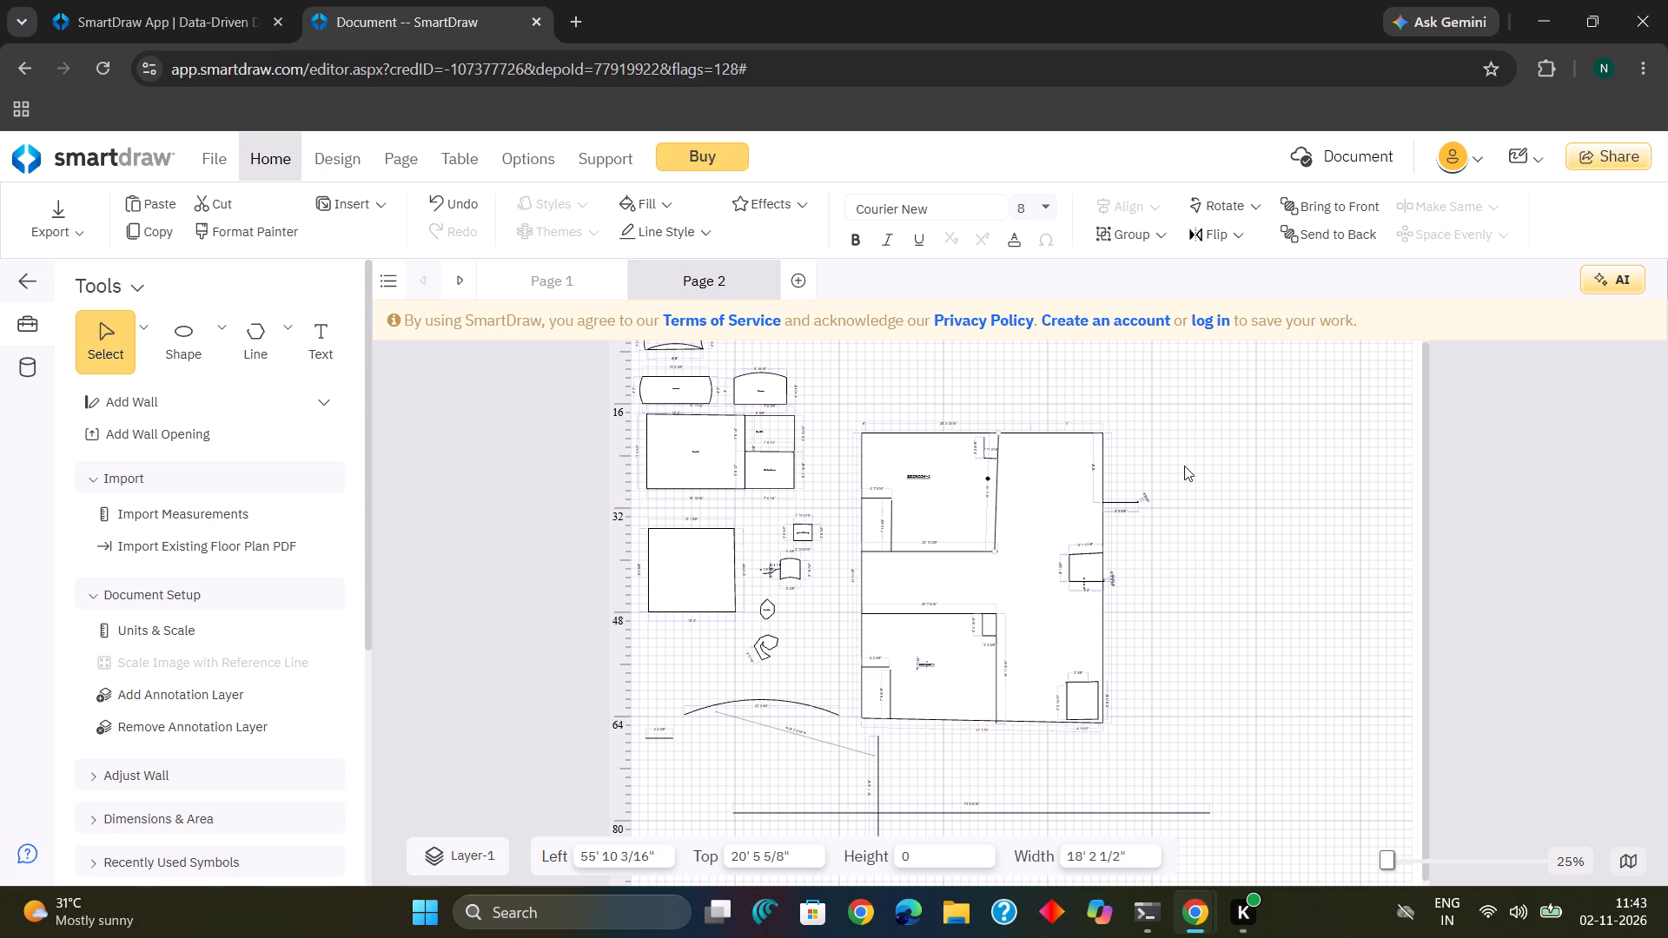
Draw an enclosure with the Polygon Line, projecting outside the right outer wall and continuing inside to the small middle enclosure, about 12' 8" by 21'.
click(247, 347)
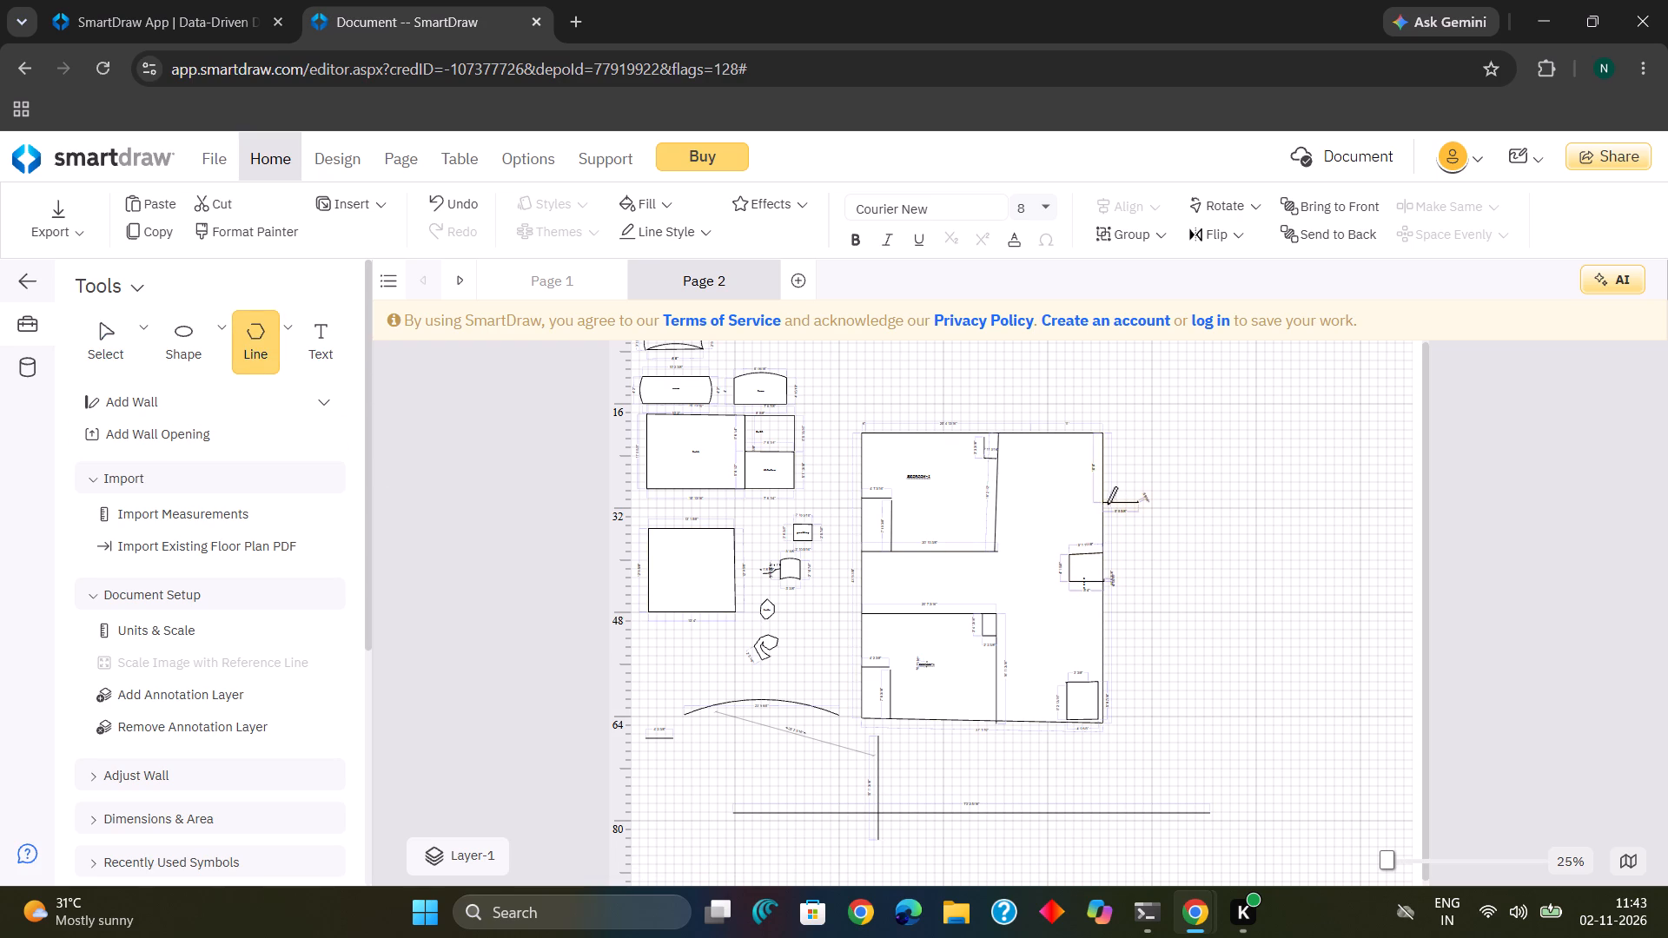
drag(1104, 504, 1141, 504)
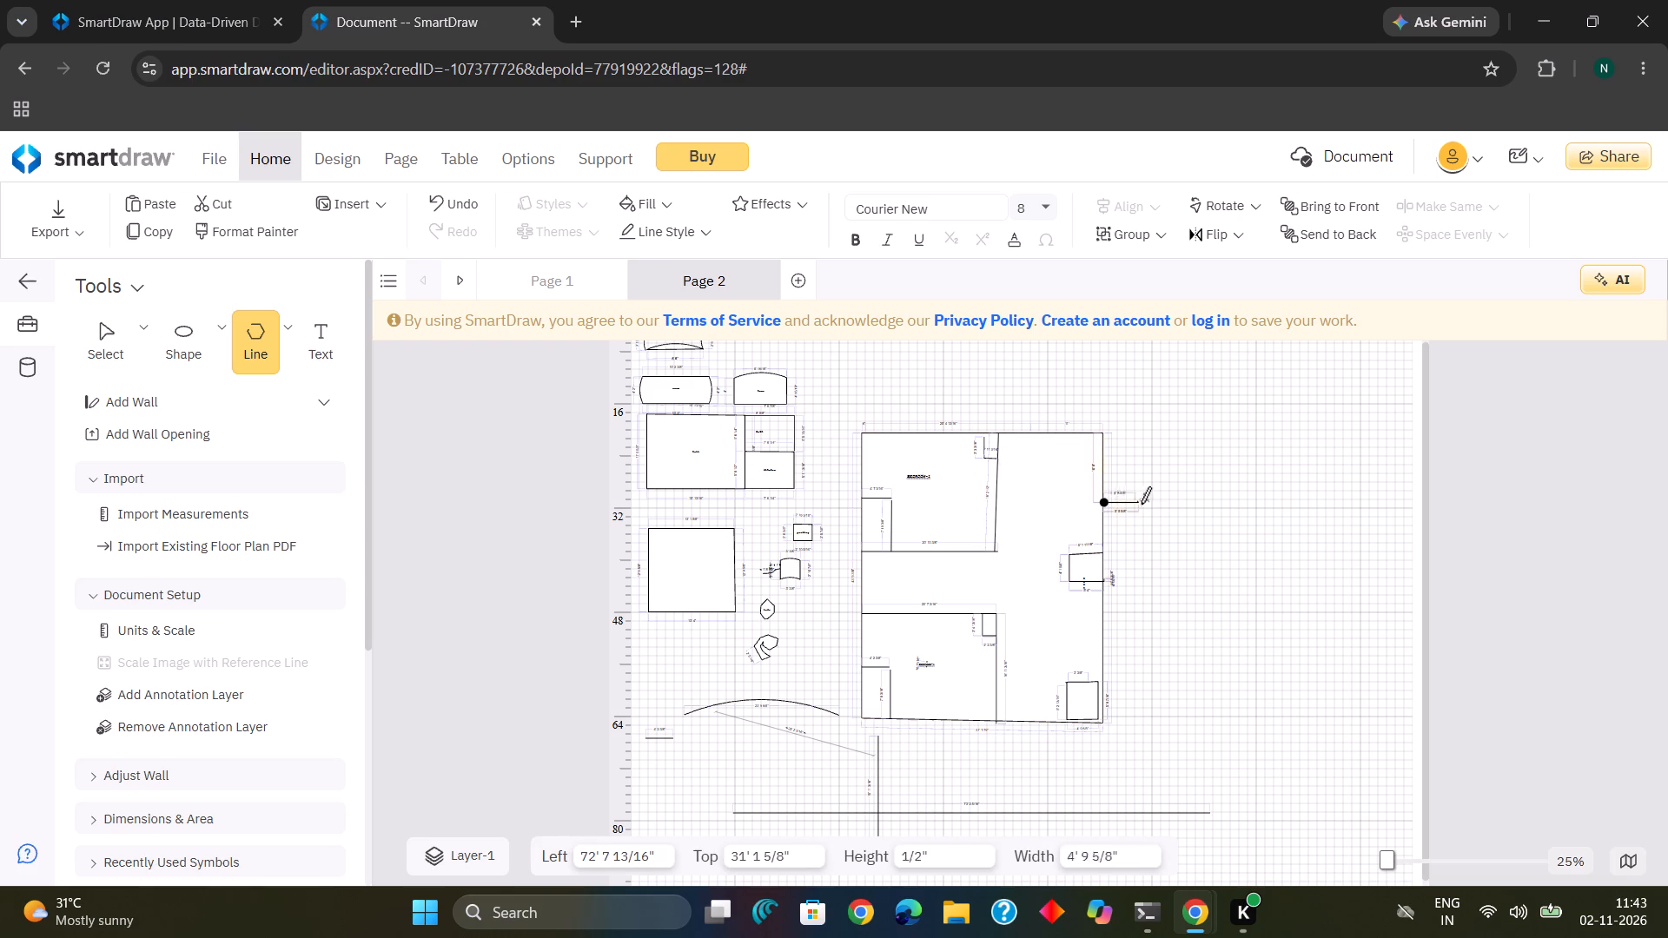
drag(1141, 504, 1148, 506)
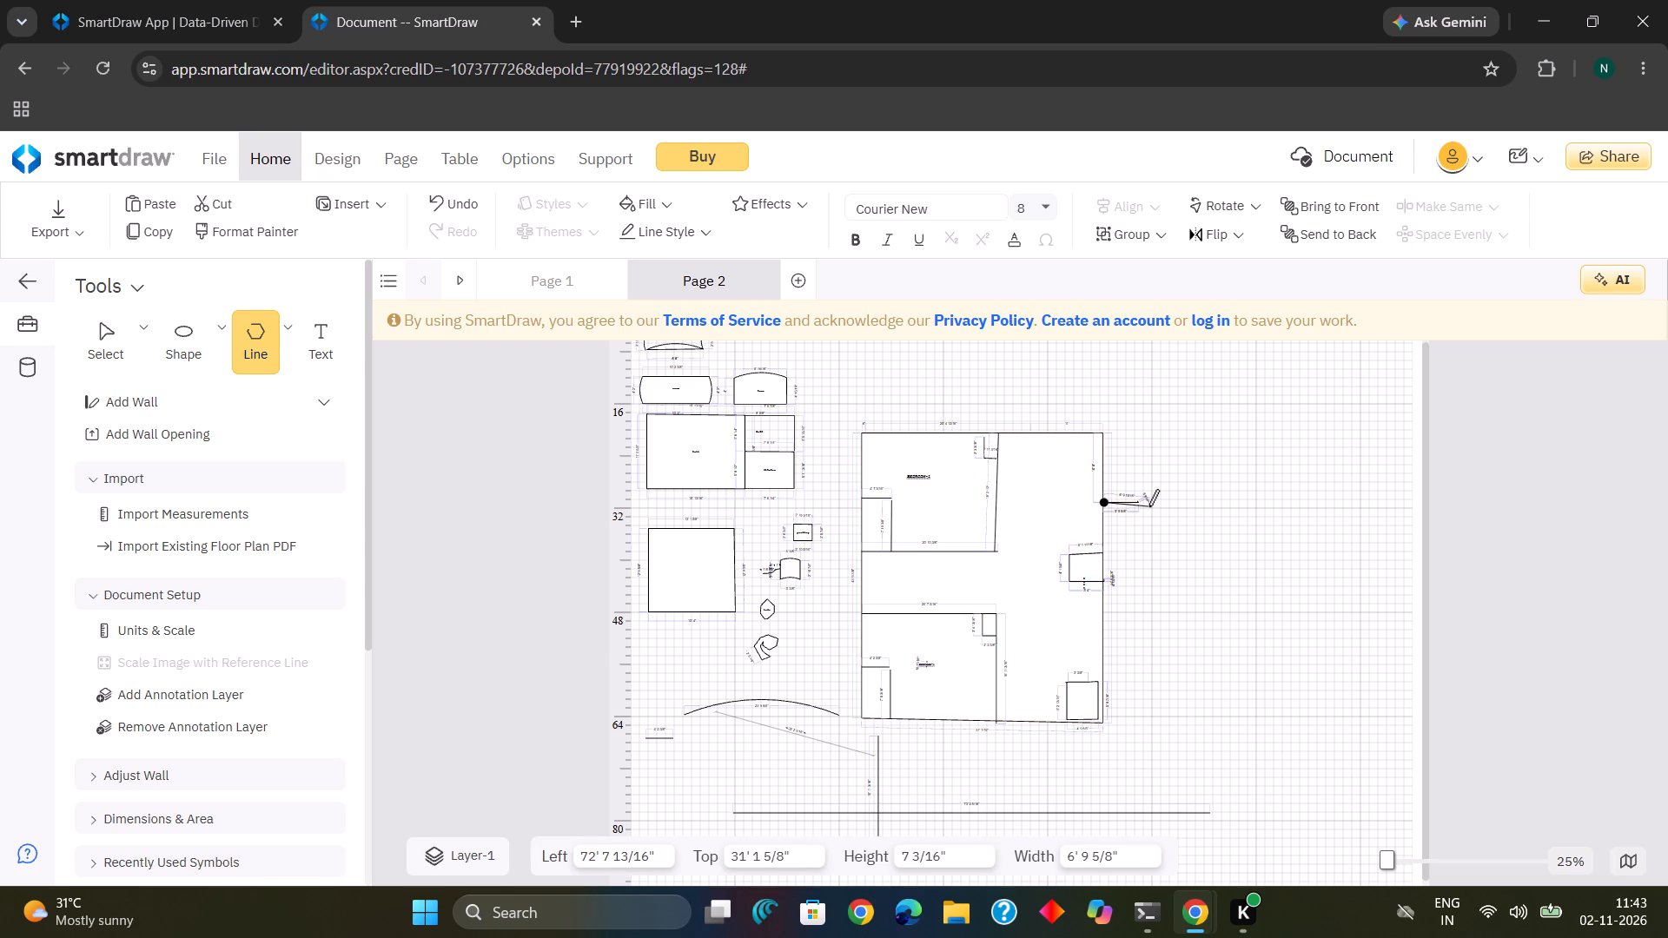
drag(1148, 506, 1149, 504)
click(1149, 504)
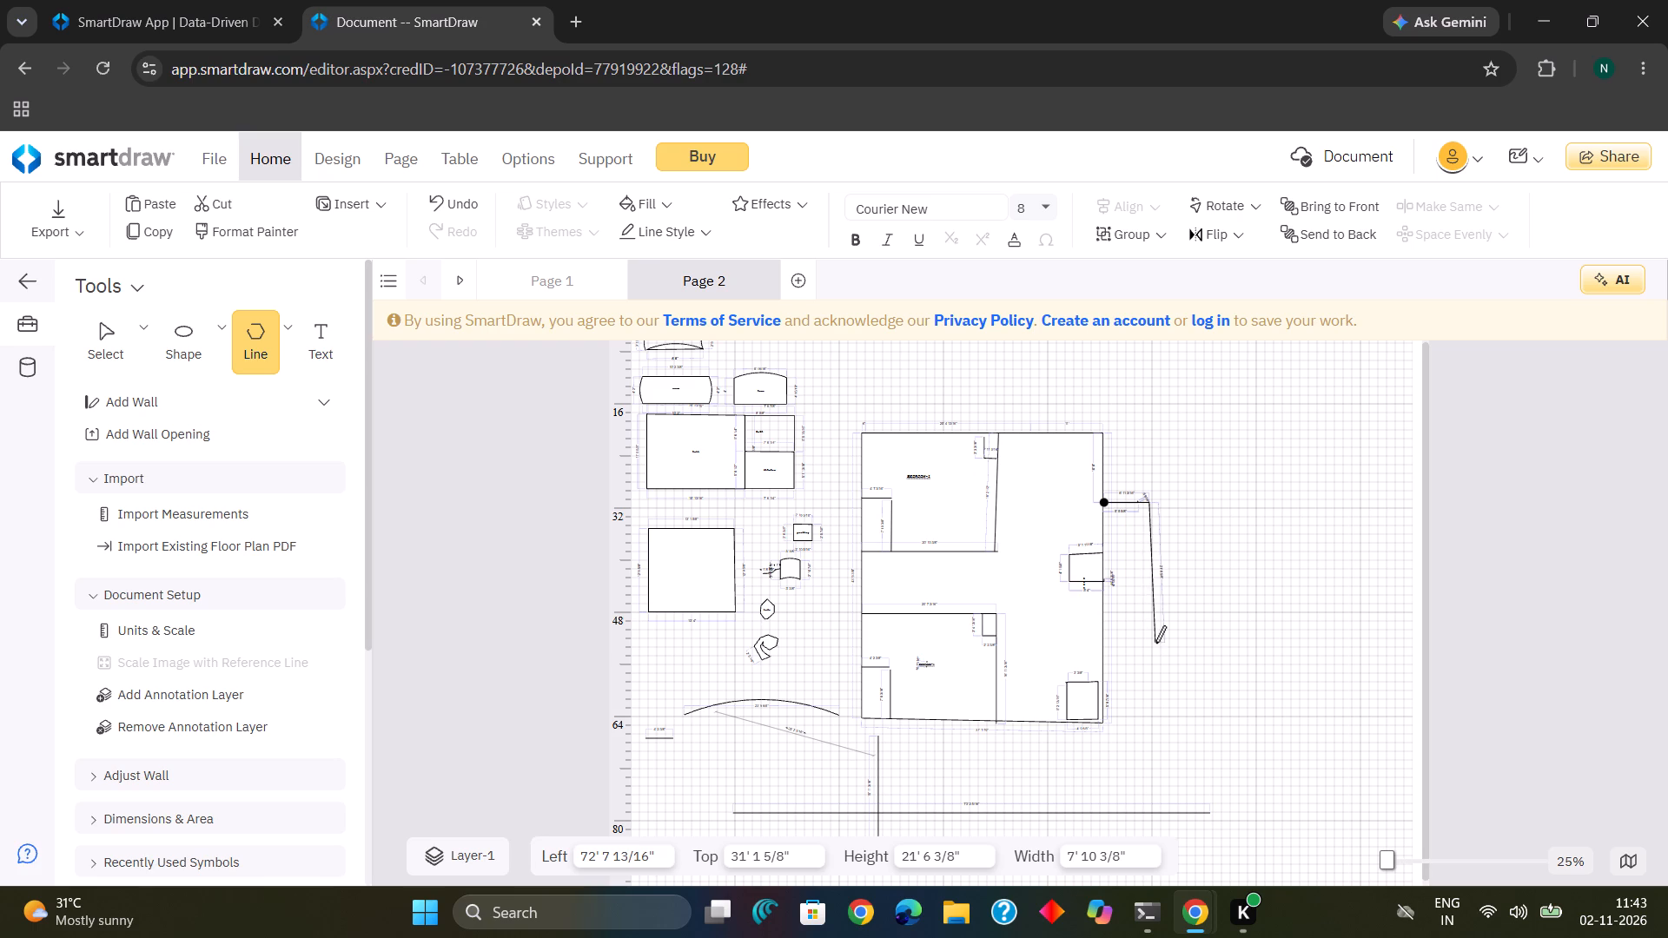
click(1154, 639)
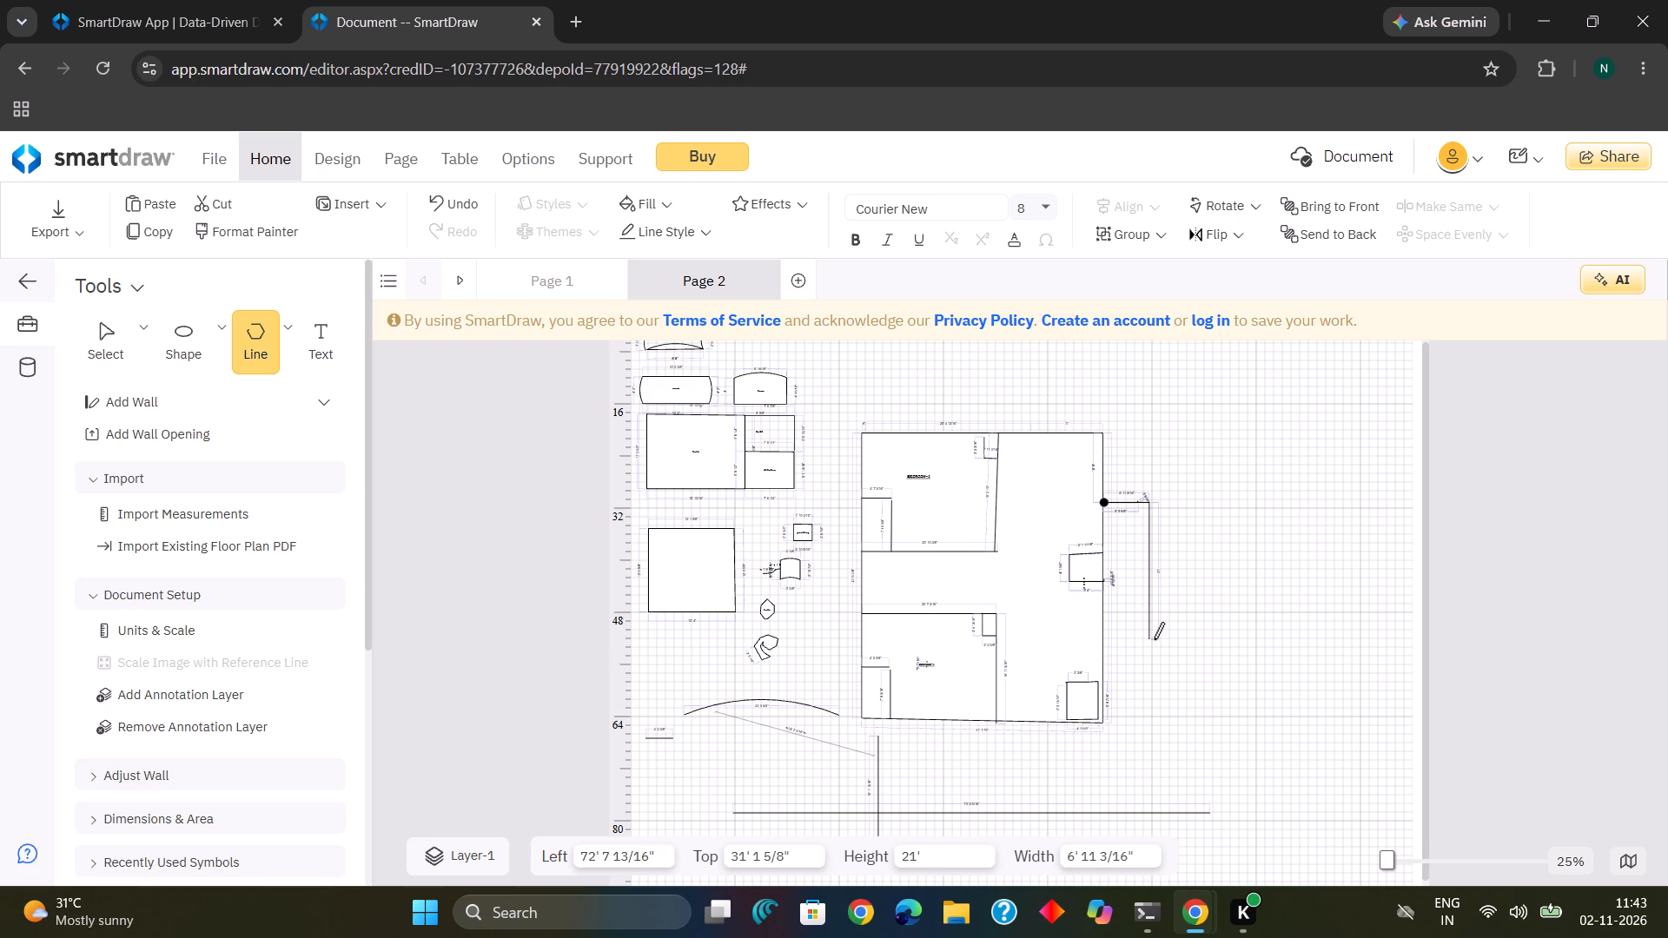
click(1103, 641)
click(1103, 641)
click(1103, 641)
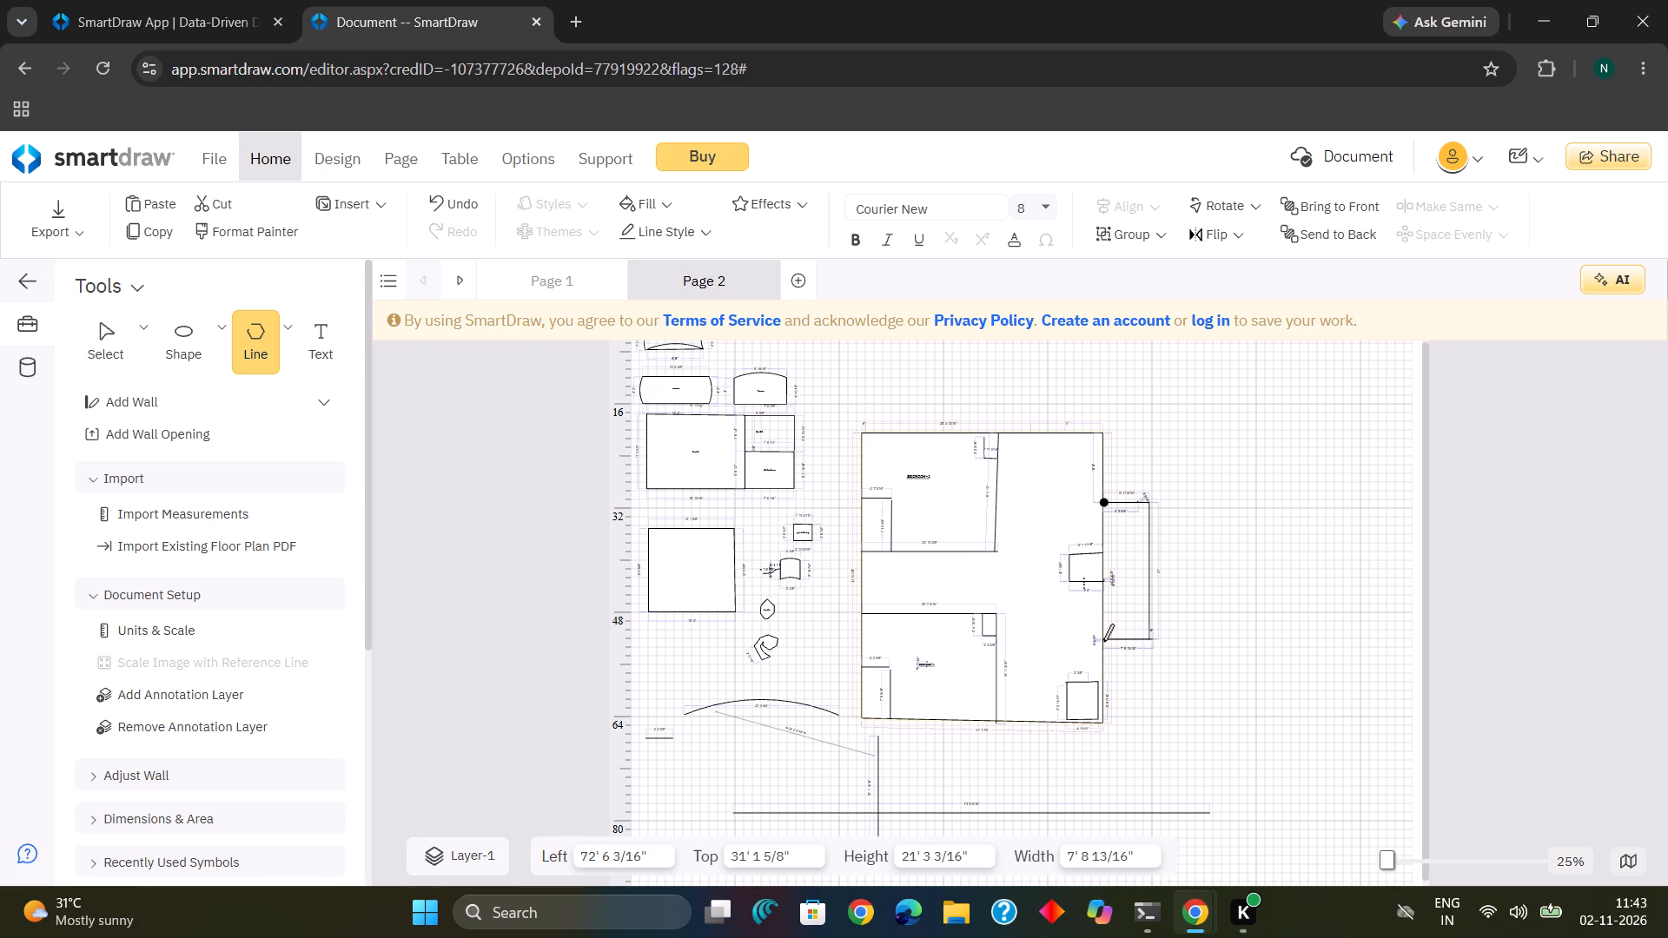
right_click(1103, 641)
click(1071, 631)
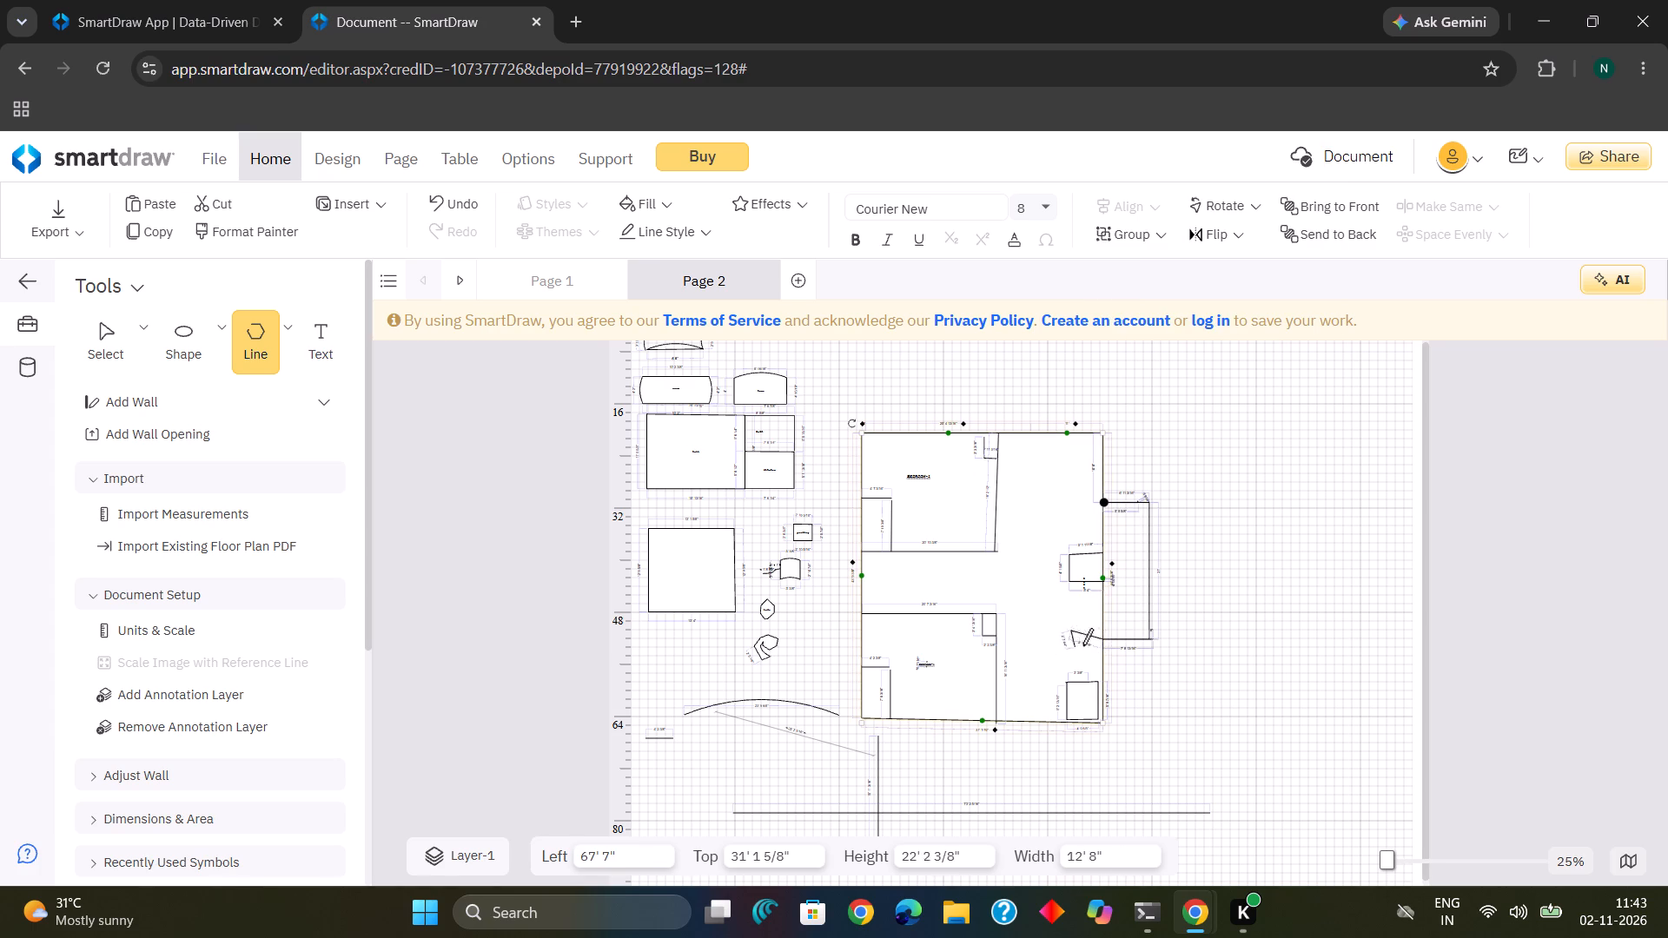
click(1073, 579)
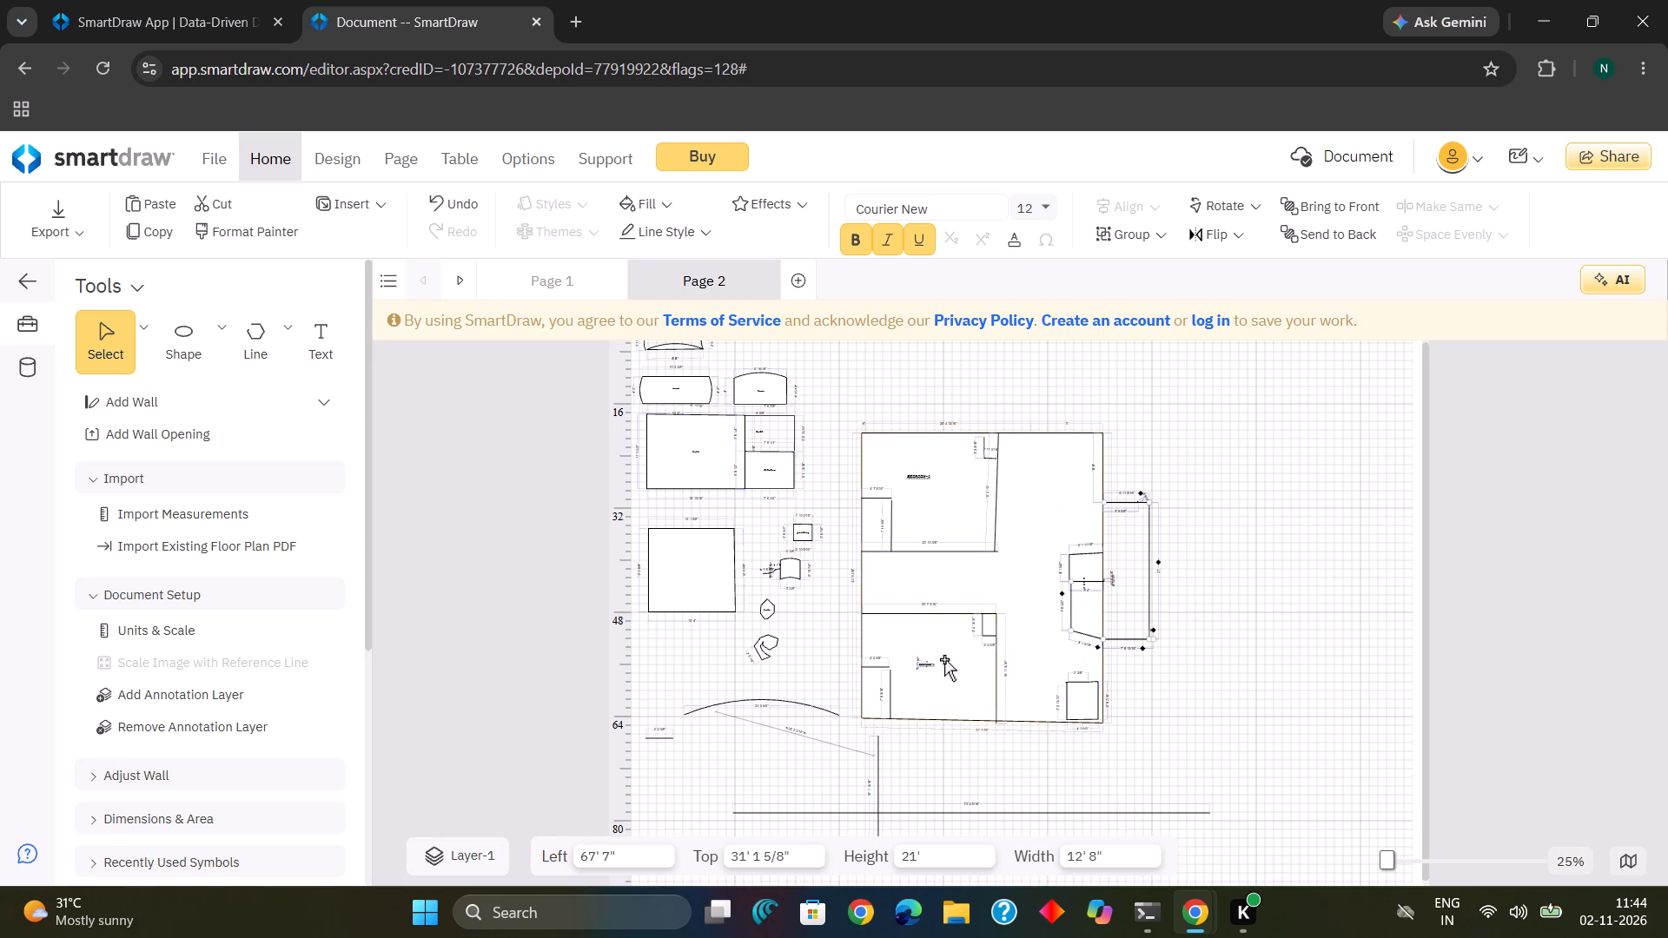
Reposition the floor plan's outer outline around the room partitions, with its left edge at about 35' 4" and top at 21' 8".
click(1089, 708)
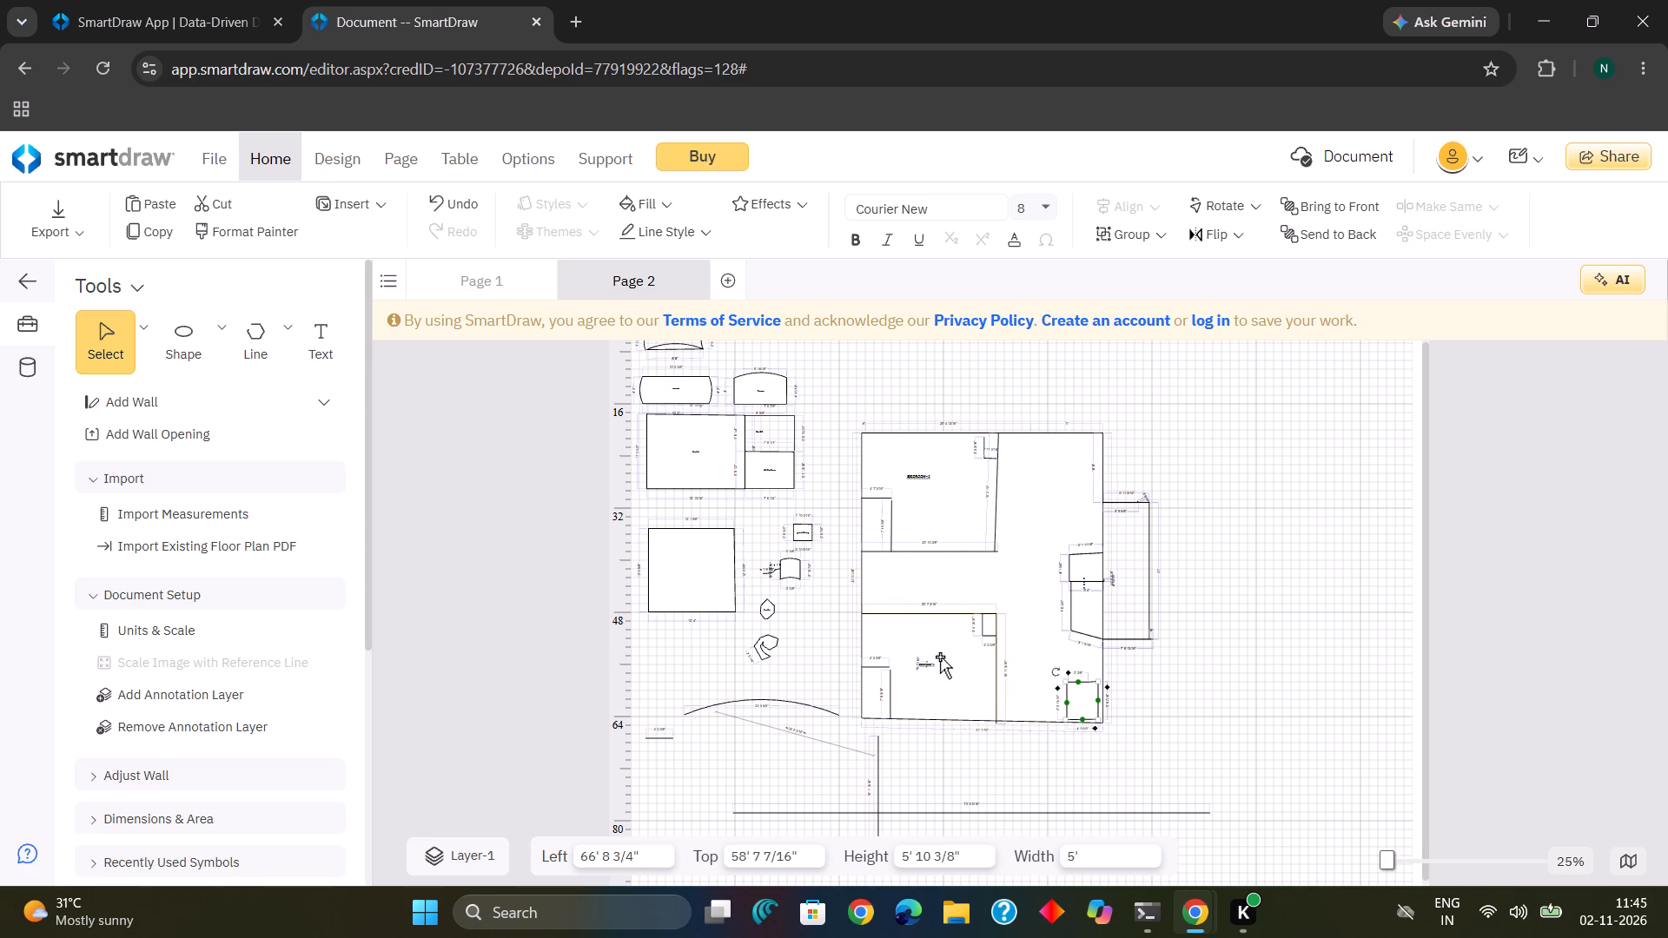
drag(940, 657, 897, 605)
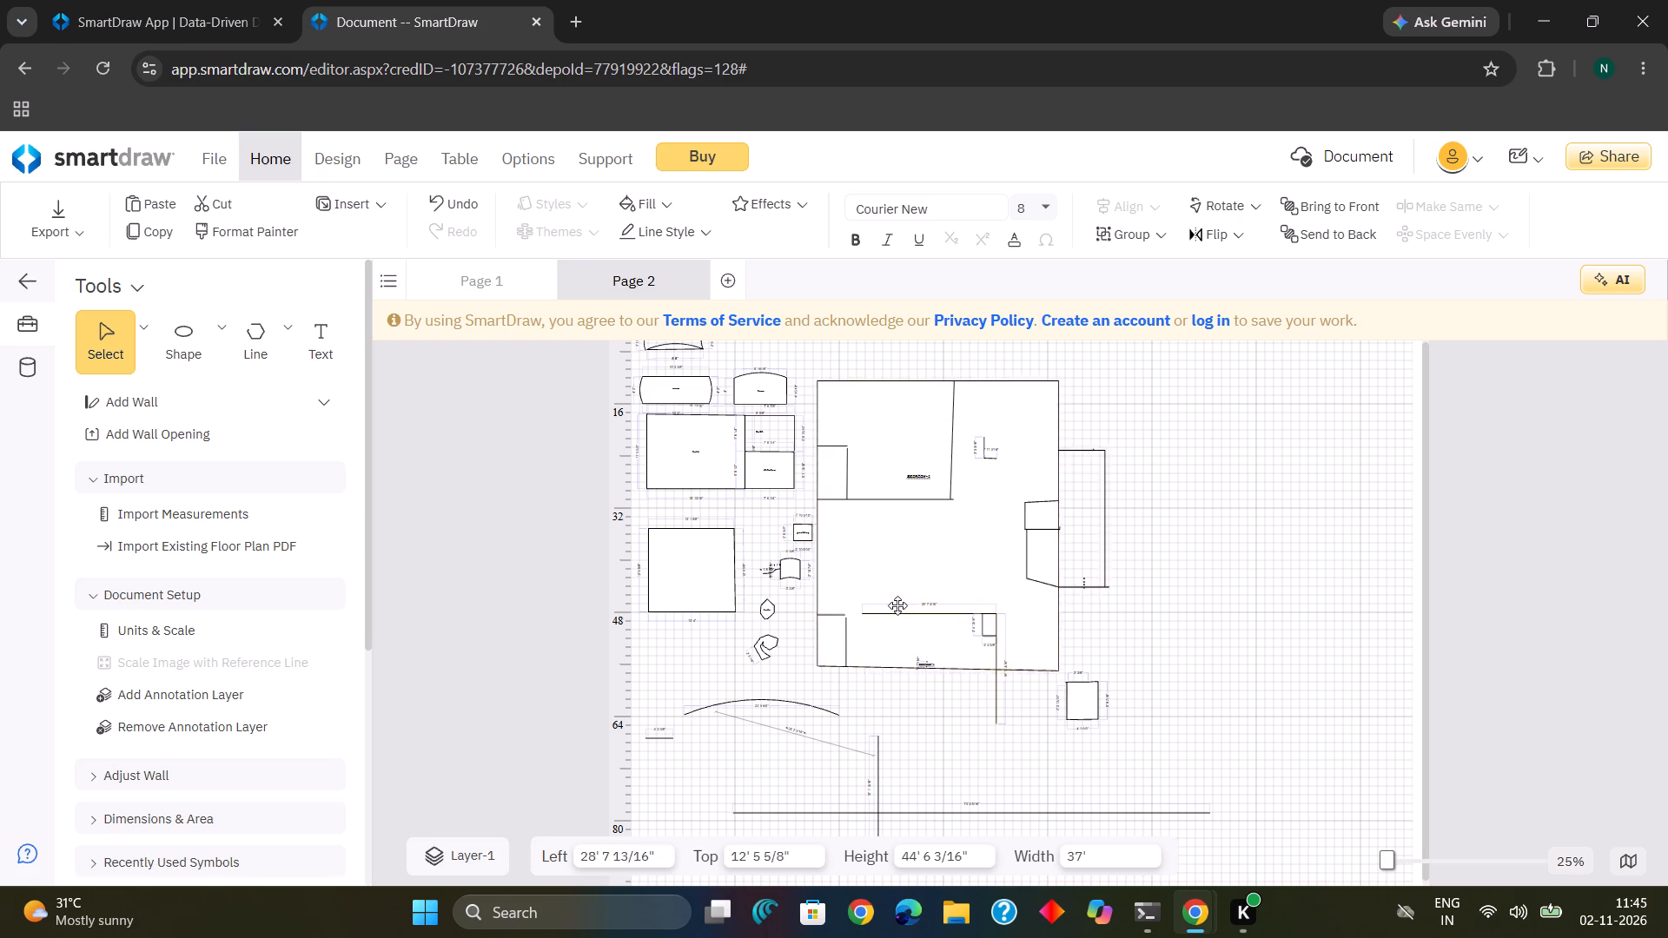
drag(897, 605, 928, 670)
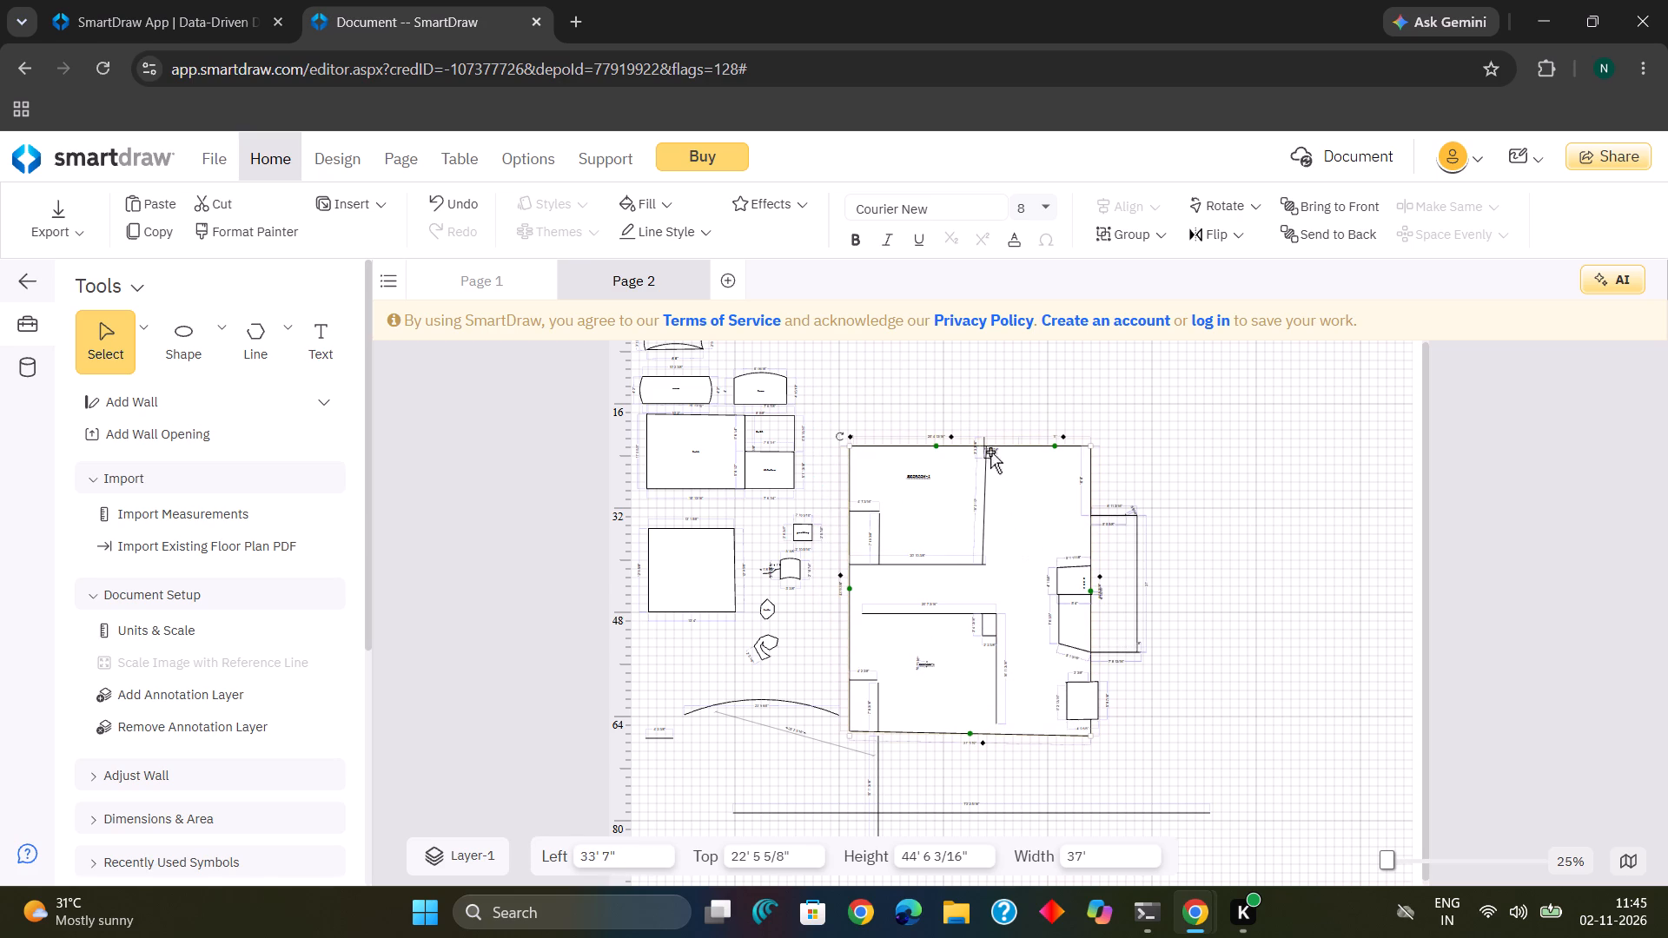
drag(997, 446, 998, 446)
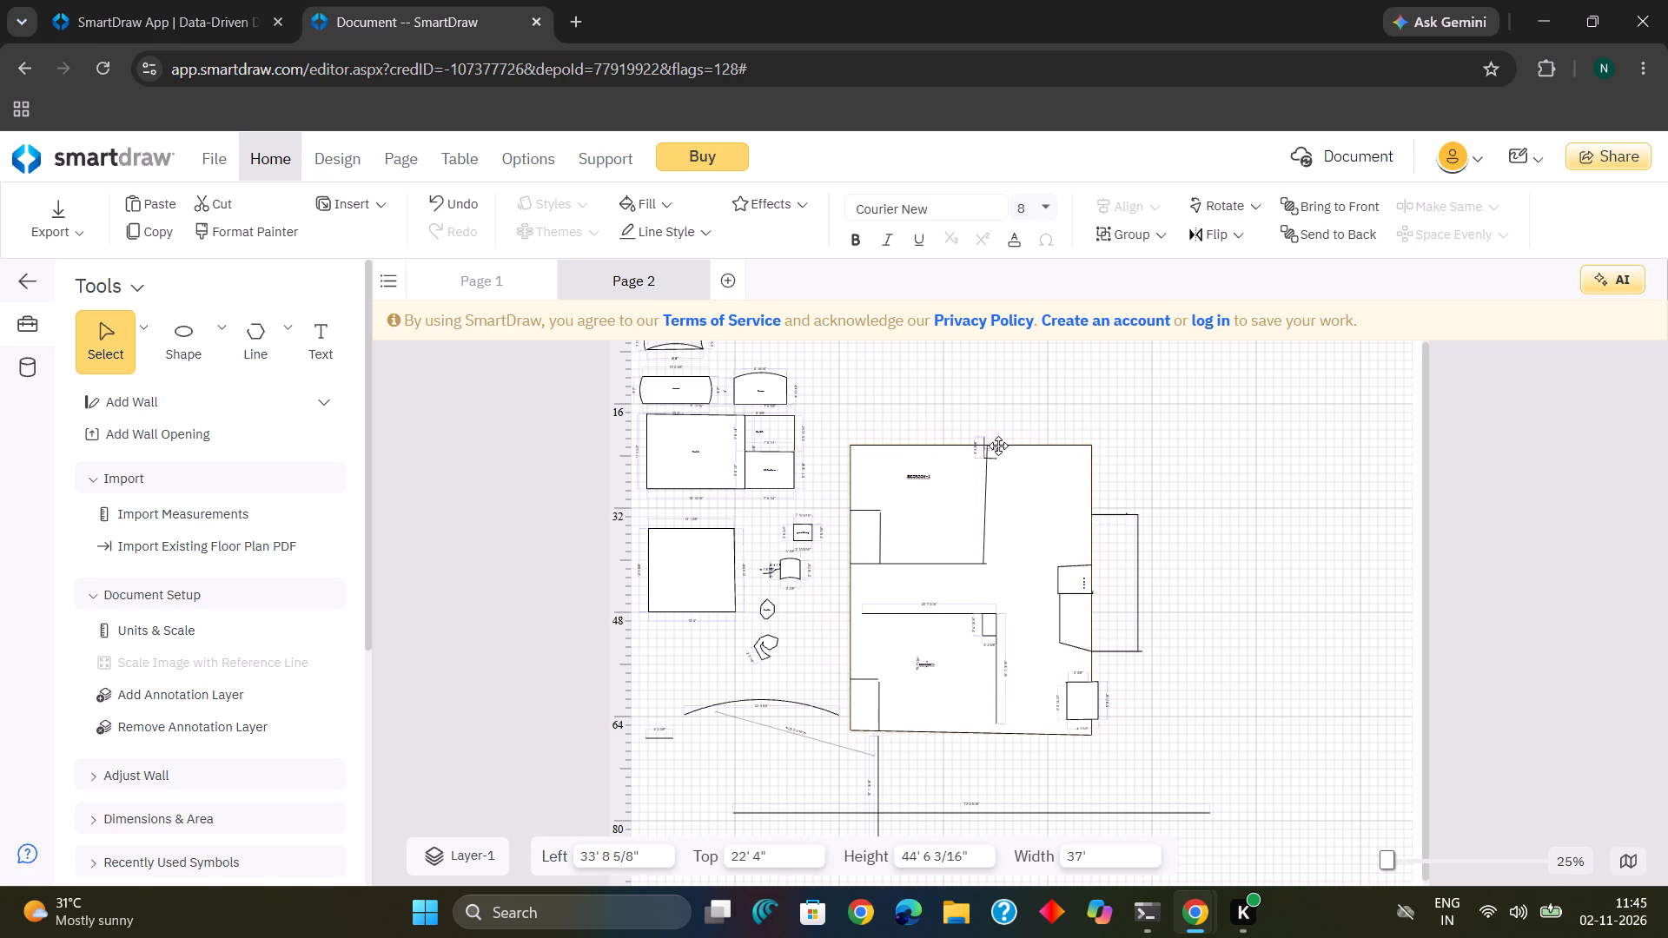
drag(998, 446, 1009, 439)
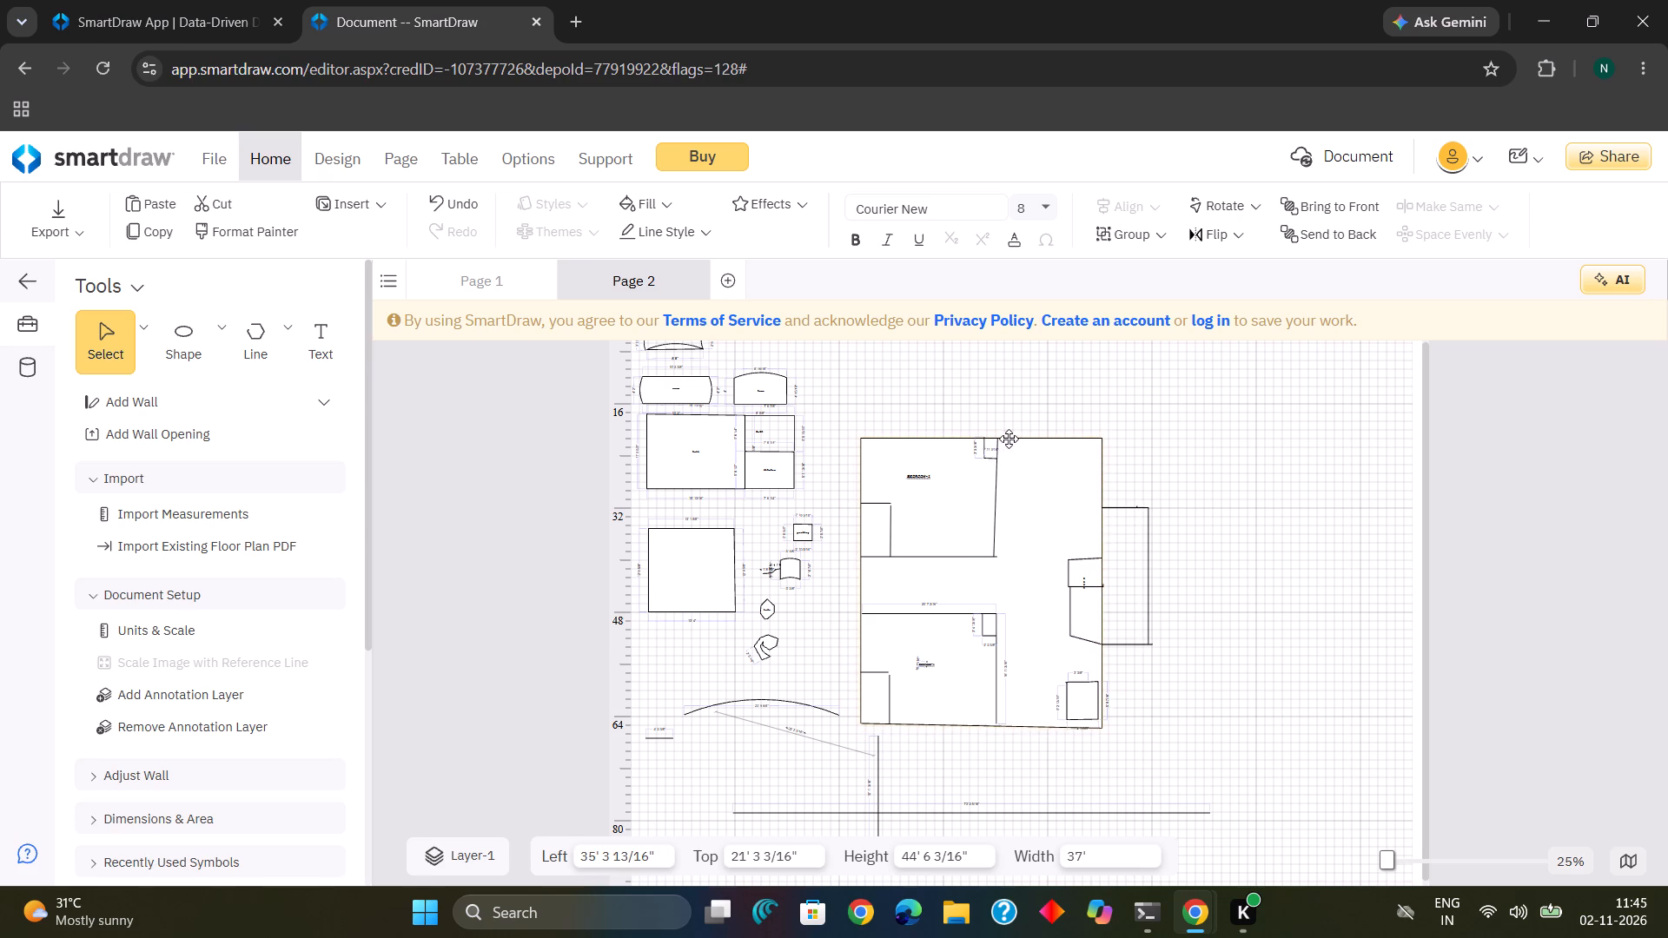
drag(1009, 439, 1009, 441)
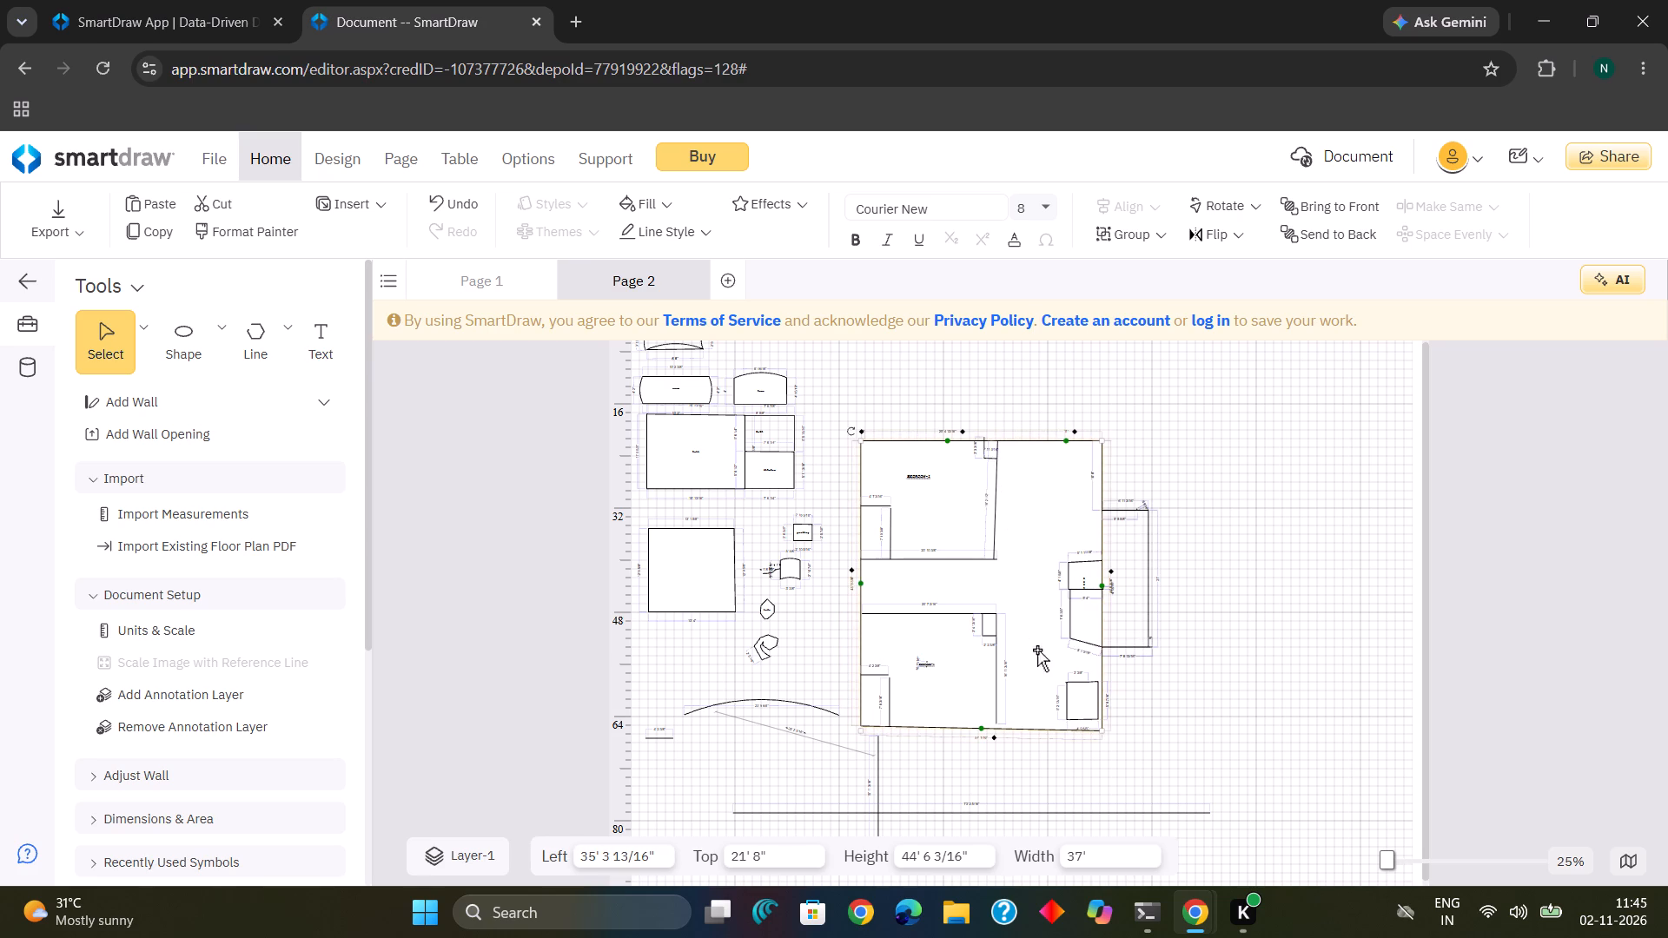
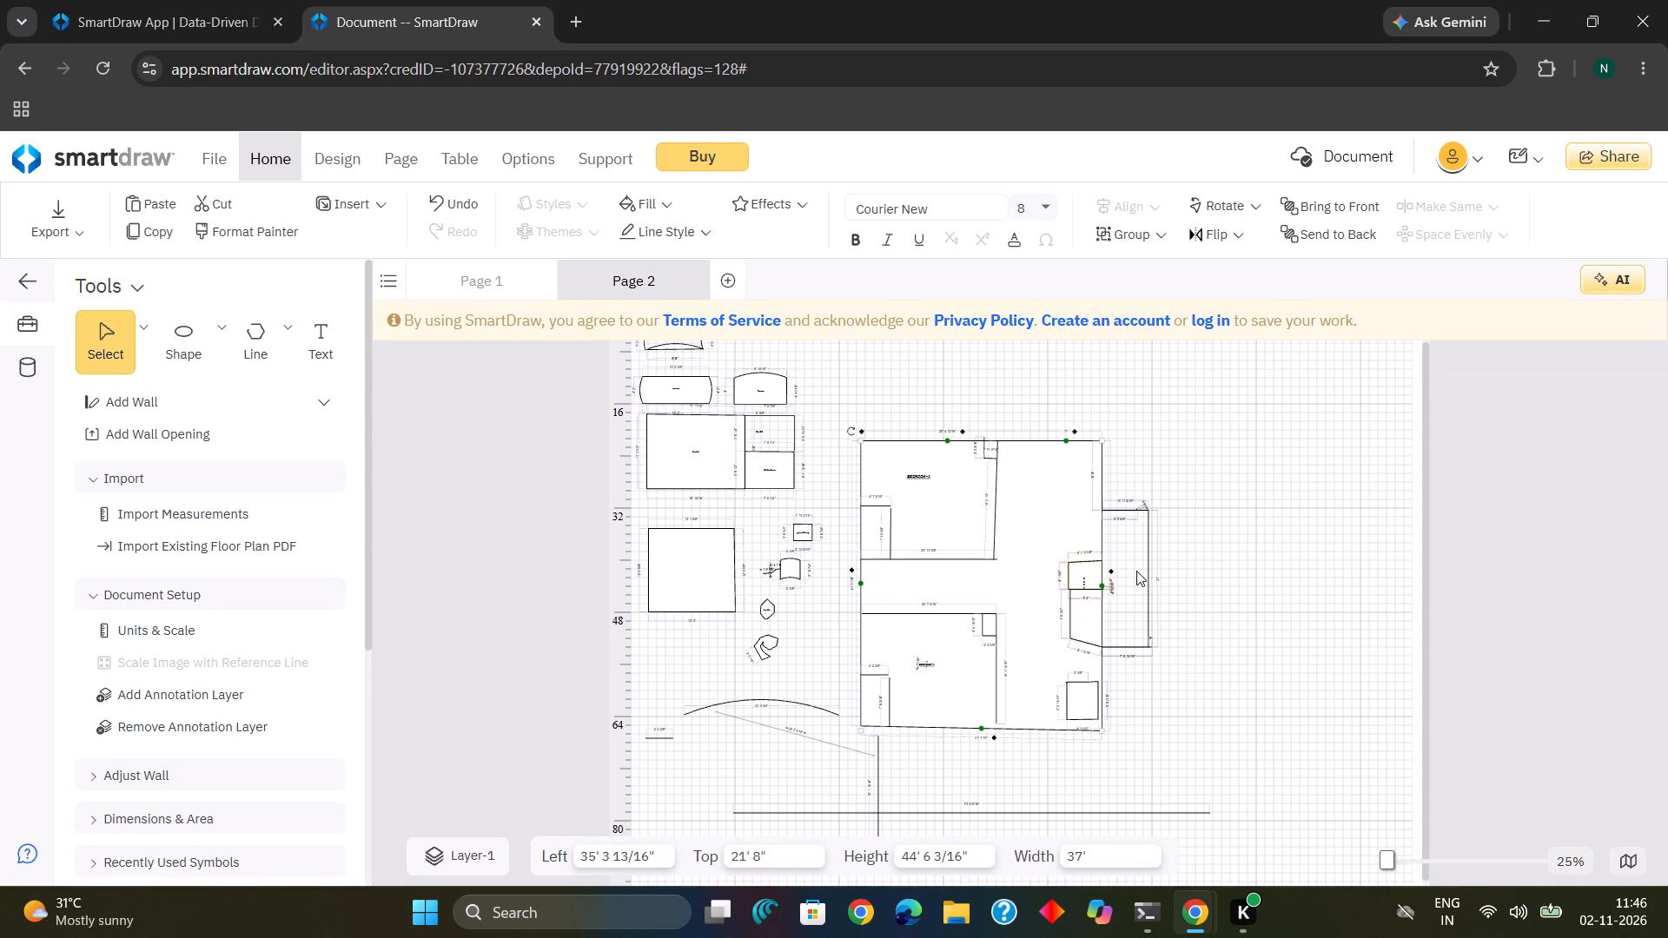
Replace the lower bedroom's label text with "BED ROOM 2".
click(927, 661)
click(927, 661)
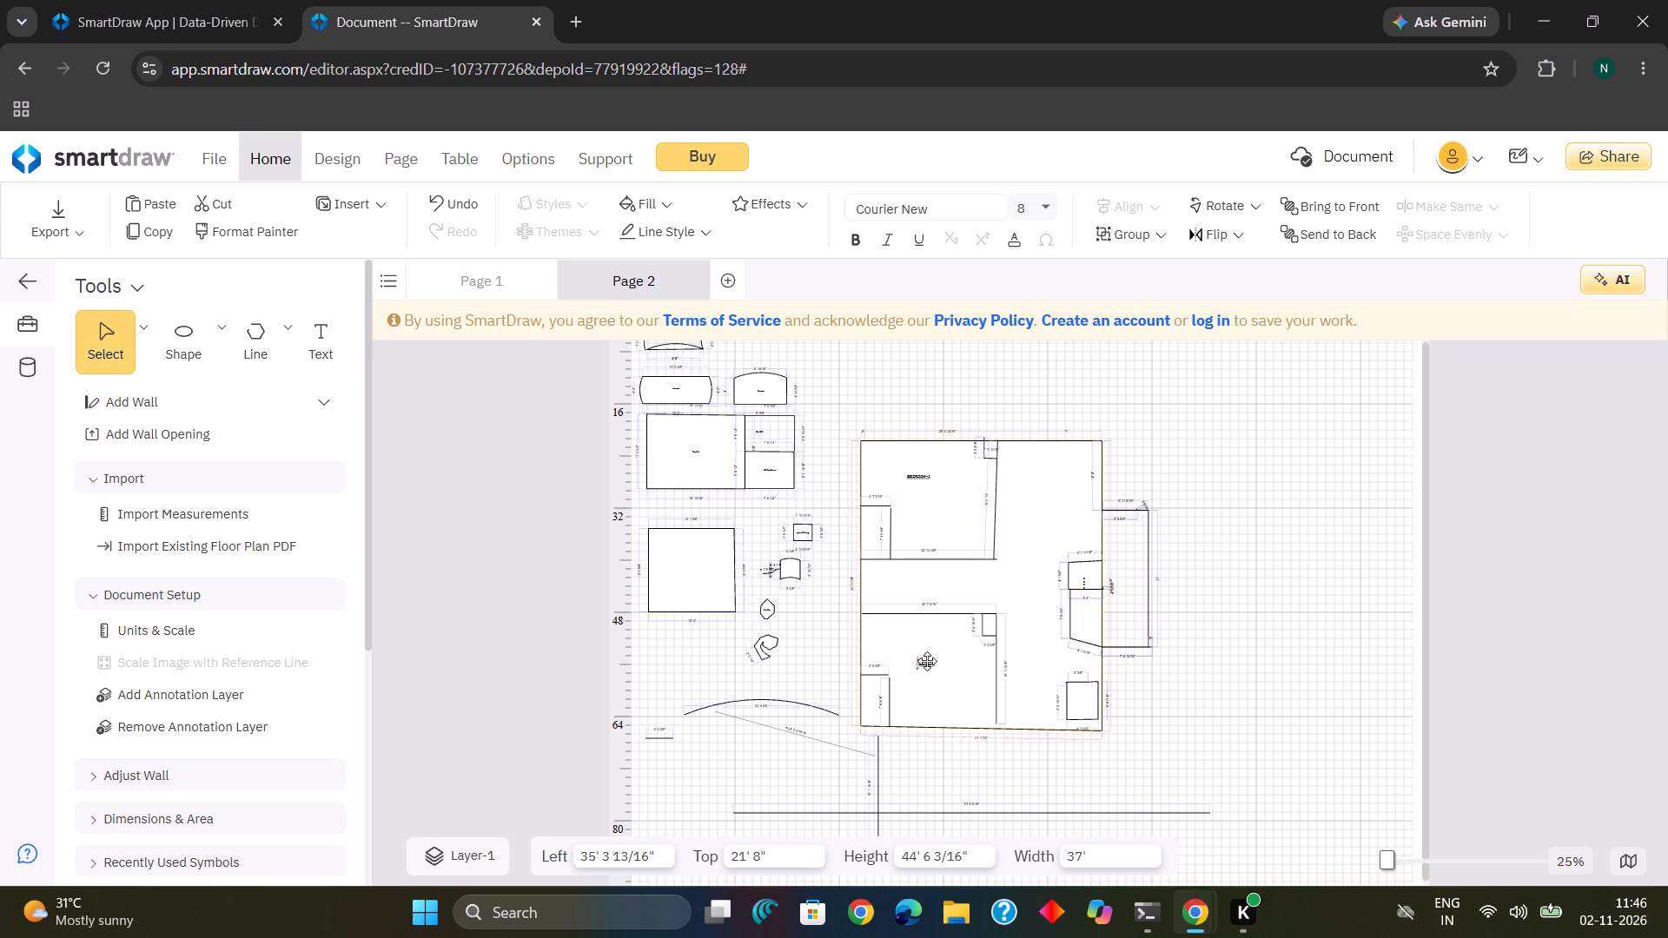
click(932, 665)
double_click(932, 665)
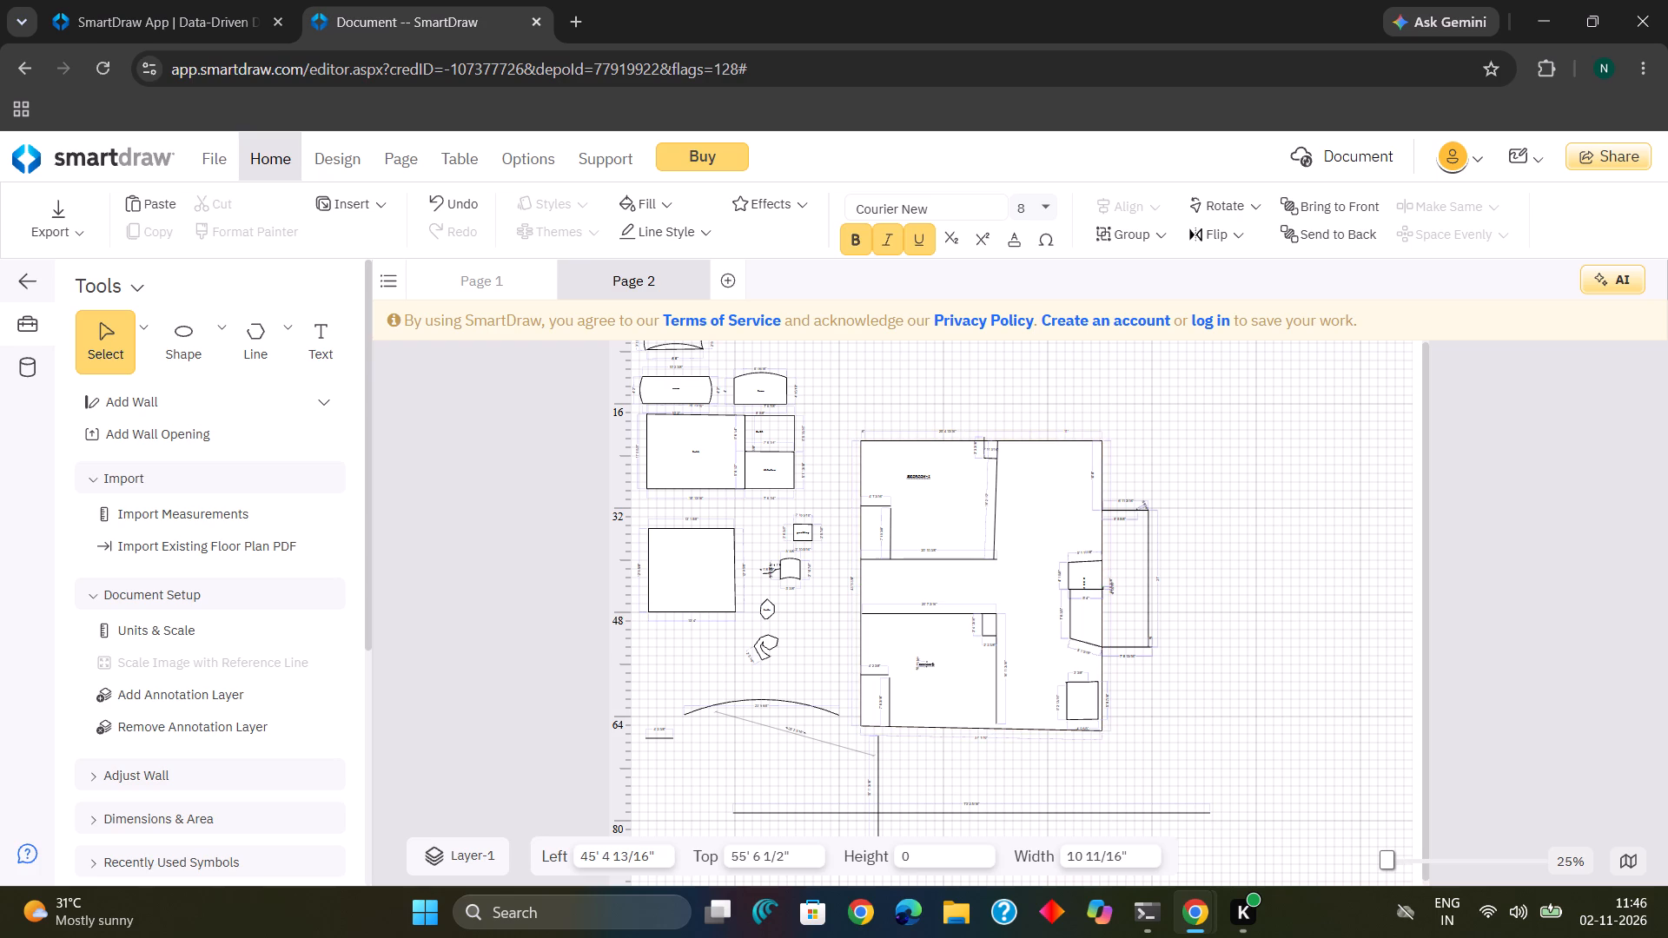
click(932, 665)
click(932, 665)
key(space)
key(BackSpace)
key(BackSpace)
key(BackSpace)
key(BackSpace)
key(BackSpace)
key(BackSpace)
key(BackSpace)
key(BackSpace)
key(BackSpace)
key(BackSpace)
text(BED S)
key(BackSpace)
text(RRO)
key(BackSpace)
key(BackSpace)
text(OOM)
key(space)
key(2)
key(Return)
click(941, 725)
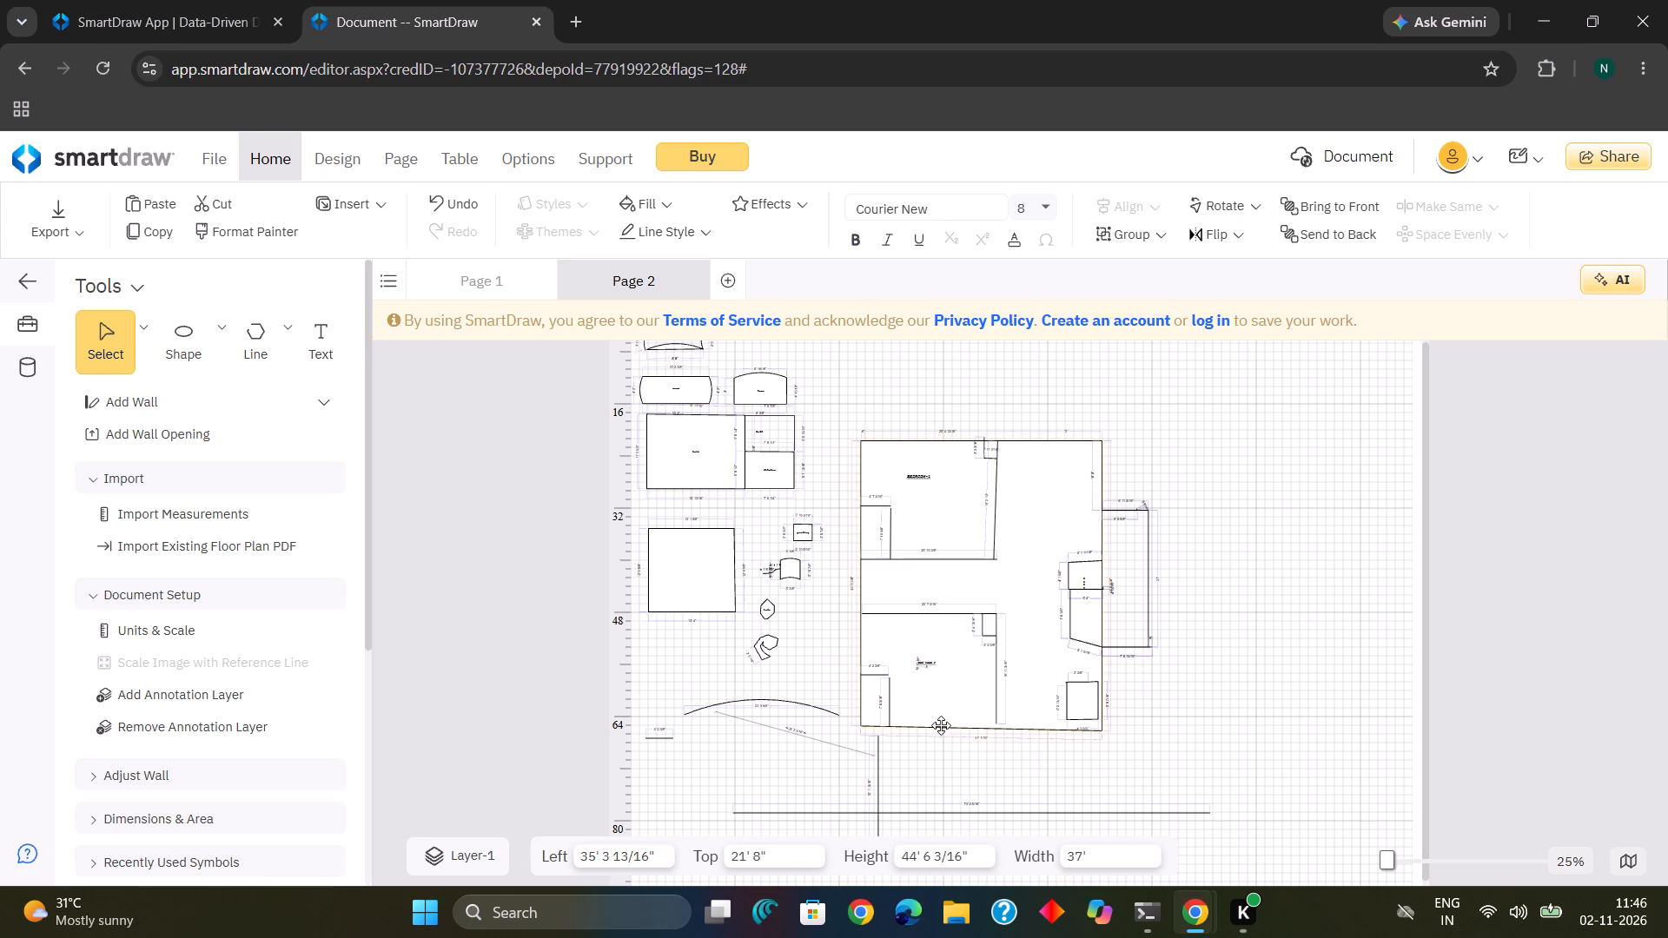
click(956, 786)
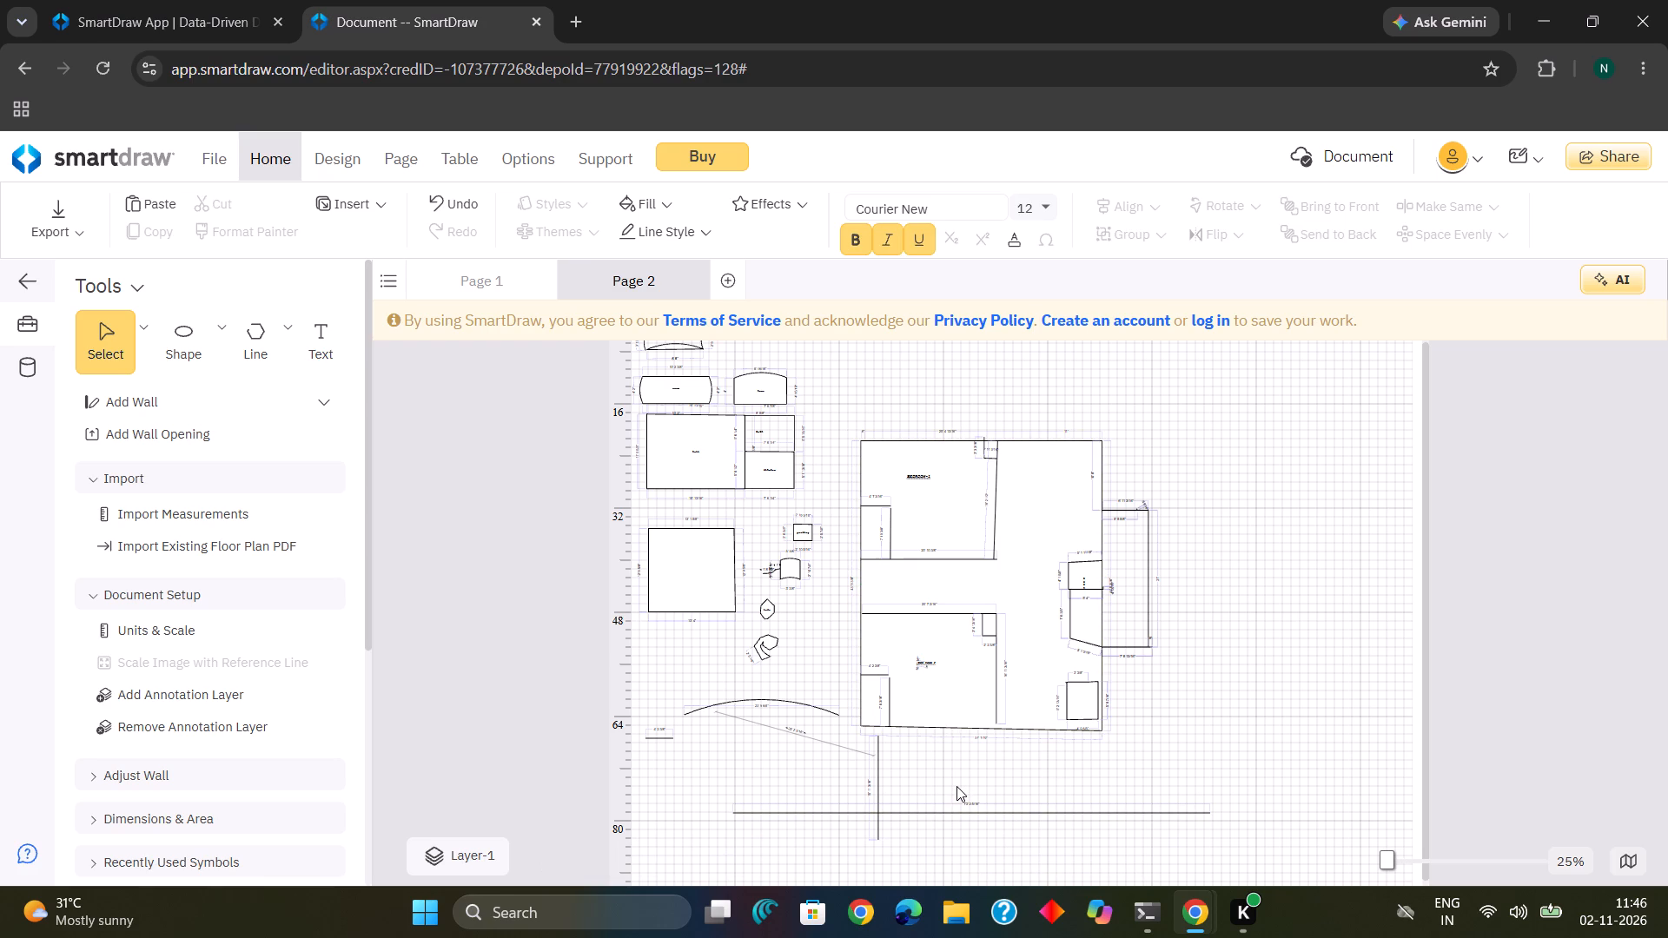
click(956, 786)
Examine the separate shapes beside the floor plan up close, around the kitchen and parking shapes.
scroll(722, 422, up, 1)
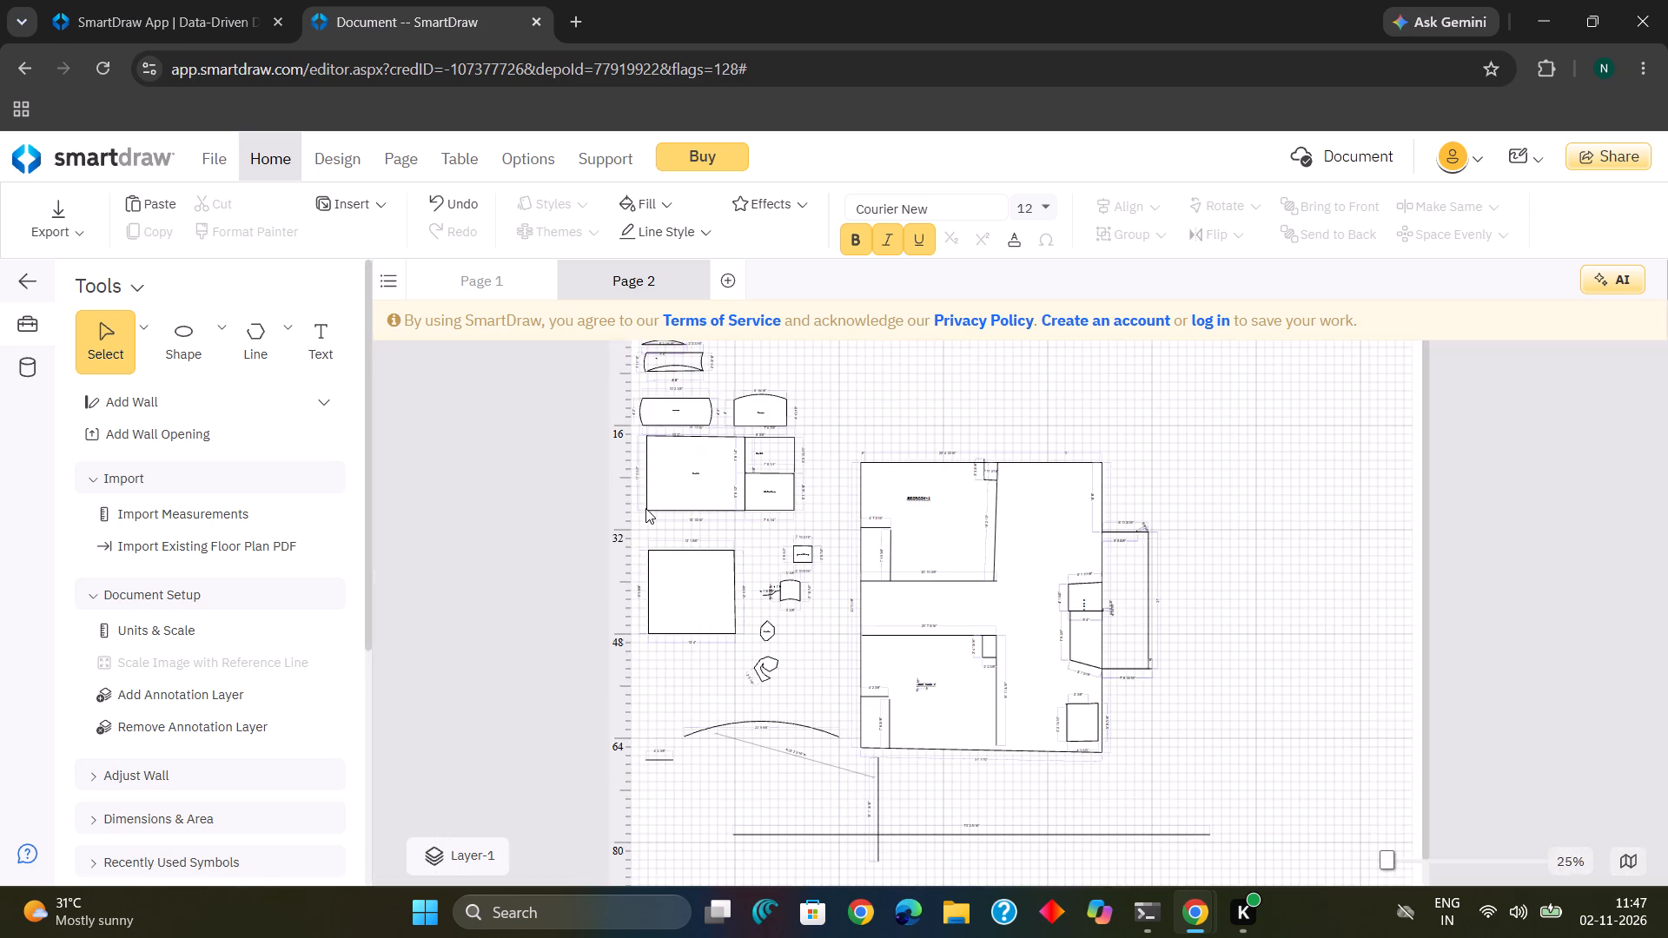
scroll(645, 508, up, 1)
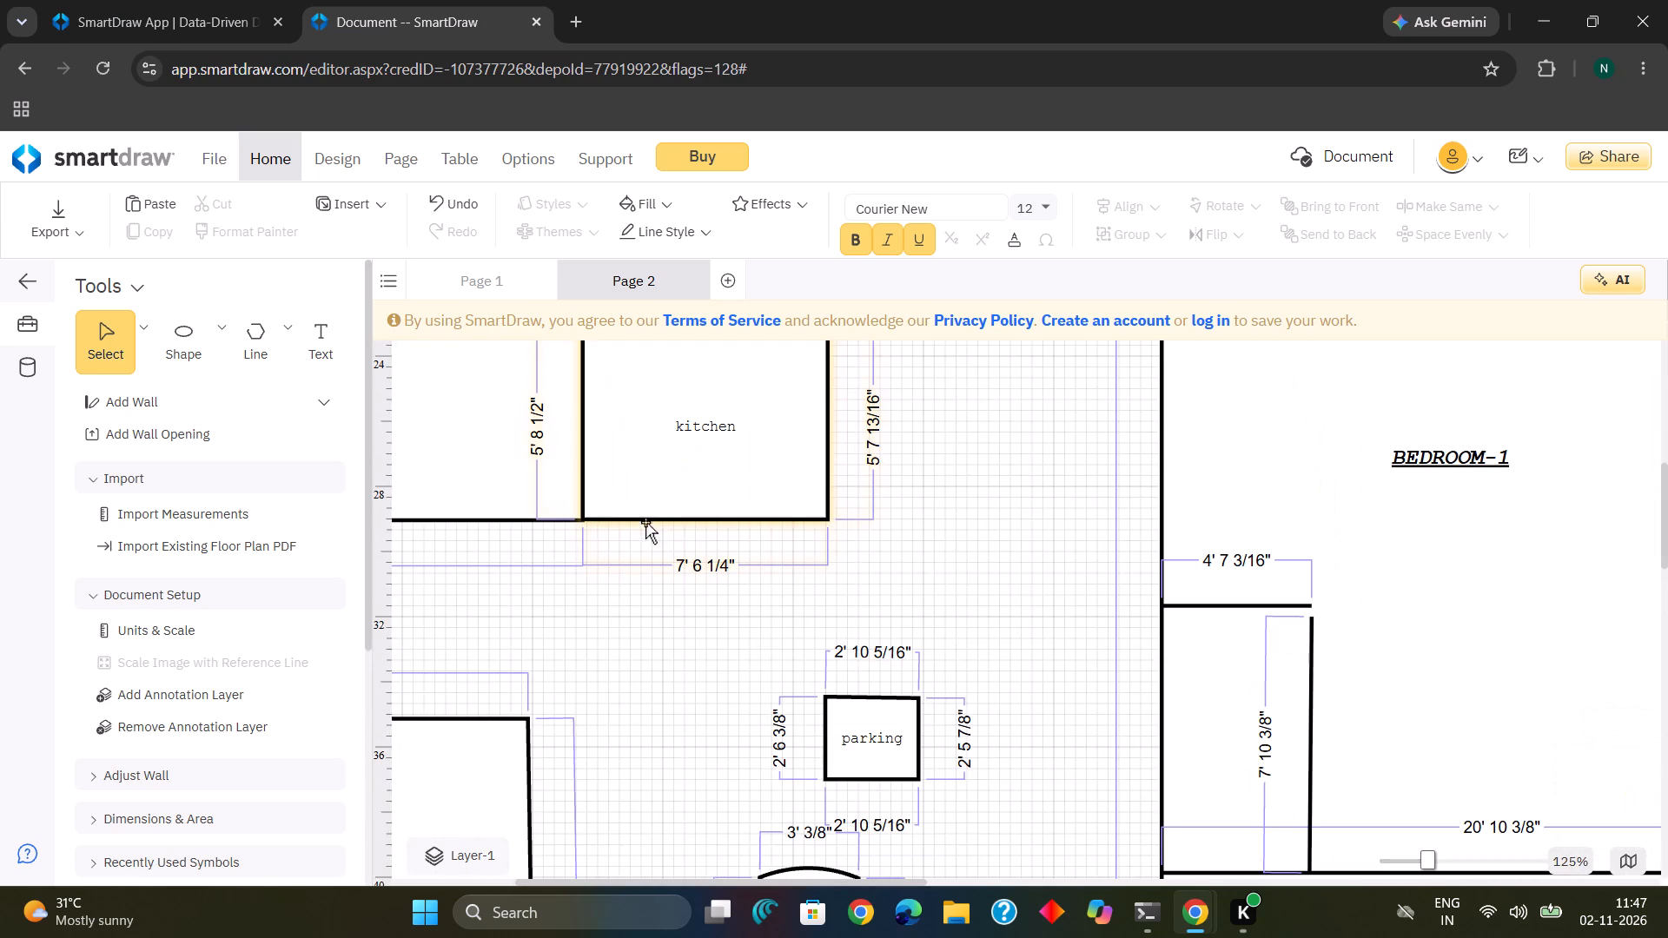
scroll(645, 522, up, 1)
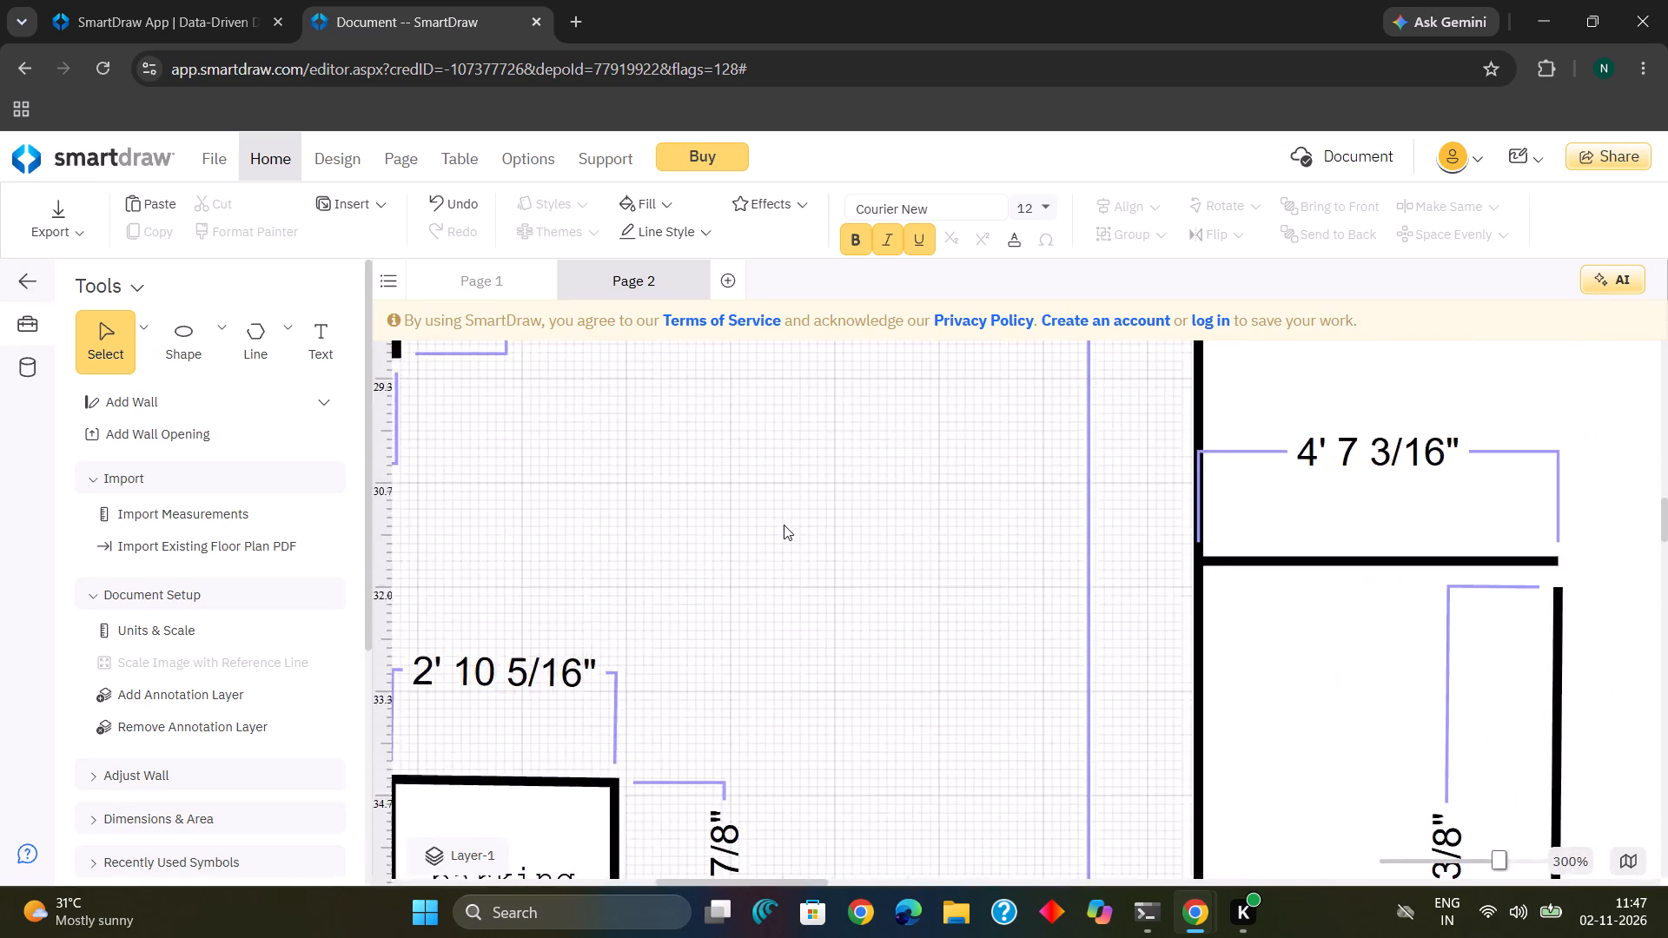
drag(647, 538, 655, 538)
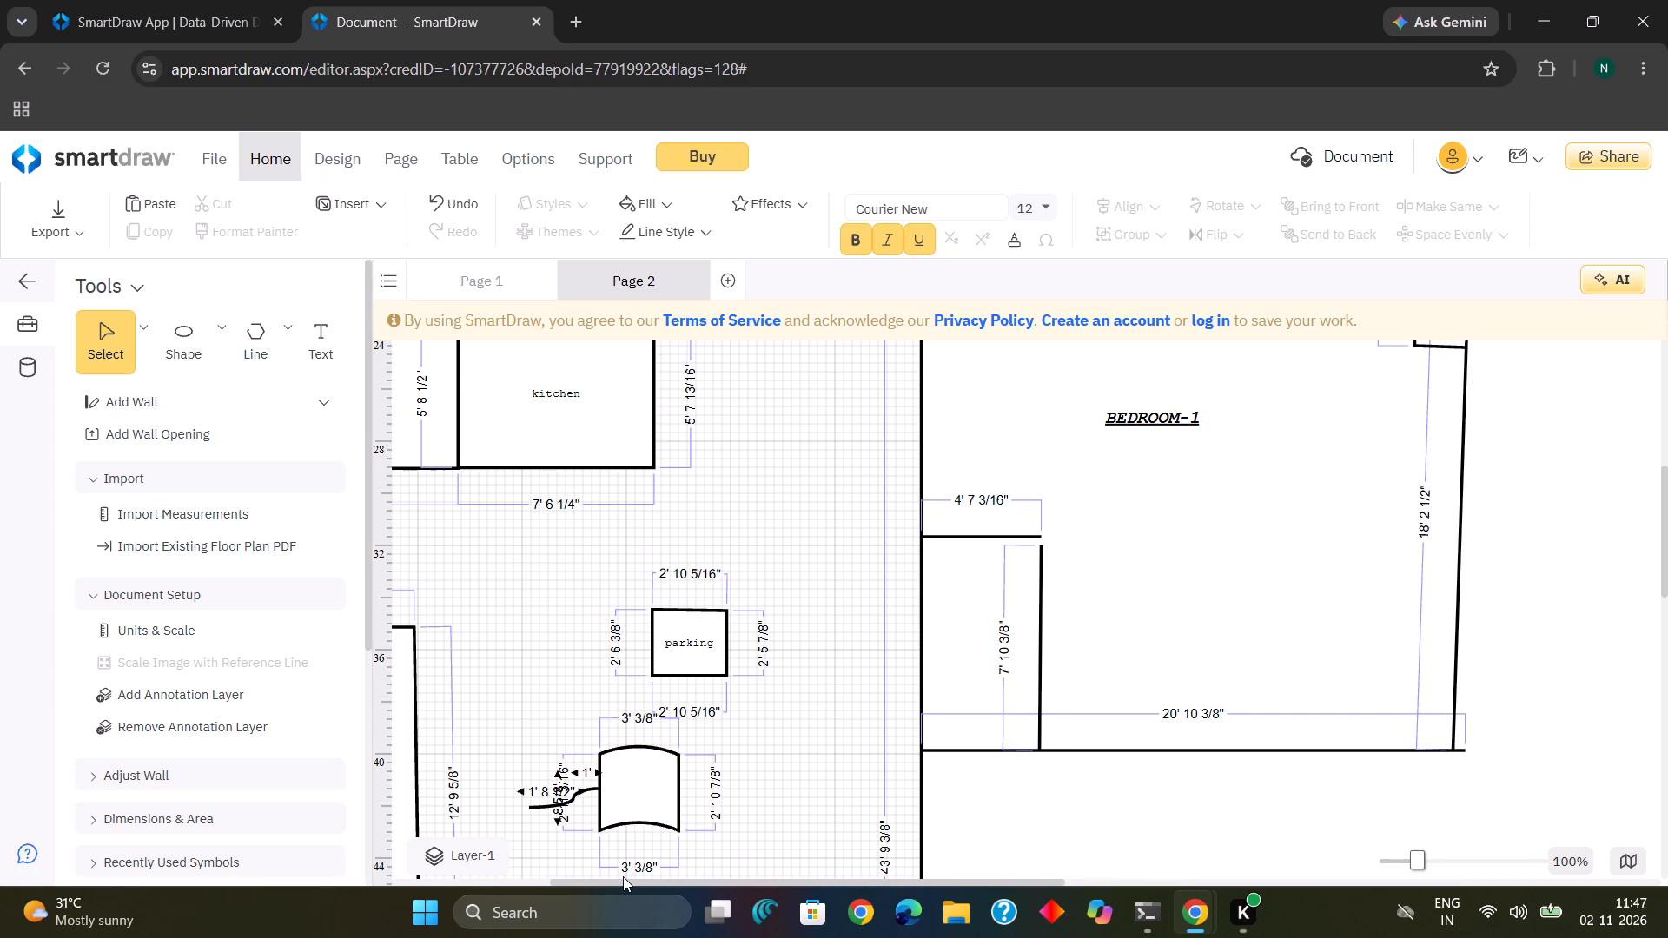
drag(622, 880, 599, 885)
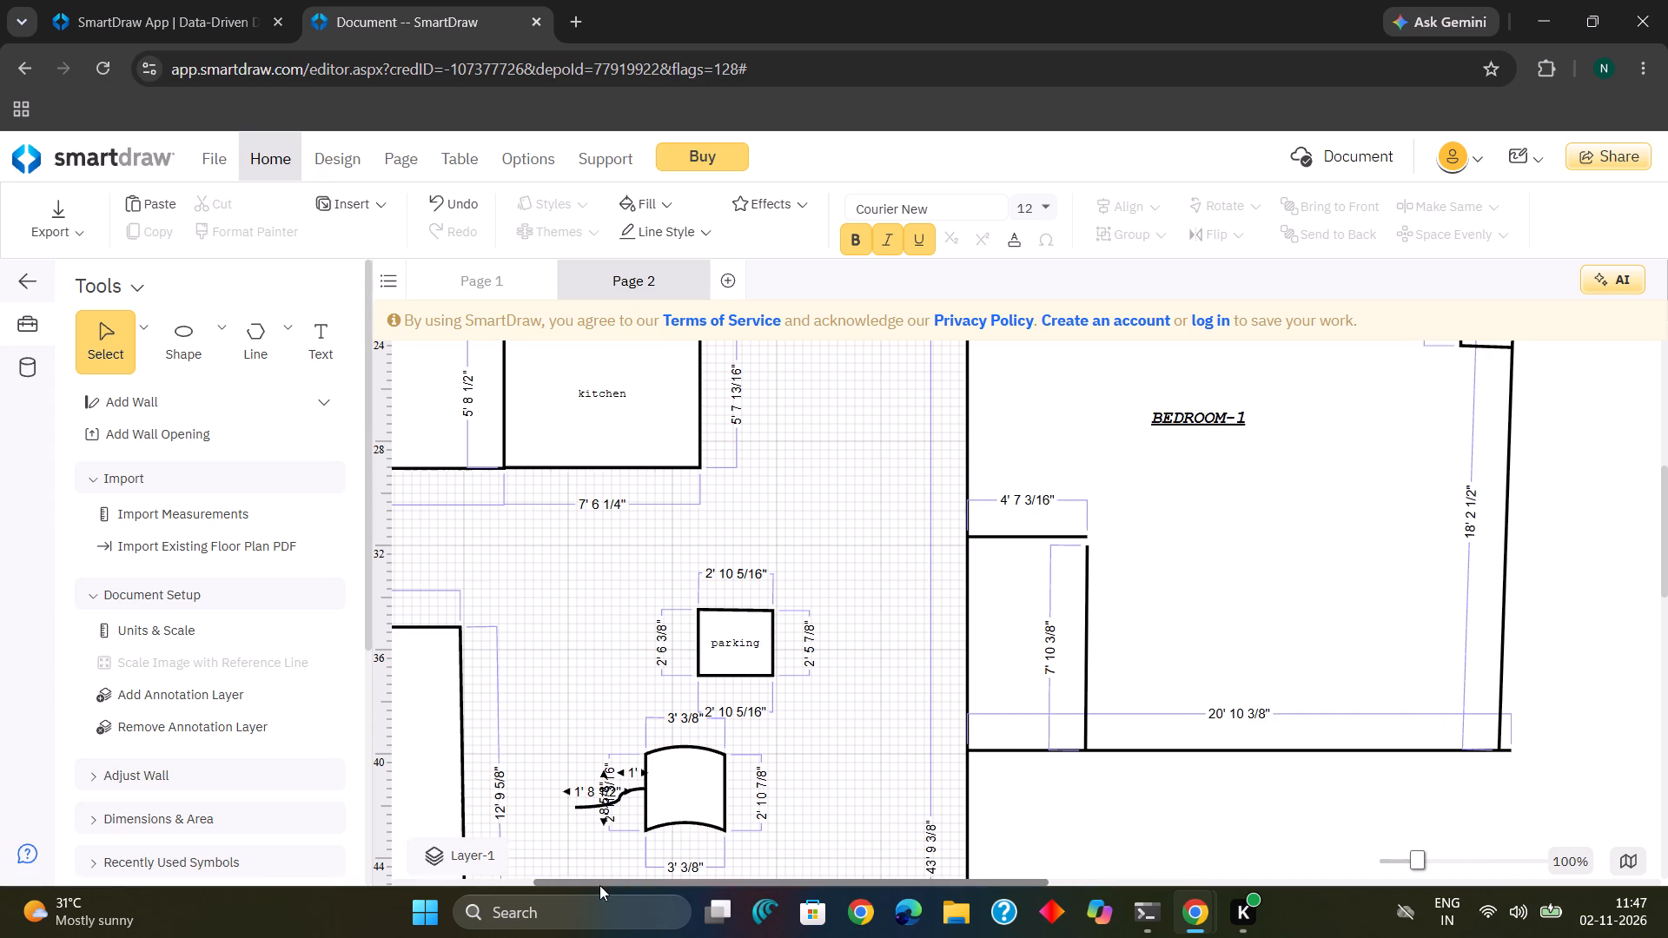
drag(599, 885, 417, 876)
scroll(612, 582, up, 1)
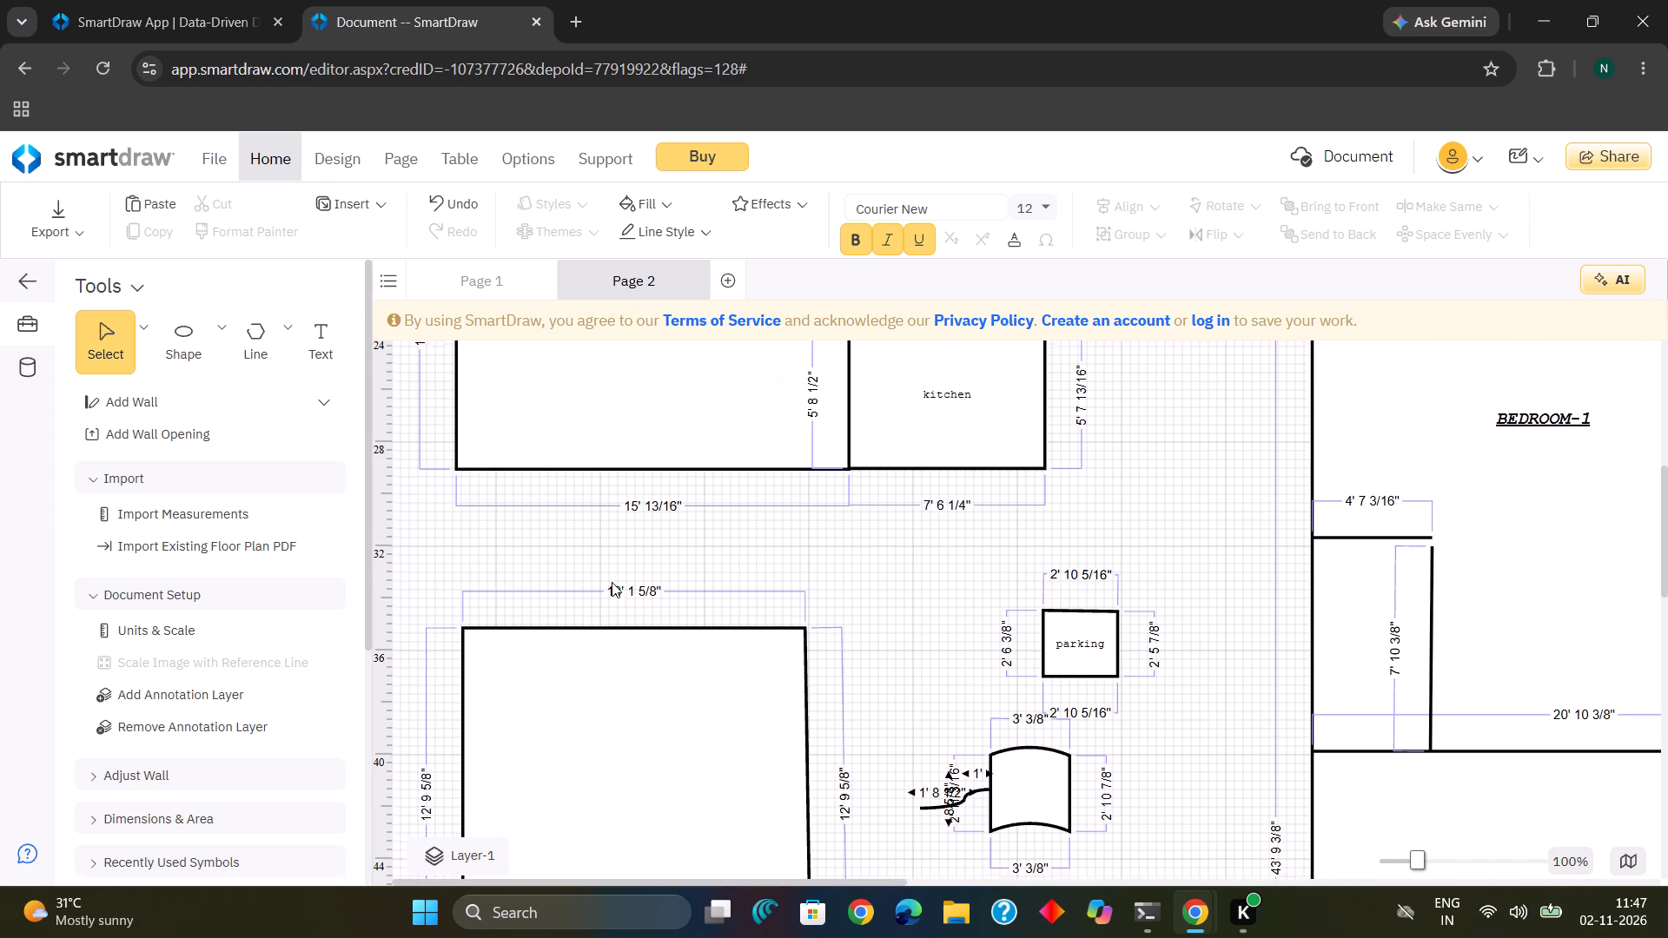
scroll(612, 582, up, 3)
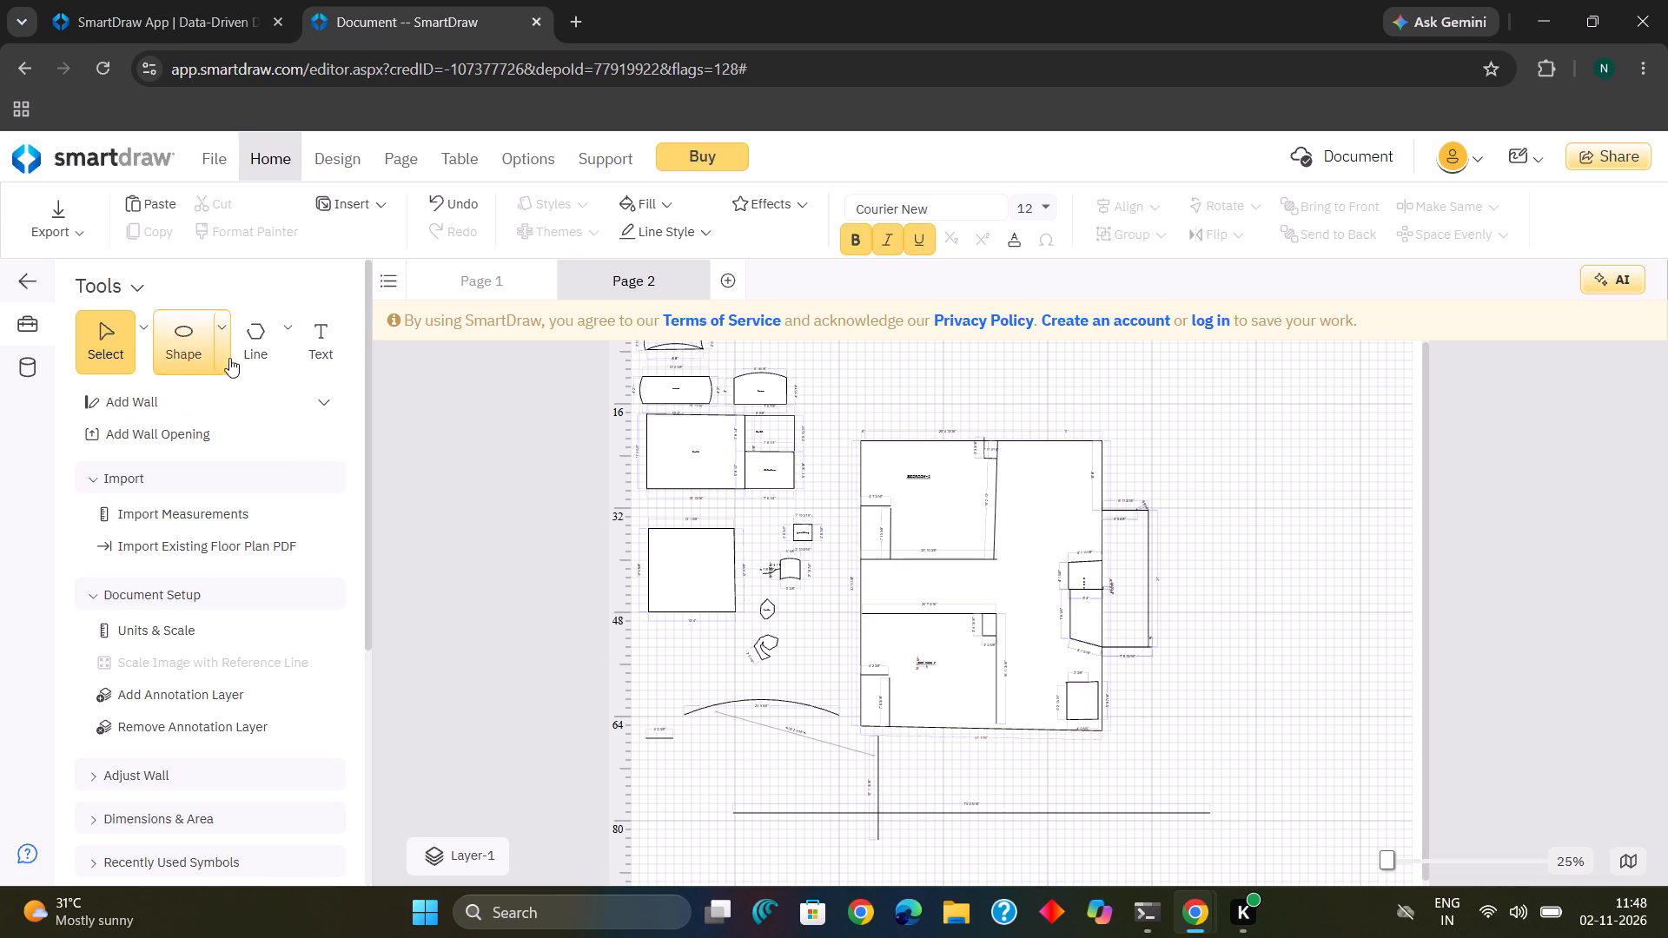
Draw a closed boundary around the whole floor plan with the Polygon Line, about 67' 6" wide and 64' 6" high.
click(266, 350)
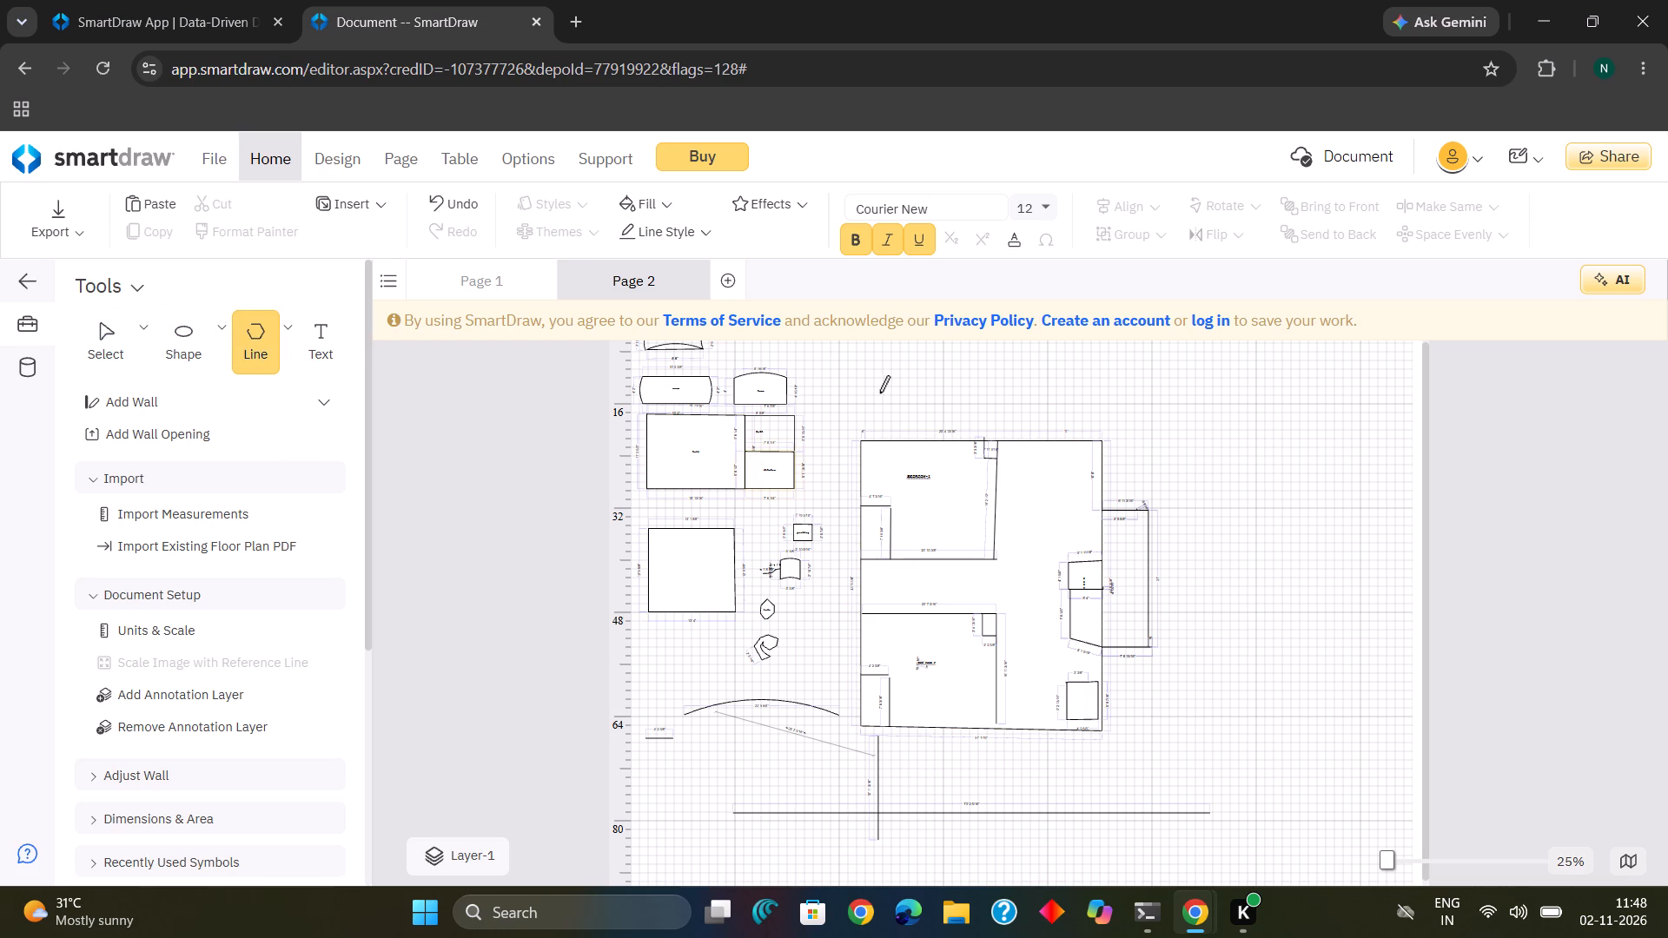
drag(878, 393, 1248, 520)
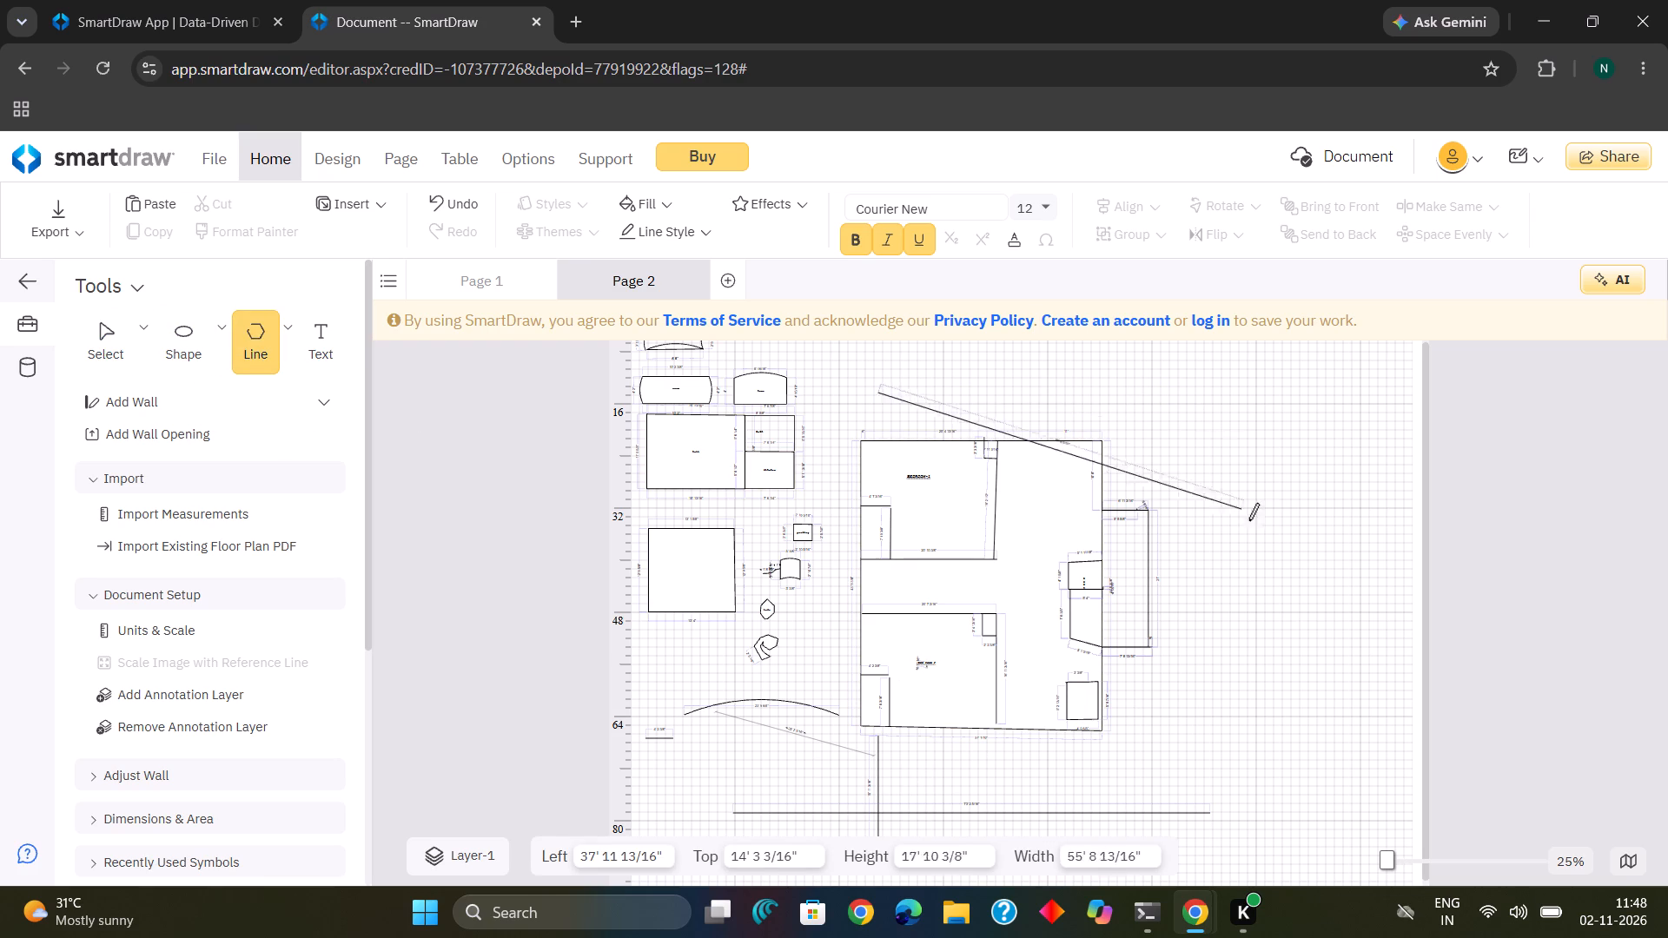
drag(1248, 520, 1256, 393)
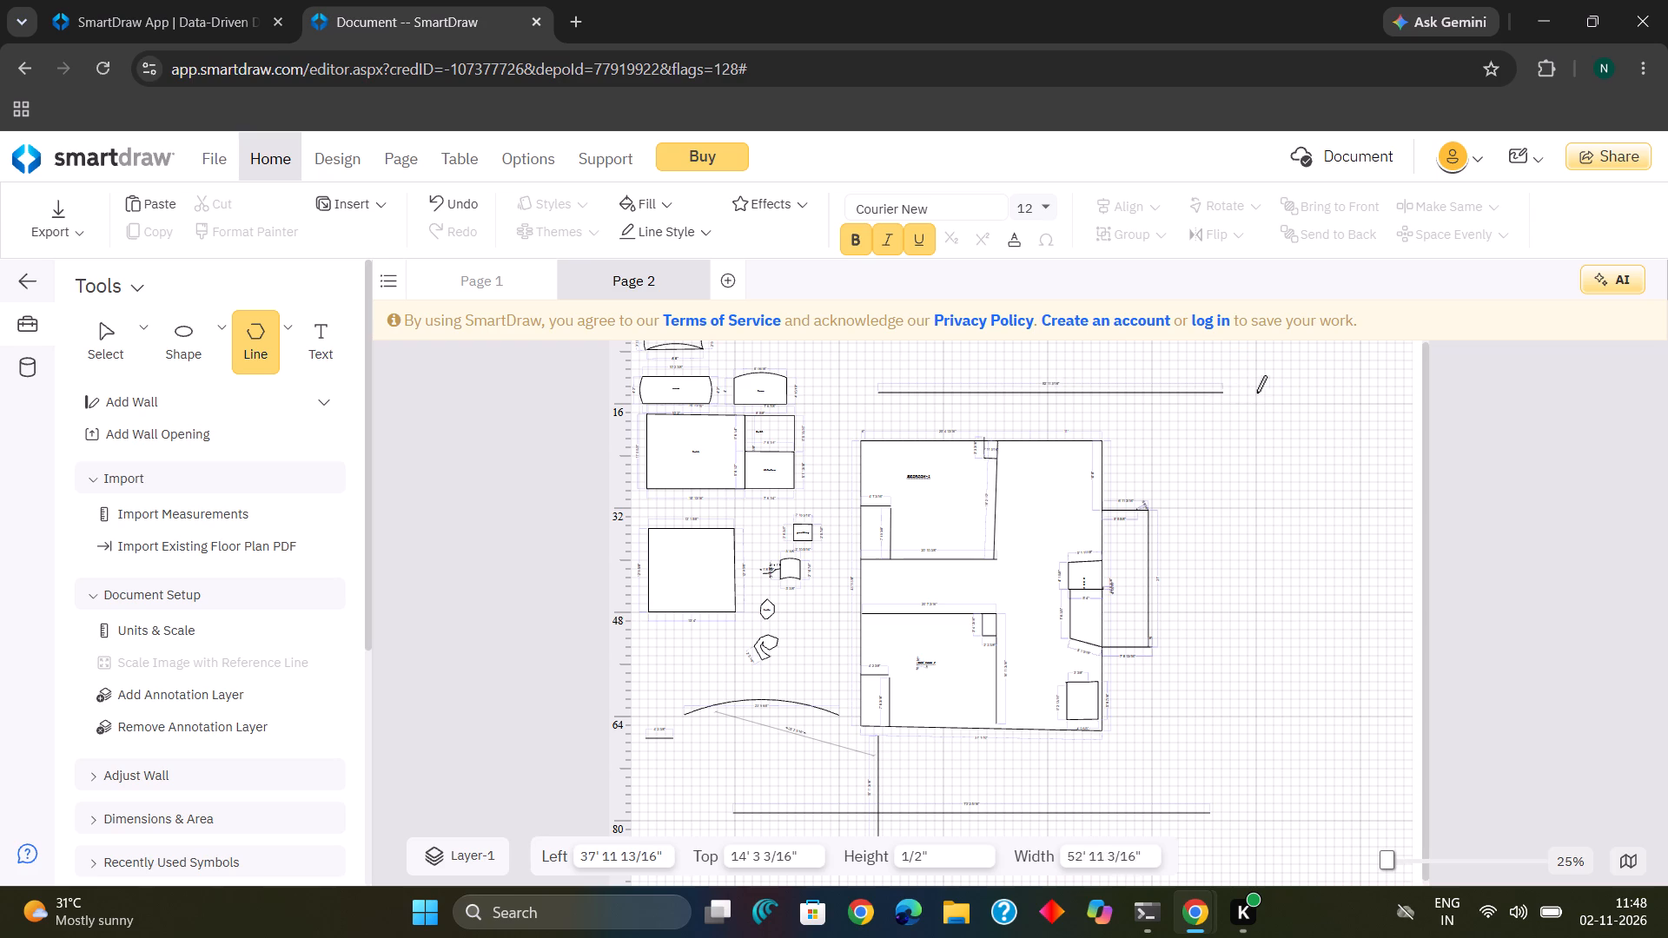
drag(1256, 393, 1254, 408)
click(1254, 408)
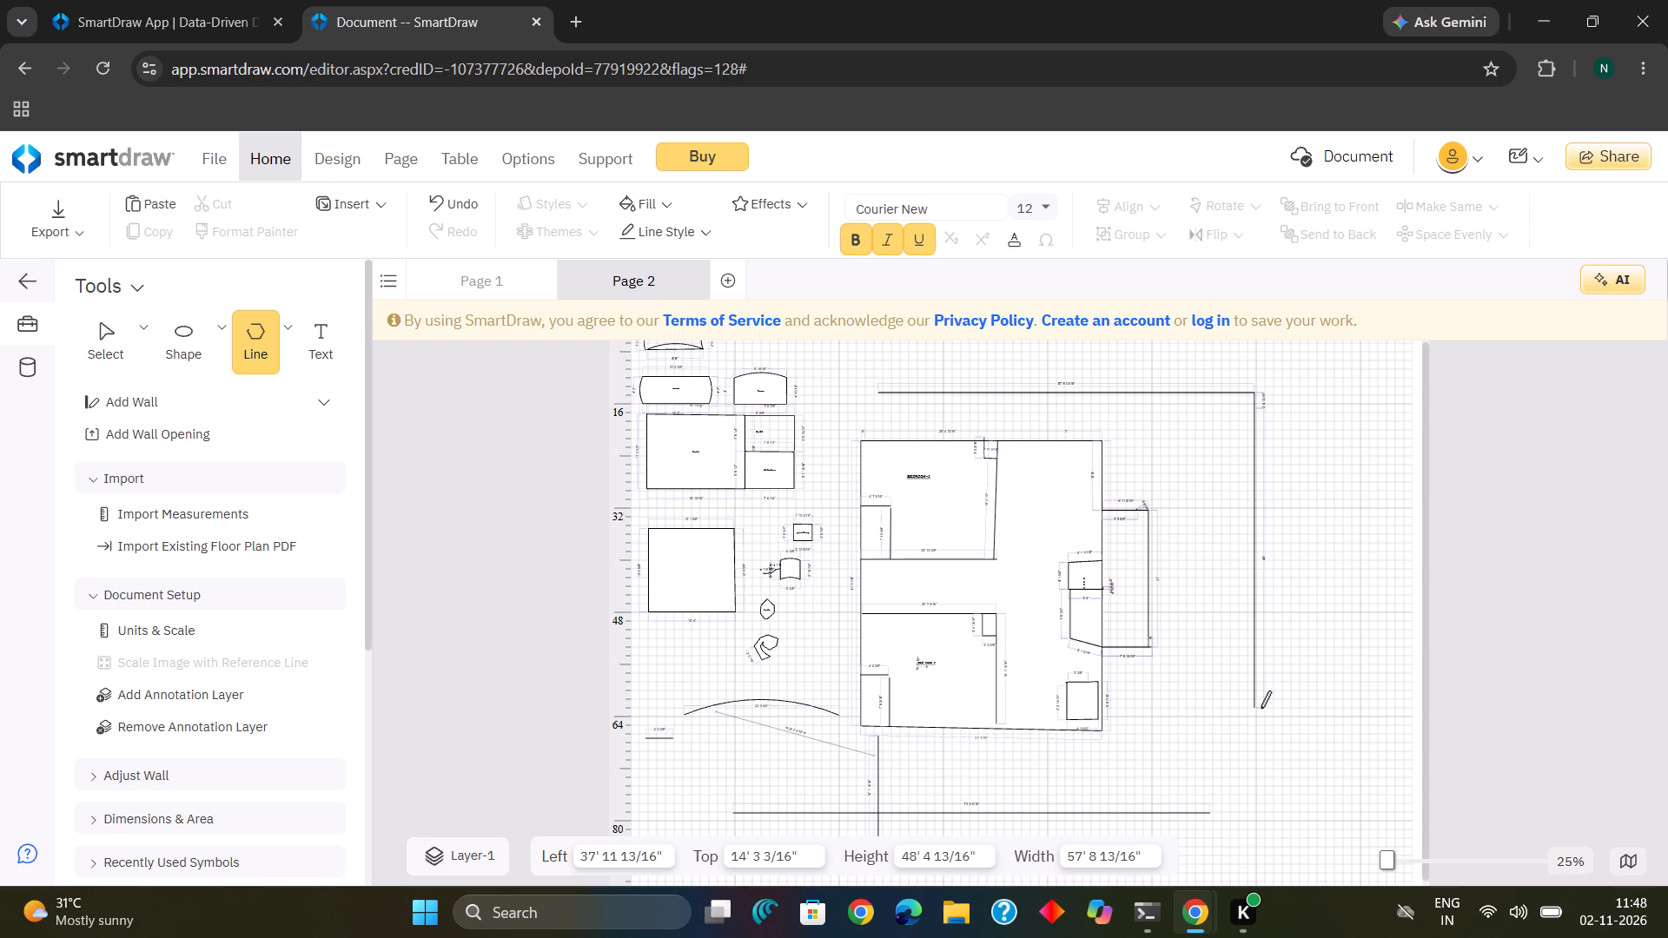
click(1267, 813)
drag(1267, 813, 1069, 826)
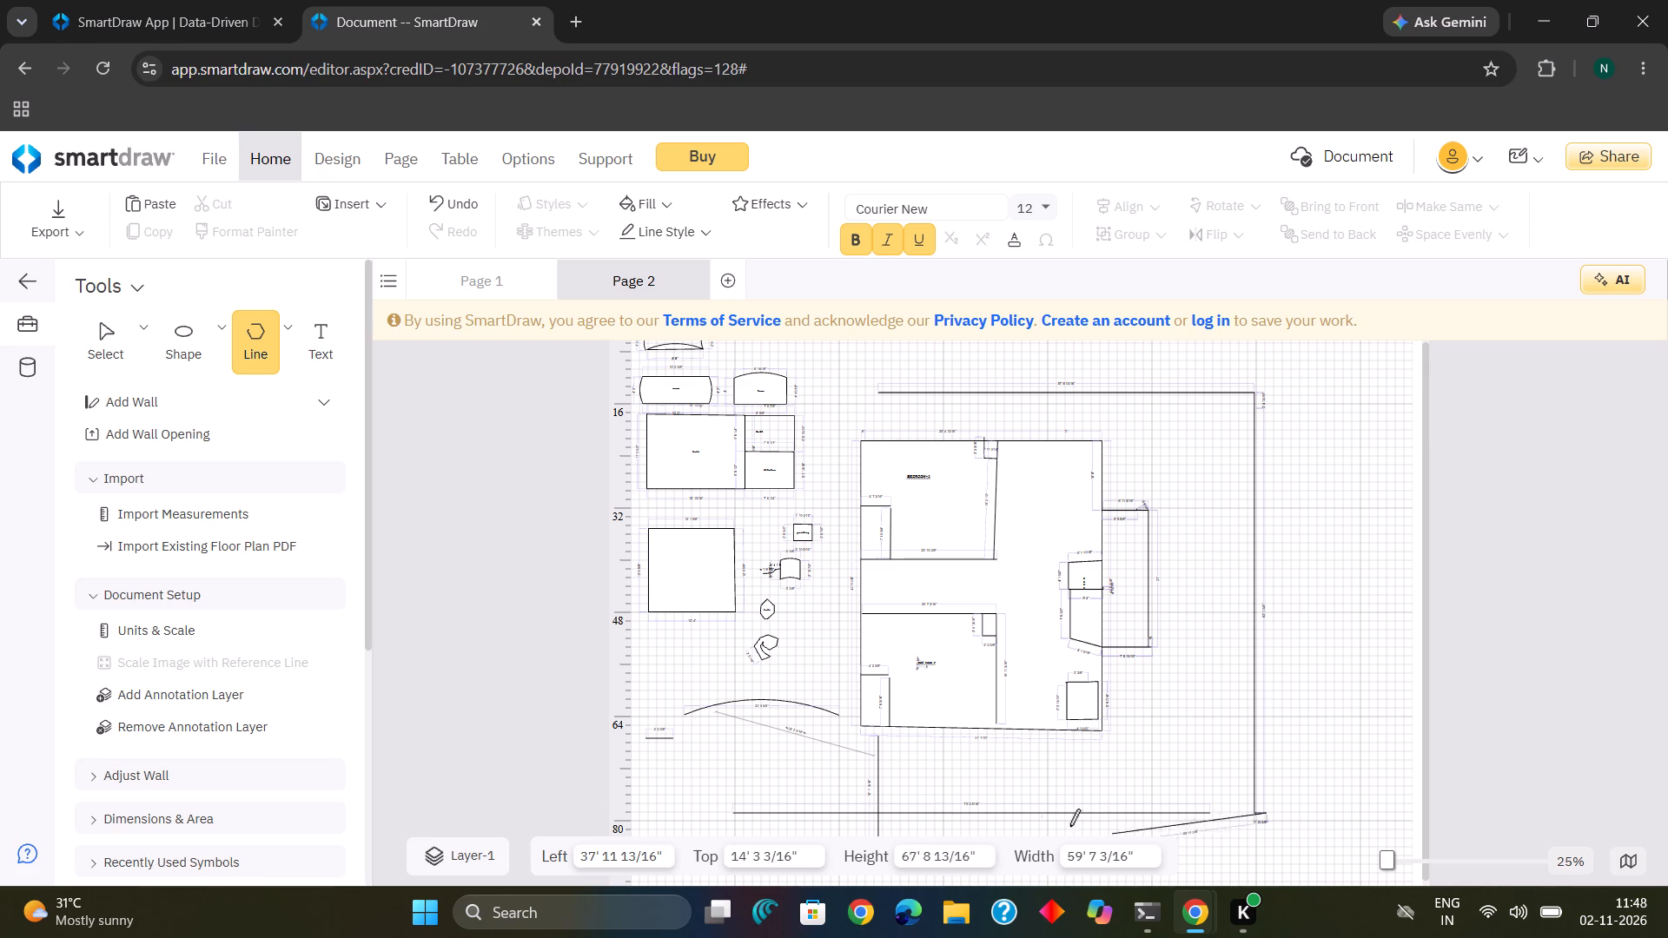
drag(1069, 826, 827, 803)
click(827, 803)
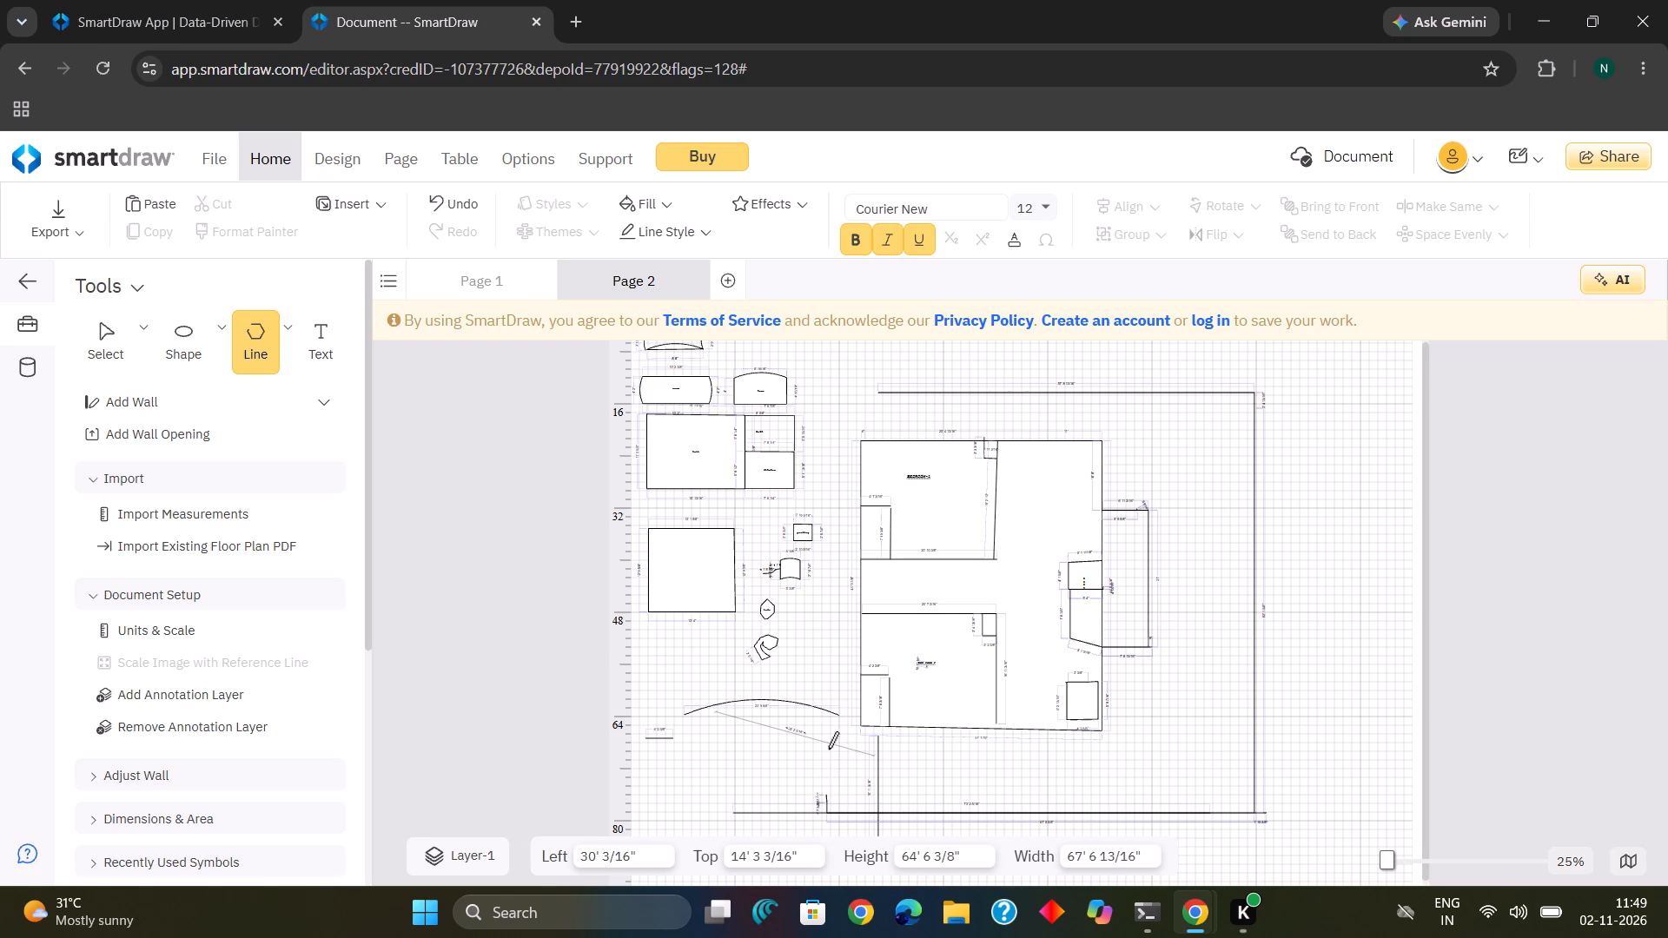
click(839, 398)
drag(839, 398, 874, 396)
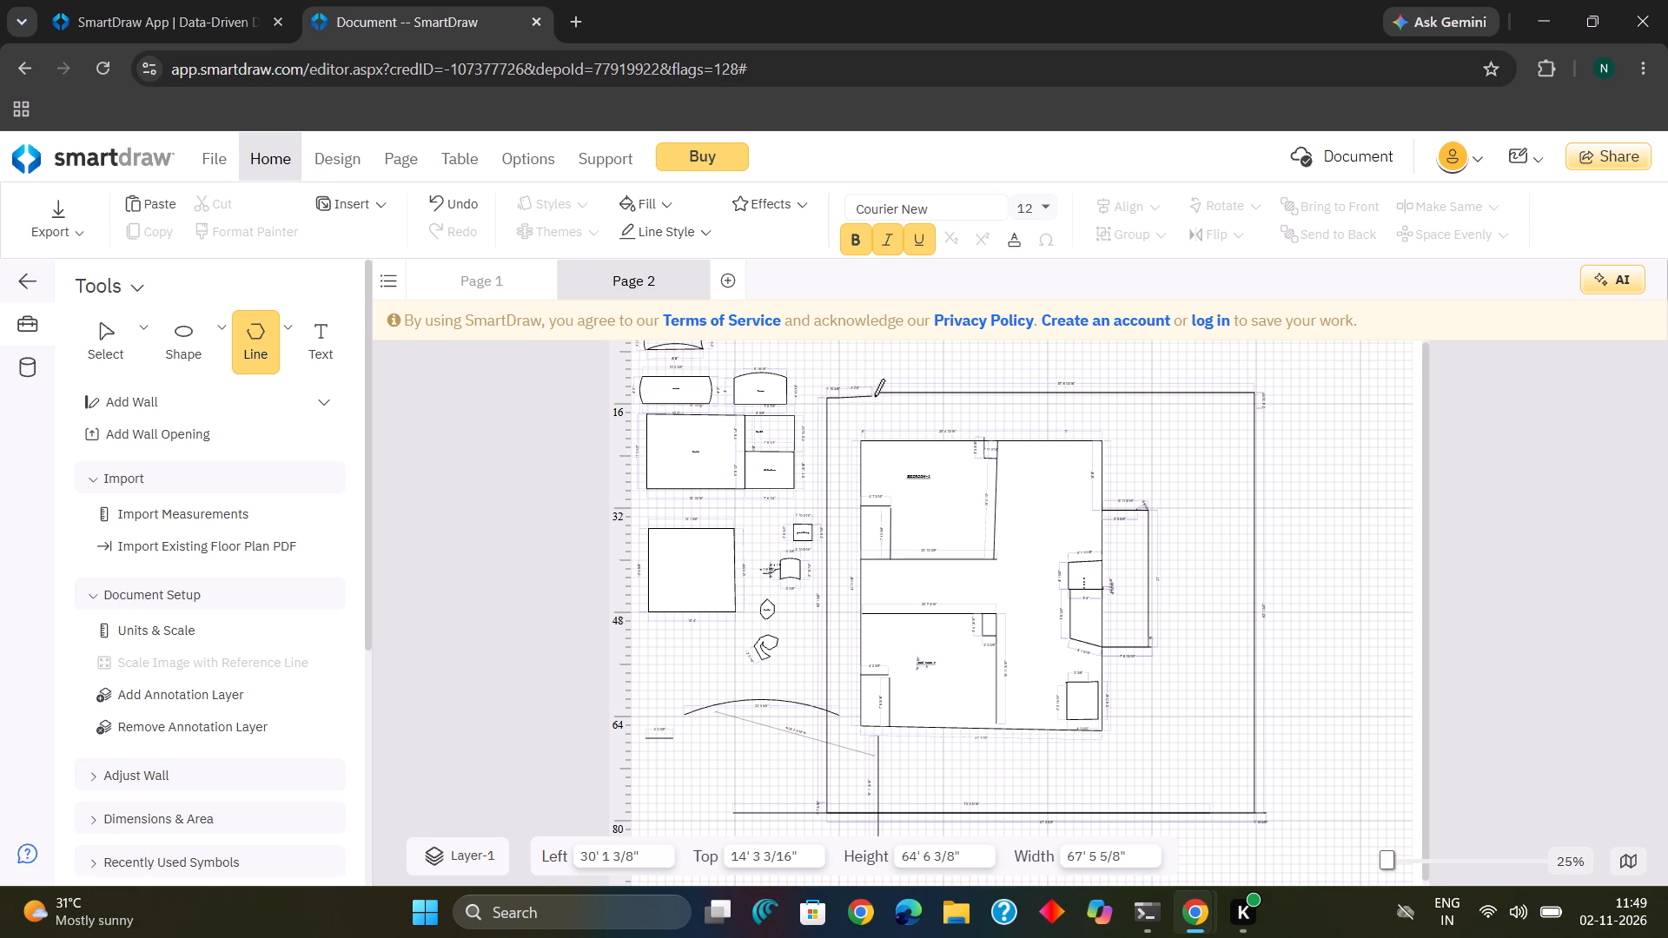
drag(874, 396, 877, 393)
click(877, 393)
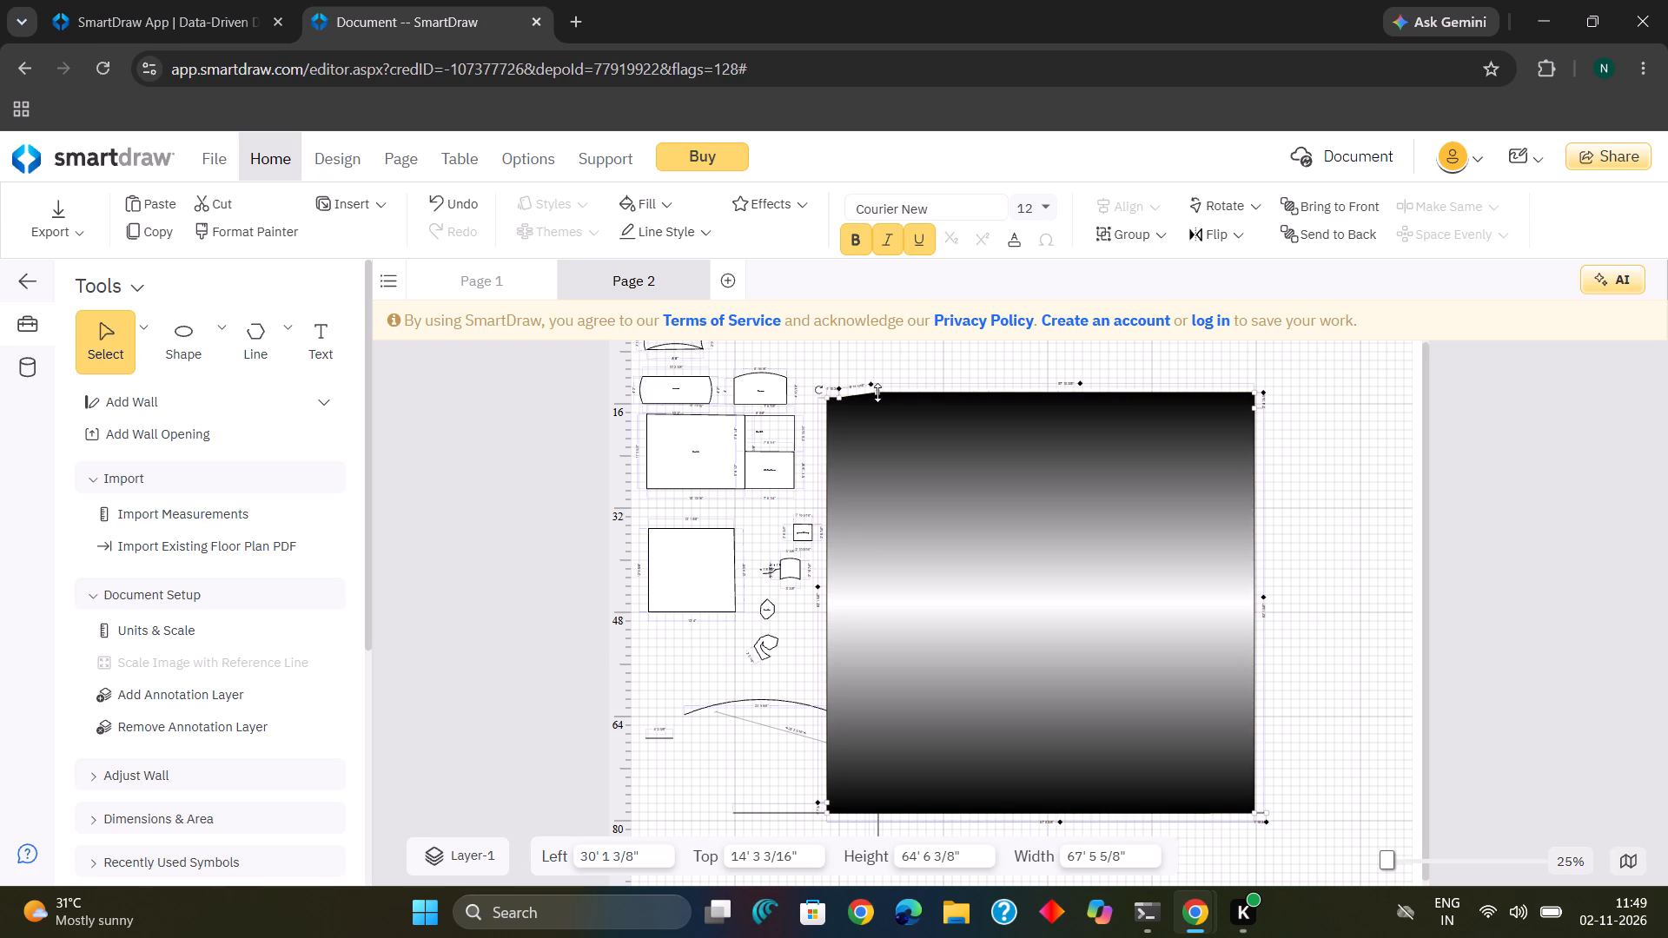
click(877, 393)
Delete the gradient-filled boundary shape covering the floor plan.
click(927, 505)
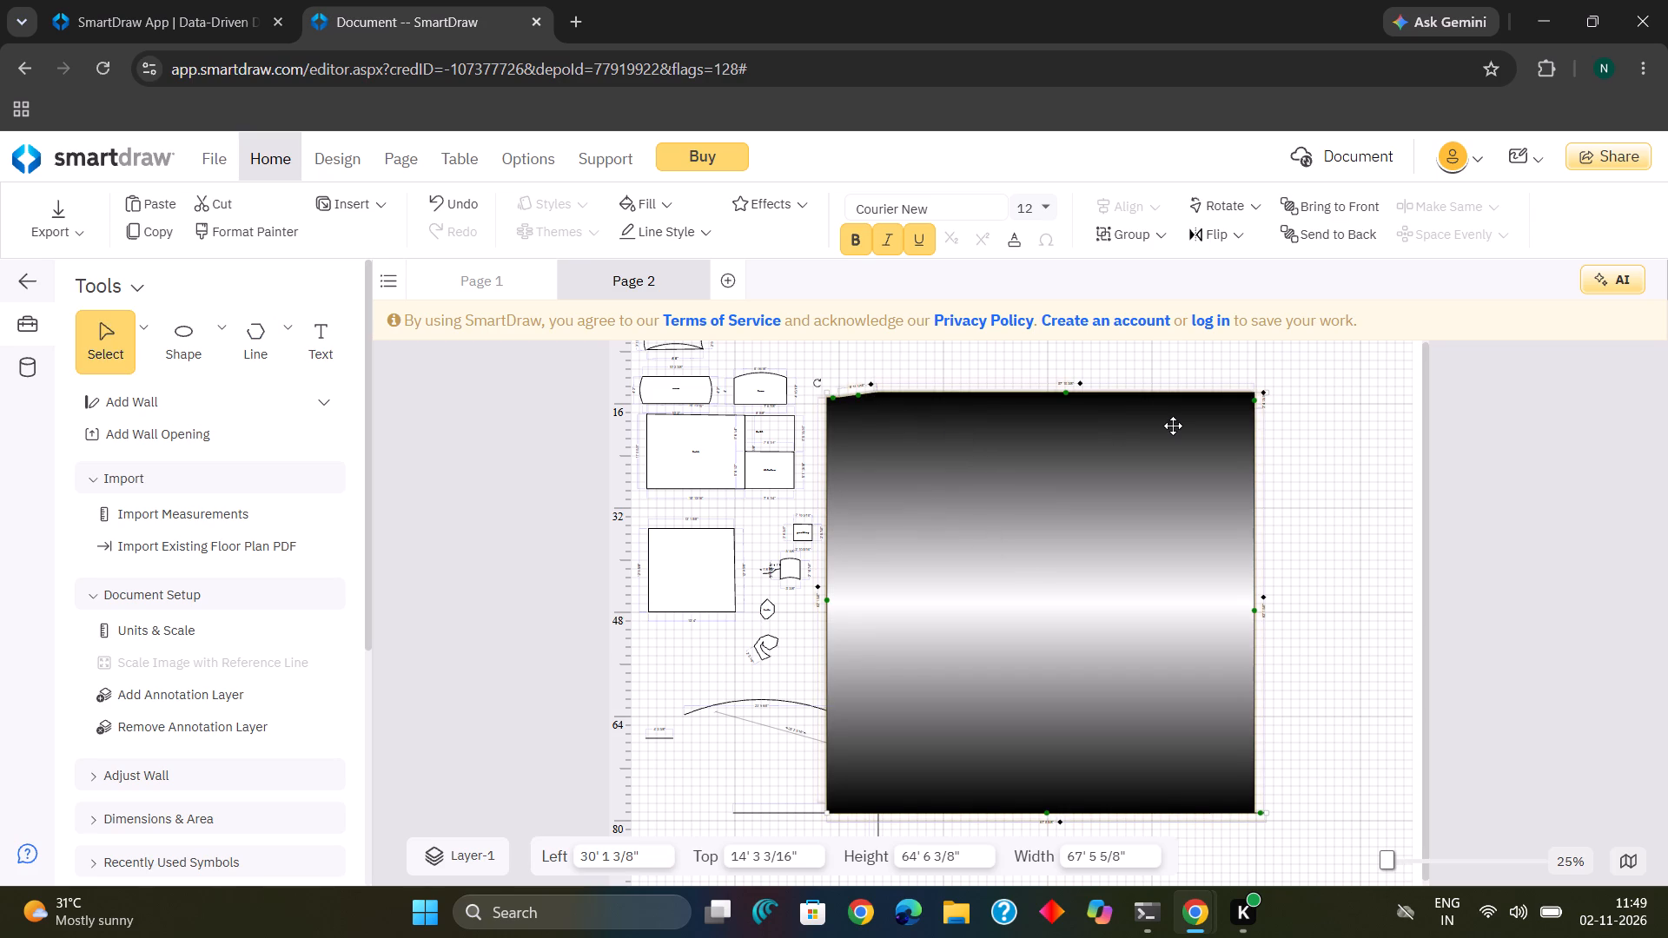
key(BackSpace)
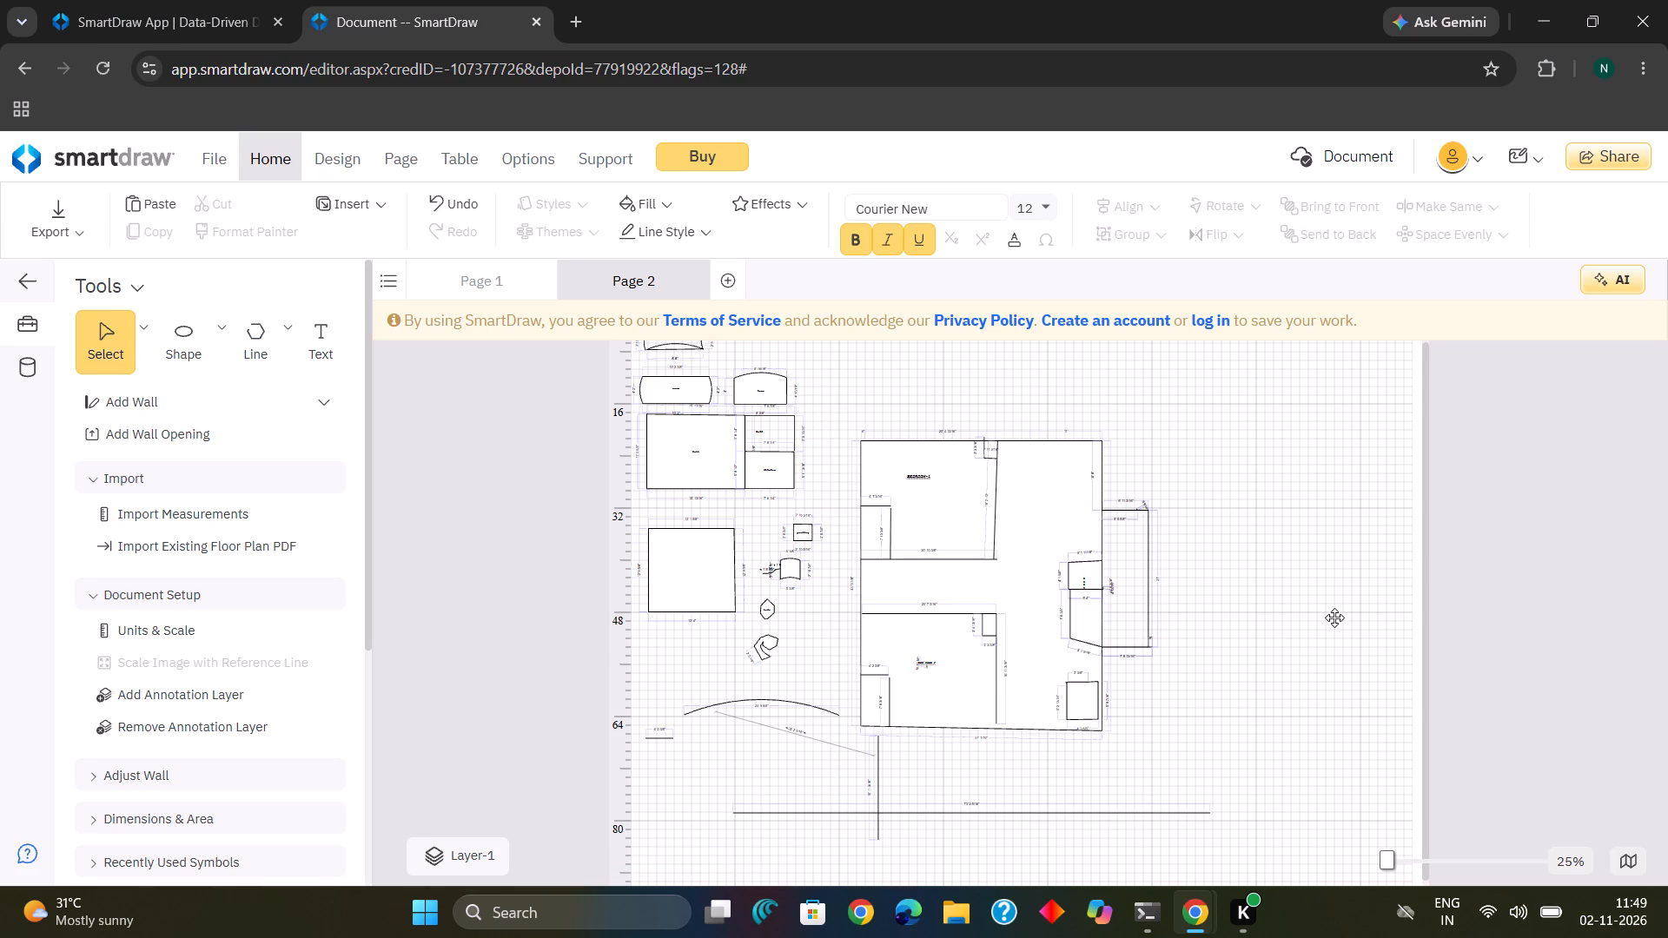